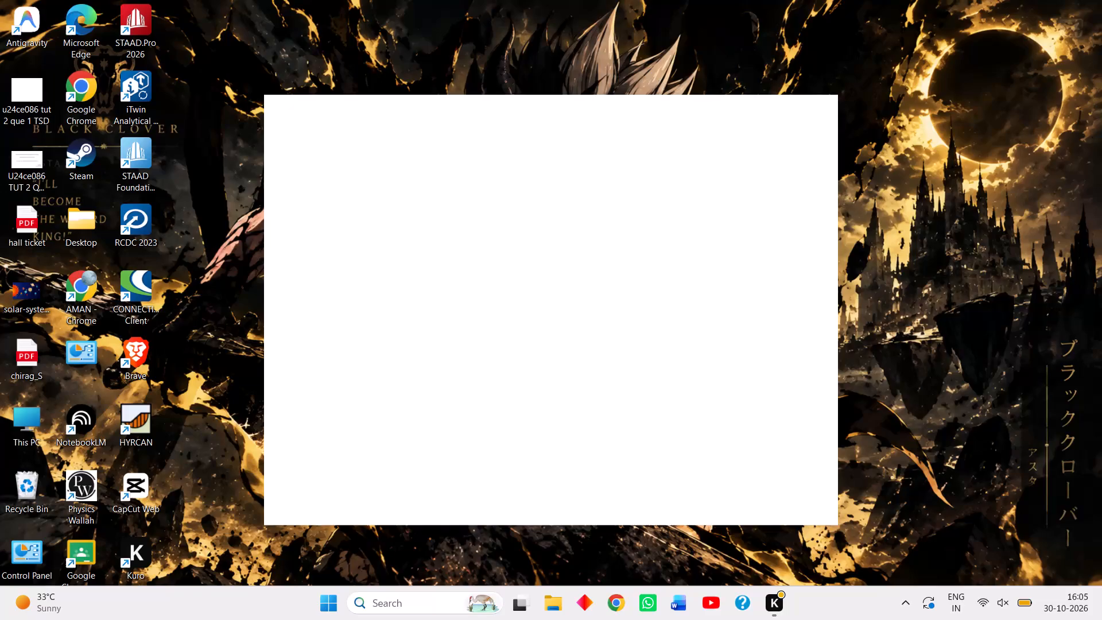
Launch Excel and open the recent workbook "day 1" from OneDrive.
{"action": "left_click", "coordinate": [428, 595]}
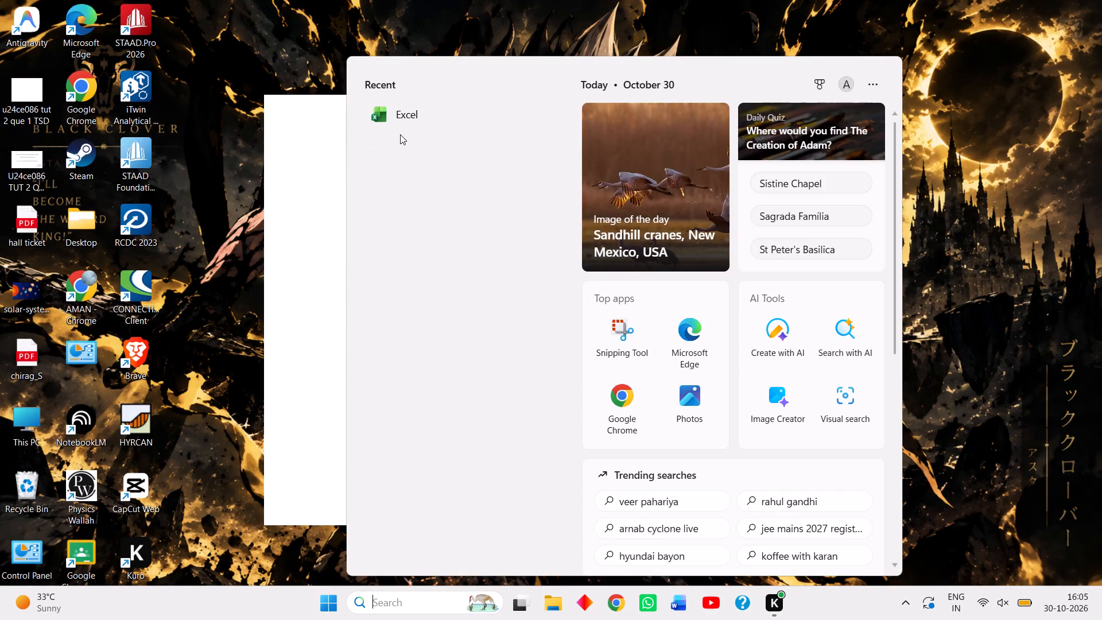
{"action": "left_click", "coordinate": [435, 117]}
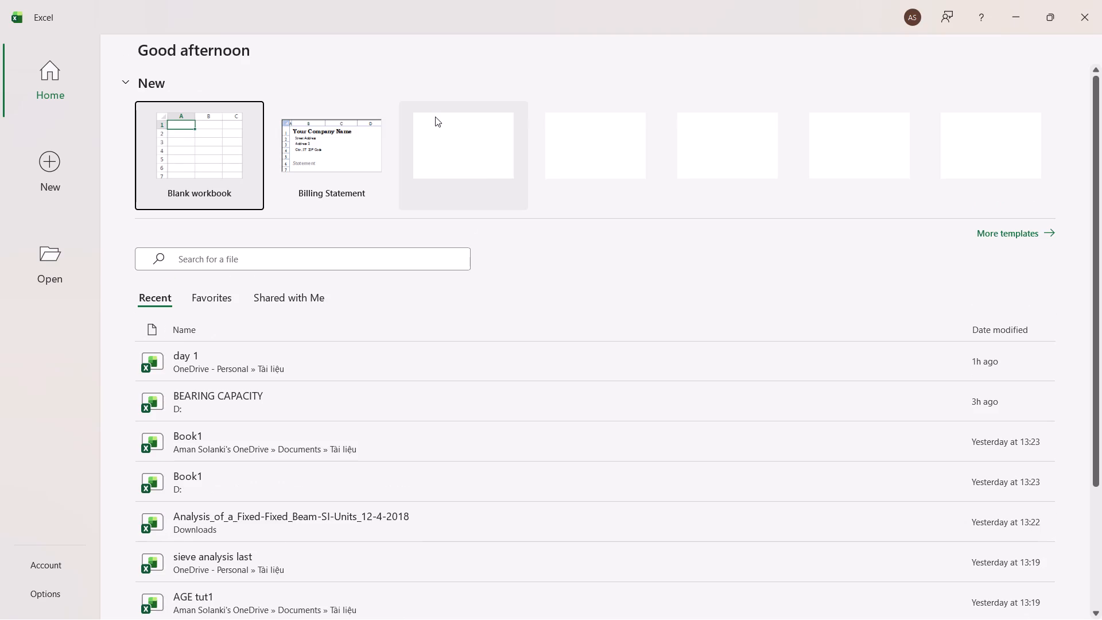
{"action": "double_click", "coordinate": [324, 354]}
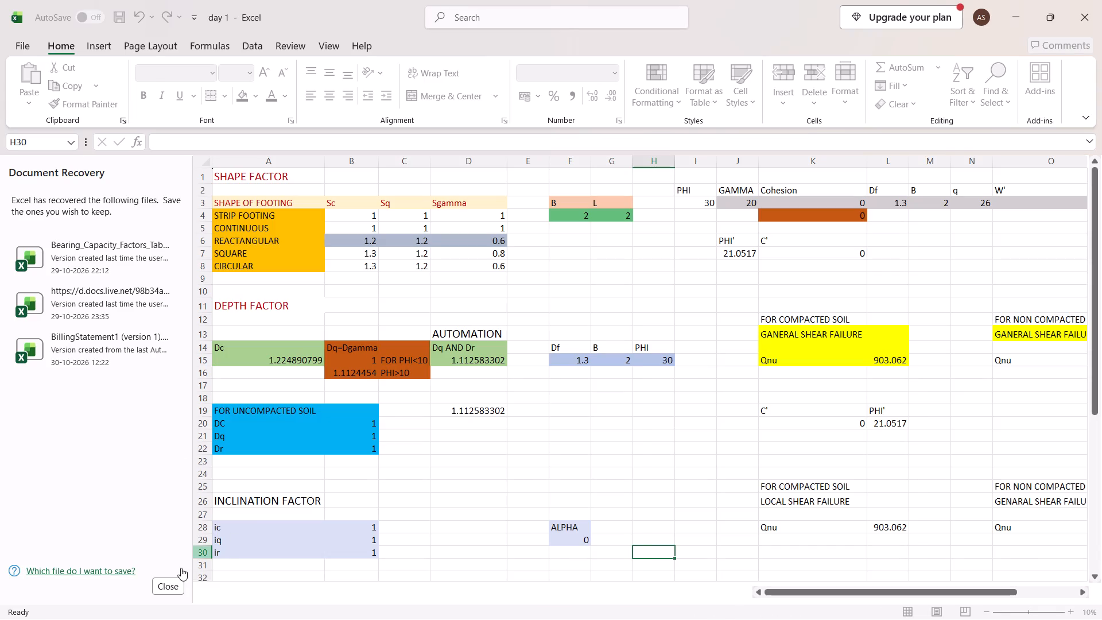
Close the Document Recovery pane, choosing to keep the recovered files available for viewing.
{"action": "left_click", "coordinate": [171, 588]}
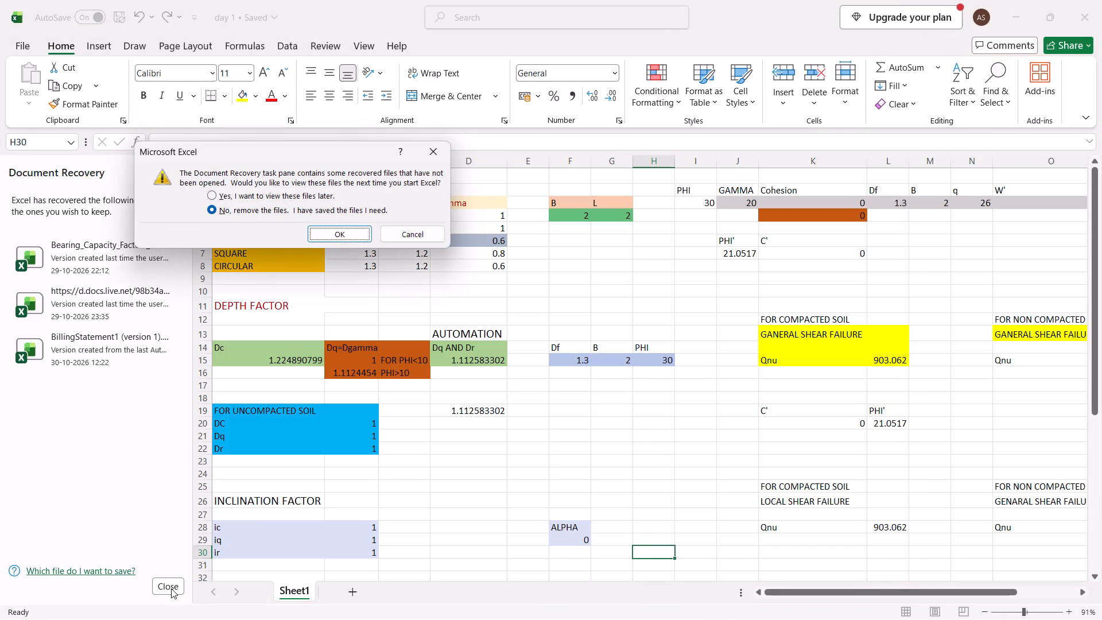
{"action": "left_click", "coordinate": [324, 198]}
{"action": "left_click", "coordinate": [335, 226]}
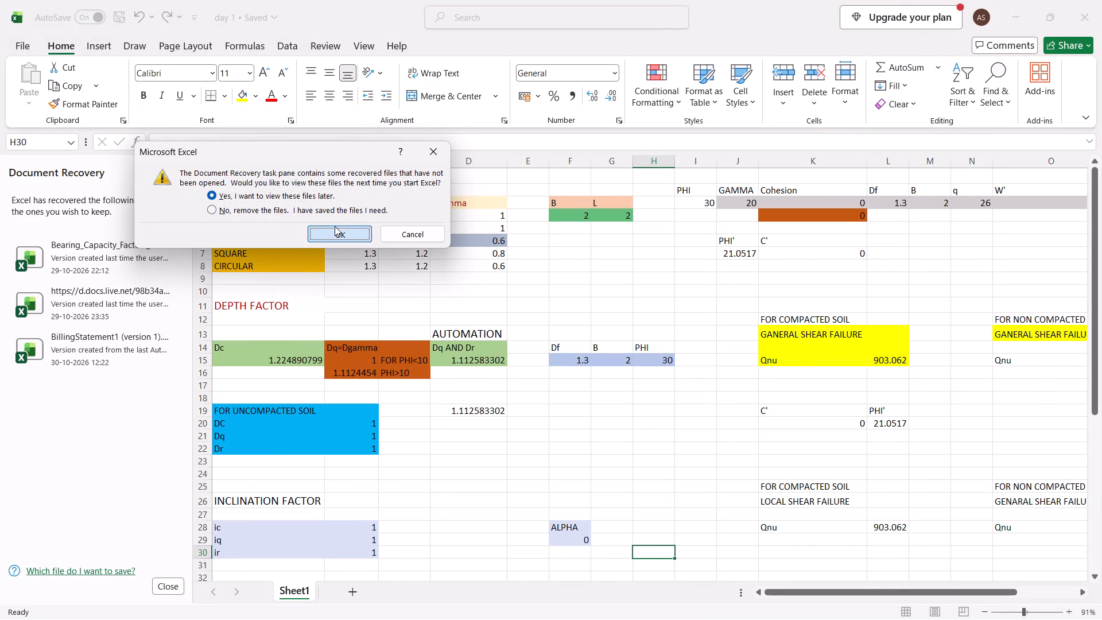
Examine the shape, depth and inclination factor calculations on Sheet1 of the day 1 workbook.
{"action": "scroll", "coordinate": [362, 325], "scroll_direction": "up", "scroll_amount": 3}
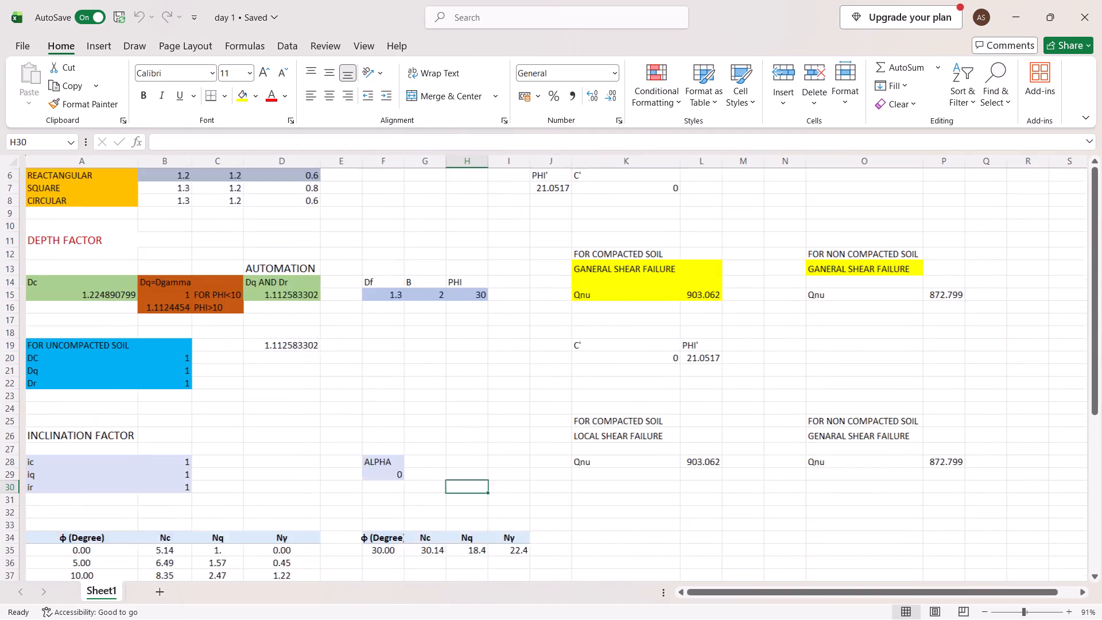
{"action": "scroll", "coordinate": [362, 325], "scroll_direction": "up", "scroll_amount": 1}
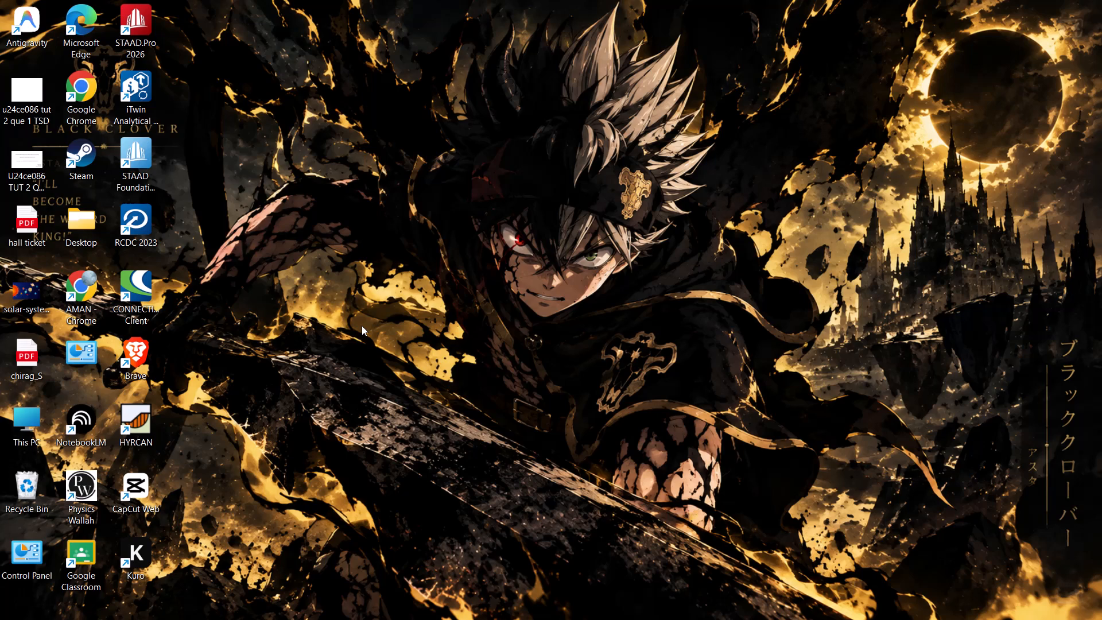
{"action": "left_click", "coordinate": [207, 343]}
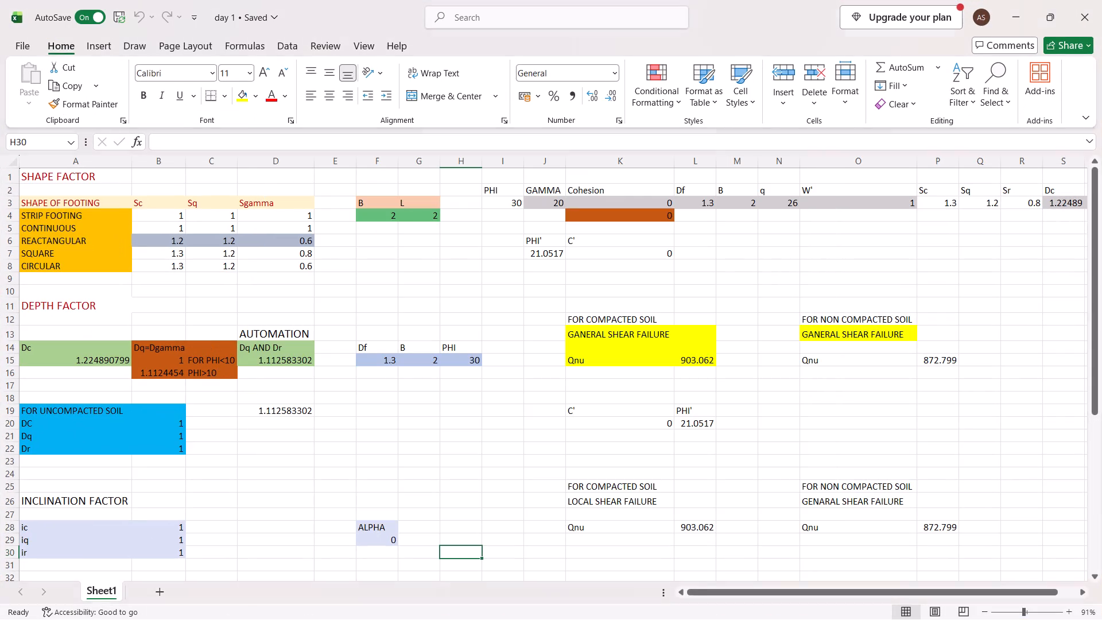
{"action": "scroll", "coordinate": [301, 331], "scroll_direction": "up", "scroll_amount": 5}
{"action": "scroll", "coordinate": [301, 331], "scroll_direction": "down", "scroll_amount": 5}
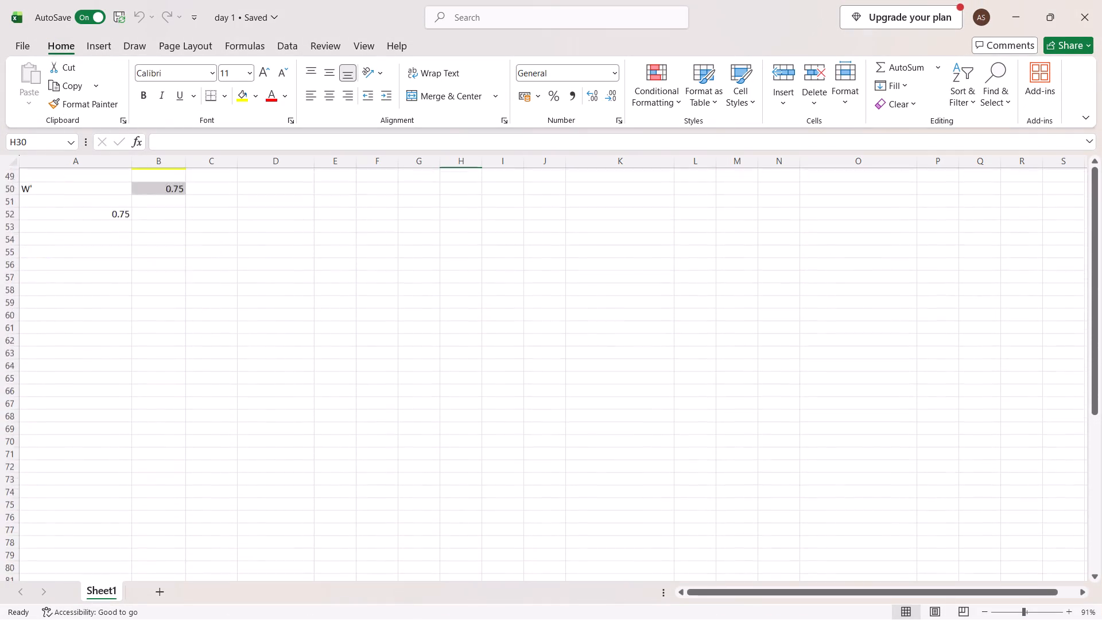
{"action": "scroll", "coordinate": [301, 331], "scroll_direction": "down", "scroll_amount": 5}
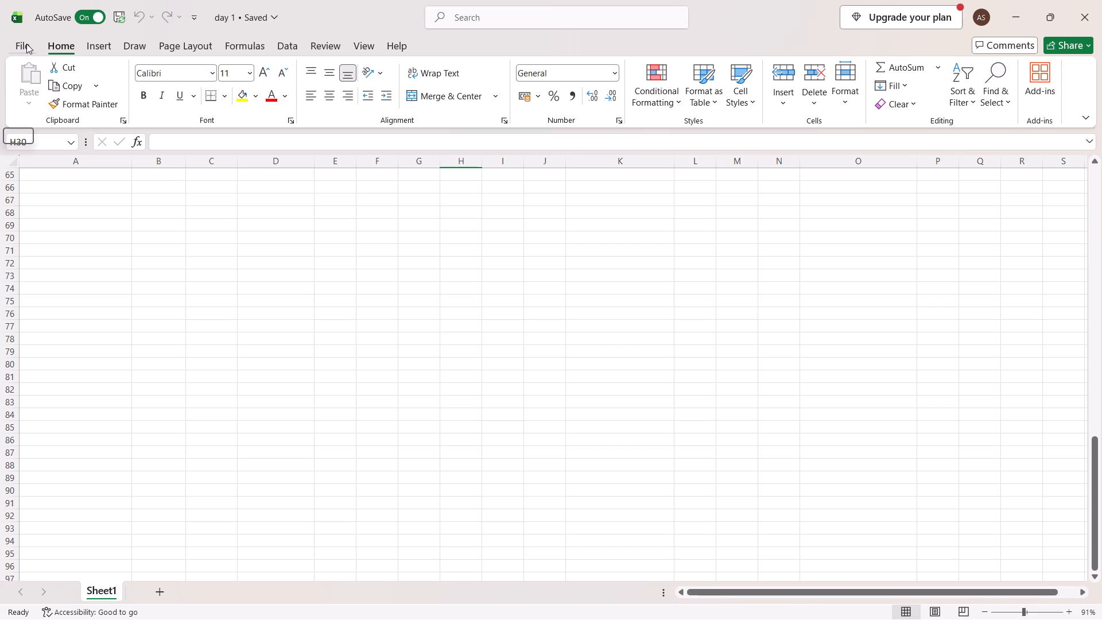
Create a new blank workbook.
{"action": "left_click", "coordinate": [25, 44]}
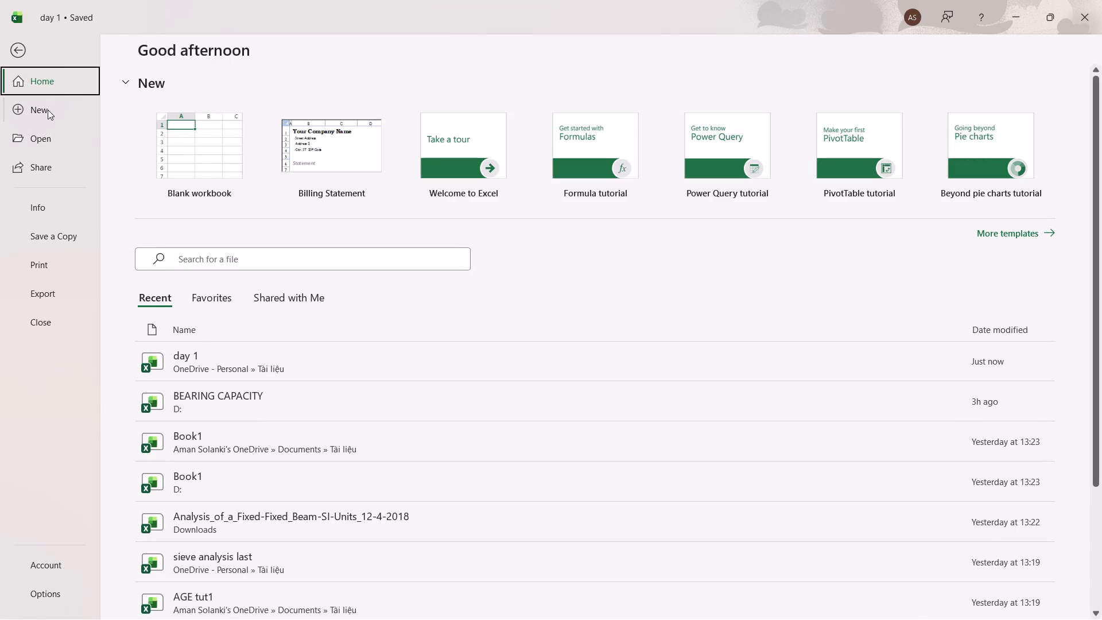
{"action": "left_click", "coordinate": [48, 110]}
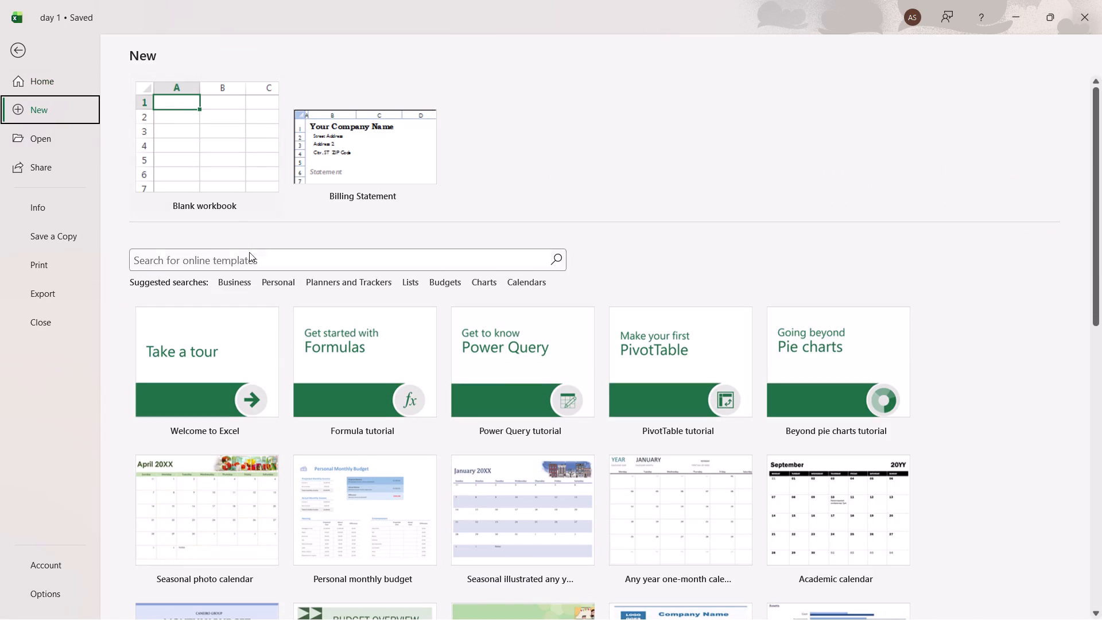
{"action": "left_click", "coordinate": [236, 205]}
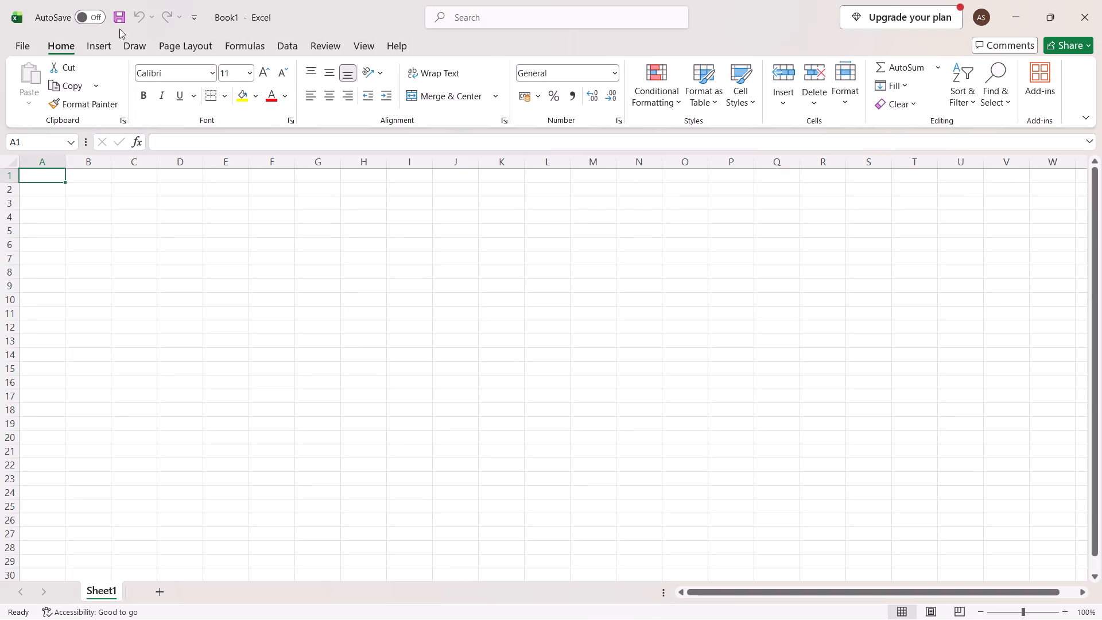
Save the new workbook as "advance geotech BSC tutorial" in the Tài liệu folder on OneDrive.
{"action": "left_click", "coordinate": [232, 13]}
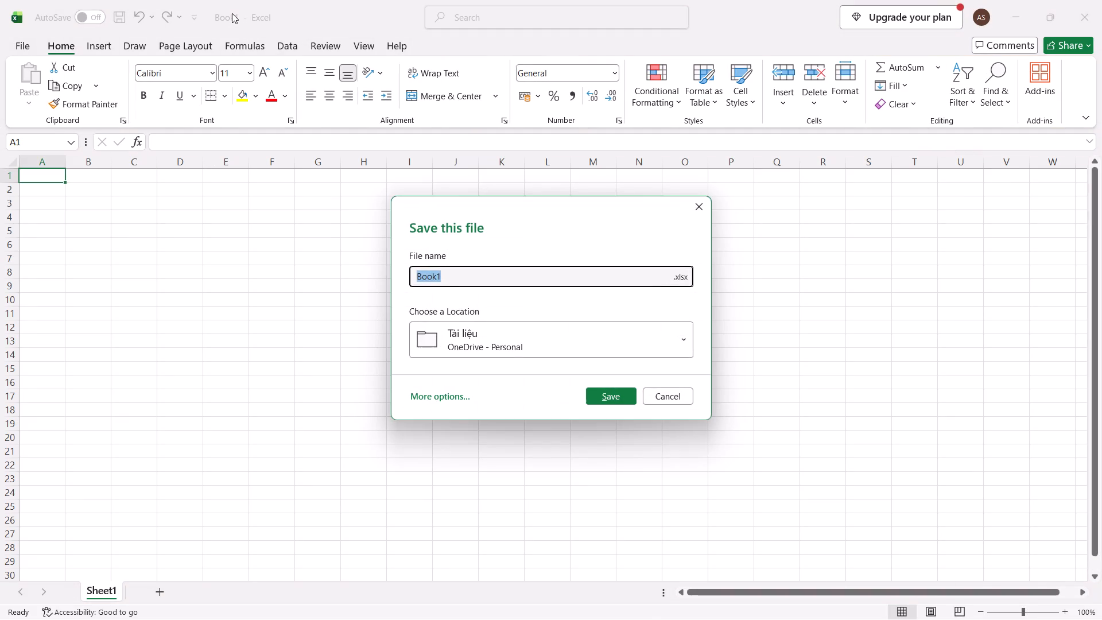
{"action": "left_click", "coordinate": [556, 273]}
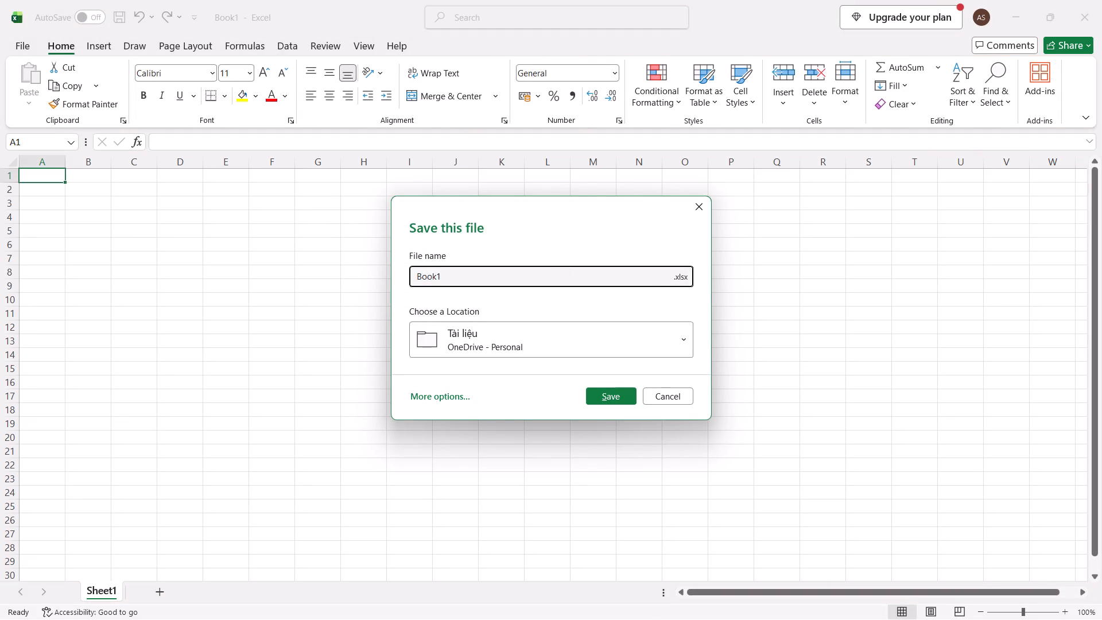
{"action": "key", "text": "BackSpace"}
{"action": "key", "text": "BackSpace"}
{"action": "key", "text": "BackSpace"}
{"action": "key", "text": "BackSpace"}
{"action": "key", "text": "BackSpace"}
{"action": "key", "text": "BackSpace"}
{"action": "key", "text": "BackSpace"}
{"action": "key", "text": "BackSpace"}
{"action": "key", "text": "BackSpace"}
{"action": "key", "text": "BackSpace"}
{"action": "key", "text": "BackSpace"}
{"action": "key", "text": "BackSpace"}
{"action": "key", "text": "BackSpace"}
{"action": "key", "text": "BackSpace"}
{"action": "key", "text": "BackSpace"}
{"action": "key", "text": "BackSpace"}
{"action": "key", "text": "BackSpace"}
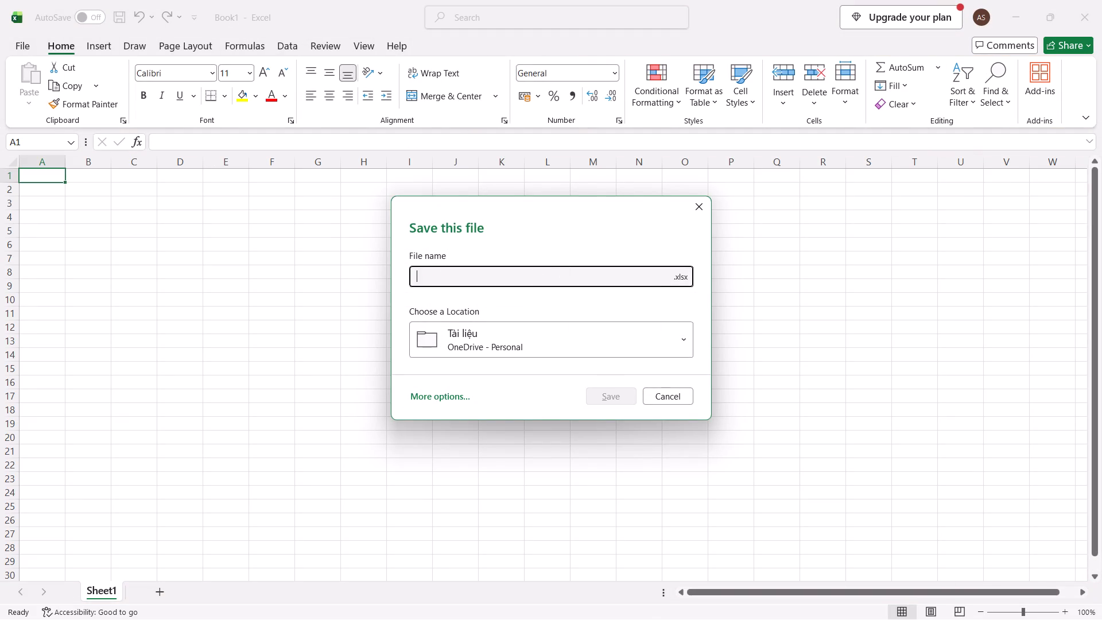
{"action": "key", "text": "a"}
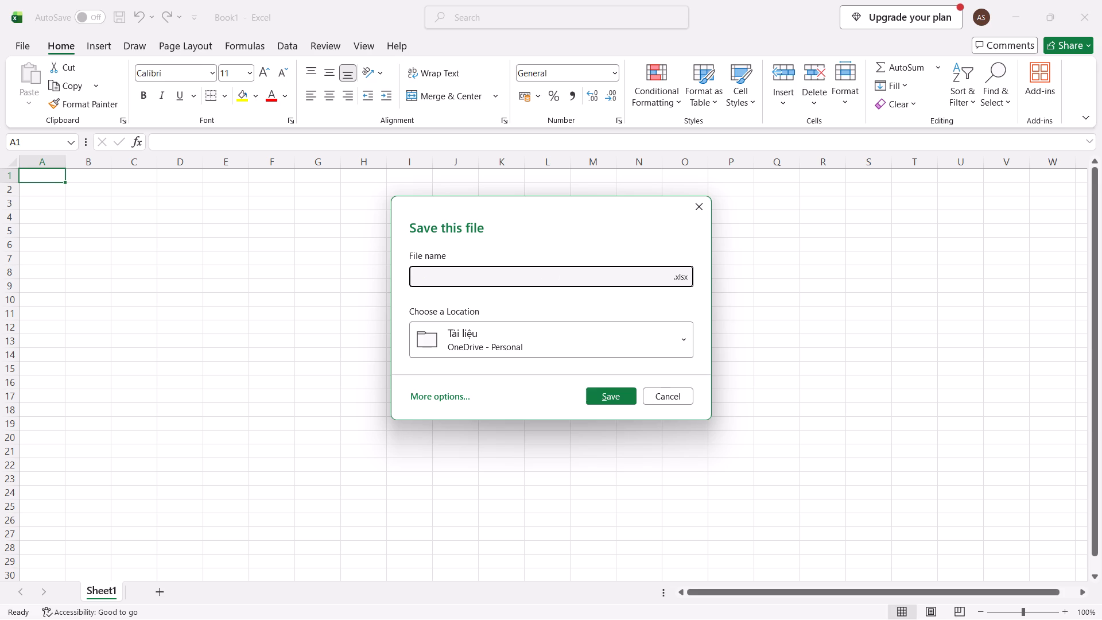
{"action": "key", "text": "BackSpace"}
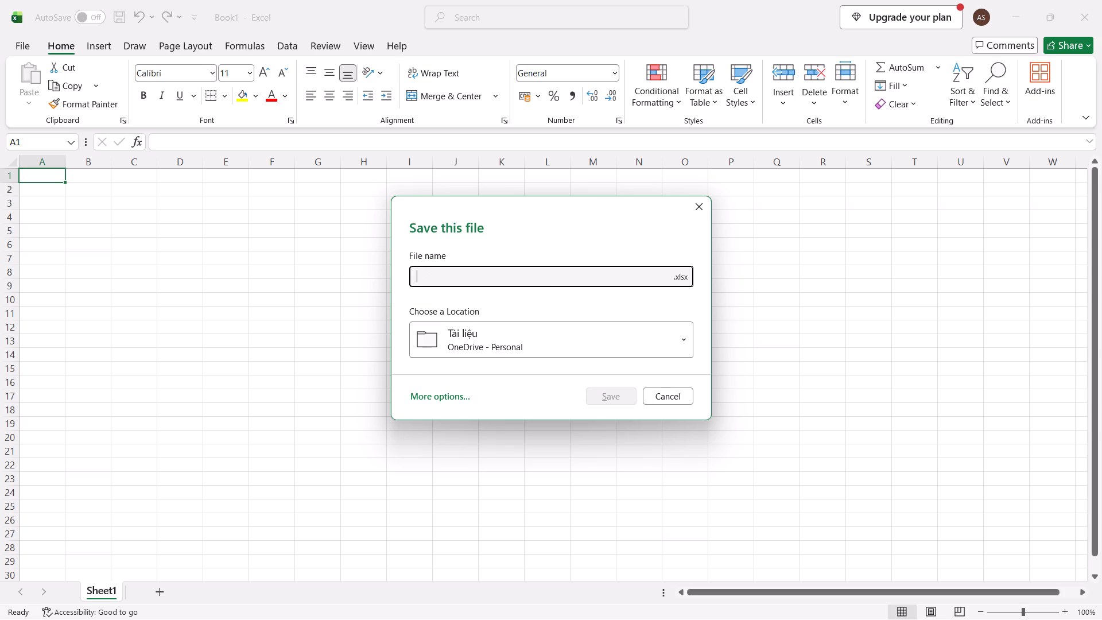
{"action": "key", "text": "a"}
{"action": "type", "text": "dv"}
{"action": "type", "text": "ance ge"}
{"action": "key", "text": "o"}
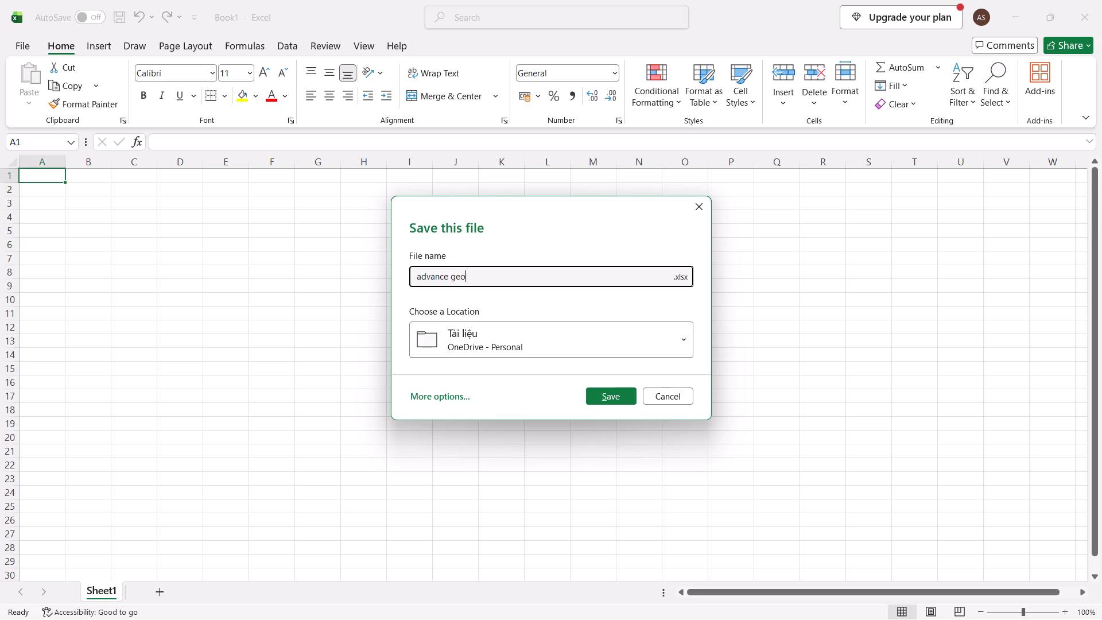
{"action": "type", "text": "tech"}
{"action": "key", "text": "space"}
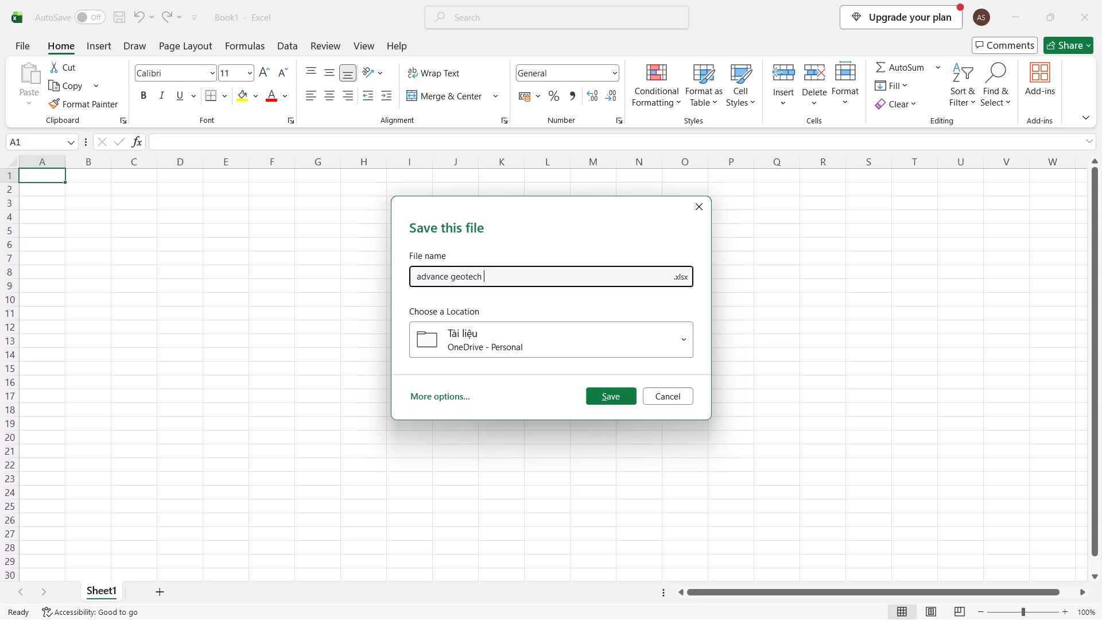
{"action": "type", "text": "BSC"}
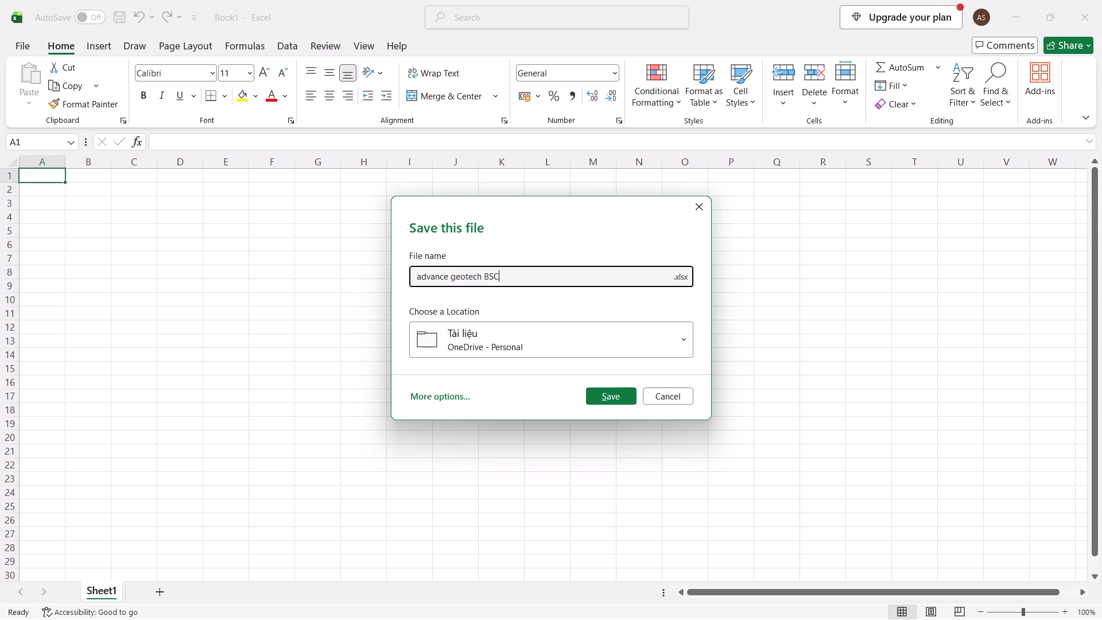
{"action": "key", "text": "space"}
{"action": "type", "text": "tu"}
{"action": "type", "text": "torial"}
{"action": "left_click", "coordinate": [619, 394]}
Copy the φ (Degree), Nc, Nq and Ny table in A34:D45 of the day 1 workbook into "advance geotech BSC tutorial" starting at cell A1.
{"action": "scroll", "coordinate": [534, 334], "scroll_direction": "up", "scroll_amount": 1}
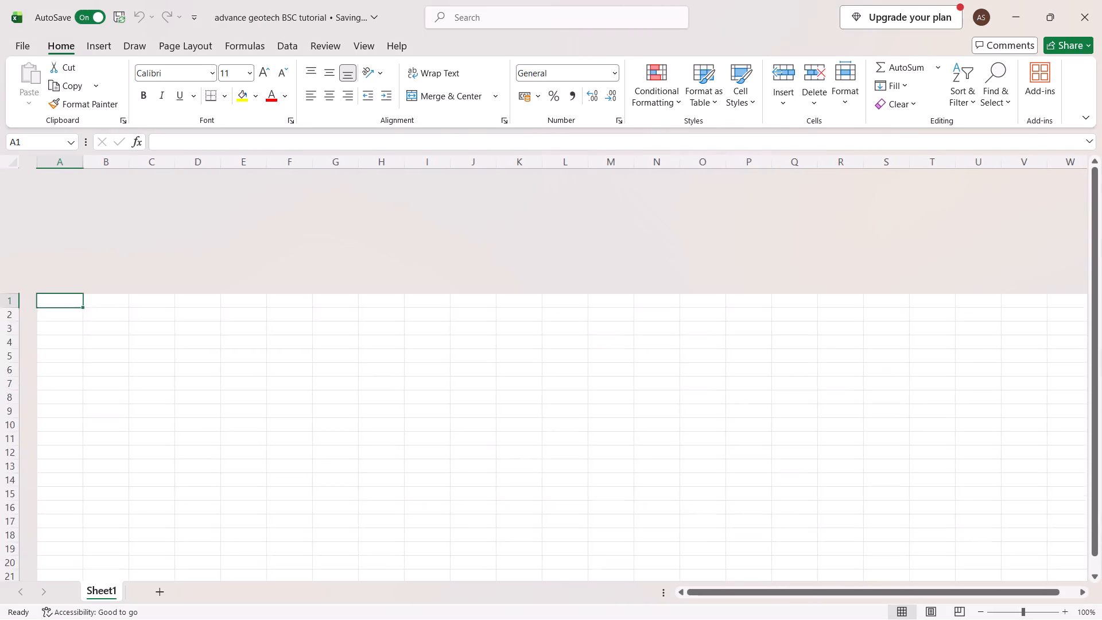
{"action": "scroll", "coordinate": [534, 334], "scroll_direction": "up", "scroll_amount": 1}
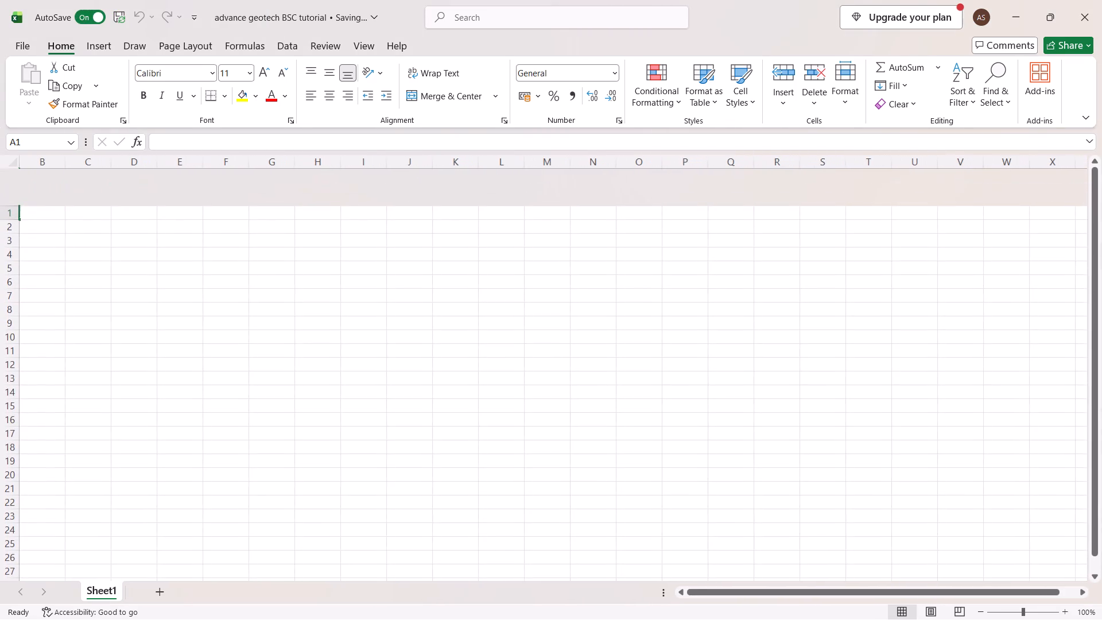
{"action": "scroll", "coordinate": [534, 334], "scroll_direction": "up", "scroll_amount": 1}
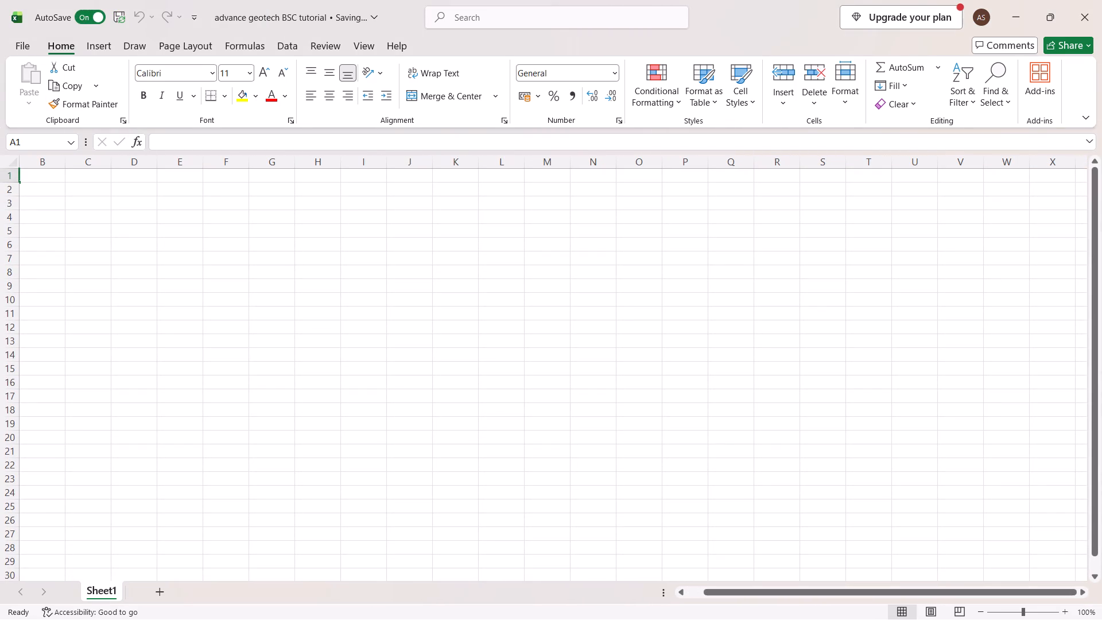
{"action": "left_click", "coordinate": [19, 49]}
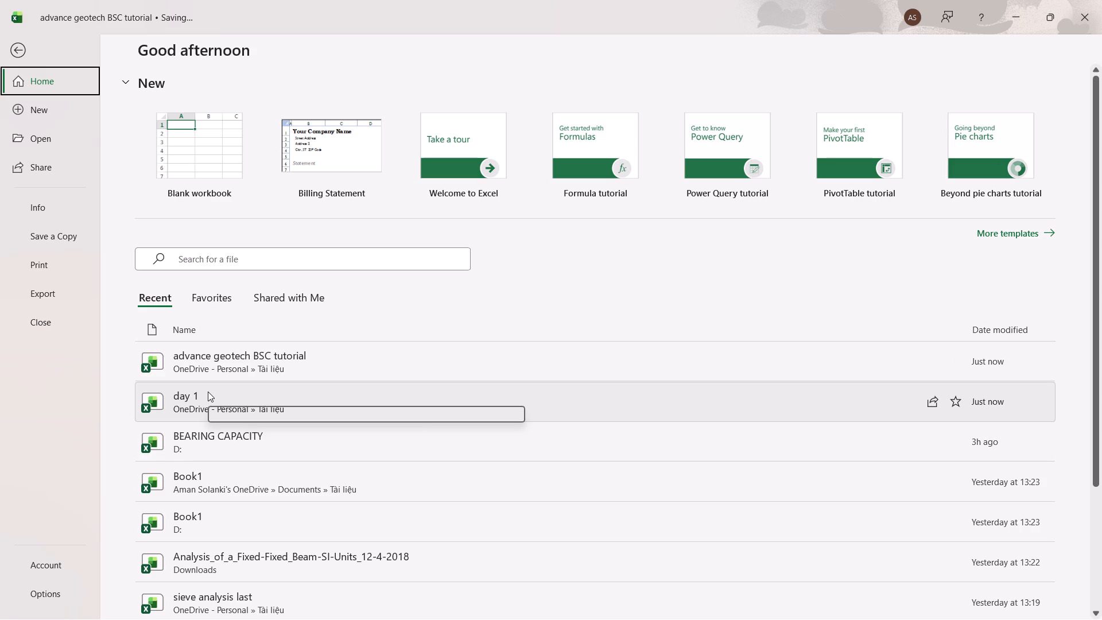
{"action": "left_click", "coordinate": [208, 392]}
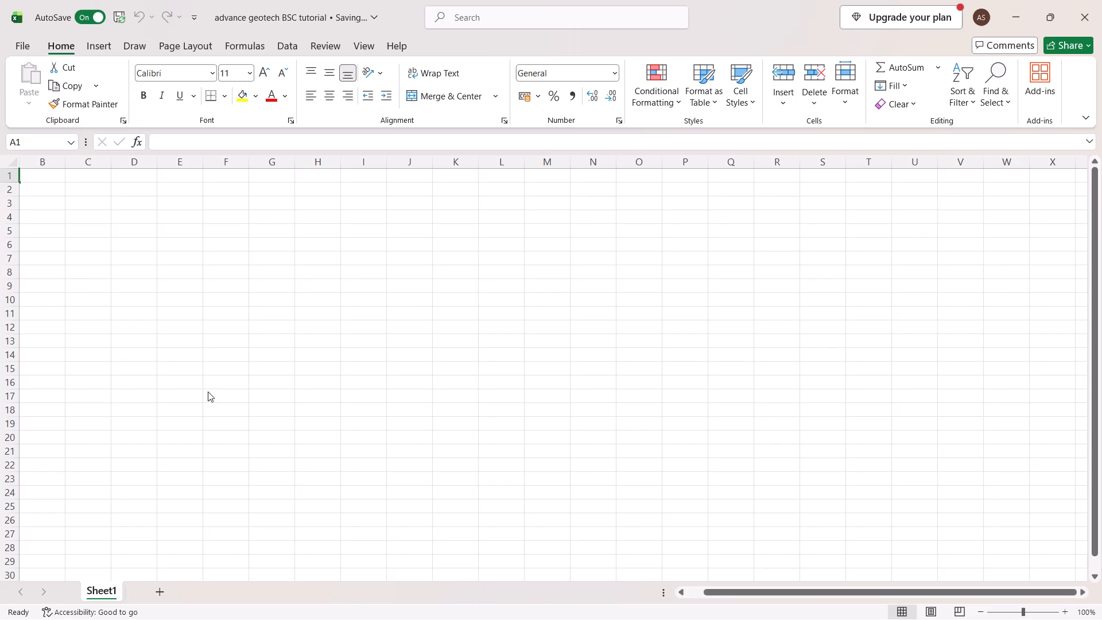
{"action": "scroll", "coordinate": [187, 452], "scroll_direction": "up", "scroll_amount": 7}
{"action": "scroll", "coordinate": [199, 342], "scroll_direction": "down", "scroll_amount": 3}
{"action": "left_click_drag", "start_coordinate": [24, 350], "coordinate": [203, 424]}
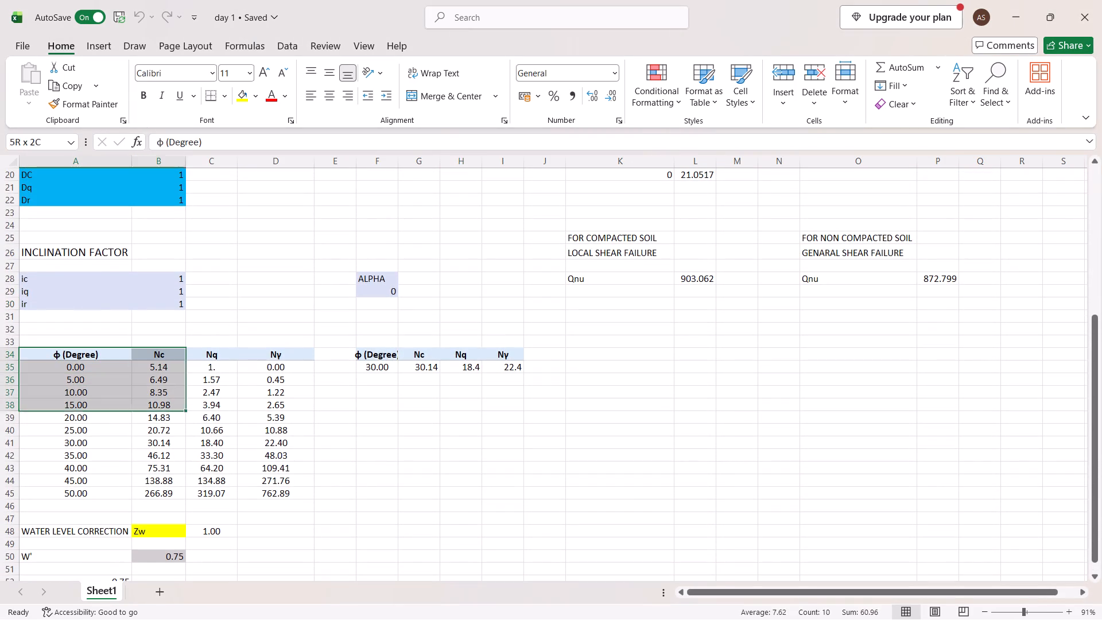
{"action": "left_click_drag", "start_coordinate": [203, 424], "coordinate": [300, 489]}
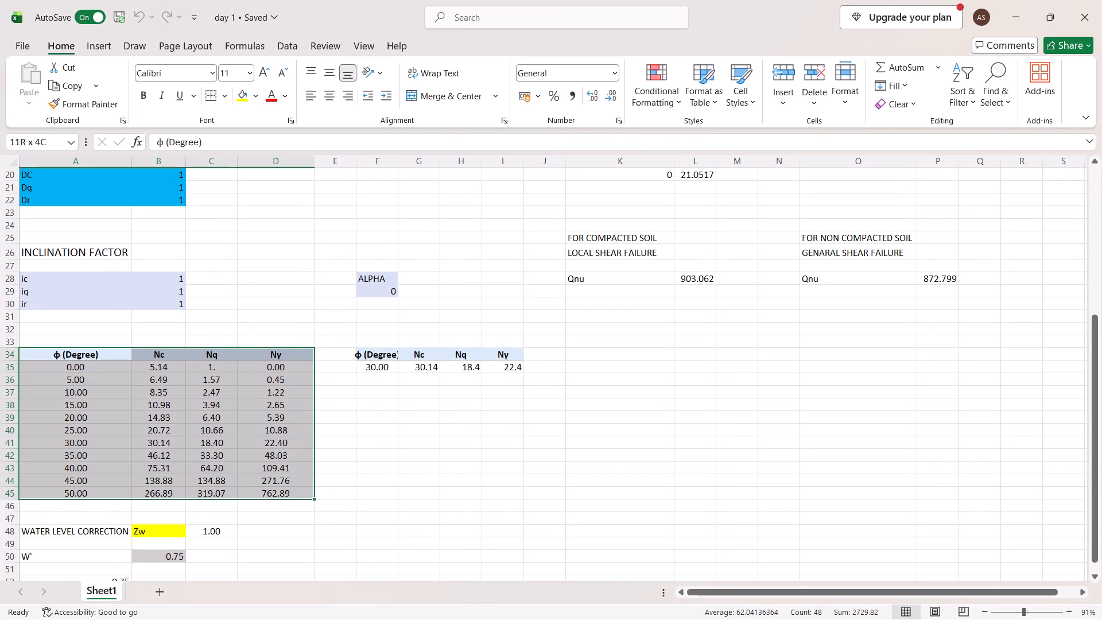
{"action": "left_click_drag", "start_coordinate": [300, 489], "coordinate": [301, 493]}
{"action": "key", "text": "ctrl+c"}
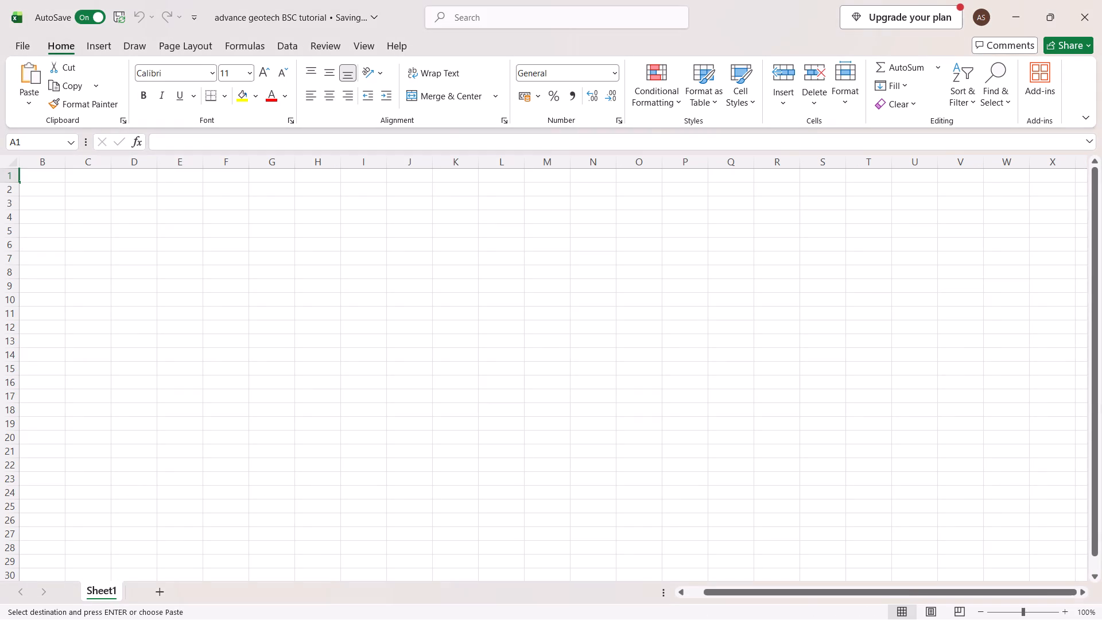
{"action": "key", "text": "ctrl+v"}
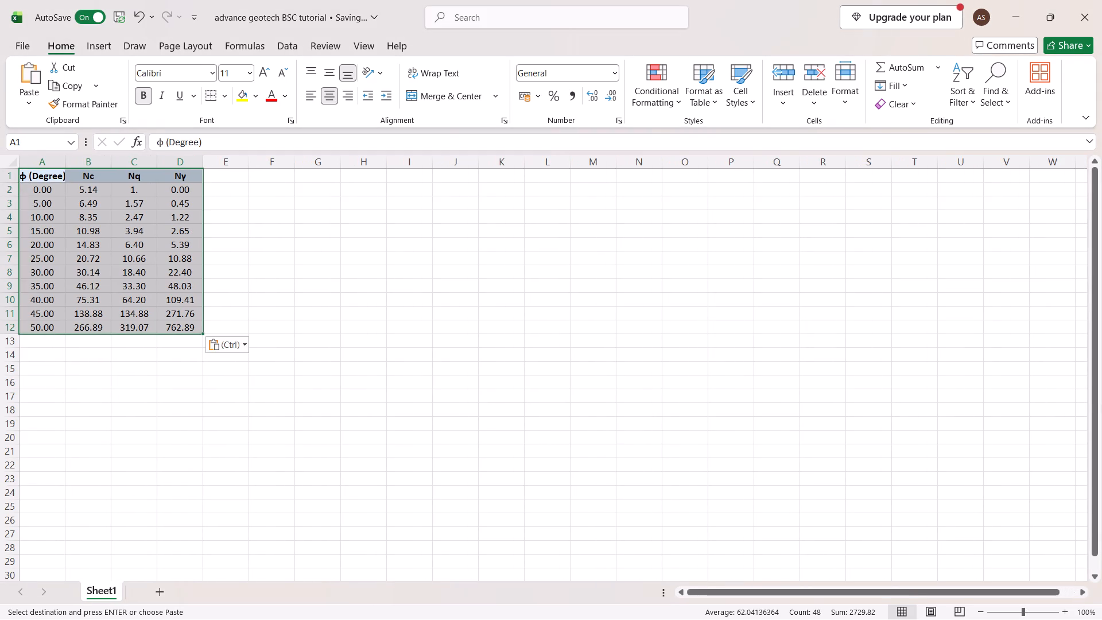
Copy the φ (Degree), Nc, Nq and Ny lookup block in F34:I35 of the day 1 workbook into "advance geotech BSC tutorial" starting at cell F1.
{"action": "left_click", "coordinate": [285, 179]}
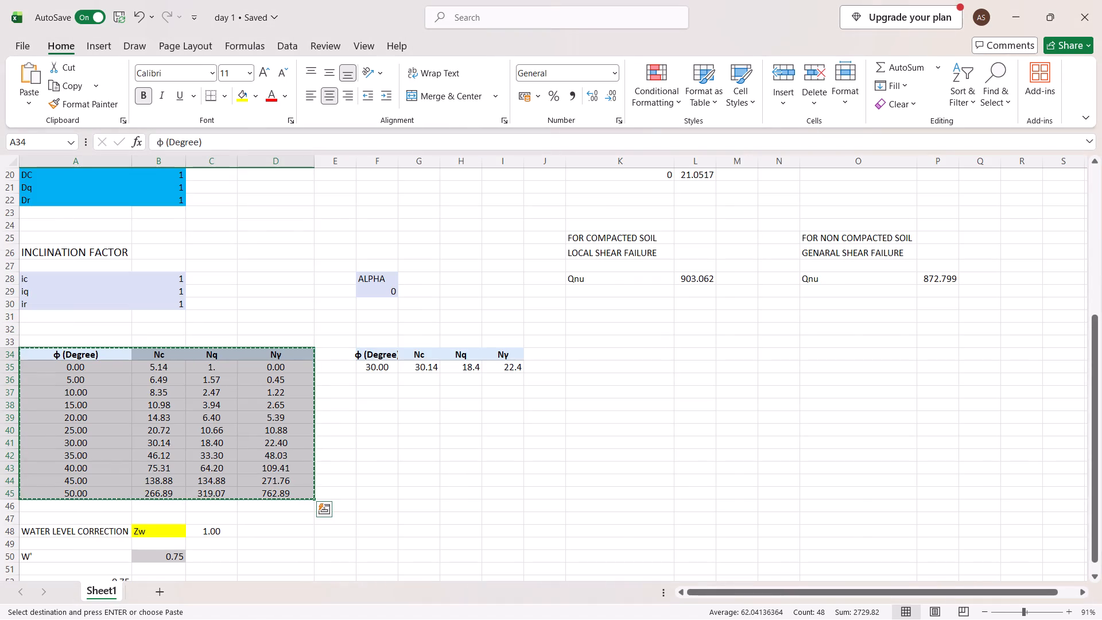
{"action": "left_click", "coordinate": [366, 352]}
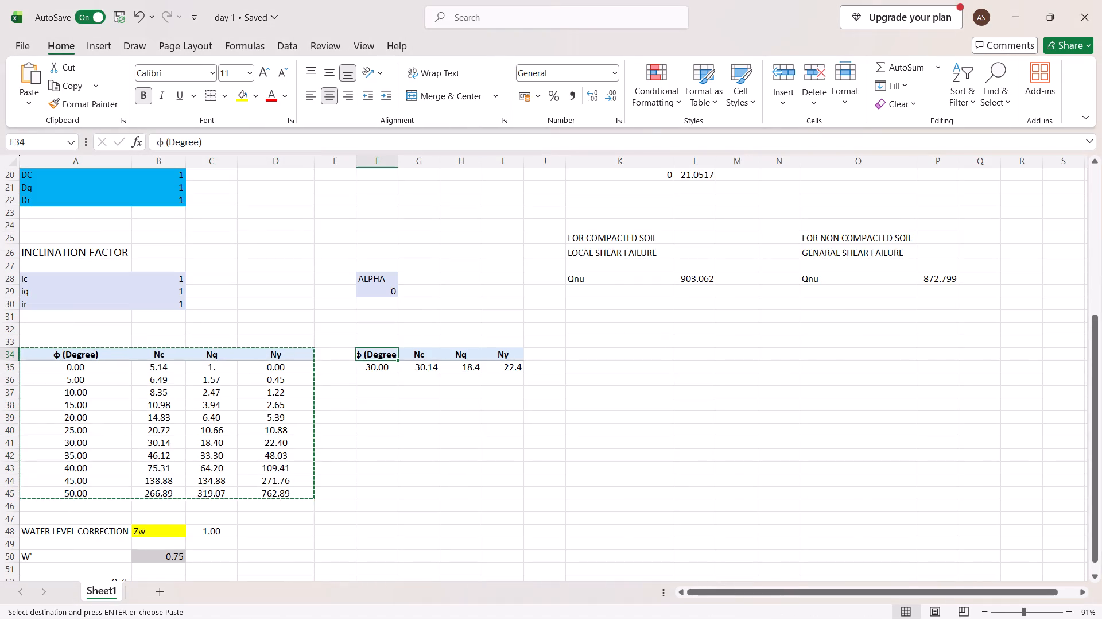
{"action": "left_click_drag", "start_coordinate": [385, 386], "coordinate": [381, 362]}
{"action": "left_click", "coordinate": [381, 362]}
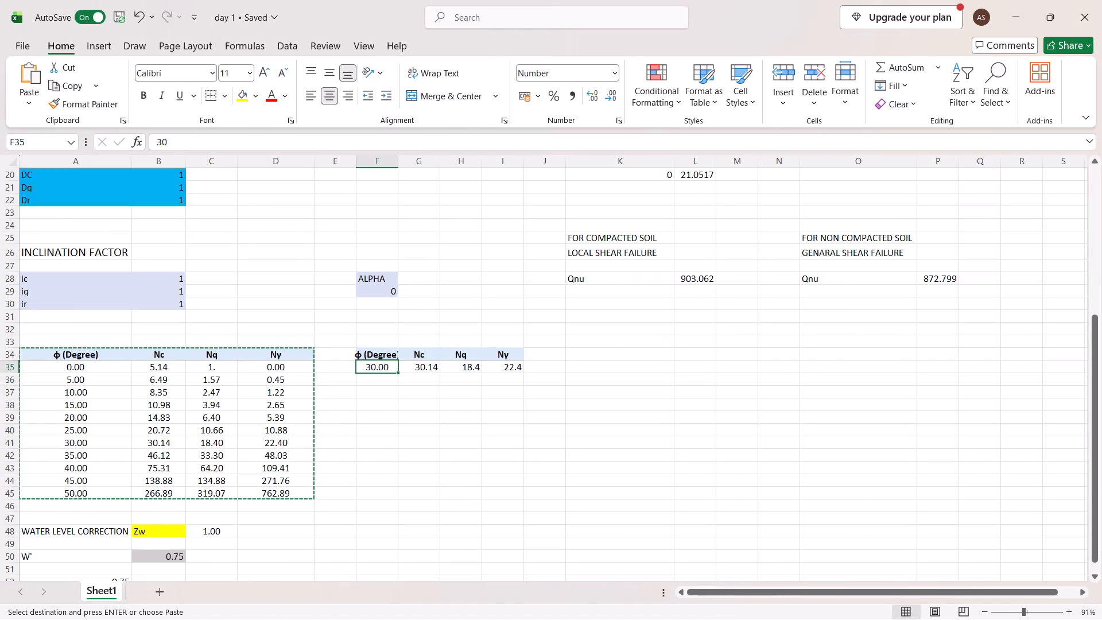
{"action": "left_click_drag", "start_coordinate": [371, 350], "coordinate": [492, 383]}
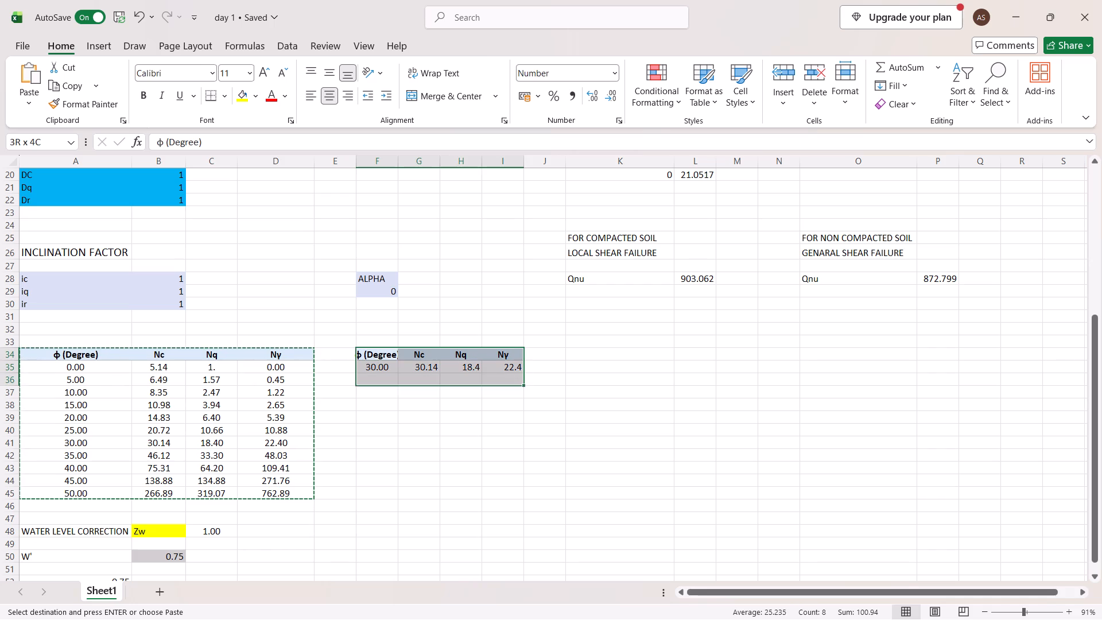
{"action": "left_click_drag", "start_coordinate": [492, 383], "coordinate": [522, 371]}
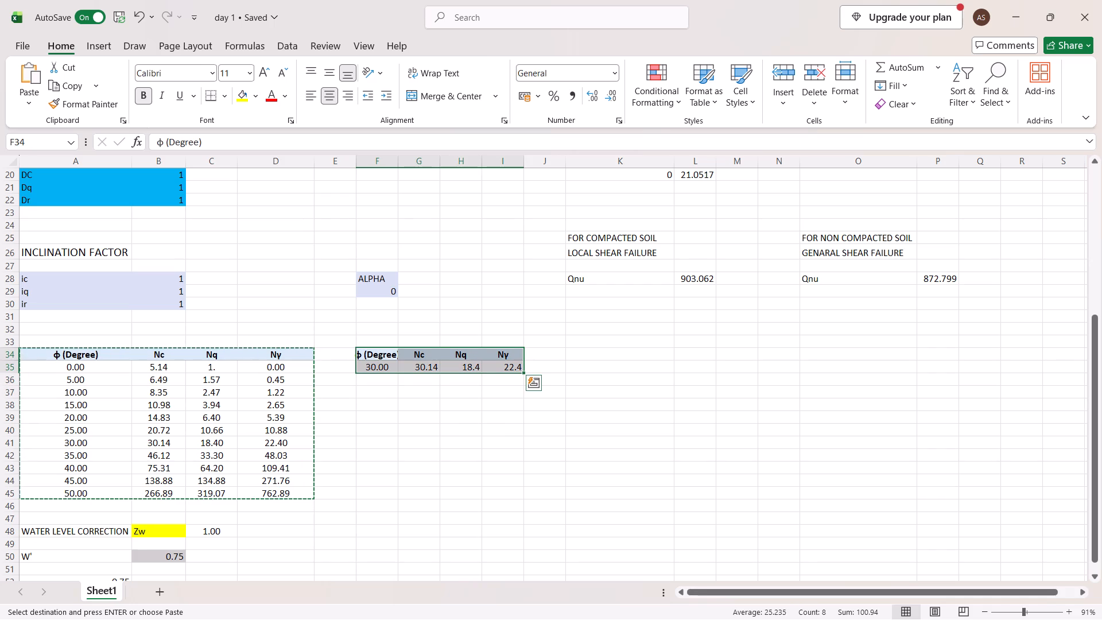
{"action": "key", "text": "ctrl+c"}
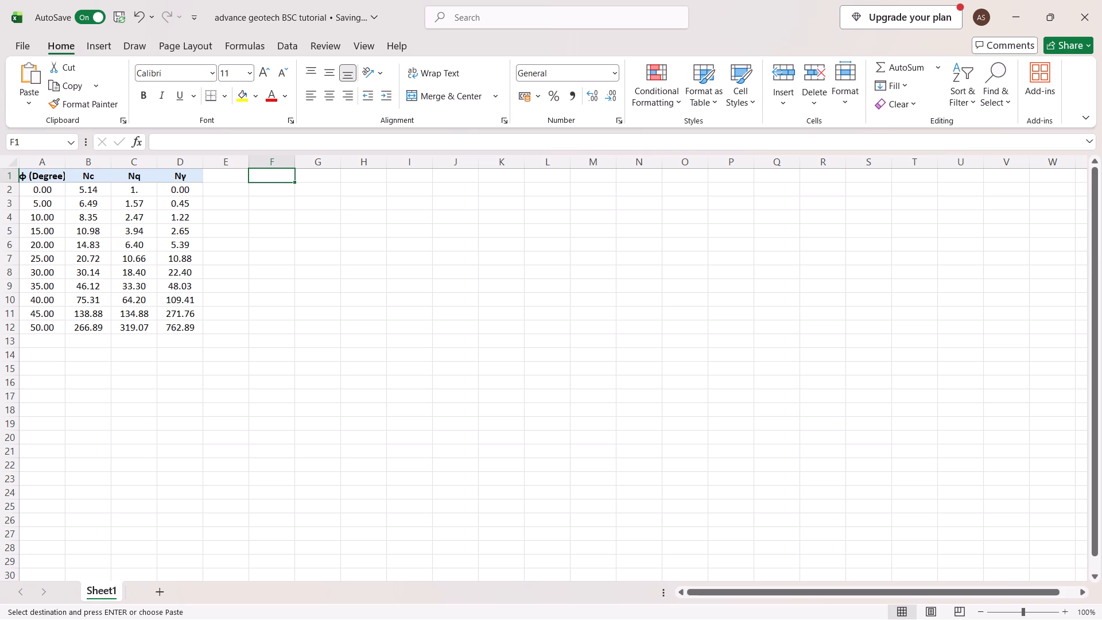
{"action": "key", "text": "ctrl+v"}
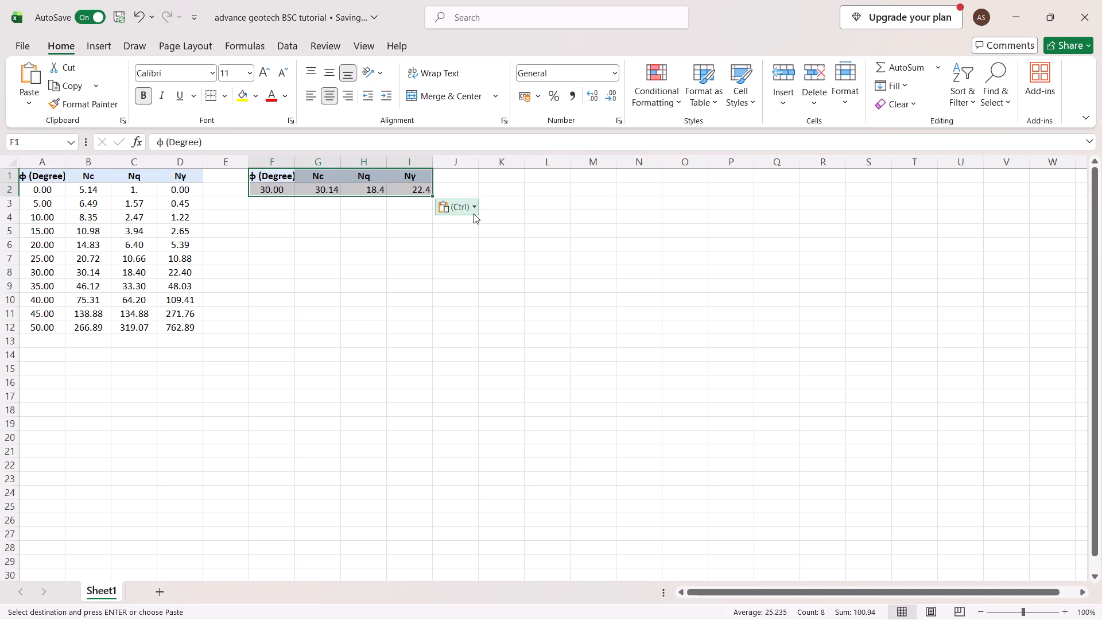
{"action": "left_click", "coordinate": [323, 191]}
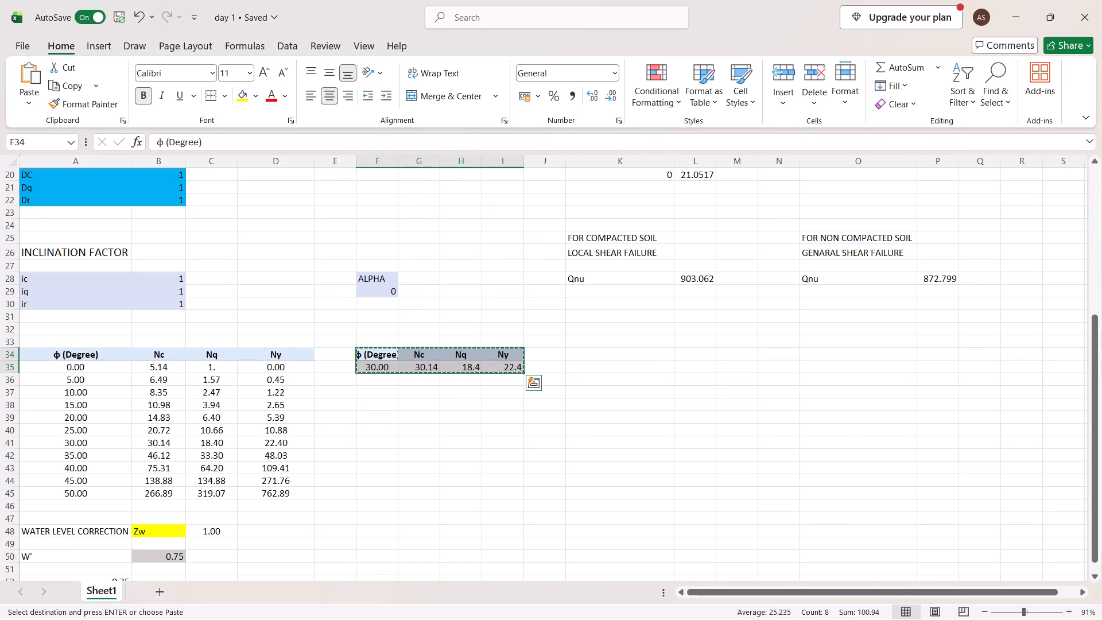
Review the shape factor, depth factor, inclination factor and Qnu sections on Sheet1 of the day 1 workbook.
{"action": "scroll", "coordinate": [264, 307], "scroll_direction": "up", "scroll_amount": 10}
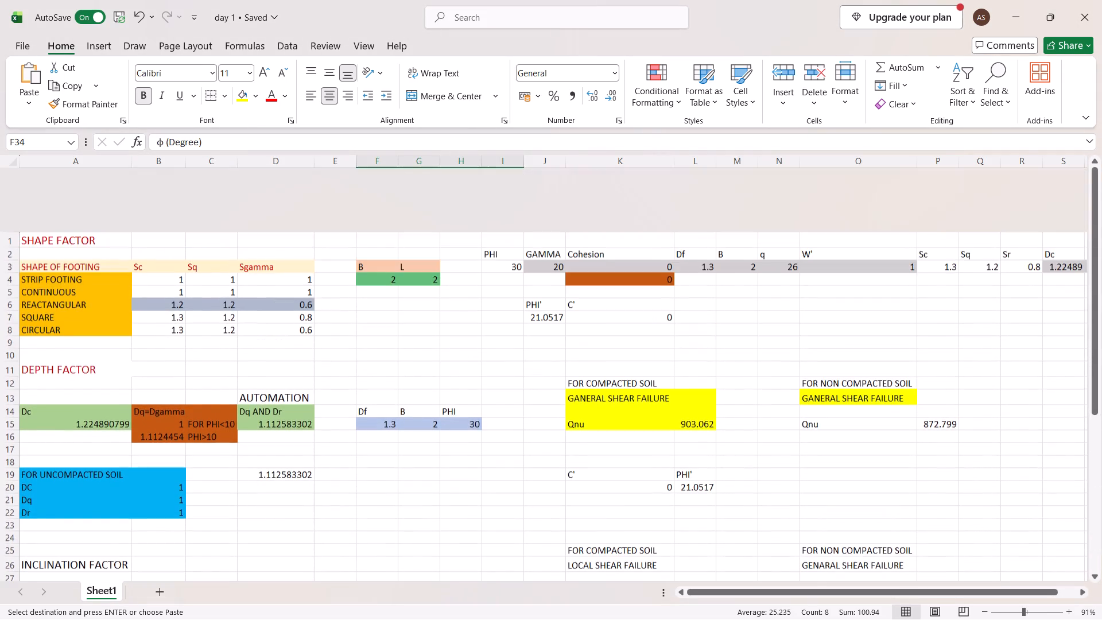
{"action": "scroll", "coordinate": [264, 307], "scroll_direction": "up", "scroll_amount": 1}
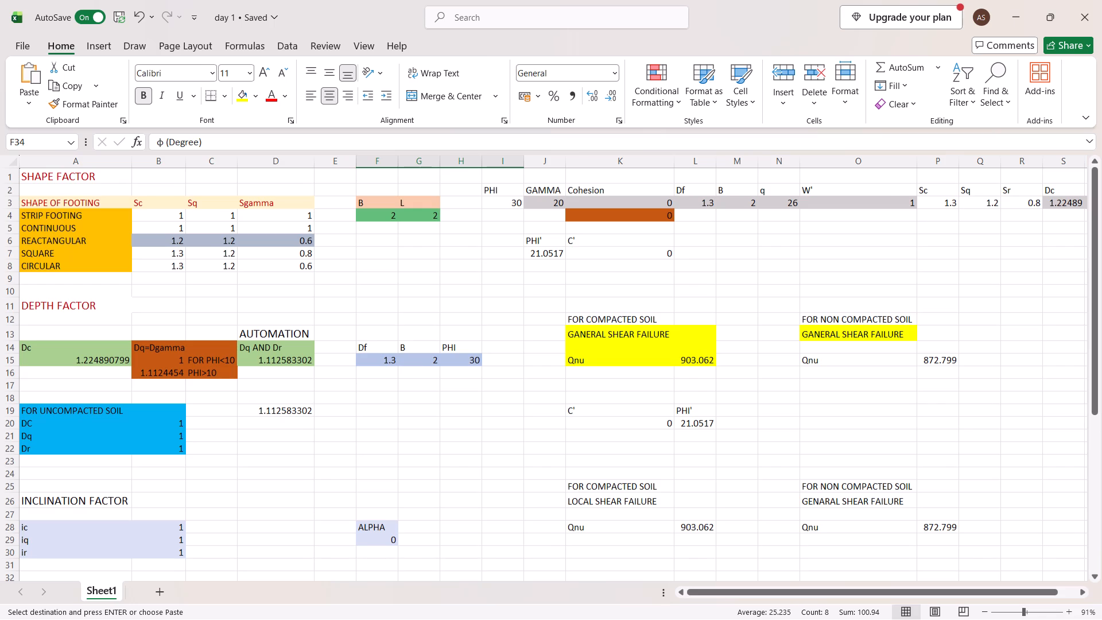
{"action": "scroll", "coordinate": [264, 307], "scroll_direction": "right", "scroll_amount": 2}
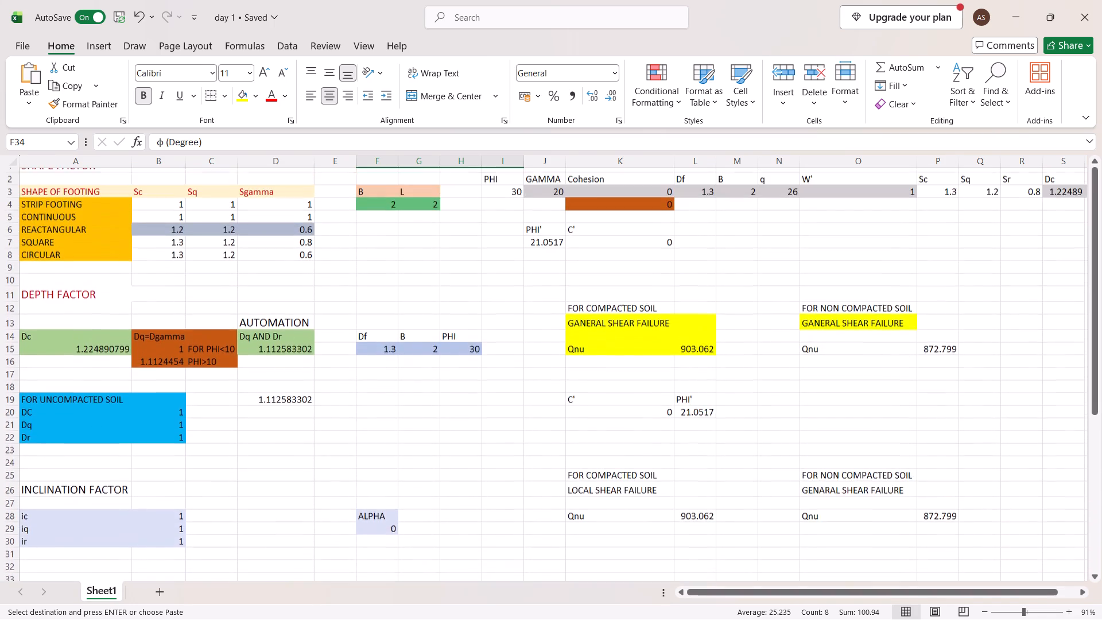
{"action": "scroll", "coordinate": [264, 307], "scroll_direction": "down", "scroll_amount": 4}
{"action": "scroll", "coordinate": [264, 307], "scroll_direction": "up", "scroll_amount": 7}
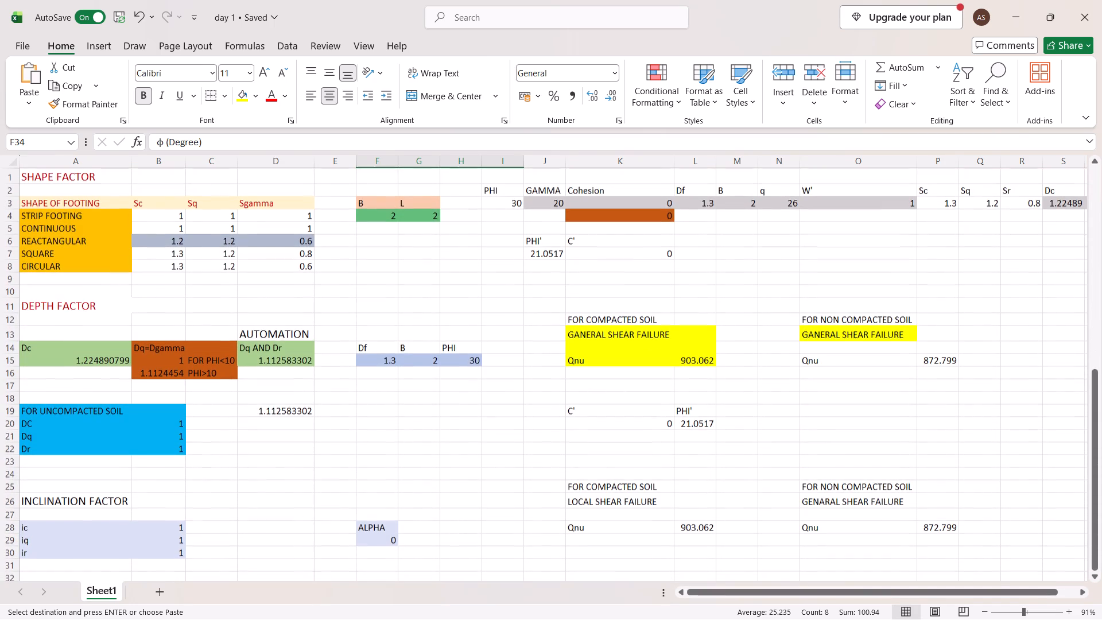
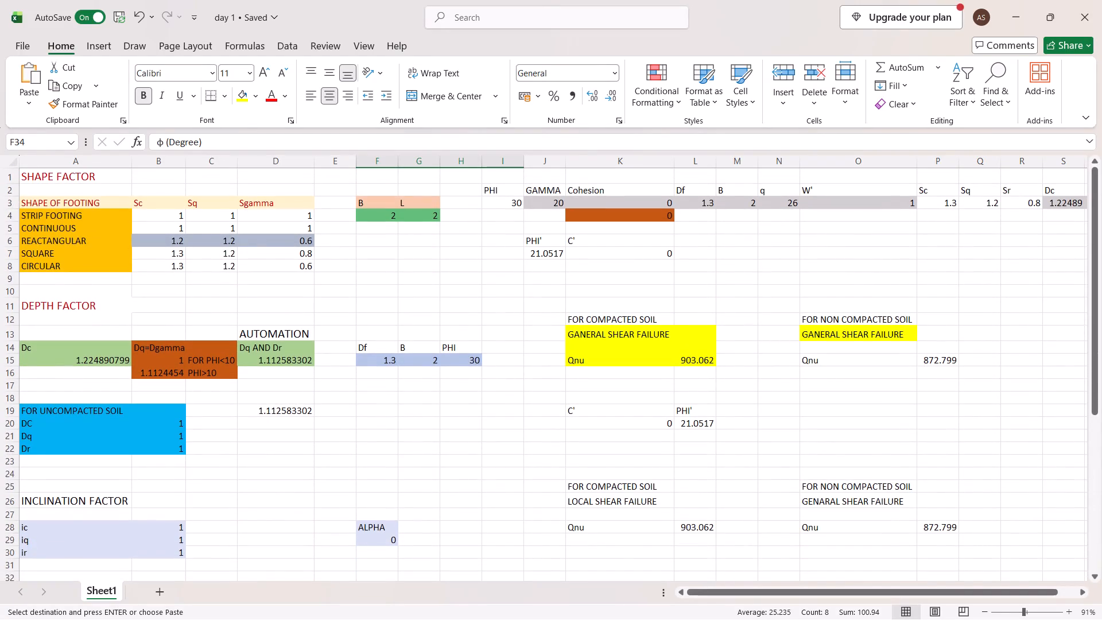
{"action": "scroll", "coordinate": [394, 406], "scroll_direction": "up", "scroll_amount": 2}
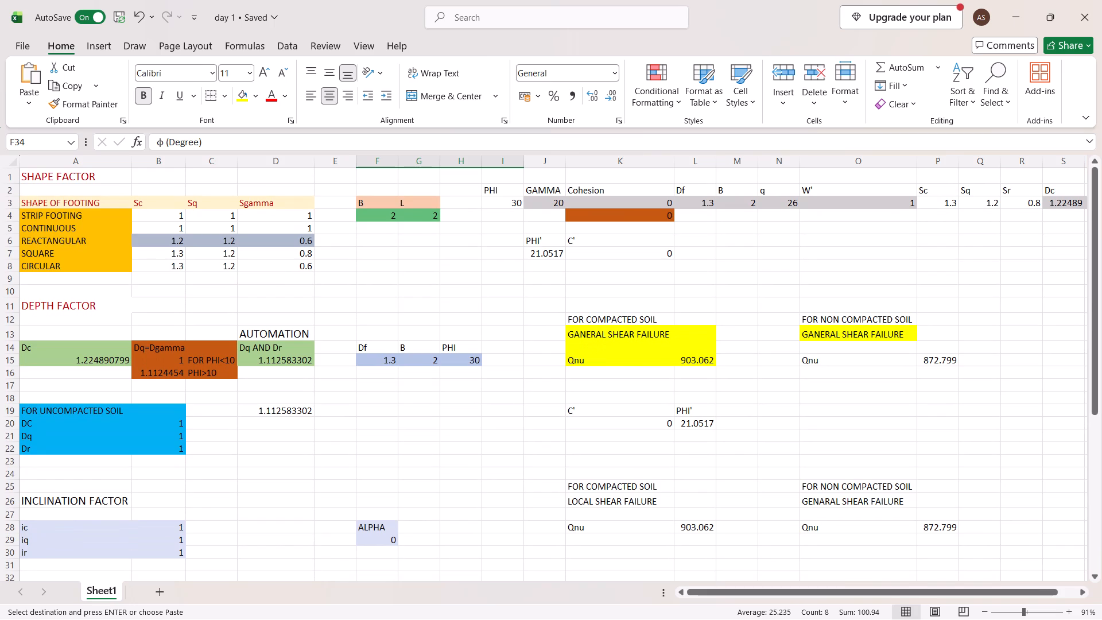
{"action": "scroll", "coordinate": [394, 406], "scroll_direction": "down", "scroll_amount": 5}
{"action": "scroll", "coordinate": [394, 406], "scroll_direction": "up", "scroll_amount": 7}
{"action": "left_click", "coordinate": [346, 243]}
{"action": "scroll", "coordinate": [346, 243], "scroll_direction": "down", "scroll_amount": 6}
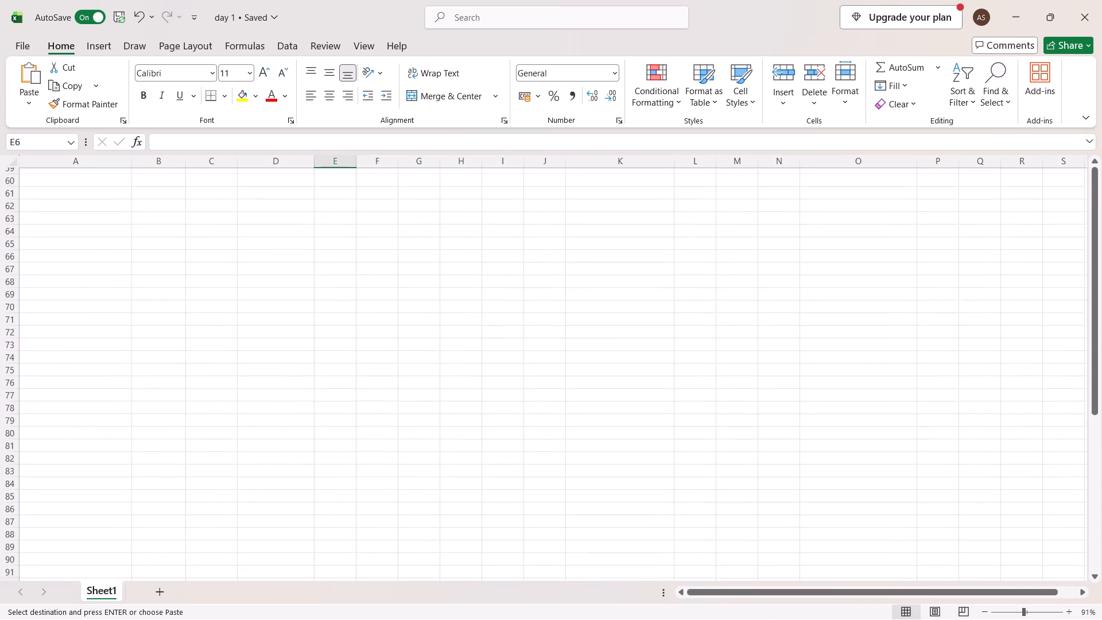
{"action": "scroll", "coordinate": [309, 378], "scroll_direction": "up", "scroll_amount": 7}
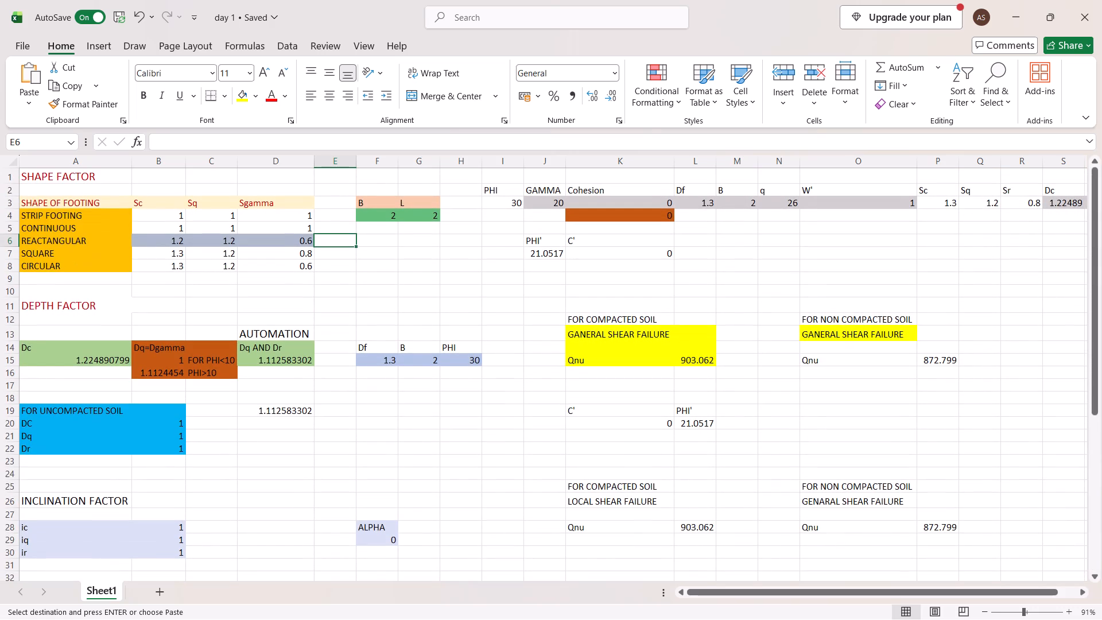
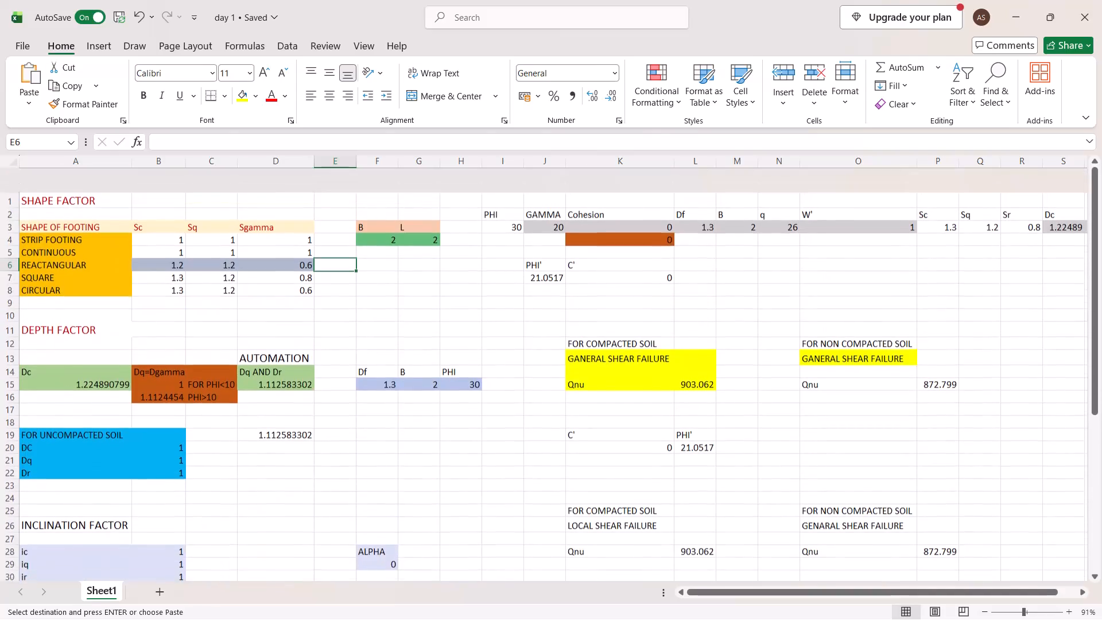
Review the day 1 sheet's shape, depth and inclination factors, bearing capacity factor table, φ lookup block, water level correction and shear failure calculations.
{"action": "scroll", "coordinate": [434, 334], "scroll_direction": "down", "scroll_amount": 2}
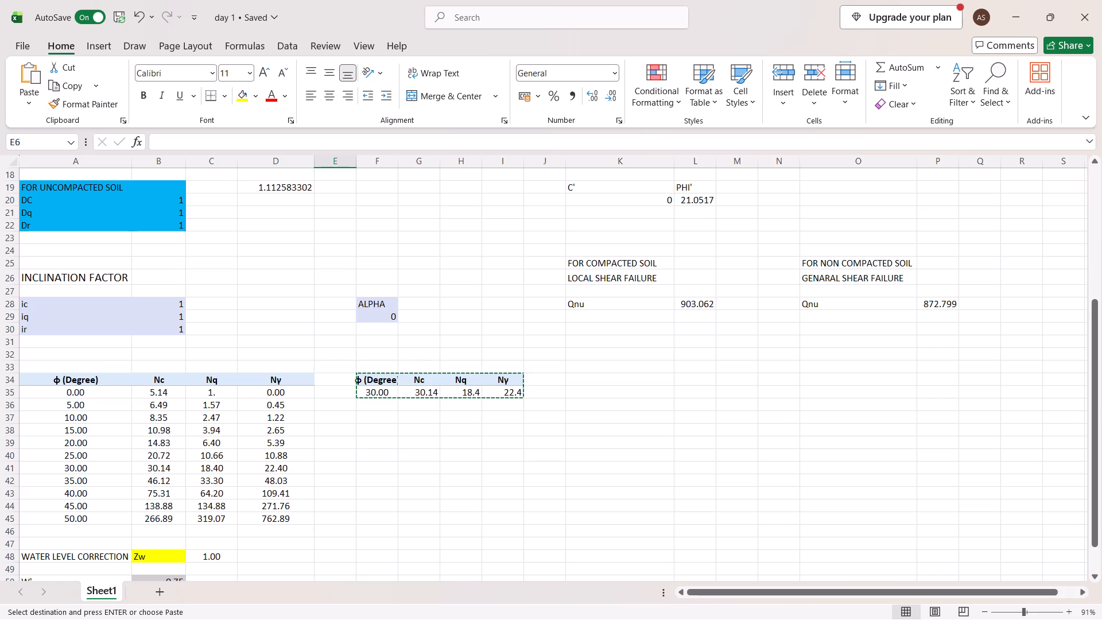
{"action": "scroll", "coordinate": [434, 334], "scroll_direction": "up", "scroll_amount": 2}
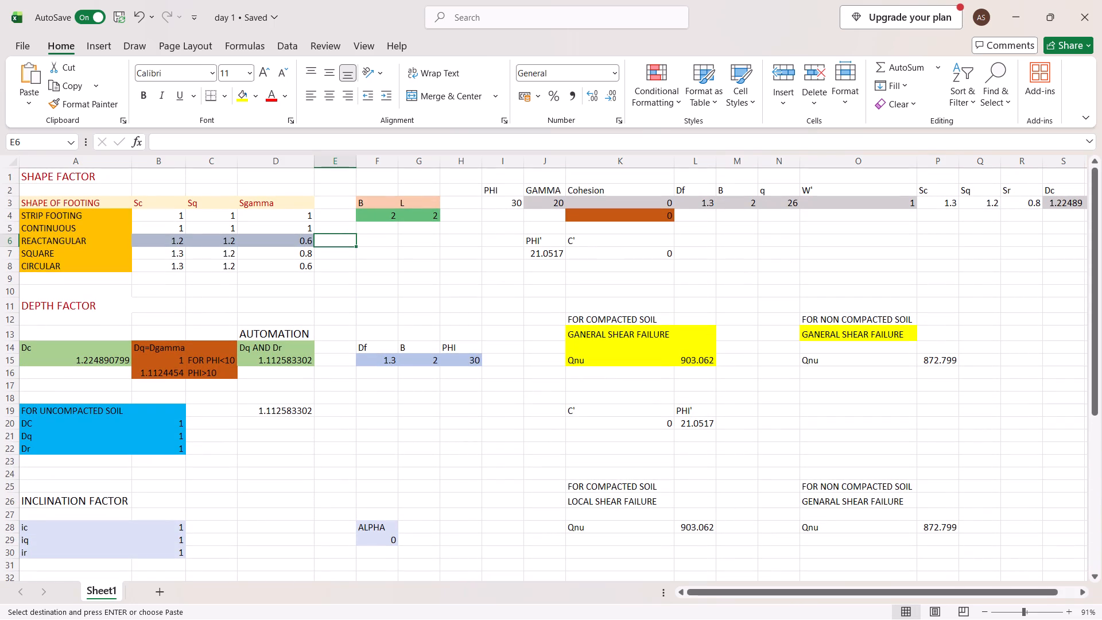
{"action": "scroll", "coordinate": [500, 191], "scroll_direction": "down", "scroll_amount": 3}
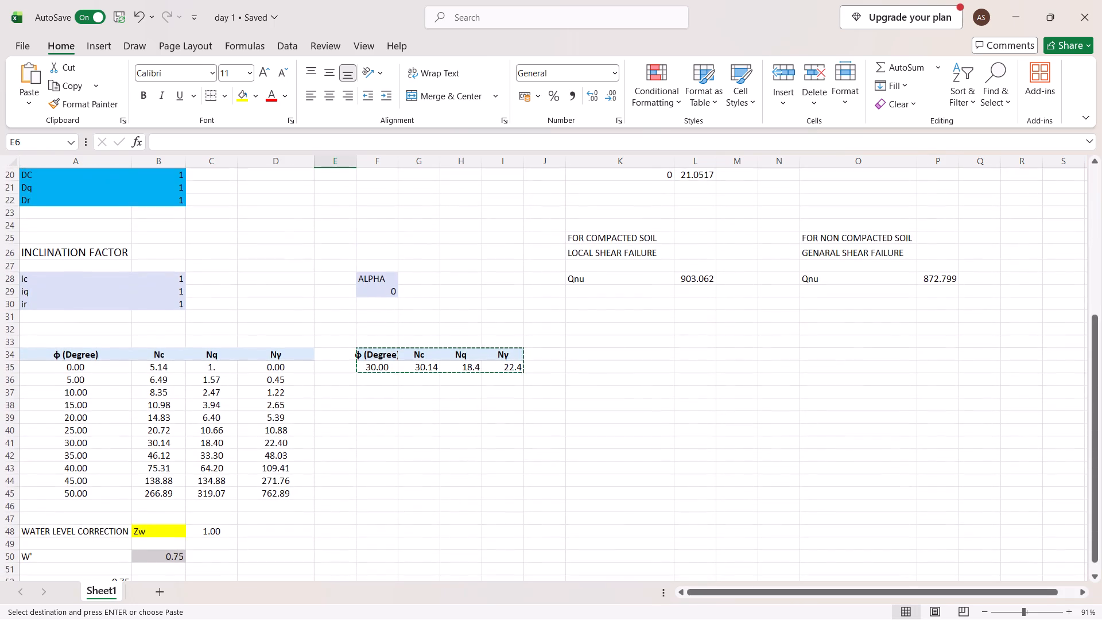
{"action": "scroll", "coordinate": [382, 475], "scroll_direction": "down", "scroll_amount": 2}
{"action": "scroll", "coordinate": [201, 494], "scroll_direction": "up", "scroll_amount": 2}
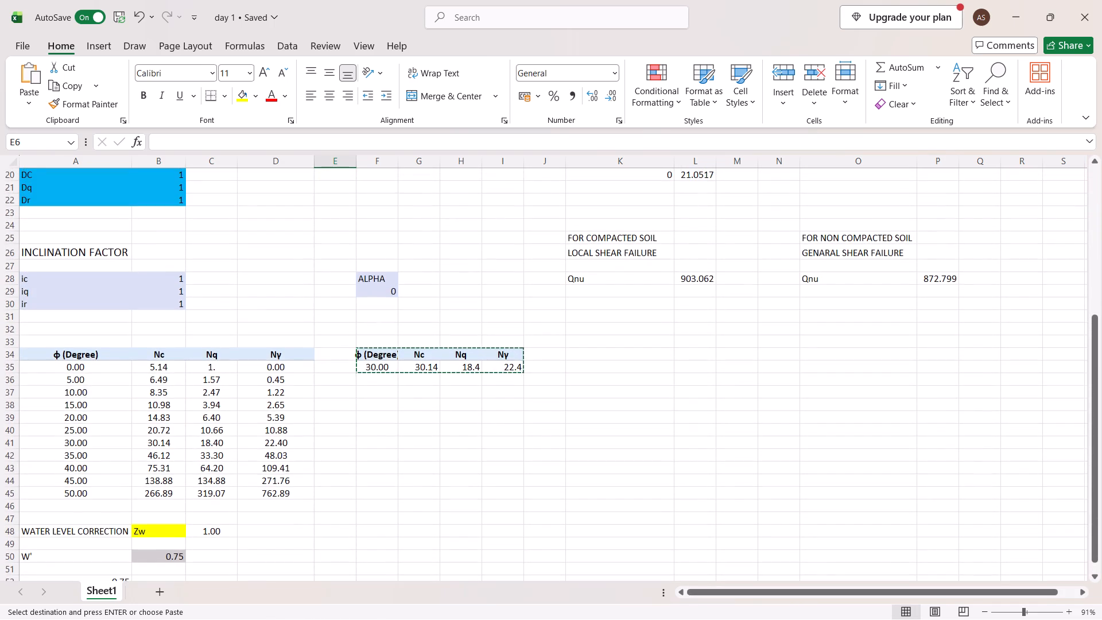
{"action": "scroll", "coordinate": [297, 317], "scroll_direction": "up", "scroll_amount": 1}
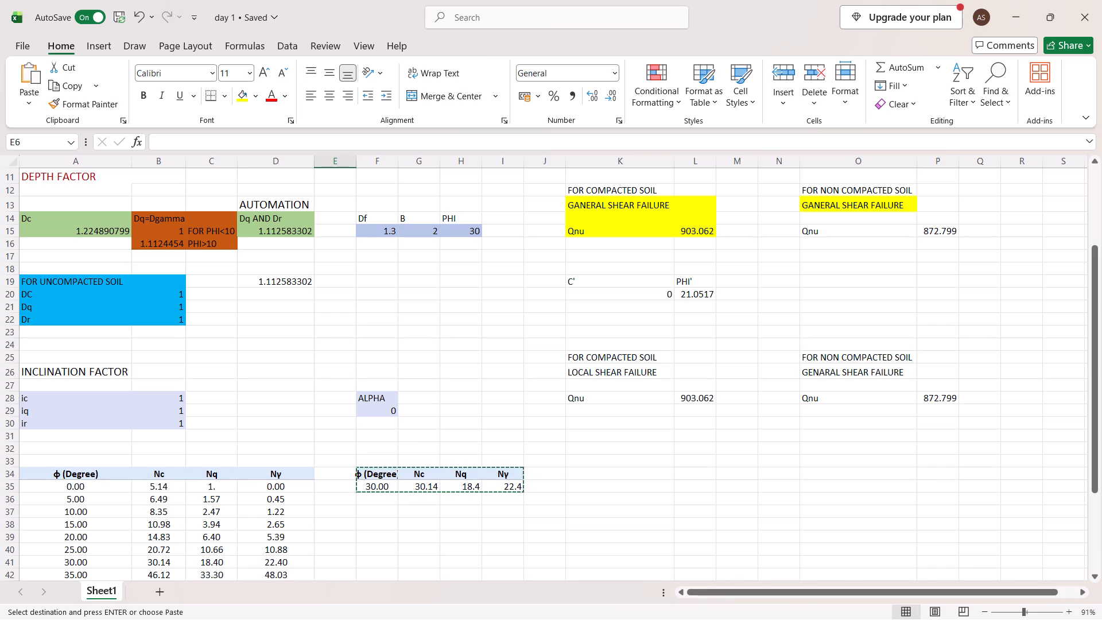
{"action": "scroll", "coordinate": [268, 218], "scroll_direction": "up", "scroll_amount": 4}
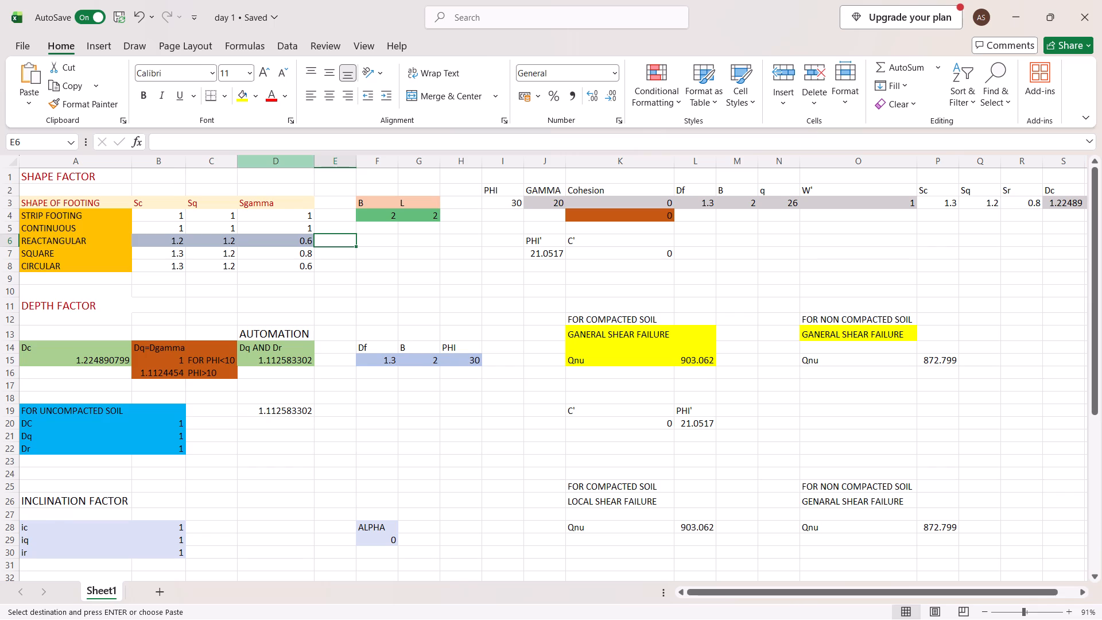
{"action": "scroll", "coordinate": [405, 229], "scroll_direction": "up", "scroll_amount": 5}
{"action": "scroll", "coordinate": [397, 300], "scroll_direction": "up", "scroll_amount": 1}
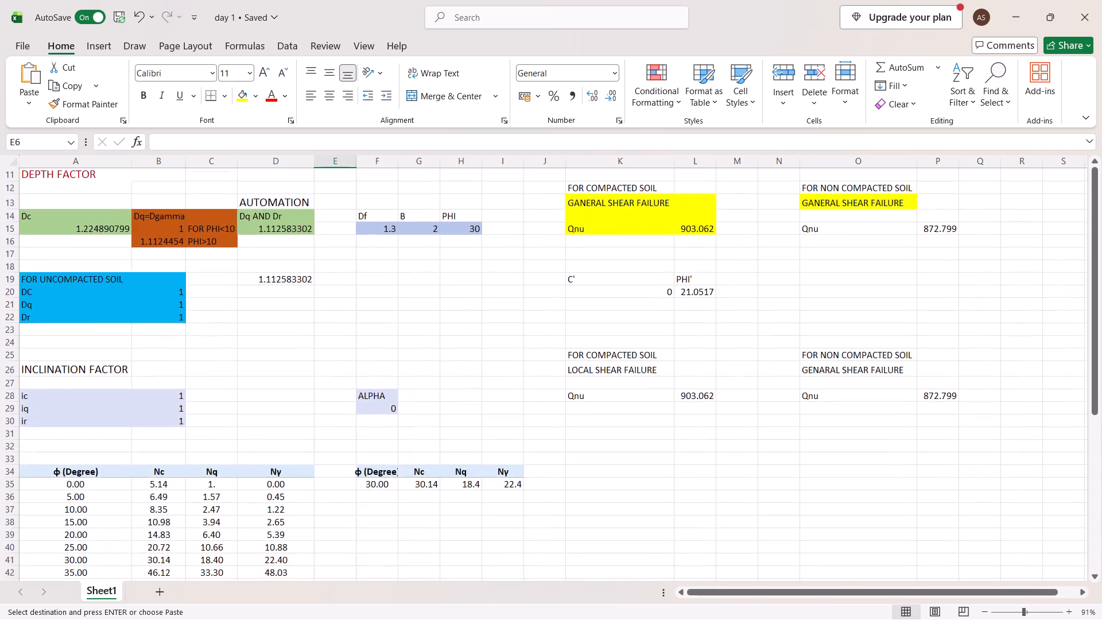
{"action": "scroll", "coordinate": [397, 300], "scroll_direction": "up", "scroll_amount": 1}
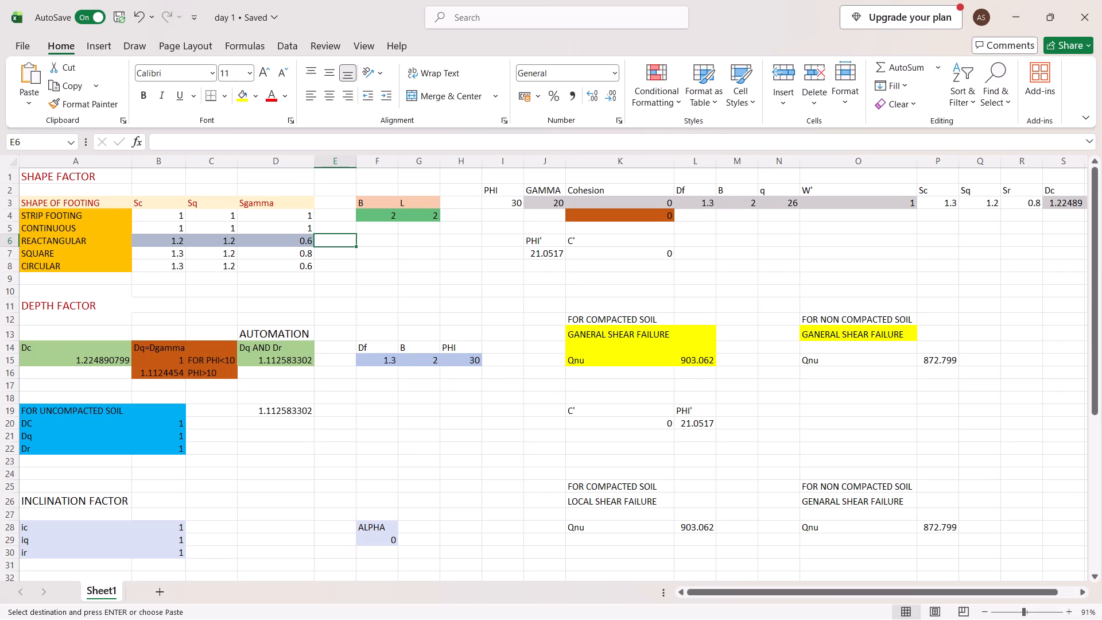
{"action": "scroll", "coordinate": [397, 300], "scroll_direction": "up", "scroll_amount": 7}
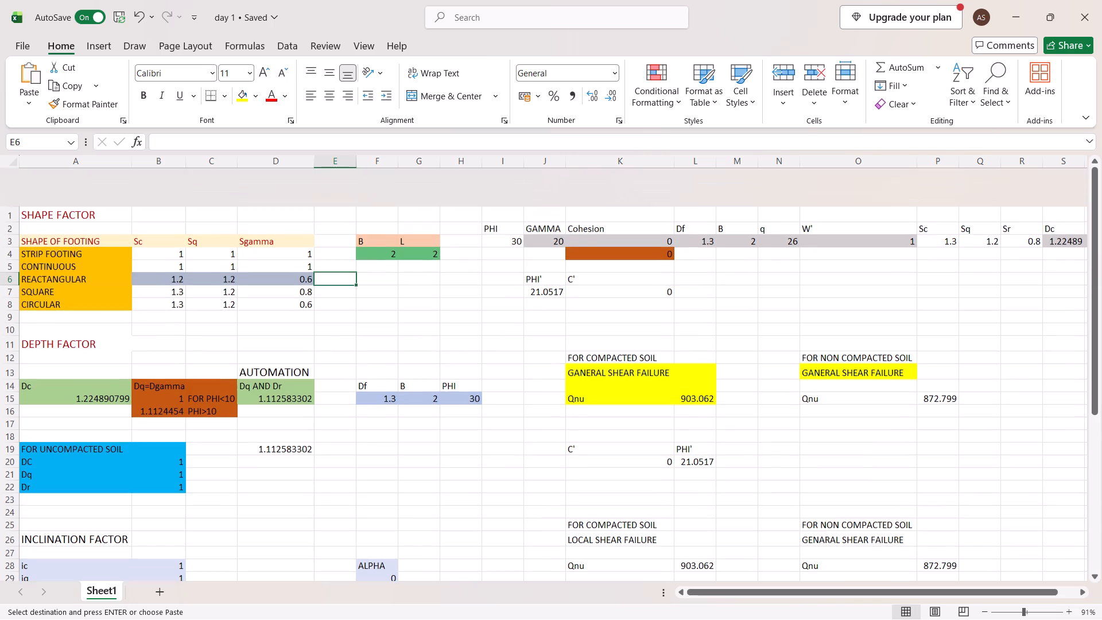
{"action": "scroll", "coordinate": [397, 300], "scroll_direction": "up", "scroll_amount": 3}
{"action": "scroll", "coordinate": [397, 300], "scroll_direction": "down", "scroll_amount": 3}
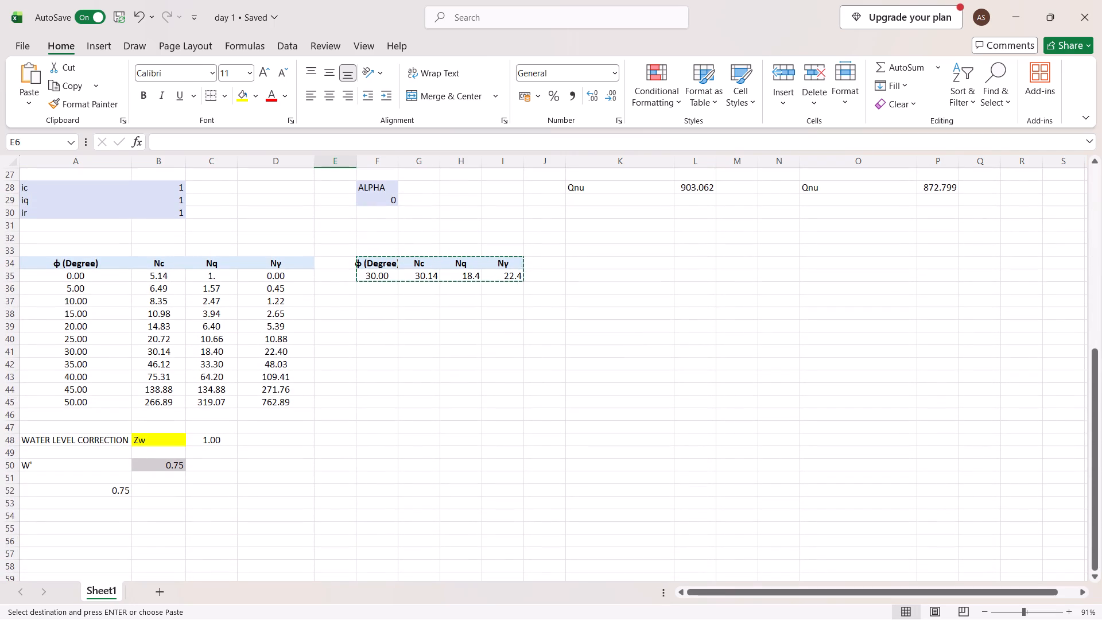
{"action": "left_click", "coordinate": [374, 281]}
{"action": "scroll", "coordinate": [374, 281], "scroll_direction": "up", "scroll_amount": 6}
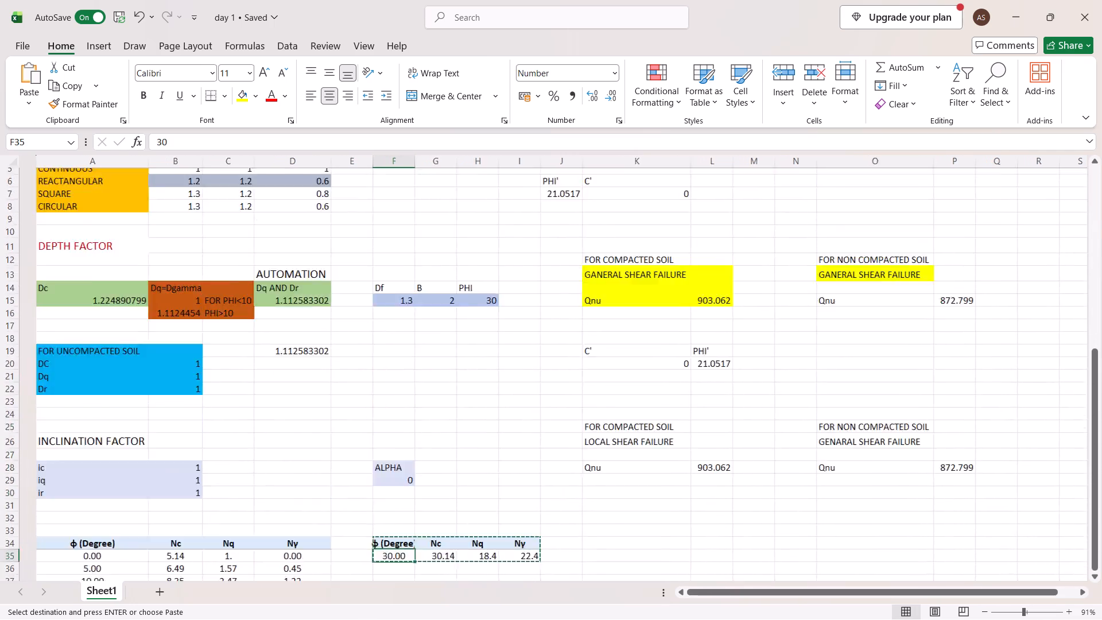
{"action": "left_click", "coordinate": [493, 313]}
{"action": "scroll", "coordinate": [493, 313], "scroll_direction": "down", "scroll_amount": 2}
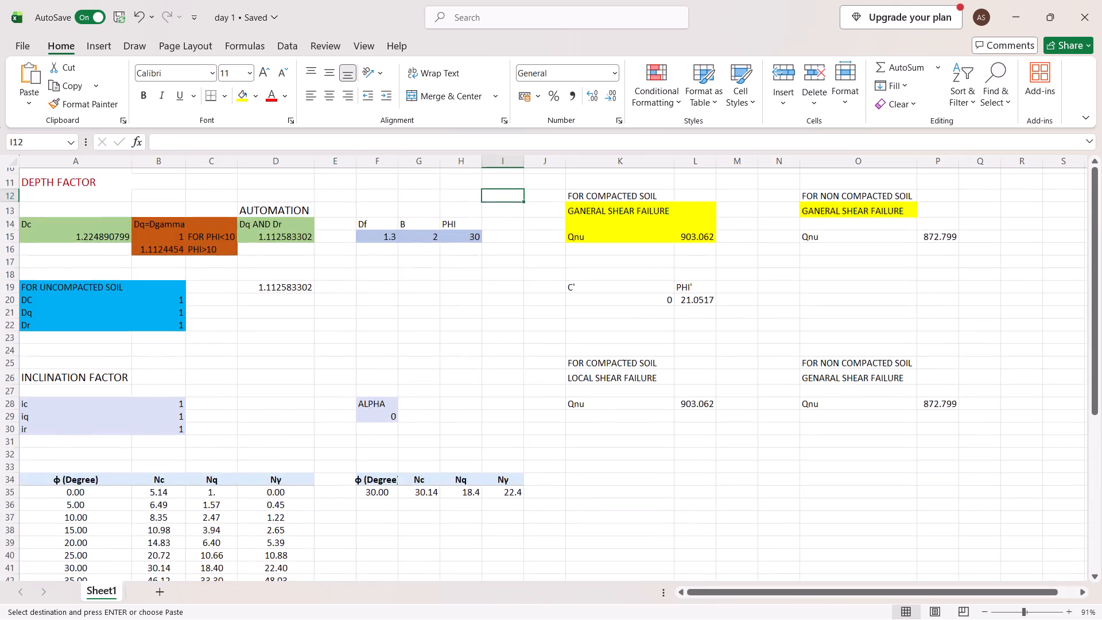
{"action": "scroll", "coordinate": [493, 313], "scroll_direction": "down", "scroll_amount": 2}
{"action": "scroll", "coordinate": [493, 313], "scroll_direction": "up", "scroll_amount": 2}
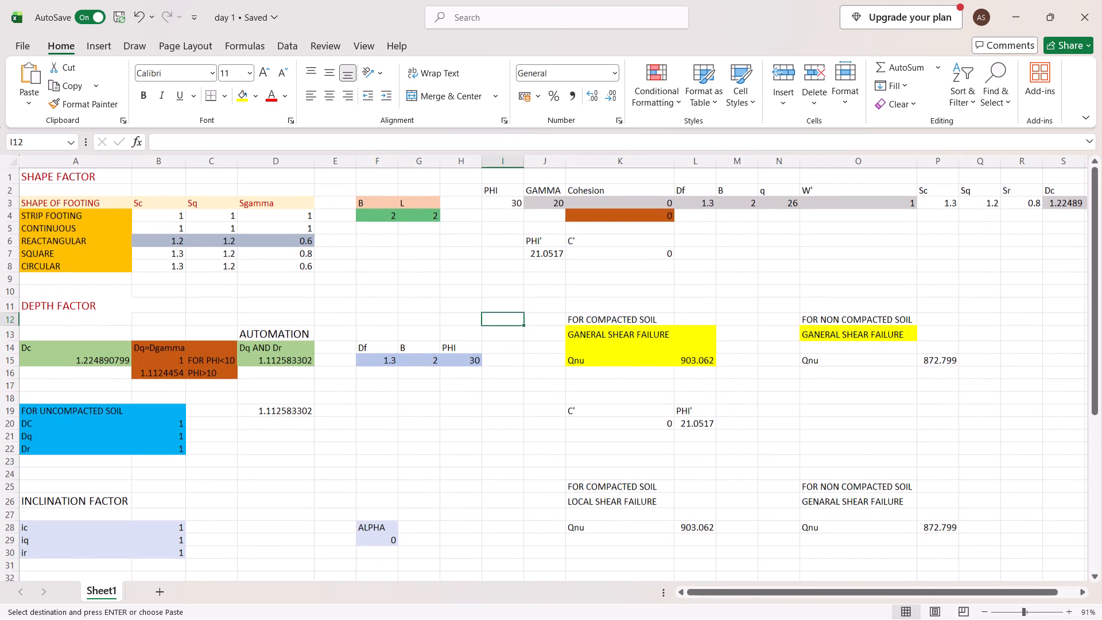
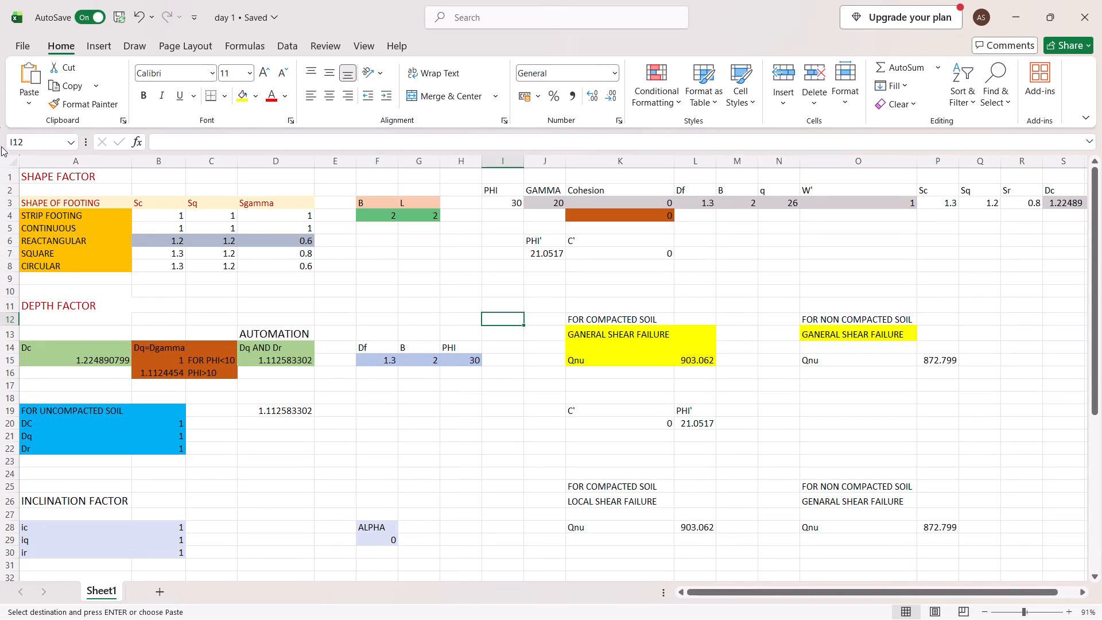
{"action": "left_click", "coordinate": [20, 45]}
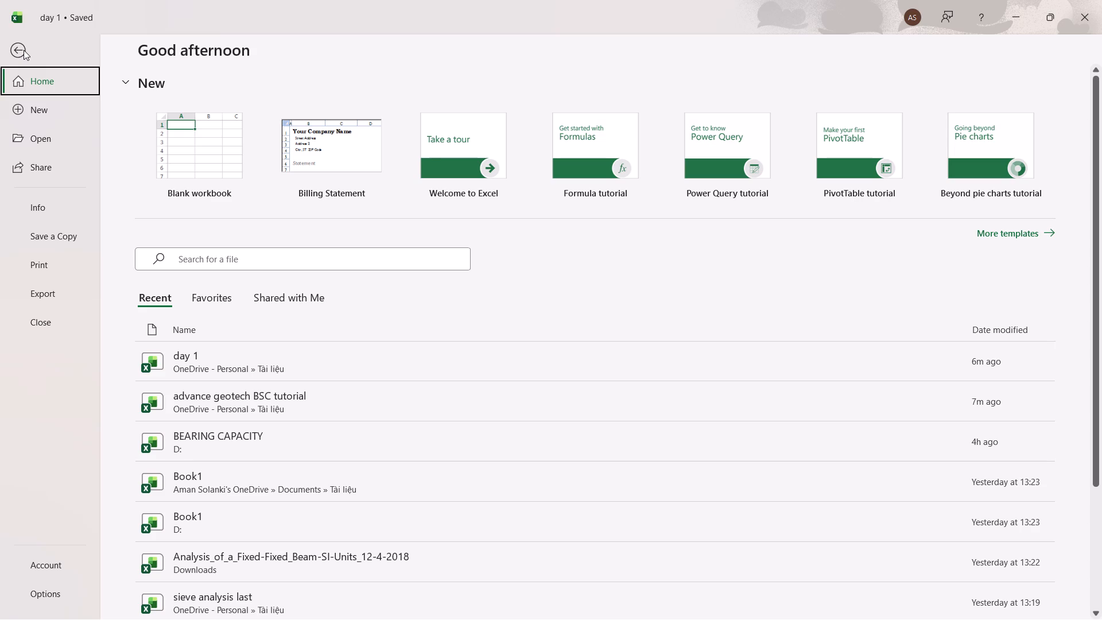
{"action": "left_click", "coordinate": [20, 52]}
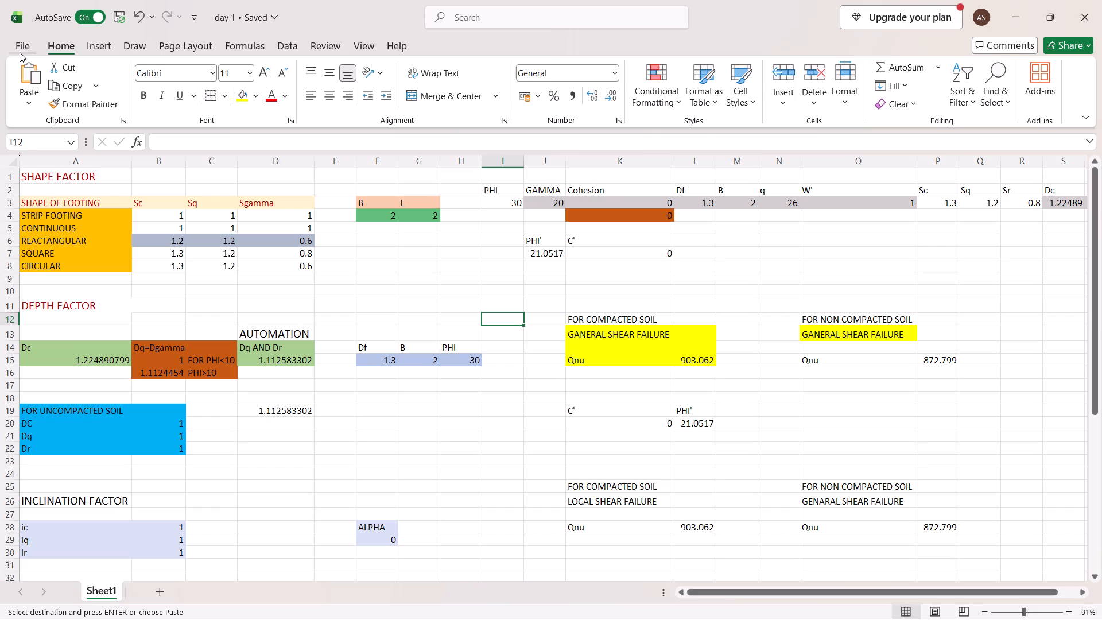
Examine the day 1 sheet from the shape, depth and inclination factors down to the bearing capacity factor table and water level correction.
{"action": "scroll", "coordinate": [185, 294], "scroll_direction": "up", "scroll_amount": 1}
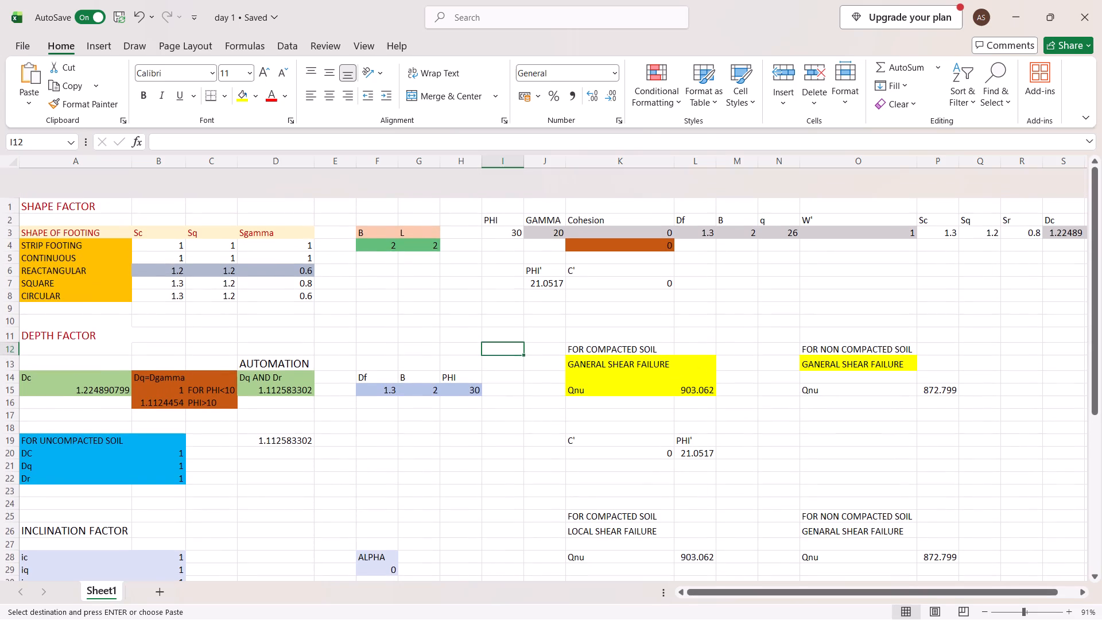
{"action": "scroll", "coordinate": [185, 294], "scroll_direction": "up", "scroll_amount": 1}
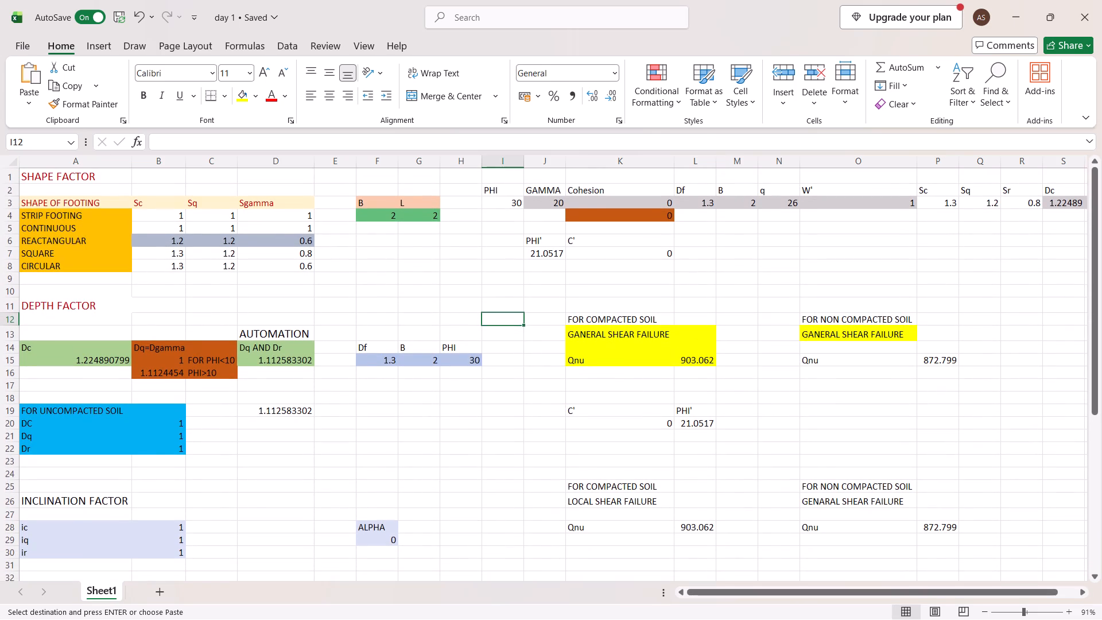
{"action": "scroll", "coordinate": [223, 374], "scroll_direction": "down", "scroll_amount": 2}
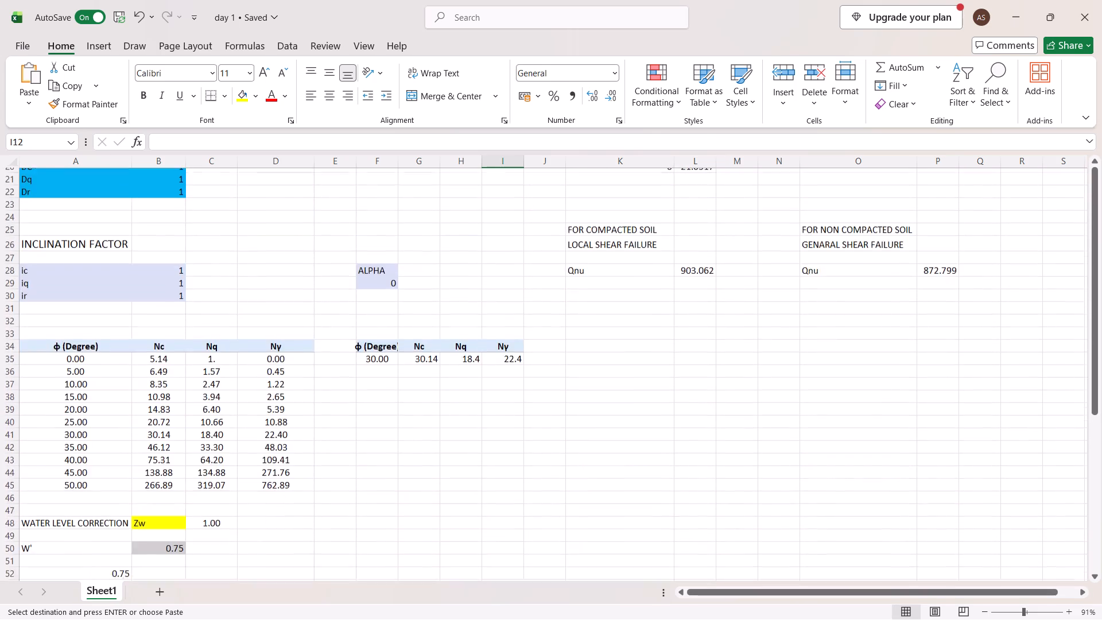
{"action": "scroll", "coordinate": [223, 374], "scroll_direction": "down", "scroll_amount": 2}
{"action": "scroll", "coordinate": [223, 374], "scroll_direction": "up", "scroll_amount": 7}
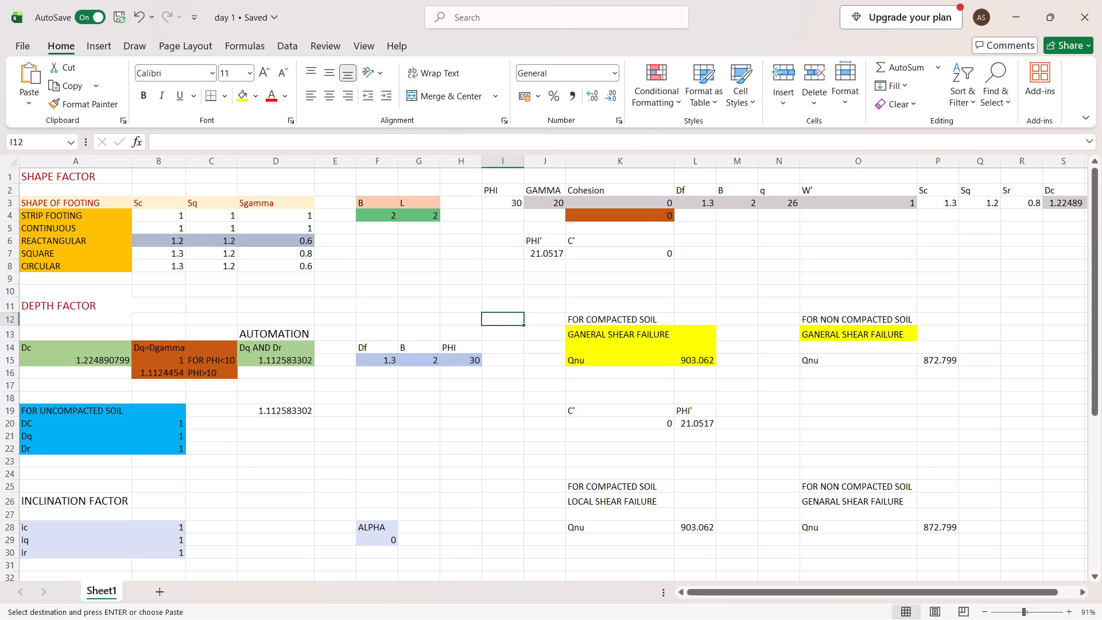
{"action": "scroll", "coordinate": [425, 419], "scroll_direction": "down", "scroll_amount": 3}
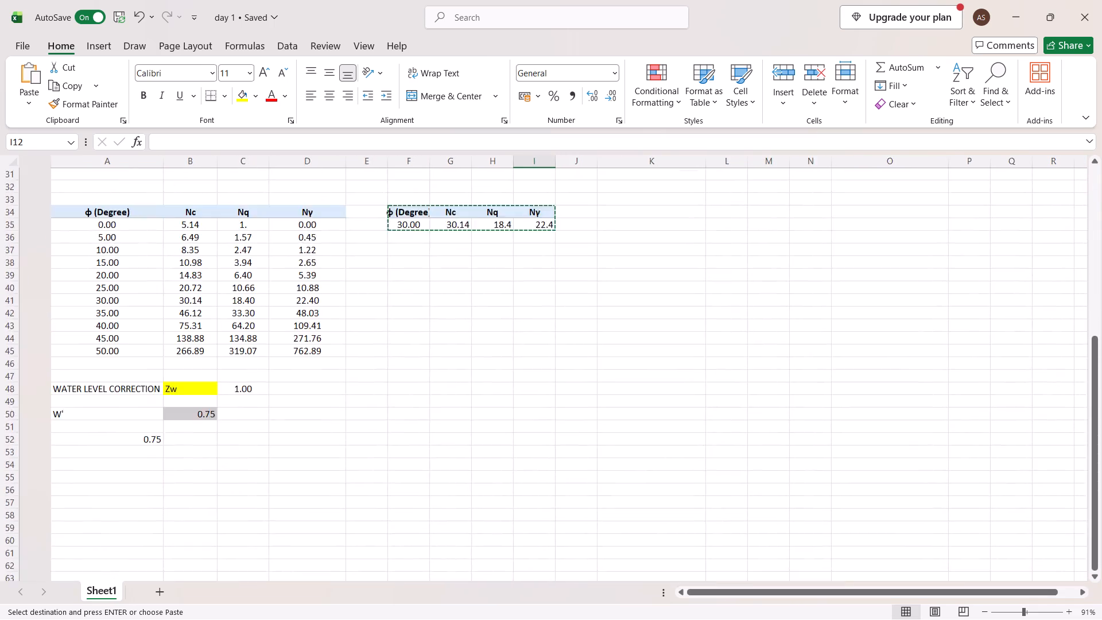
{"action": "scroll", "coordinate": [425, 419], "scroll_direction": "down", "scroll_amount": 2}
{"action": "scroll", "coordinate": [377, 512], "scroll_direction": "up", "scroll_amount": 4}
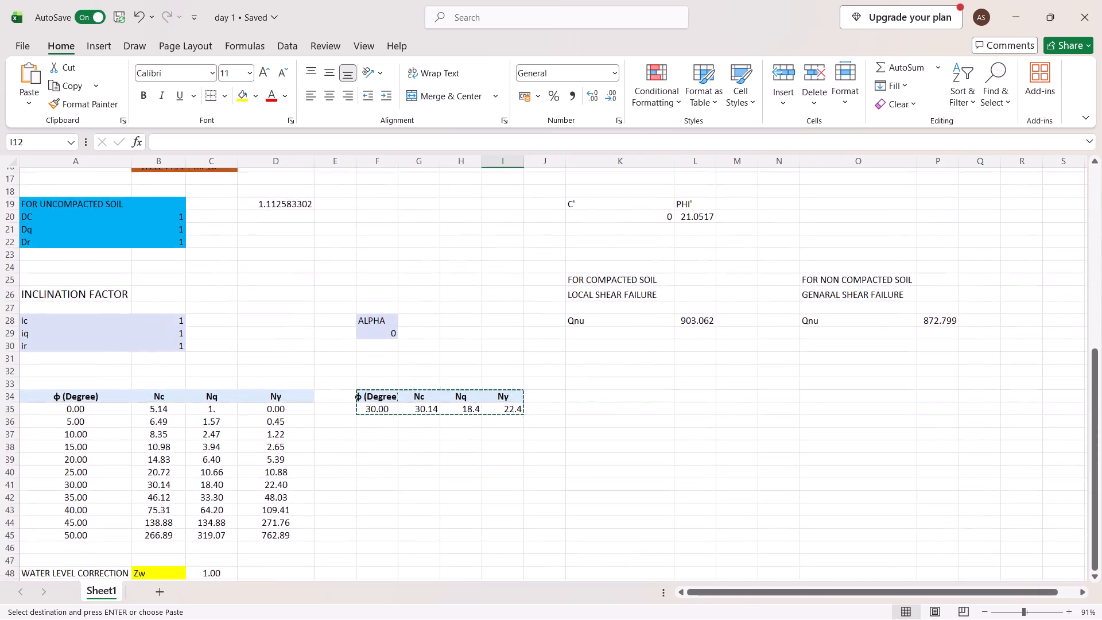
{"action": "scroll", "coordinate": [377, 512], "scroll_direction": "up", "scroll_amount": 1}
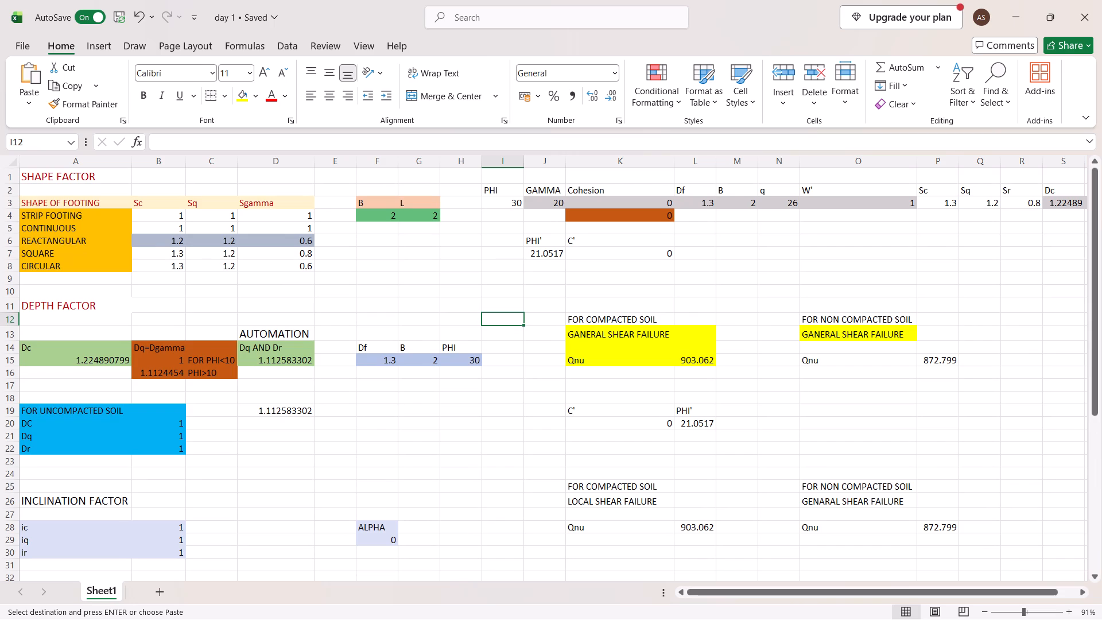
{"action": "key", "text": "Up"}
{"action": "key", "text": "Up"}
{"action": "key", "text": "Up"}
{"action": "key", "text": "Up"}
{"action": "key", "text": "Up"}
{"action": "key", "text": "Up"}
{"action": "key", "text": "Up"}
{"action": "key", "text": "Up"}
{"action": "key", "text": "Up"}
{"action": "key", "text": "Up"}
{"action": "key", "text": "Up"}
{"action": "key", "text": "Up"}
{"action": "key", "text": "Up"}
{"action": "key", "text": "Up"}
{"action": "key", "text": "Up"}
{"action": "key", "text": "Up"}
{"action": "key", "text": "Up"}
{"action": "key", "text": "Up"}
{"action": "key", "text": "Up"}
{"action": "key", "text": "Up"}
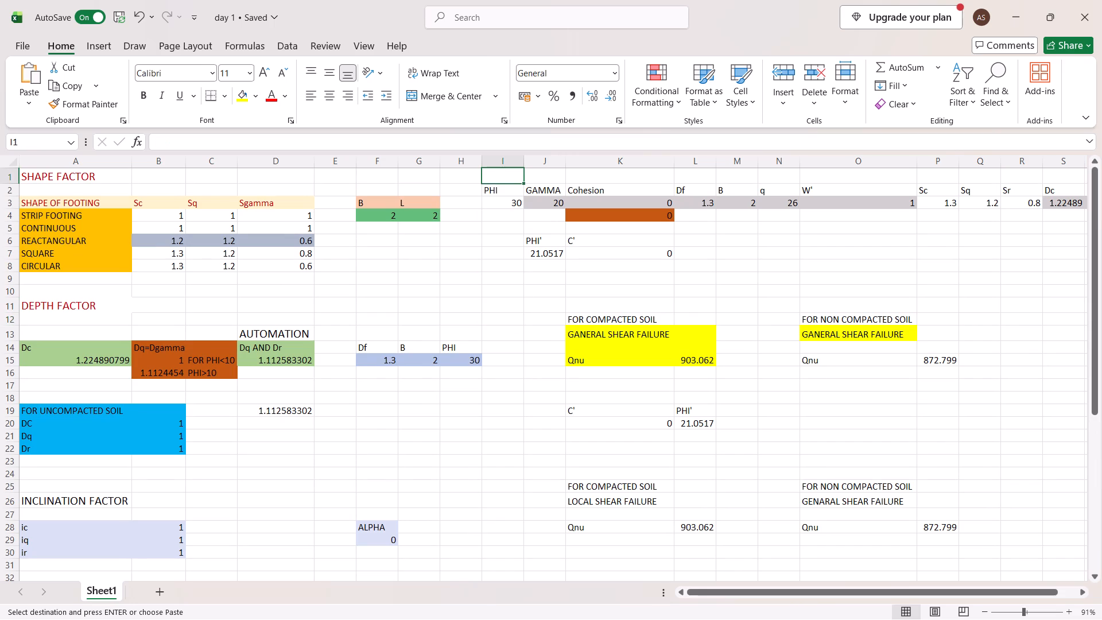
{"action": "key", "text": "Down"}
{"action": "key", "text": "Down"}
{"action": "key", "text": "Down"}
{"action": "key", "text": "Down"}
{"action": "key", "text": "Down"}
{"action": "key", "text": "Down"}
{"action": "key", "text": "Down"}
{"action": "key", "text": "Down"}
{"action": "key", "text": "Down"}
{"action": "key", "text": "Down"}
{"action": "key", "text": "Down"}
{"action": "key", "text": "Down"}
{"action": "key", "text": "Down"}
{"action": "key", "text": "Down"}
{"action": "key", "text": "Down"}
{"action": "key", "text": "Down"}
{"action": "key", "text": "Down"}
{"action": "key", "text": "Down"}
{"action": "key", "text": "Down"}
{"action": "key", "text": "Down"}
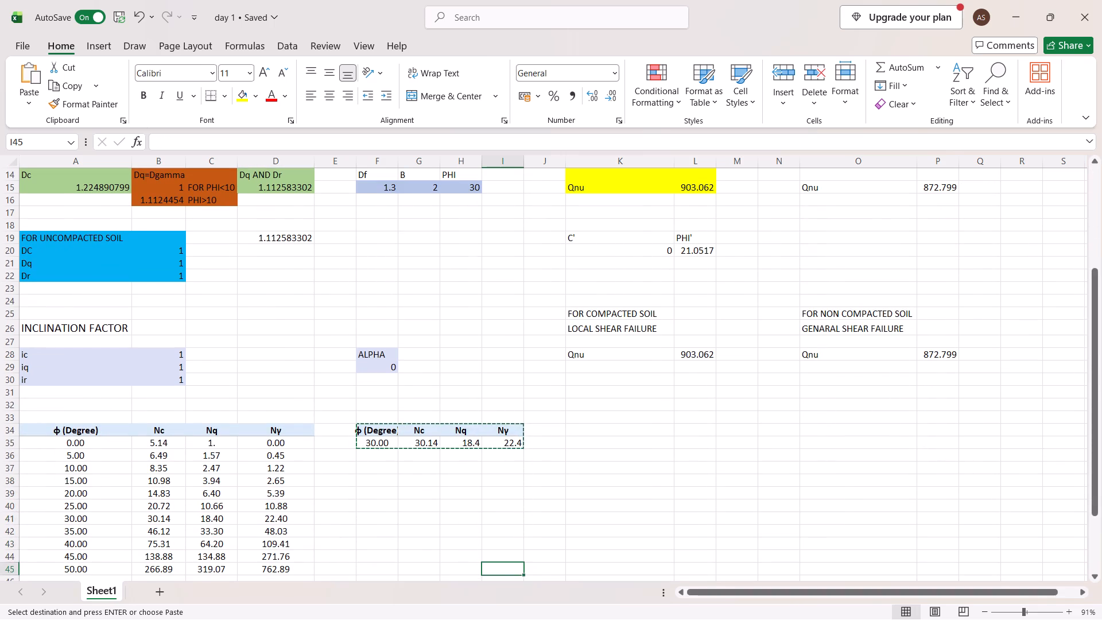
Set the φ (Degree) value in the lookup block beside the bearing capacity factor table to 32.
{"action": "scroll", "coordinate": [377, 512], "scroll_direction": "down", "scroll_amount": 1}
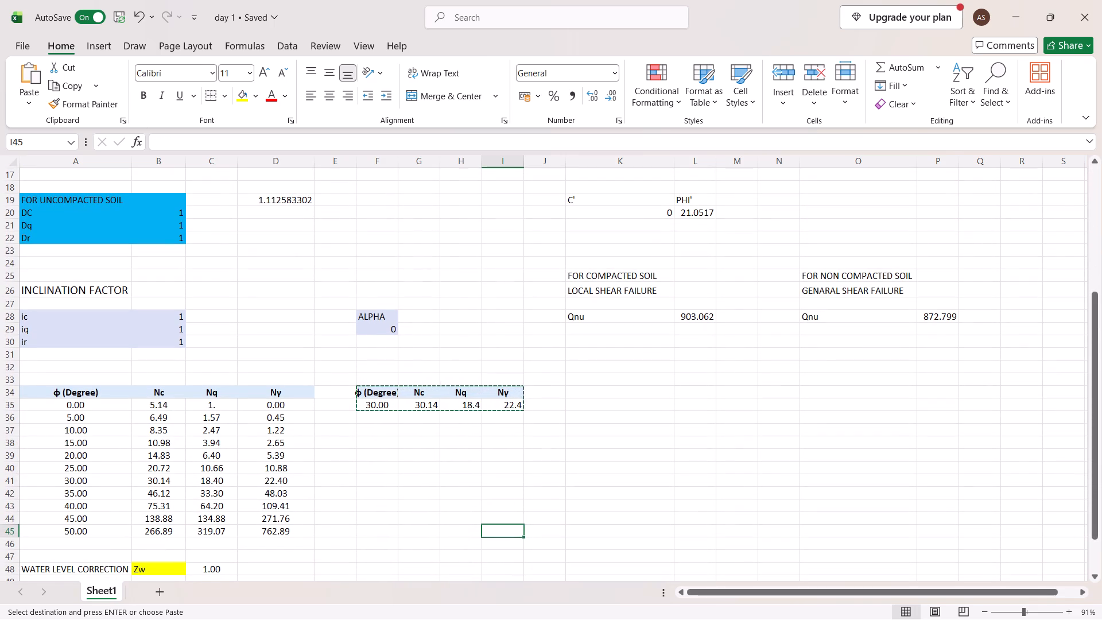
{"action": "left_click", "coordinate": [387, 402]}
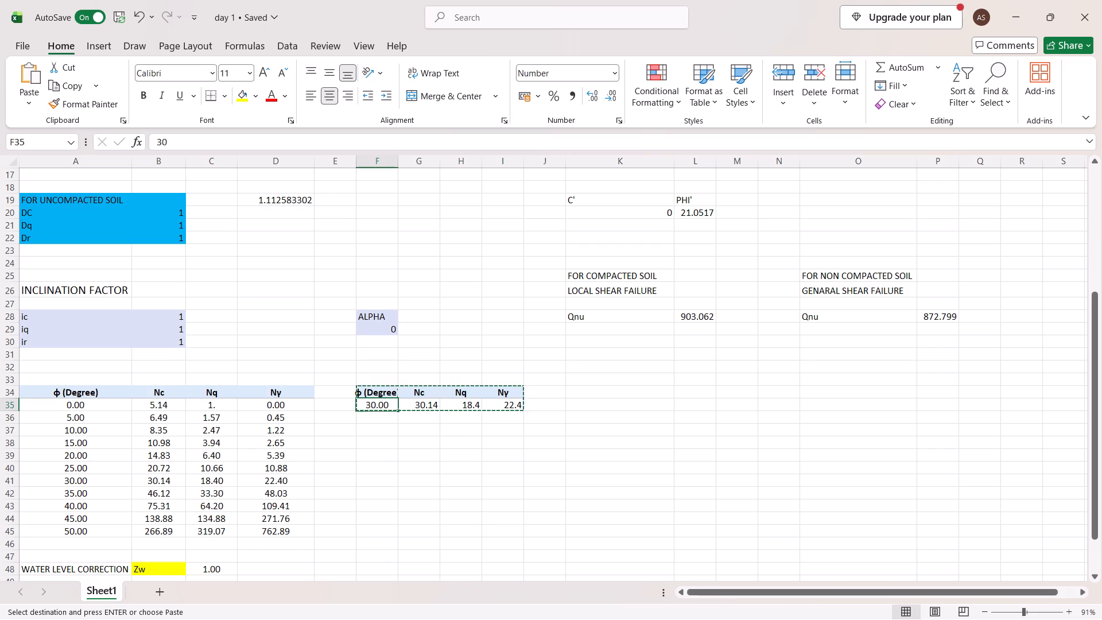
{"action": "type", "text": "32"}
{"action": "key", "text": "Return"}
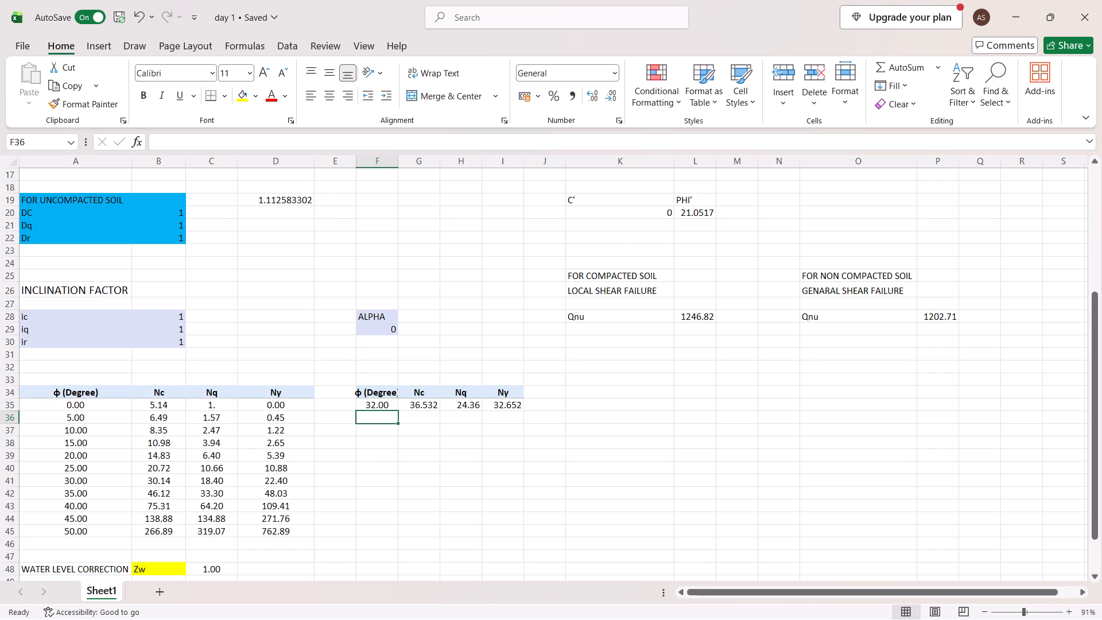
Inspect the Nc formula in the φ lookup block and review the Qnu shear failure results and the input row through W'.
{"action": "left_click", "coordinate": [425, 406]}
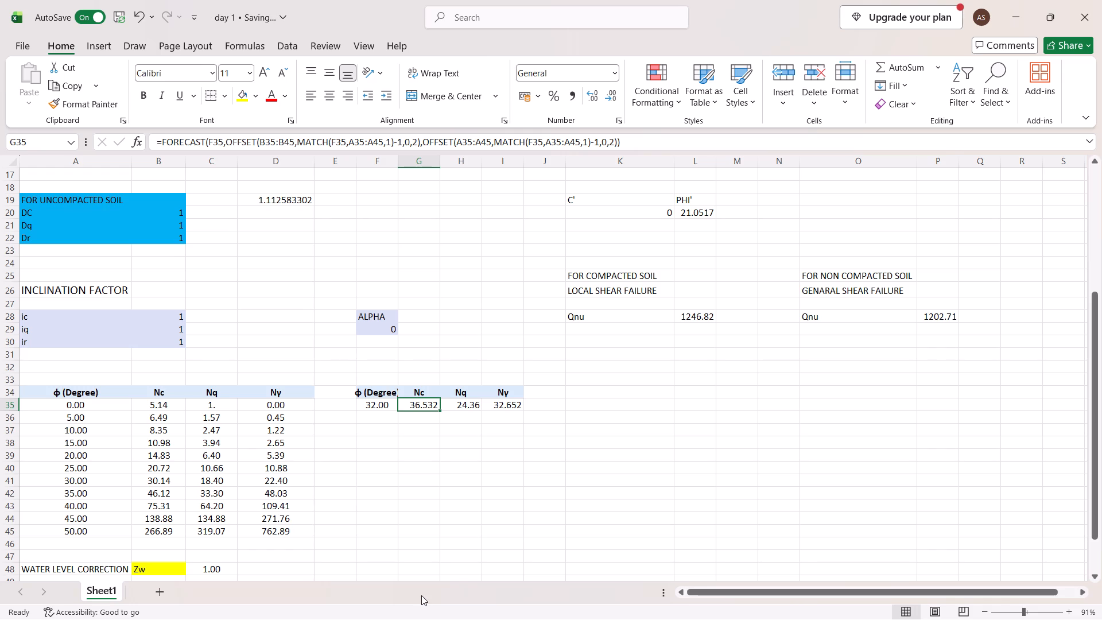
{"action": "scroll", "coordinate": [421, 595], "scroll_direction": "up", "scroll_amount": 7}
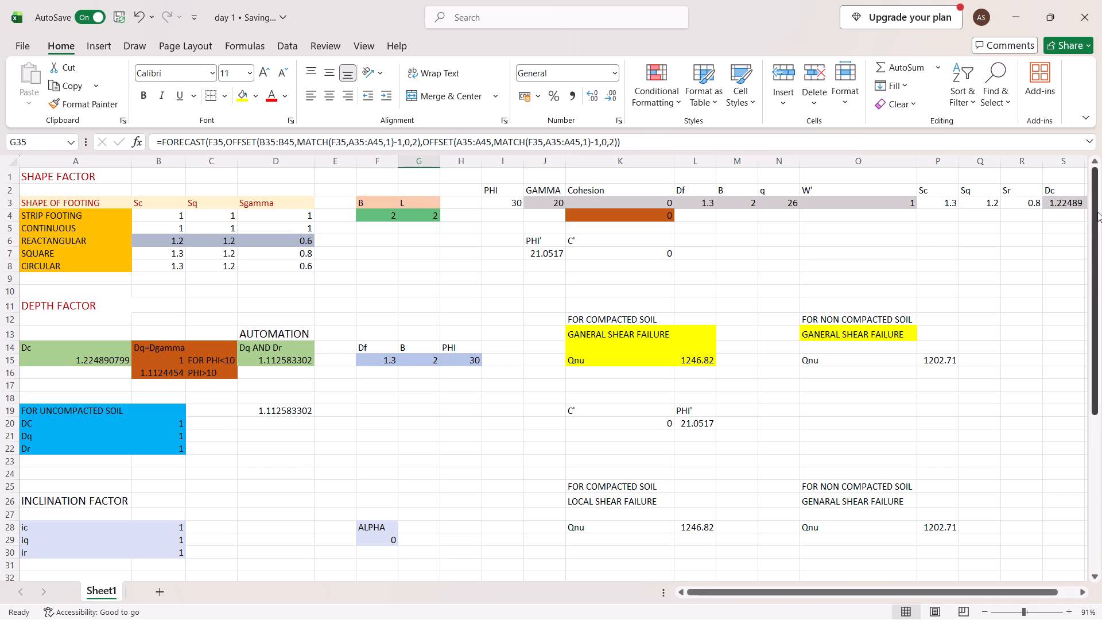
{"action": "left_click_drag", "start_coordinate": [1097, 212], "coordinate": [1040, 127]}
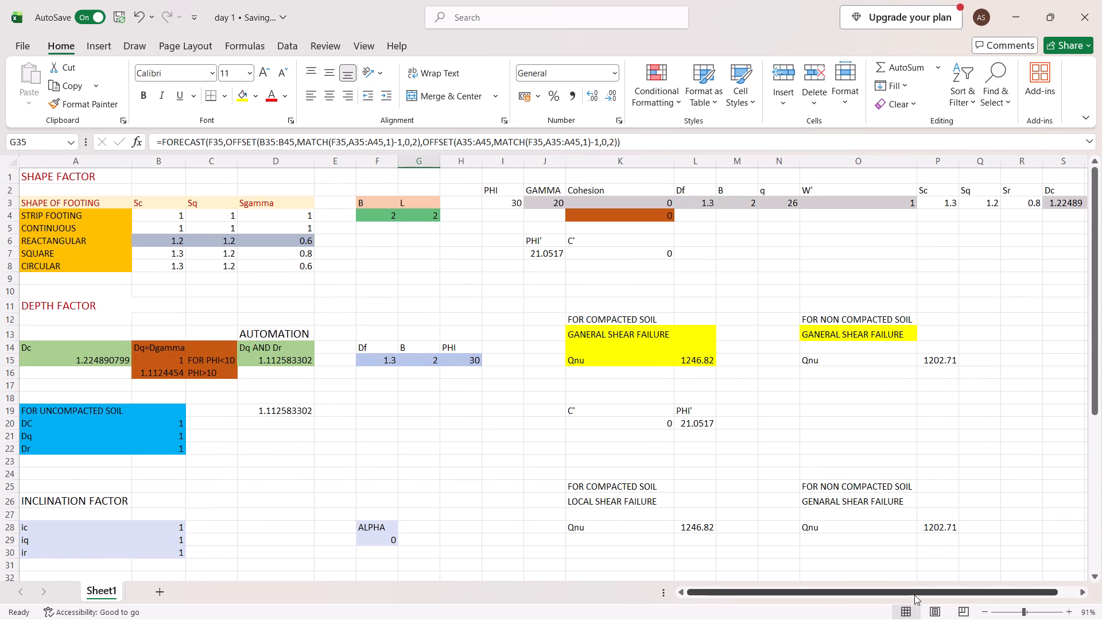
{"action": "left_click_drag", "start_coordinate": [910, 594], "coordinate": [1002, 569]}
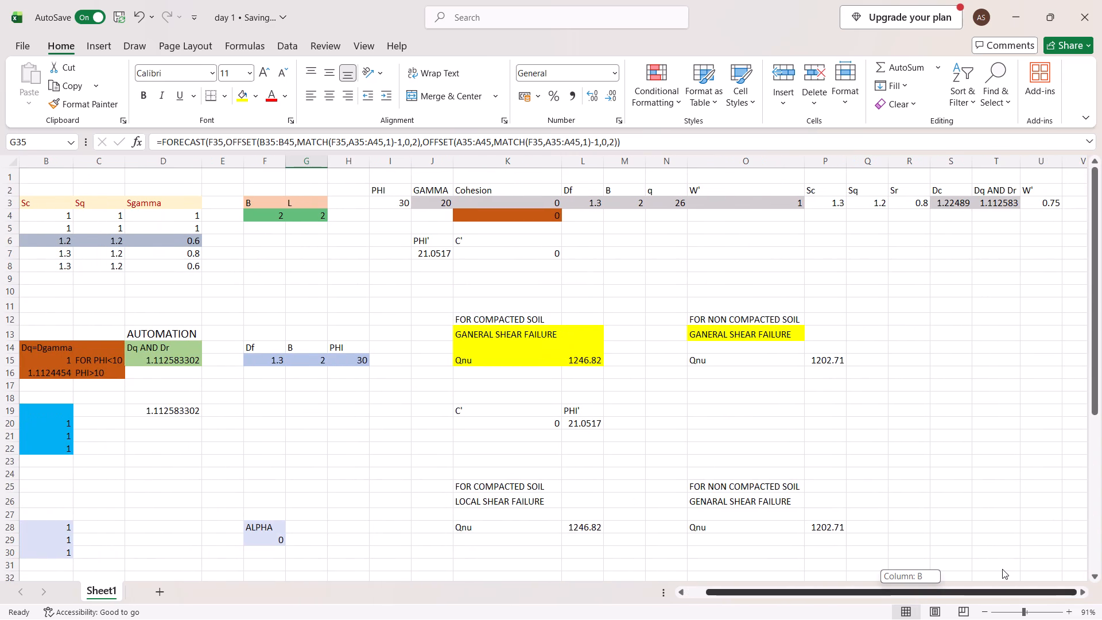
{"action": "left_click_drag", "start_coordinate": [1002, 569], "coordinate": [991, 567]}
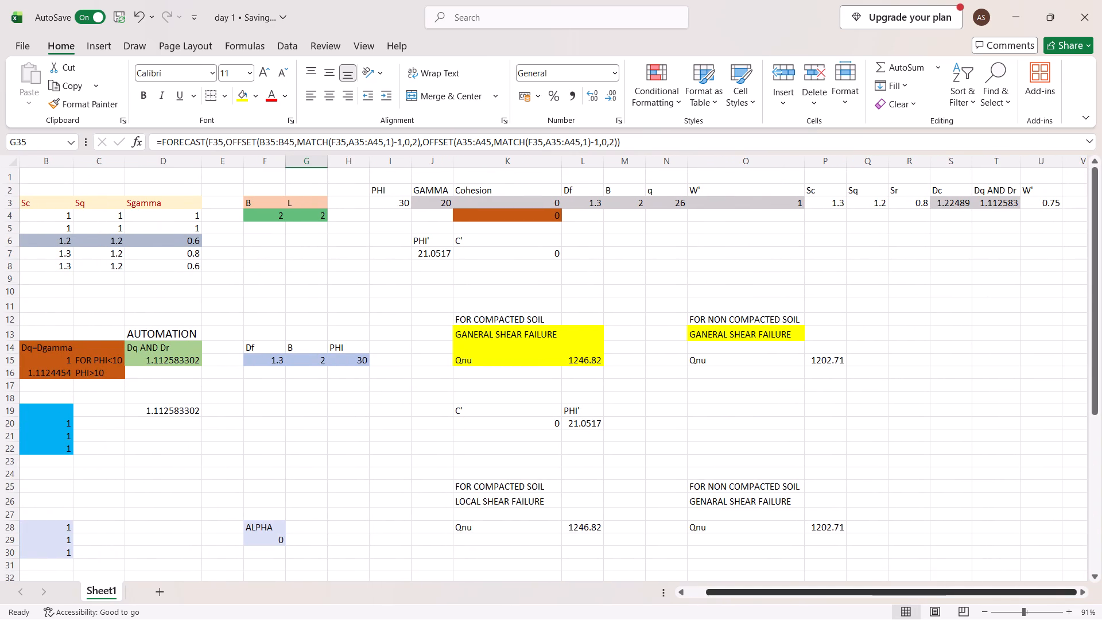
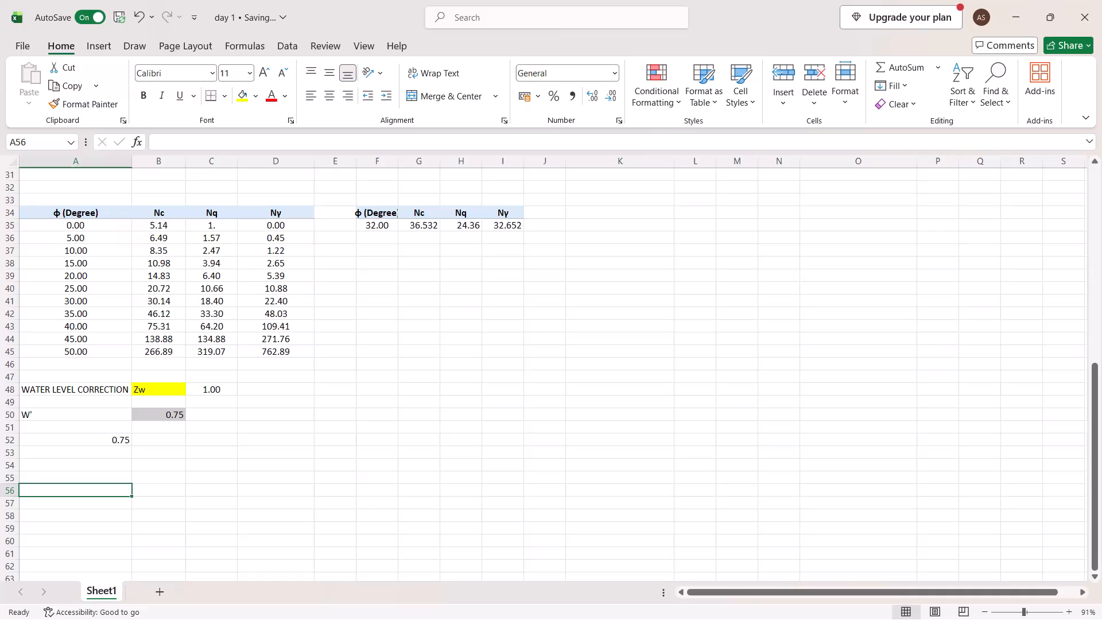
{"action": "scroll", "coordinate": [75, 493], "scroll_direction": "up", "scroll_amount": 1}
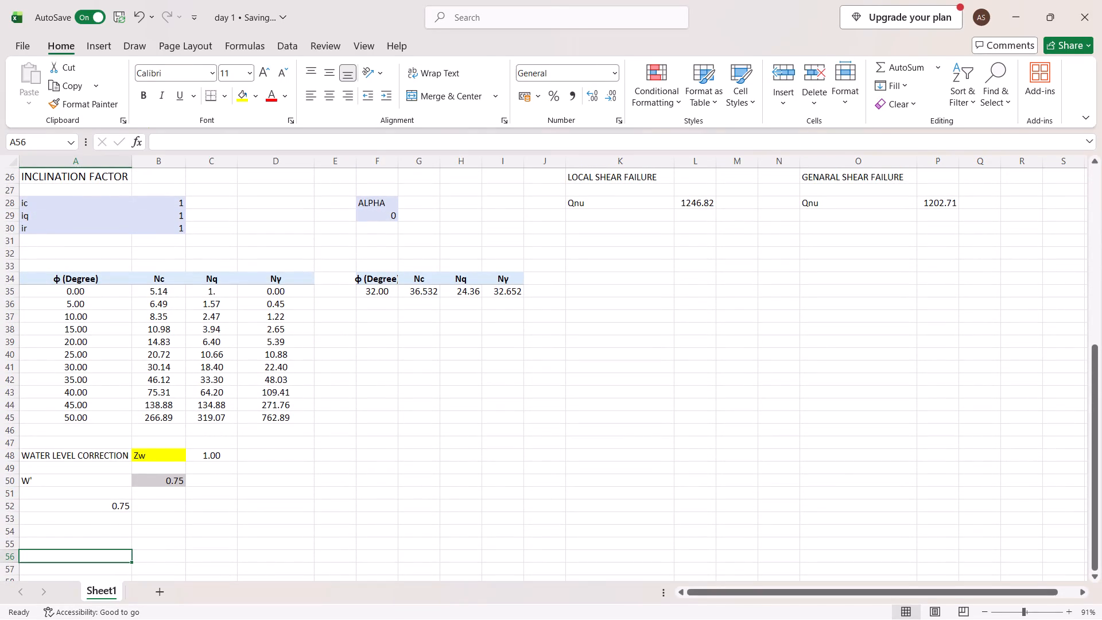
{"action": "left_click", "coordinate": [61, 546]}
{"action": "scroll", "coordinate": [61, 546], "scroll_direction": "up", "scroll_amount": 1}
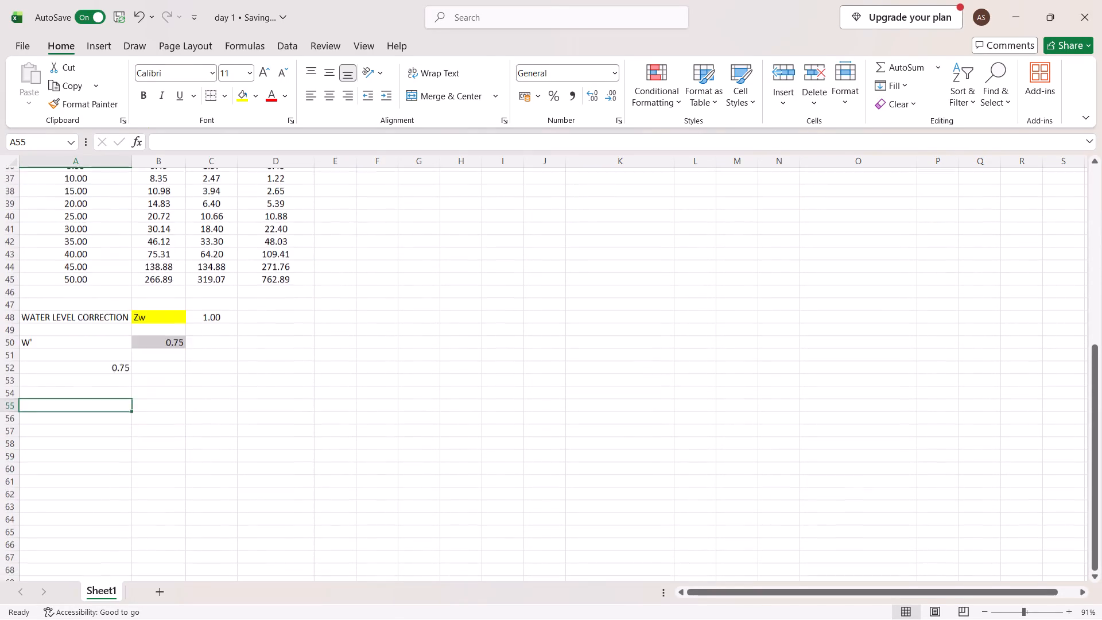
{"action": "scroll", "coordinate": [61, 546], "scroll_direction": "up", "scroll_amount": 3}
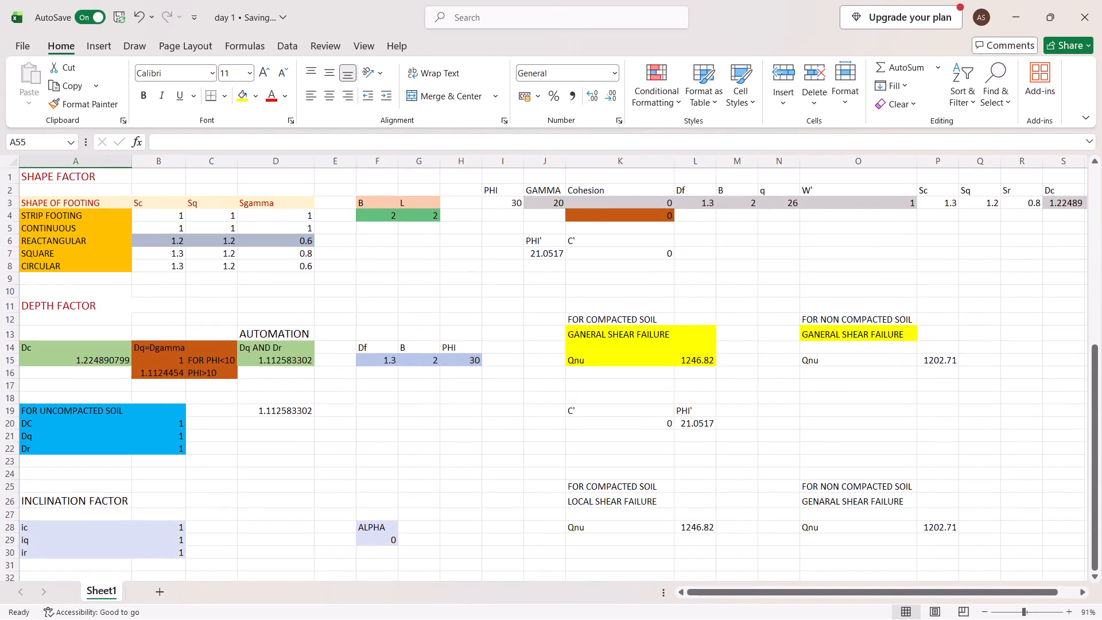
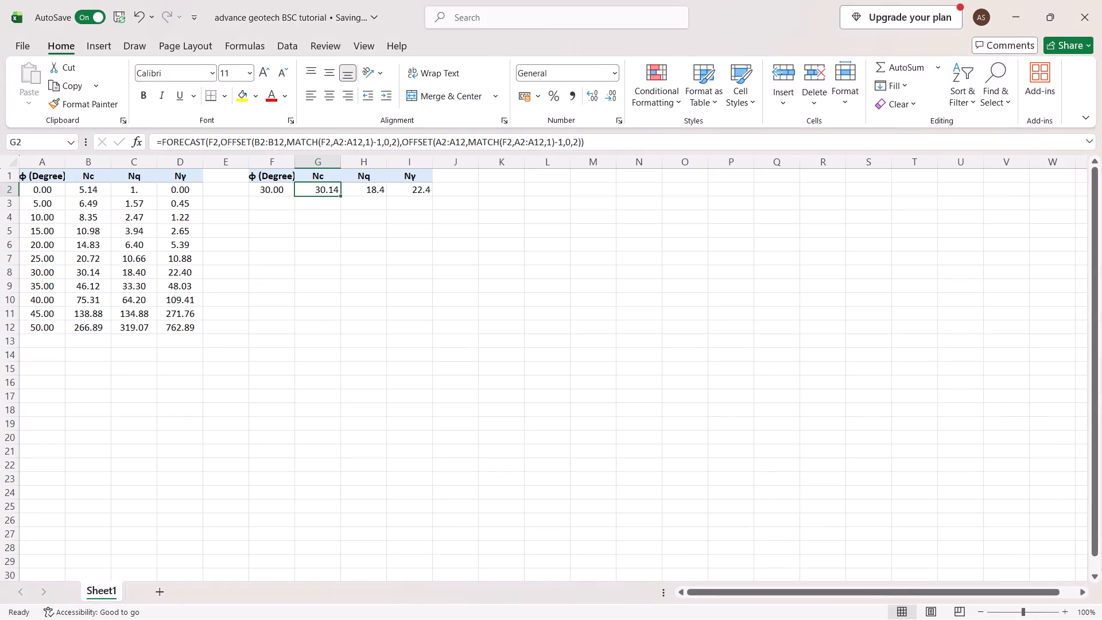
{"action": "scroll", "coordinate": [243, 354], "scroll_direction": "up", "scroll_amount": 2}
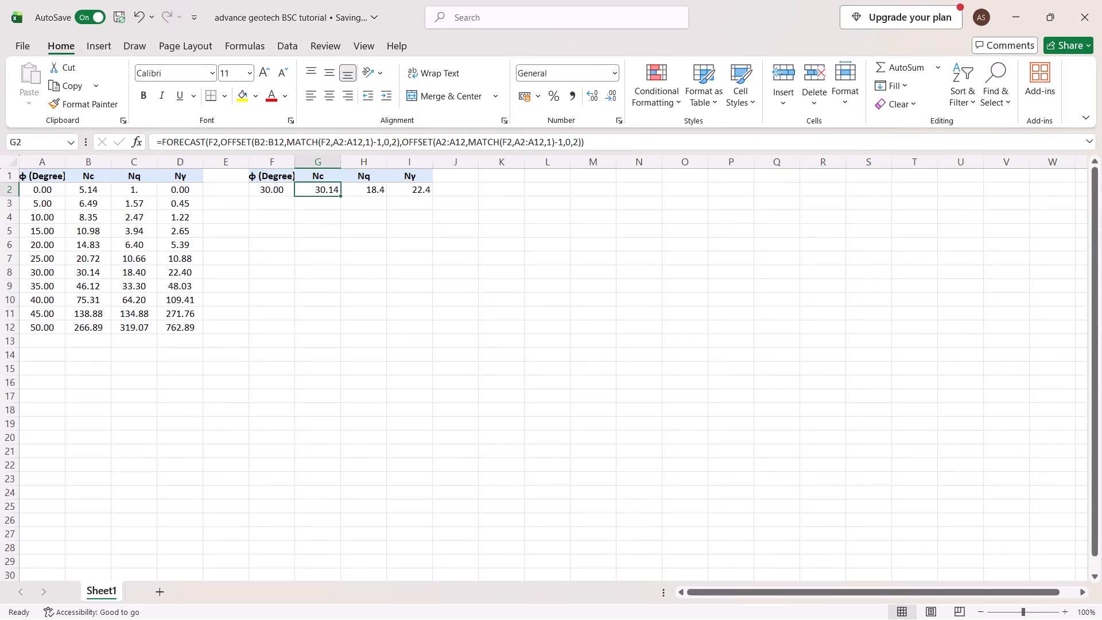
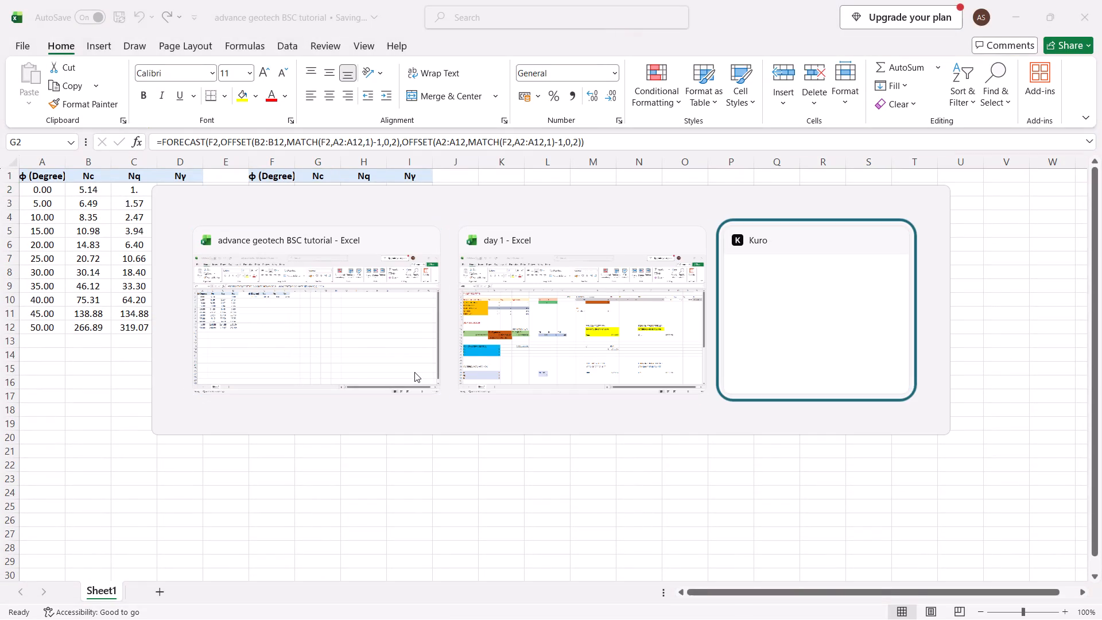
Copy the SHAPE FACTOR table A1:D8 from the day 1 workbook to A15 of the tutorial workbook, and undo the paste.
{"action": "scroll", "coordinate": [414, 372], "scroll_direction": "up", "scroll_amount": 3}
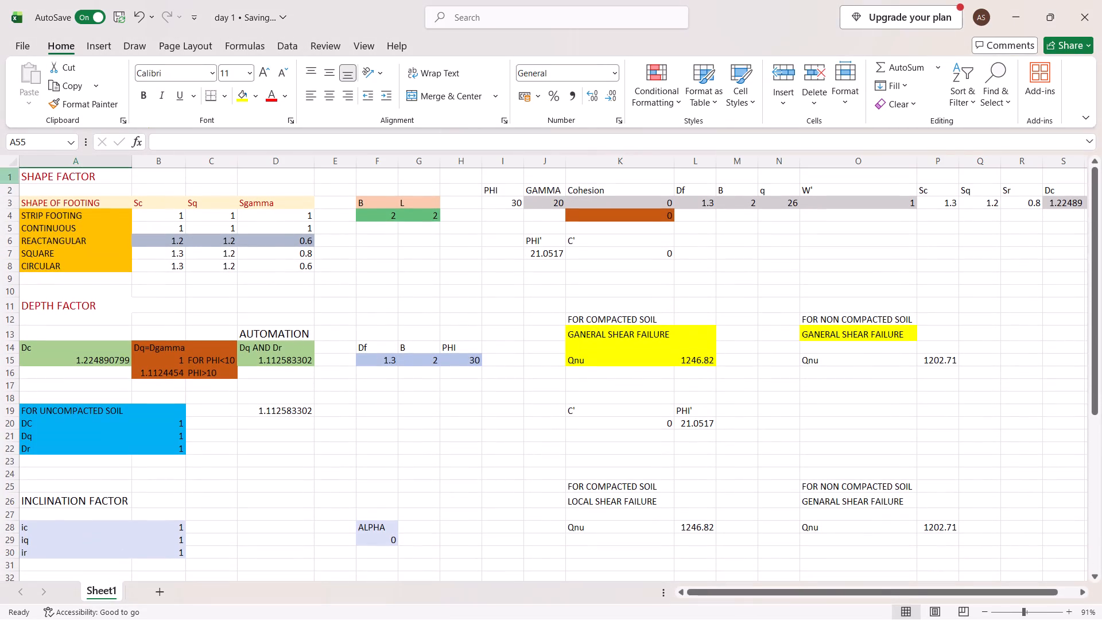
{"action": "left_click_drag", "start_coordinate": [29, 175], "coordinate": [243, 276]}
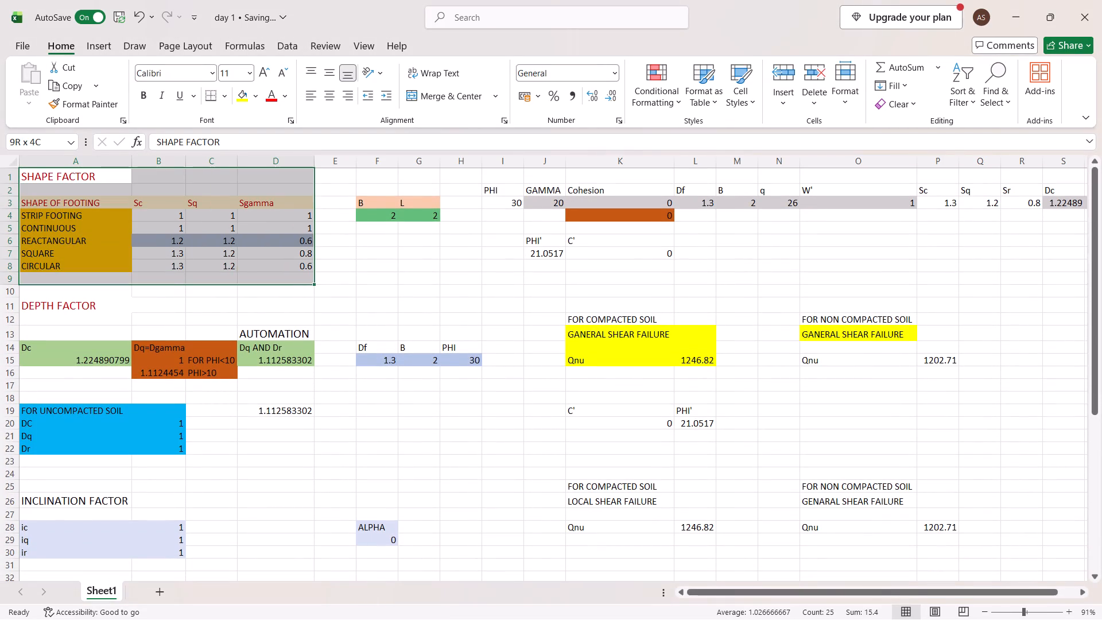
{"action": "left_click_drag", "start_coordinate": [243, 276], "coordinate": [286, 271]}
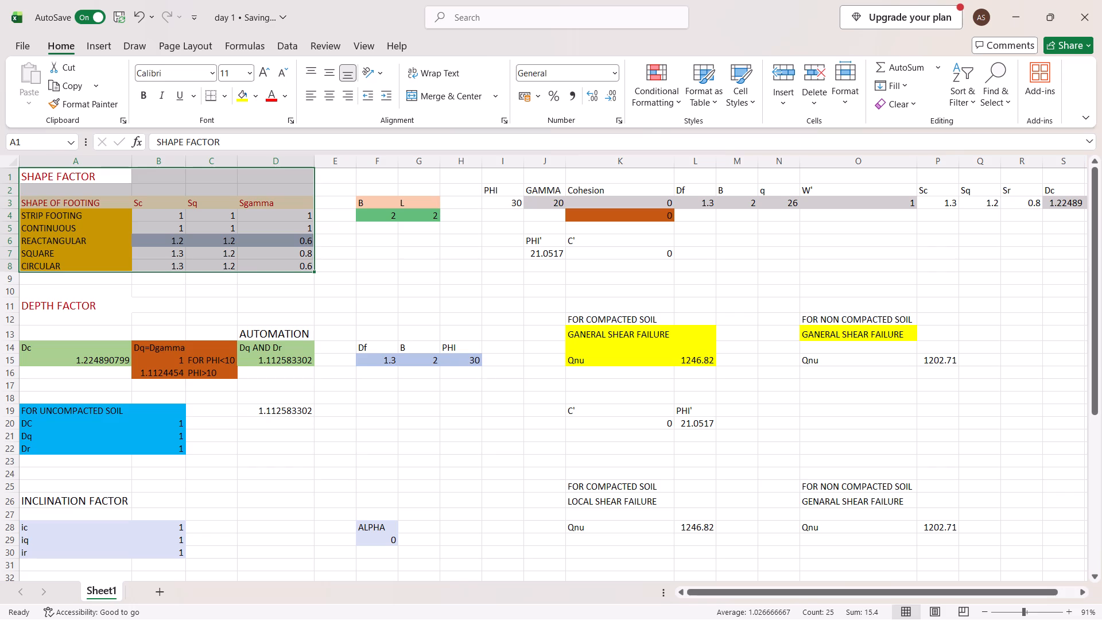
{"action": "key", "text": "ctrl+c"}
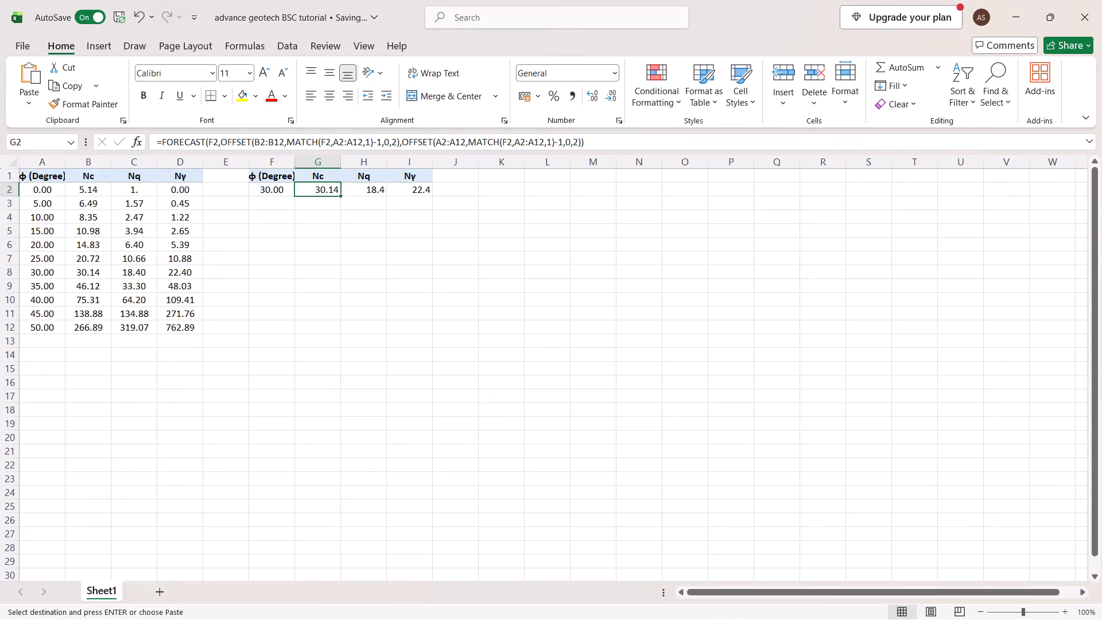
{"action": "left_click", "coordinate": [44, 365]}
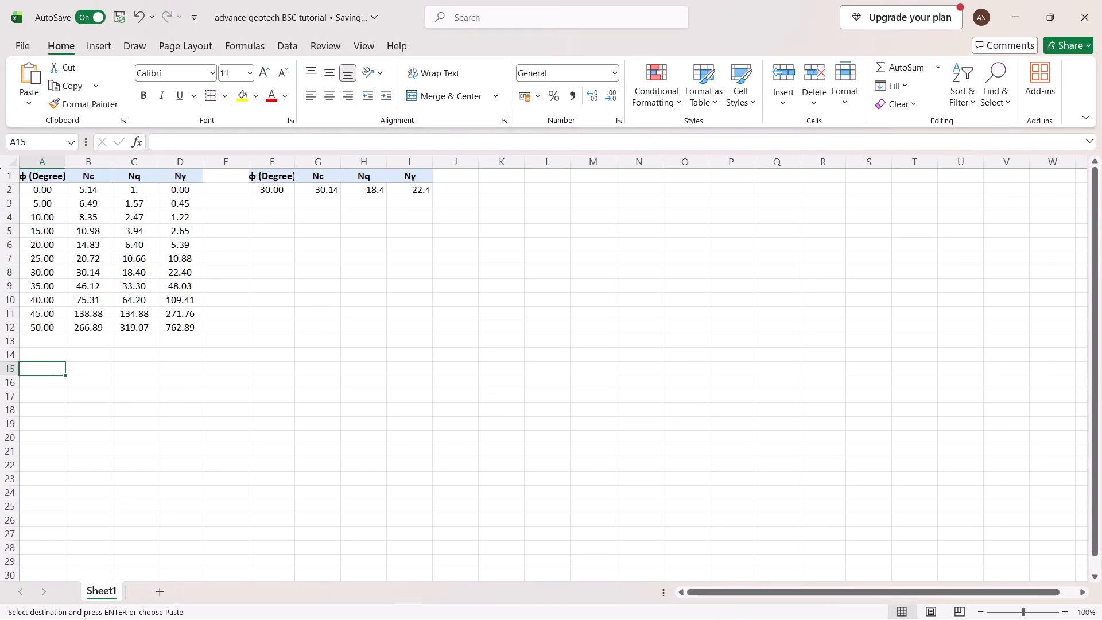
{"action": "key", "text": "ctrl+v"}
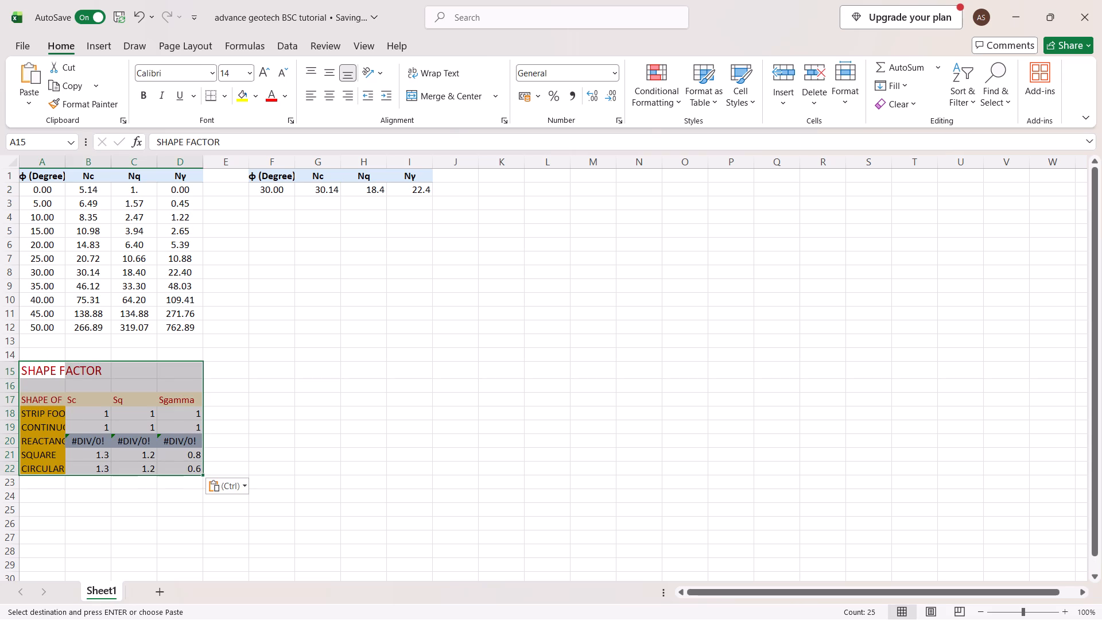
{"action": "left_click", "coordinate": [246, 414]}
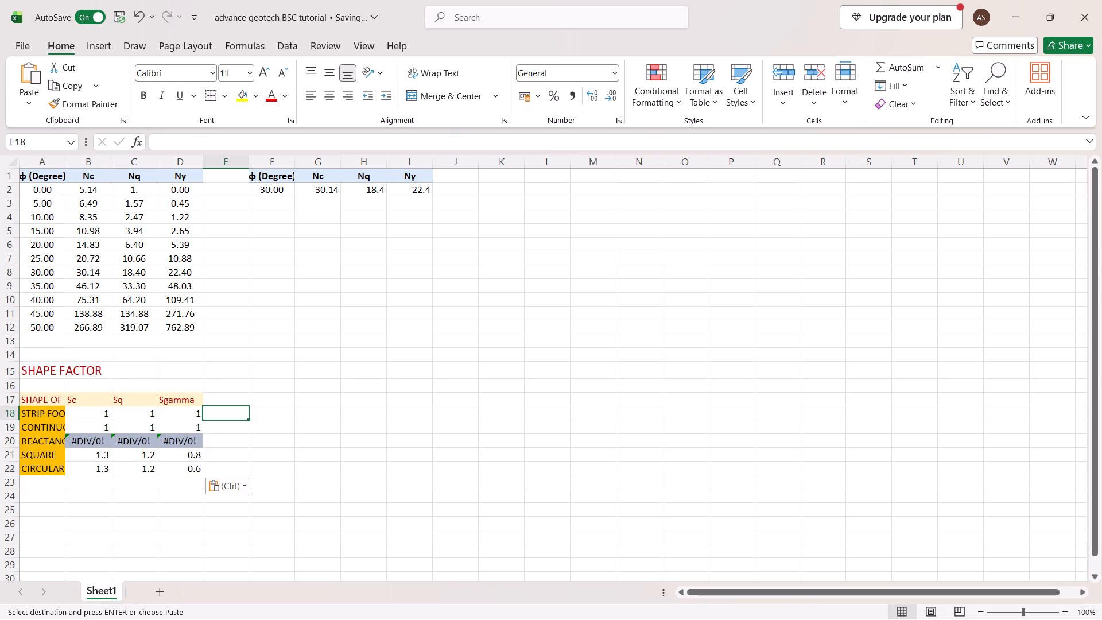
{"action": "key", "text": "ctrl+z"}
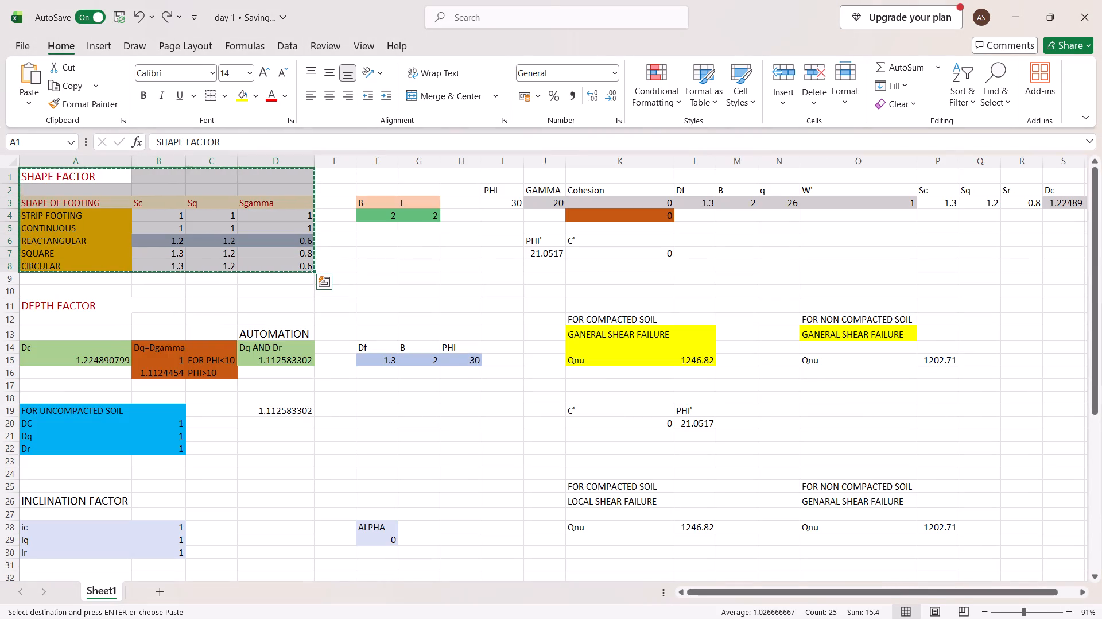
Copy the SHAPE FACTOR table with its B and L inputs (A1:G8) from the day 1 workbook to A15 of the tutorial workbook.
{"action": "left_click_drag", "start_coordinate": [30, 176], "coordinate": [383, 275]}
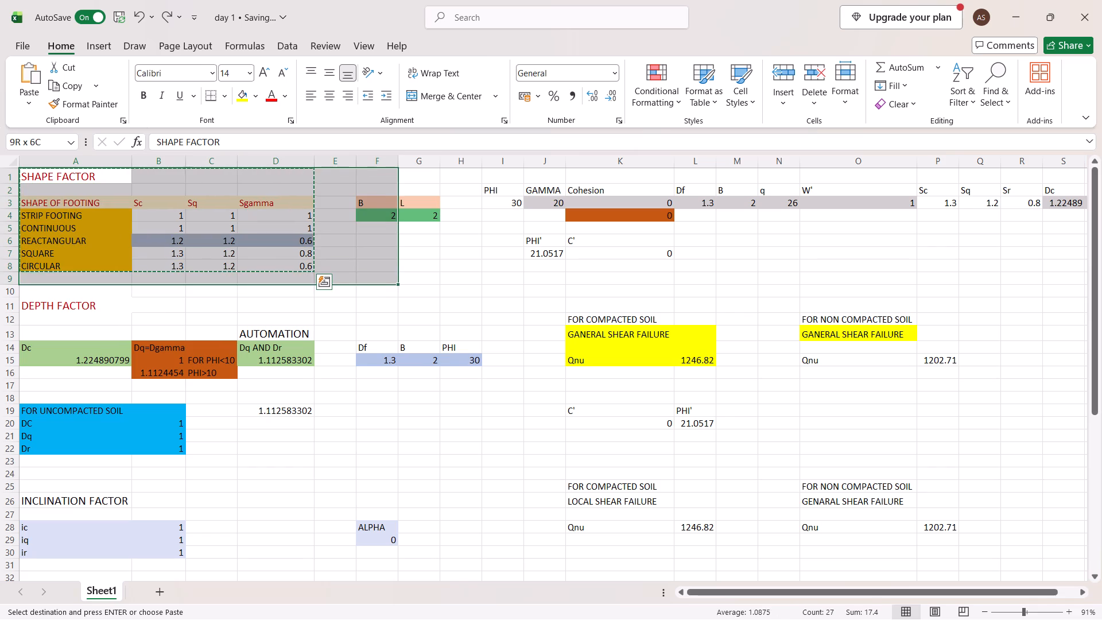
{"action": "left_click_drag", "start_coordinate": [383, 275], "coordinate": [409, 271]}
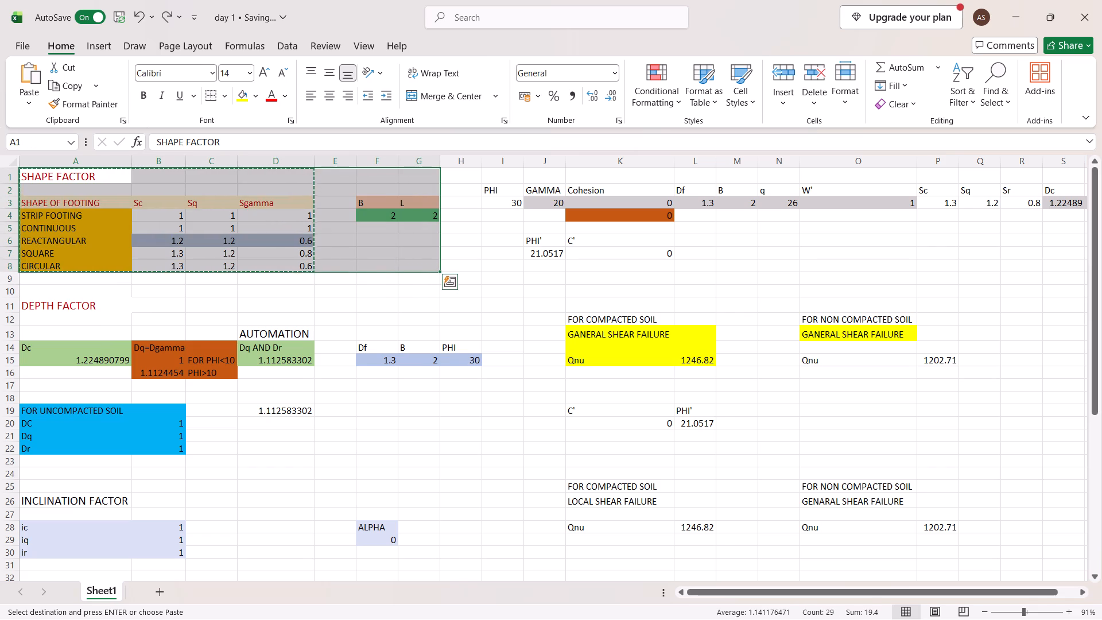
{"action": "key", "text": "ctrl+c"}
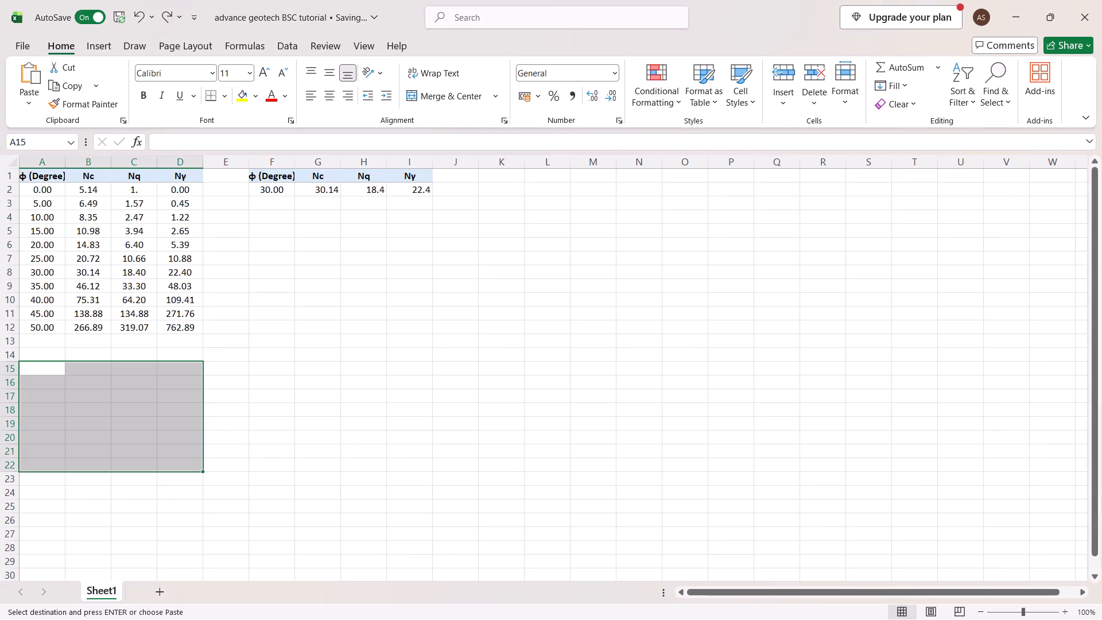
{"action": "left_click", "coordinate": [49, 368]}
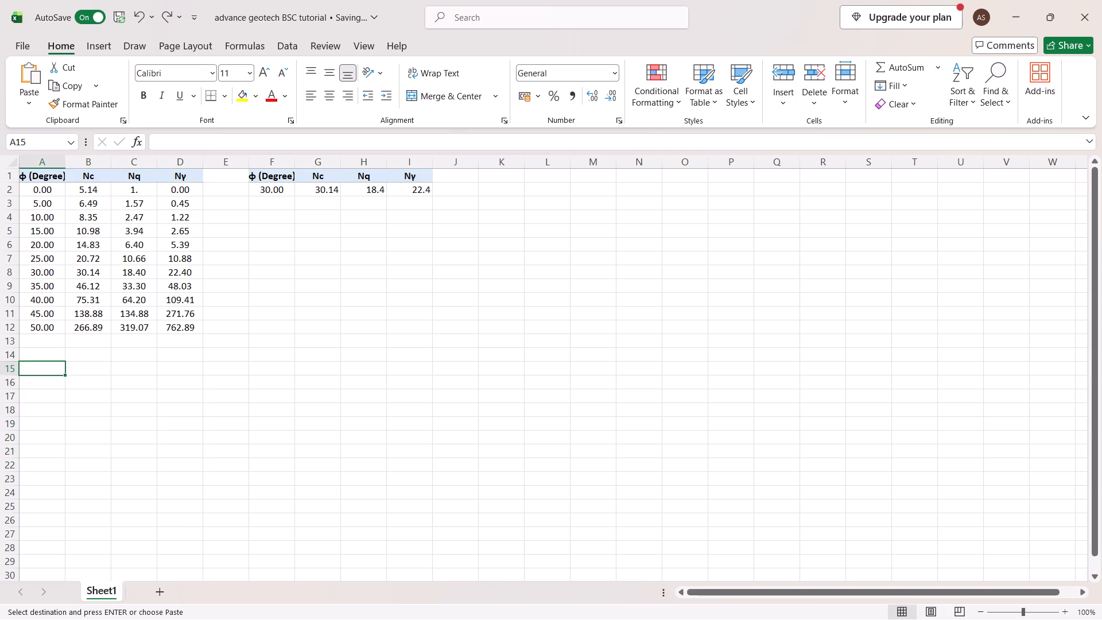
{"action": "key", "text": "ctrl+v"}
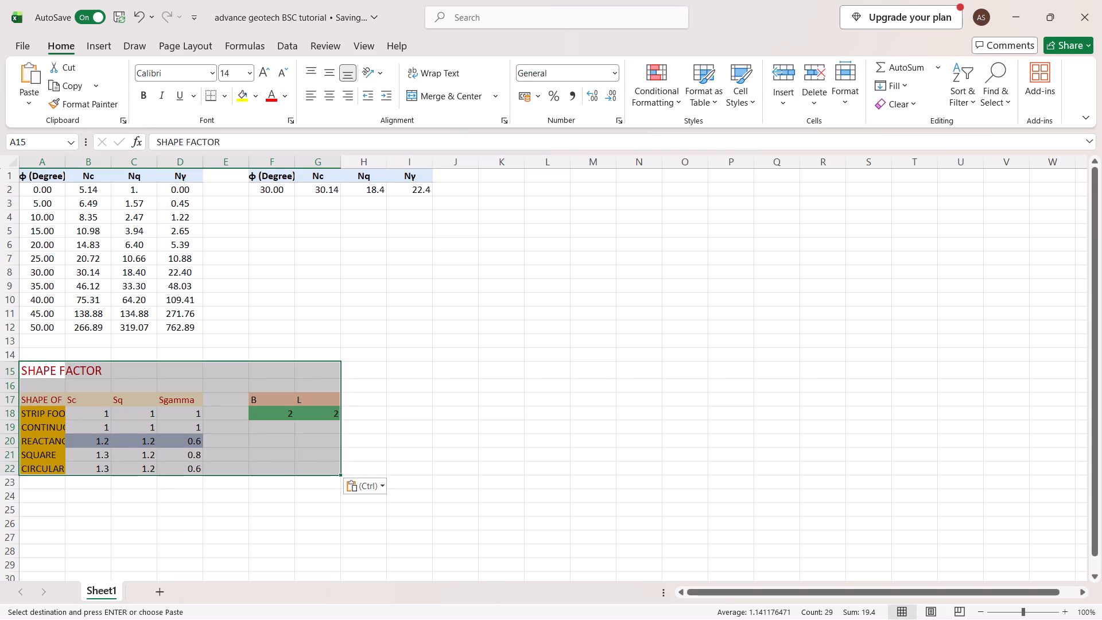
{"action": "left_click", "coordinate": [285, 350]}
{"action": "scroll", "coordinate": [285, 350], "scroll_direction": "down", "scroll_amount": 1}
{"action": "left_click", "coordinate": [285, 356]}
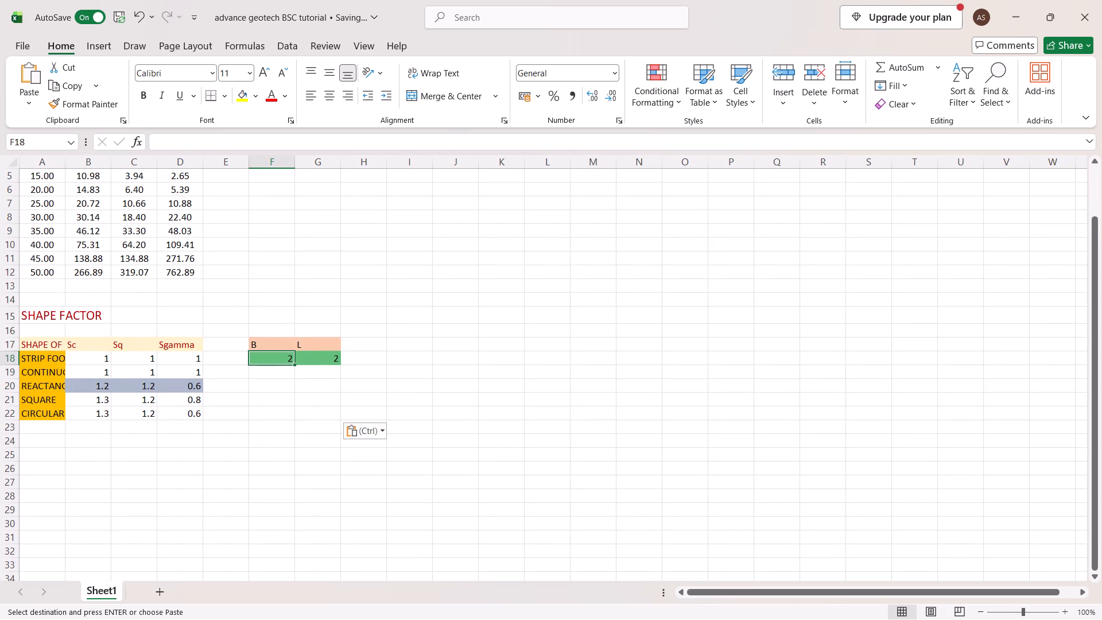
{"action": "left_click", "coordinate": [320, 362]}
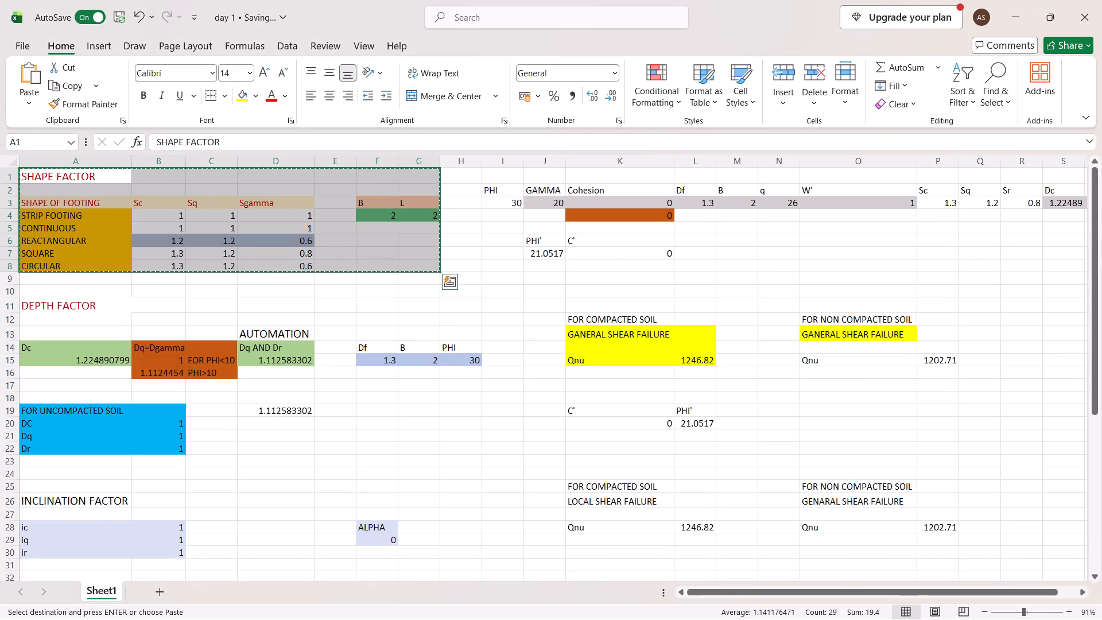
Copy the DEPTH FACTOR block with its Df, B and PHI inputs (A11:H16) from the day 1 workbook to A25 of the tutorial workbook.
{"action": "scroll", "coordinate": [161, 405], "scroll_direction": "up", "scroll_amount": 1}
{"action": "left_click", "coordinate": [26, 301]}
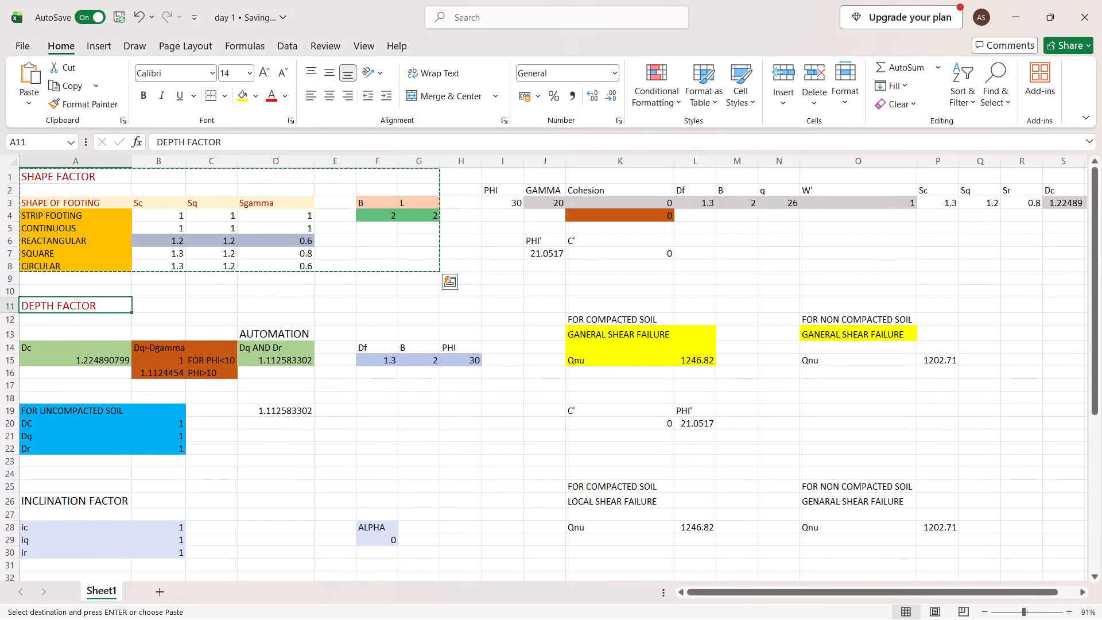
{"action": "left_click_drag", "start_coordinate": [26, 301], "coordinate": [421, 379]}
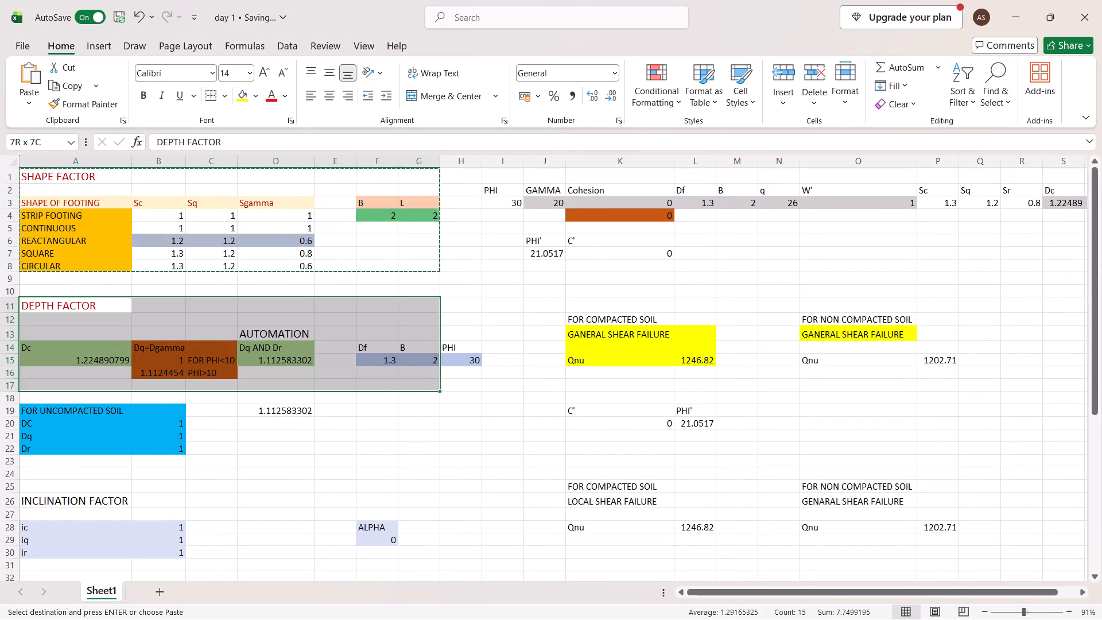
{"action": "left_click_drag", "start_coordinate": [421, 379], "coordinate": [472, 369]}
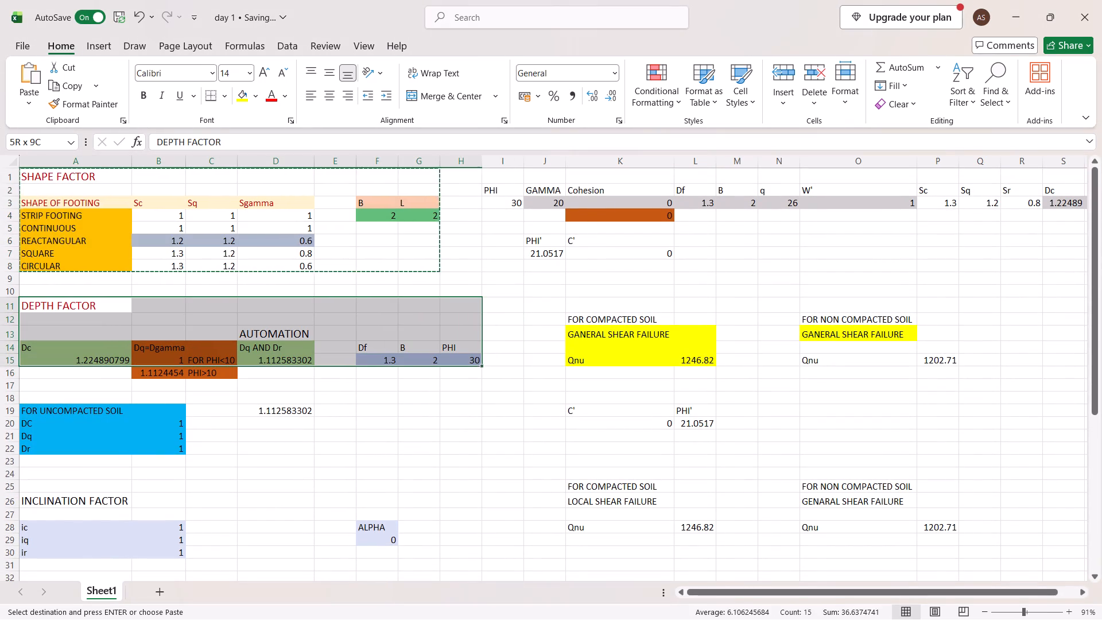
{"action": "left_click_drag", "start_coordinate": [472, 369], "coordinate": [465, 373]}
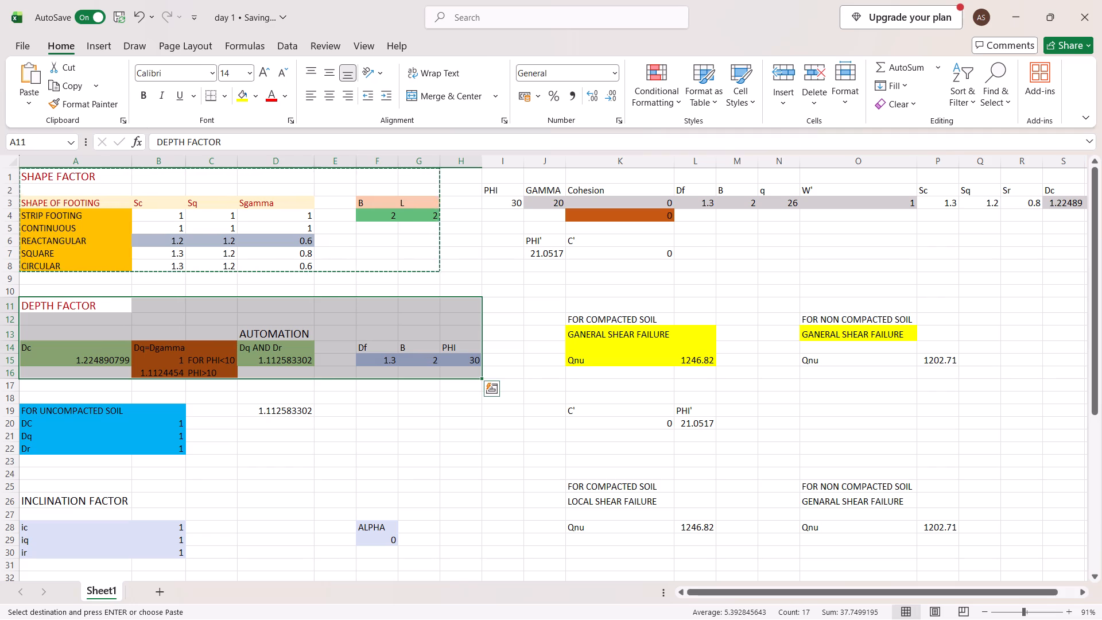
{"action": "key", "text": "ctrl+c"}
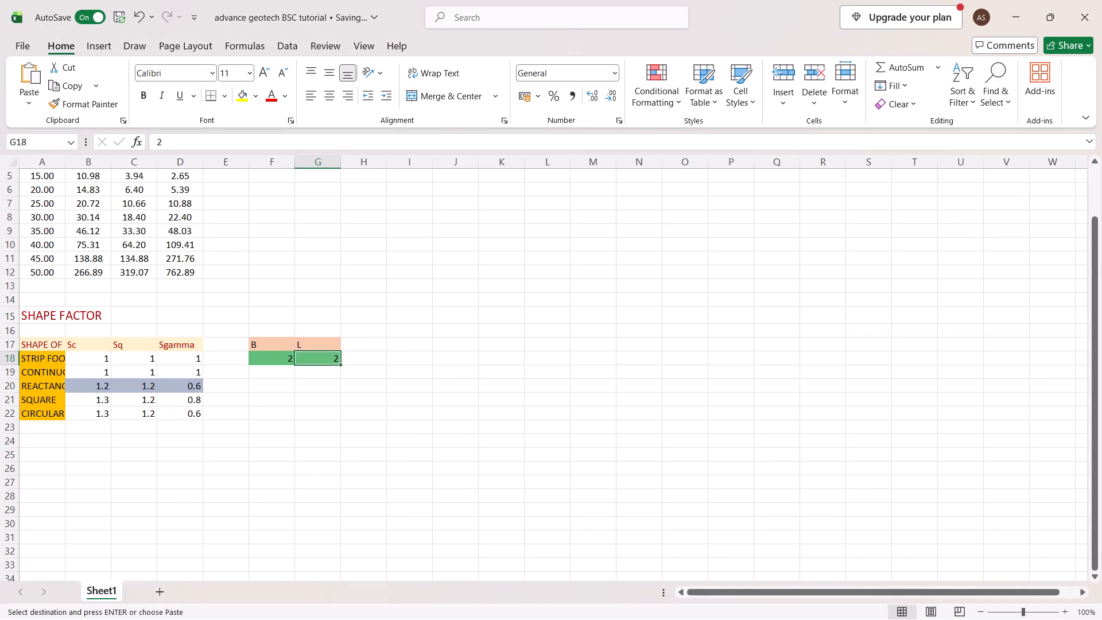
{"action": "left_click", "coordinate": [36, 451]}
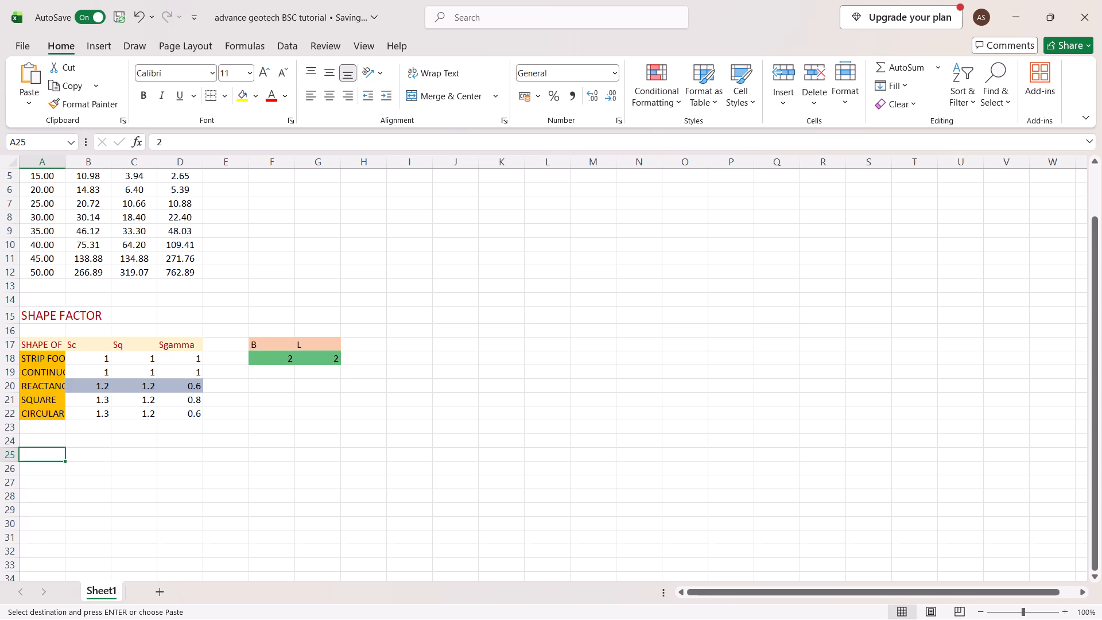
{"action": "key", "text": "ctrl+v"}
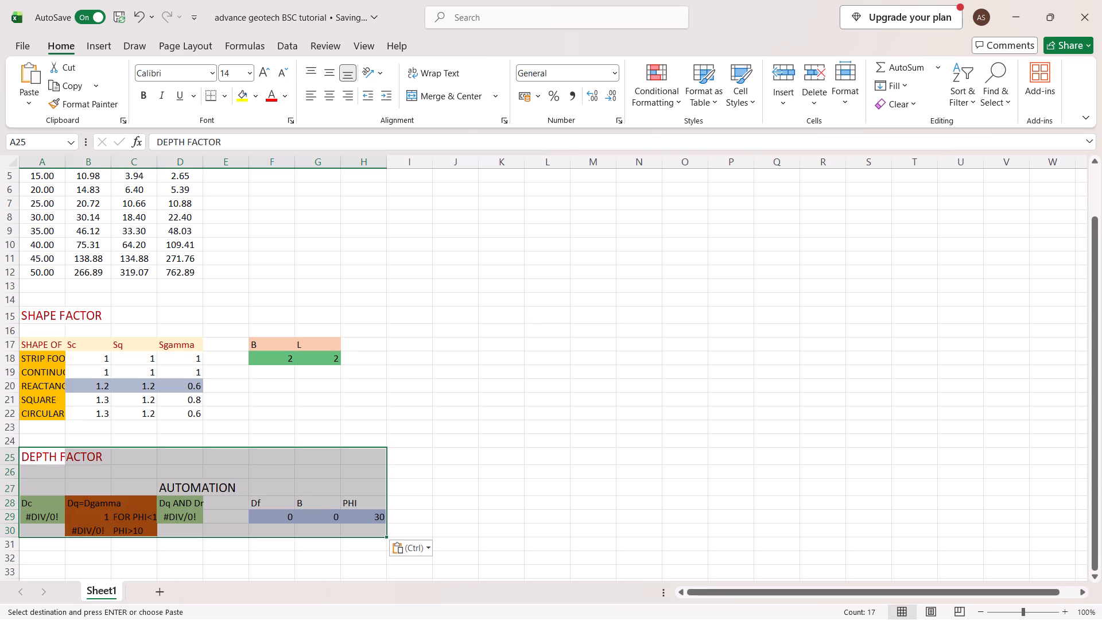
{"action": "left_click", "coordinate": [336, 420]}
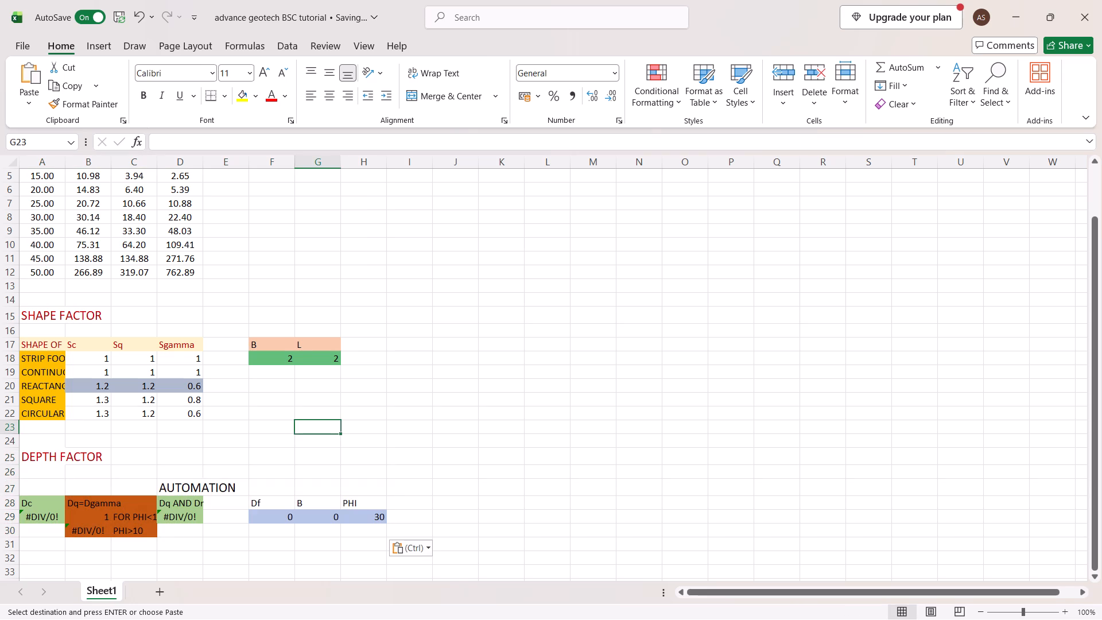
{"action": "left_click", "coordinate": [282, 519]}
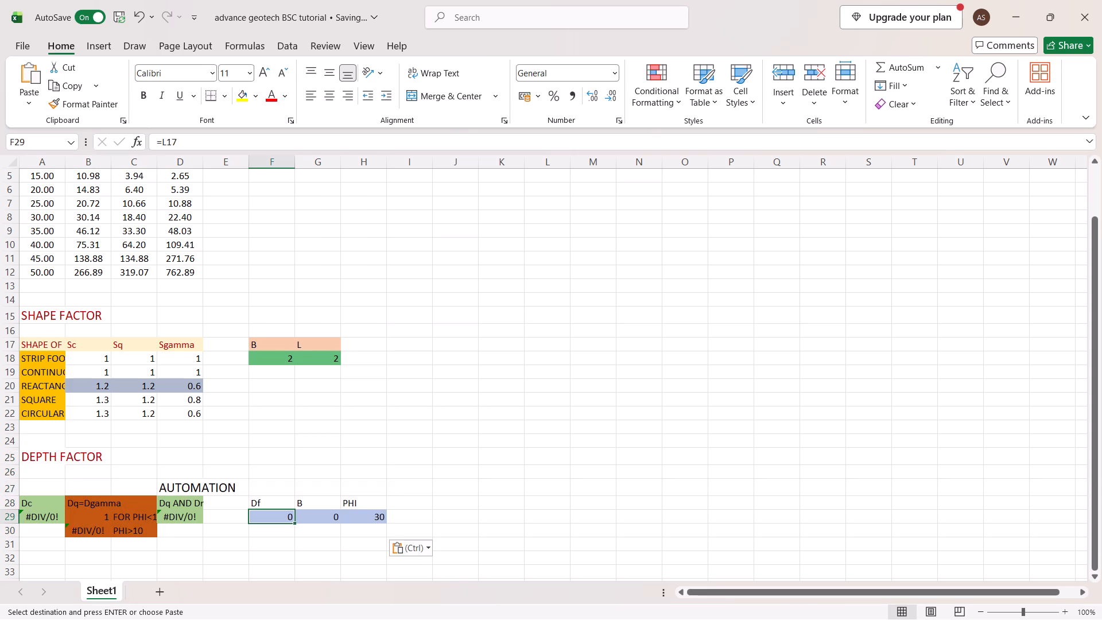
{"action": "left_click", "coordinate": [324, 511]}
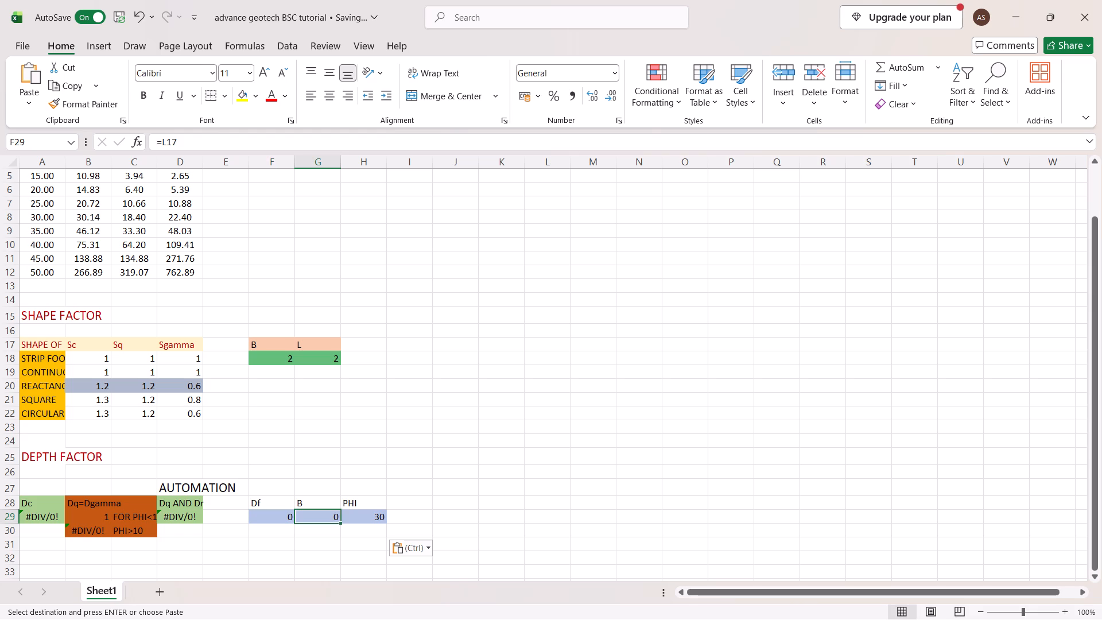
{"action": "left_click", "coordinate": [273, 520]}
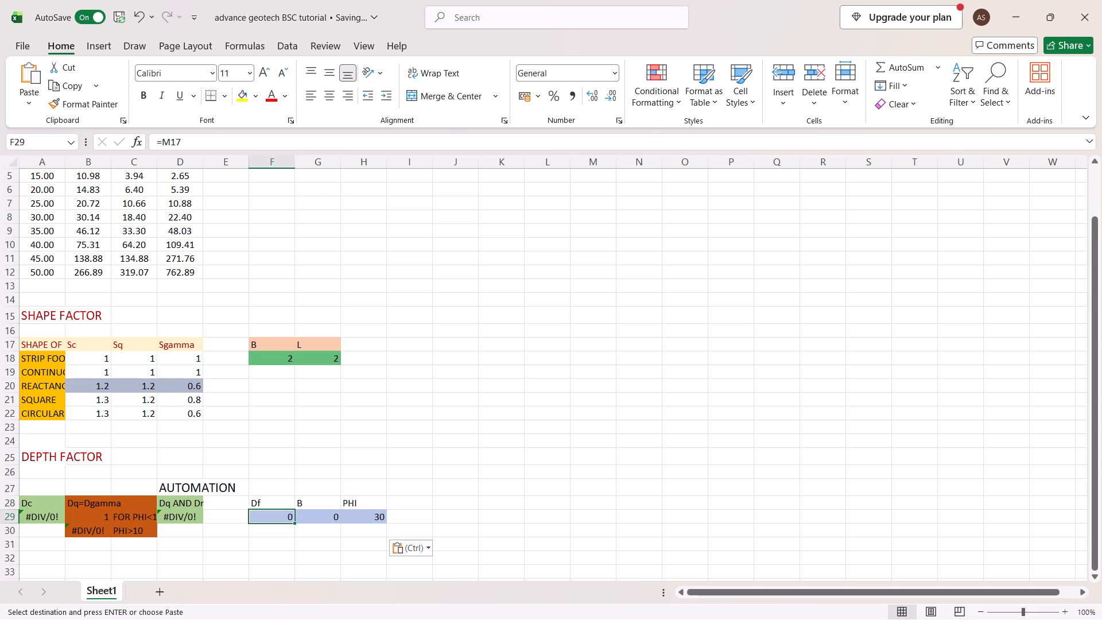
Clear the contents of the Dq=Dgamma block (B28:C30) in the DEPTH FACTOR section.
{"action": "scroll", "coordinate": [273, 520], "scroll_direction": "down", "scroll_amount": 1}
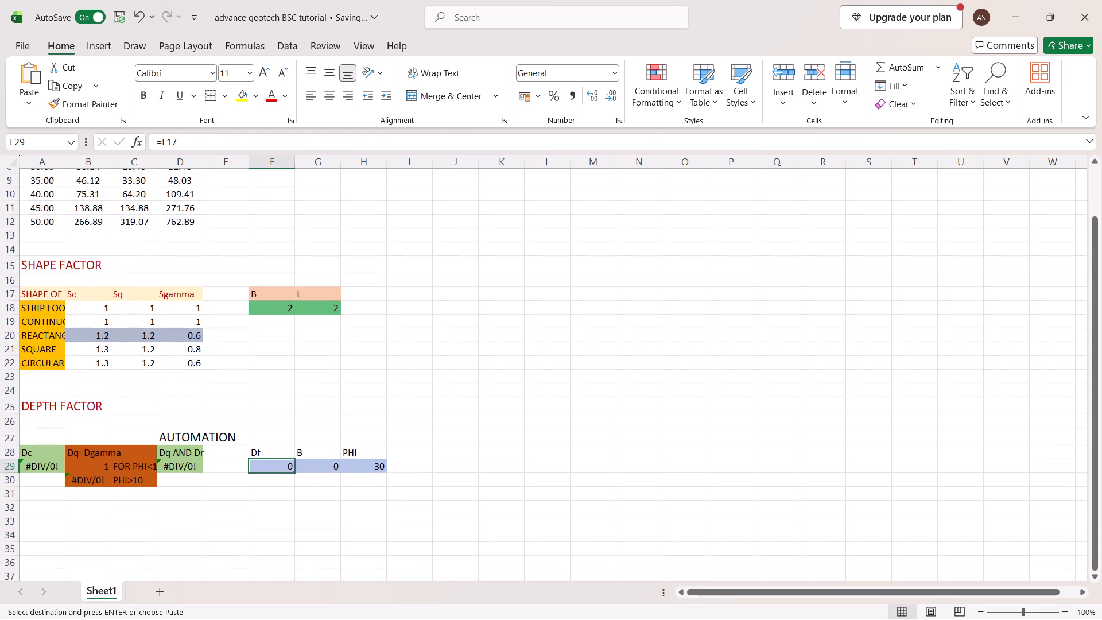
{"action": "scroll", "coordinate": [273, 520], "scroll_direction": "down", "scroll_amount": 1}
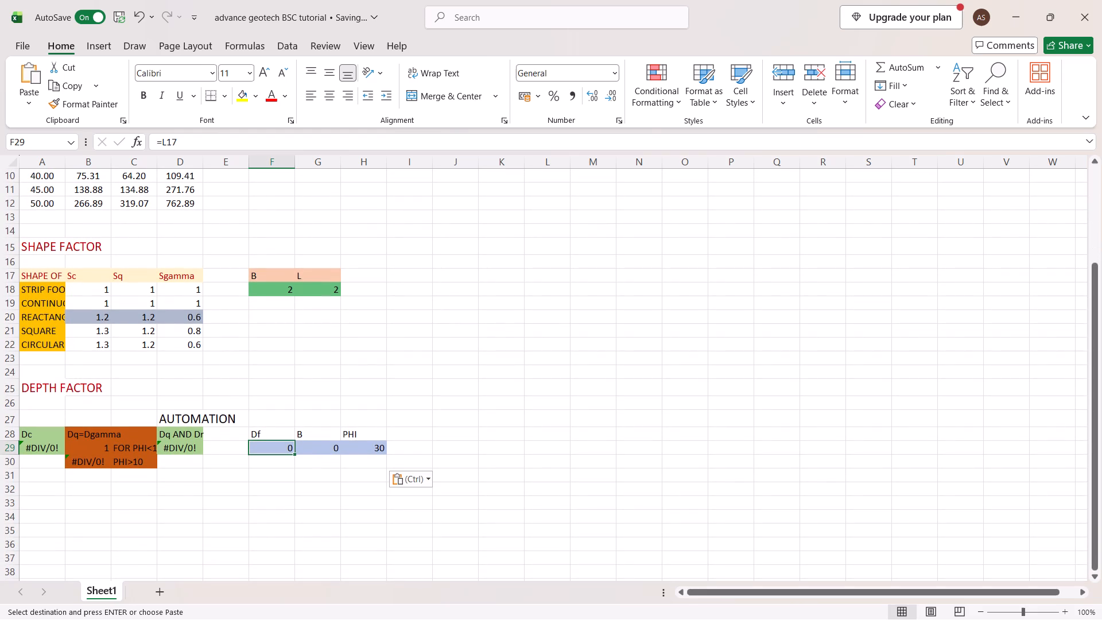
{"action": "left_click", "coordinate": [115, 433]}
{"action": "left_click_drag", "start_coordinate": [91, 432], "coordinate": [134, 464]}
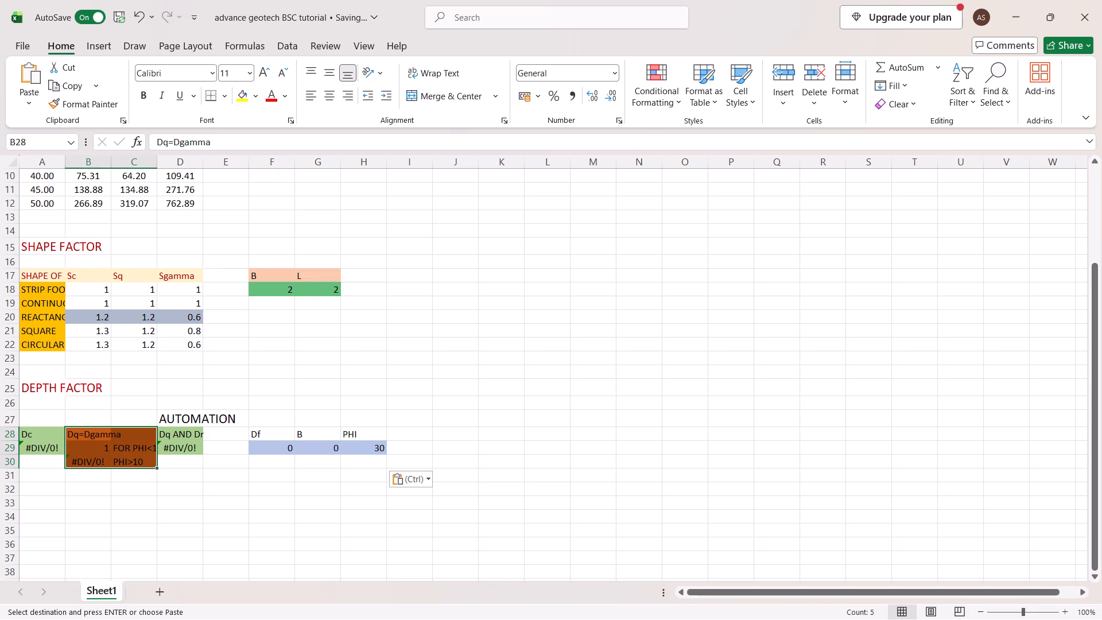
{"action": "key", "text": "BackSpace"}
{"action": "key", "text": "BackSpace"}
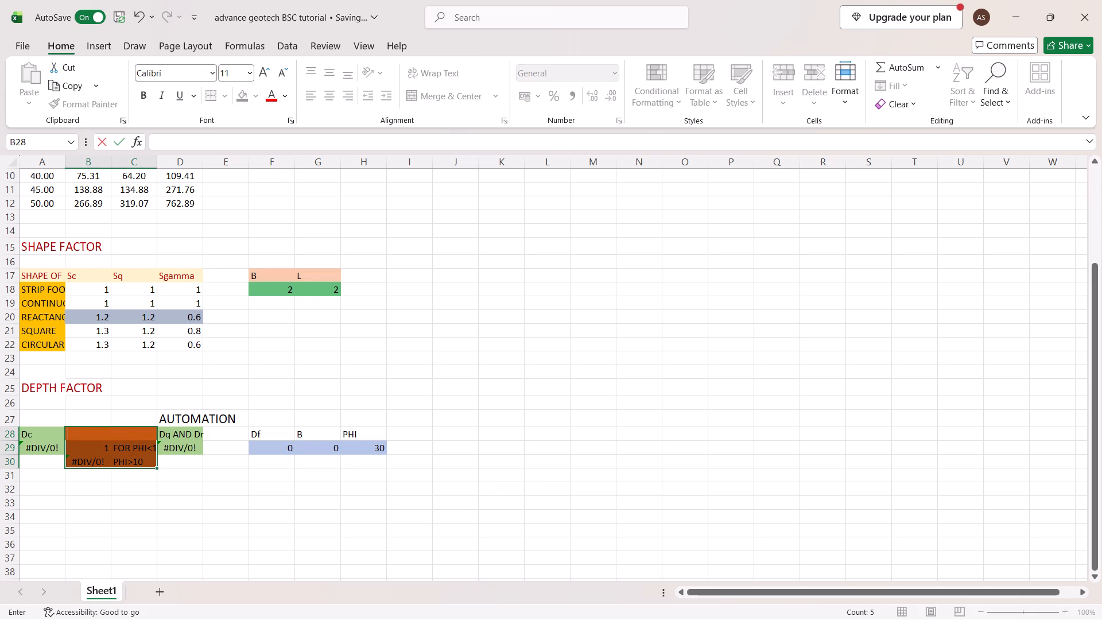
{"action": "left_click_drag", "start_coordinate": [166, 472], "coordinate": [139, 466]}
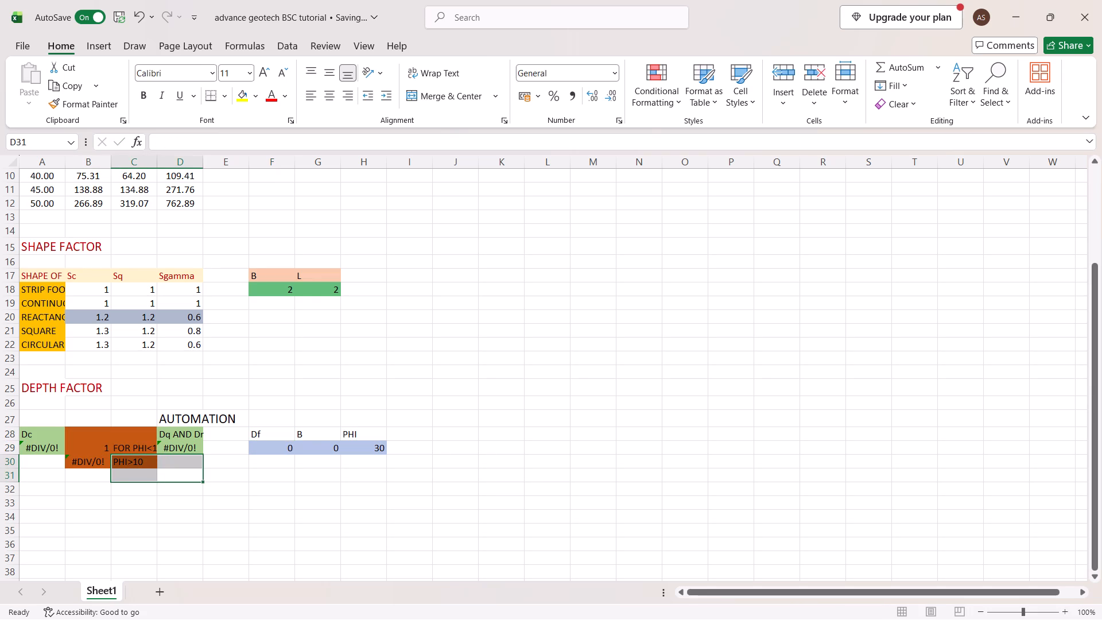
{"action": "left_click", "coordinate": [139, 466]}
{"action": "left_click_drag", "start_coordinate": [81, 435], "coordinate": [127, 467]}
{"action": "key", "text": "BackSpace"}
{"action": "key", "text": "BackSpace"}
{"action": "key", "text": "BackSpace"}
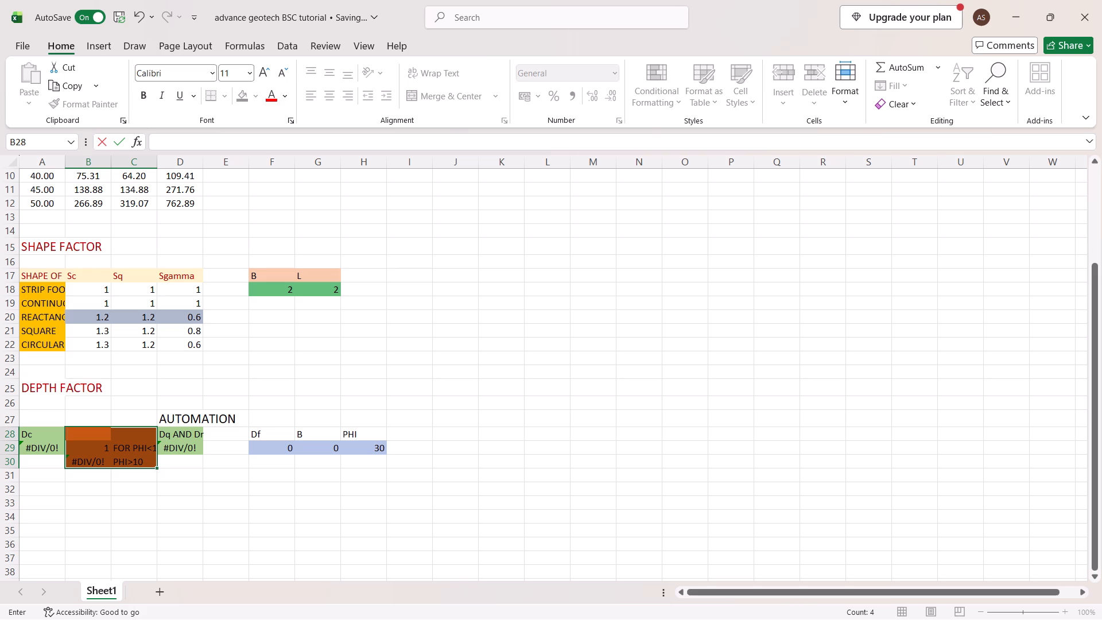
{"action": "key", "text": "Delete"}
{"action": "key", "text": "Delete"}
{"action": "key", "text": "Delete"}
{"action": "left_click", "coordinate": [91, 439]}
{"action": "left_click", "coordinate": [217, 443]}
{"action": "left_click", "coordinate": [86, 433]}
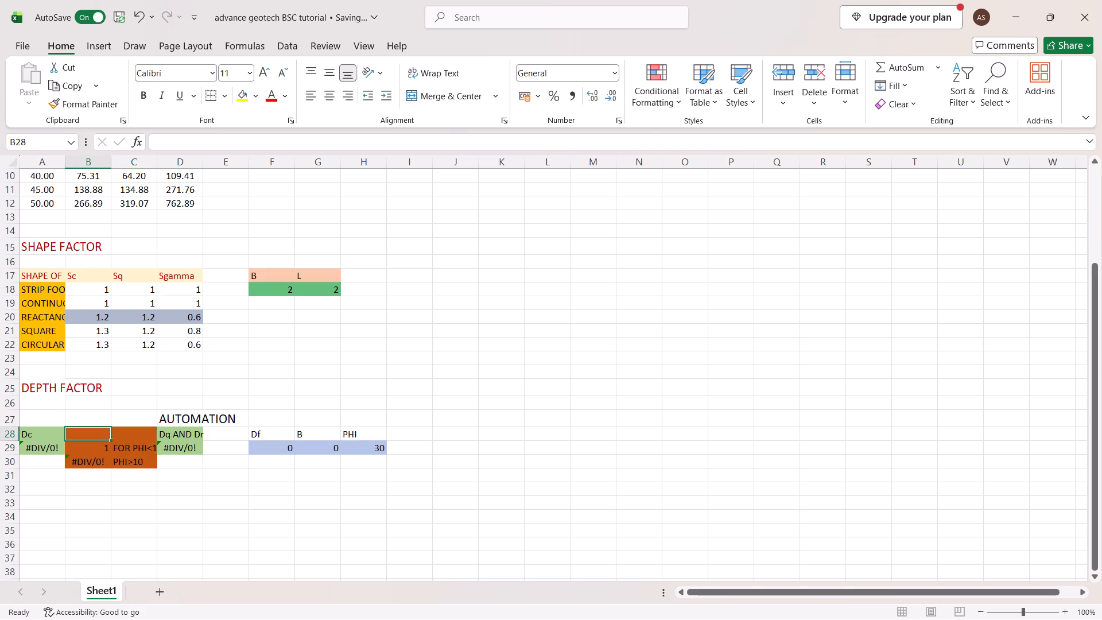
{"action": "left_click_drag", "start_coordinate": [101, 448], "coordinate": [142, 462]}
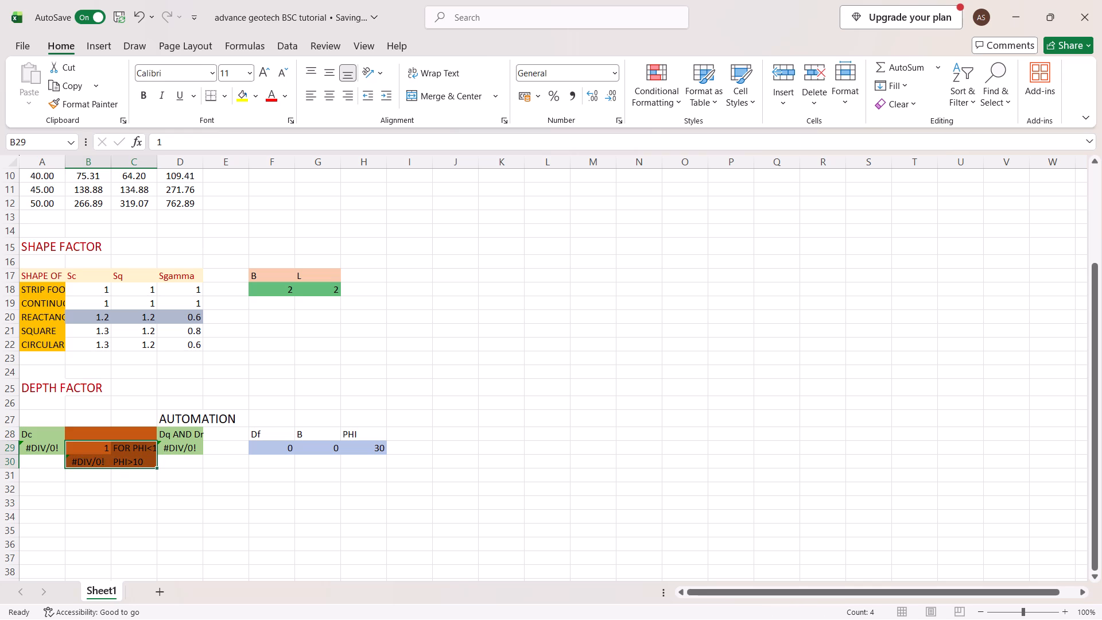
{"action": "key", "text": "Delete"}
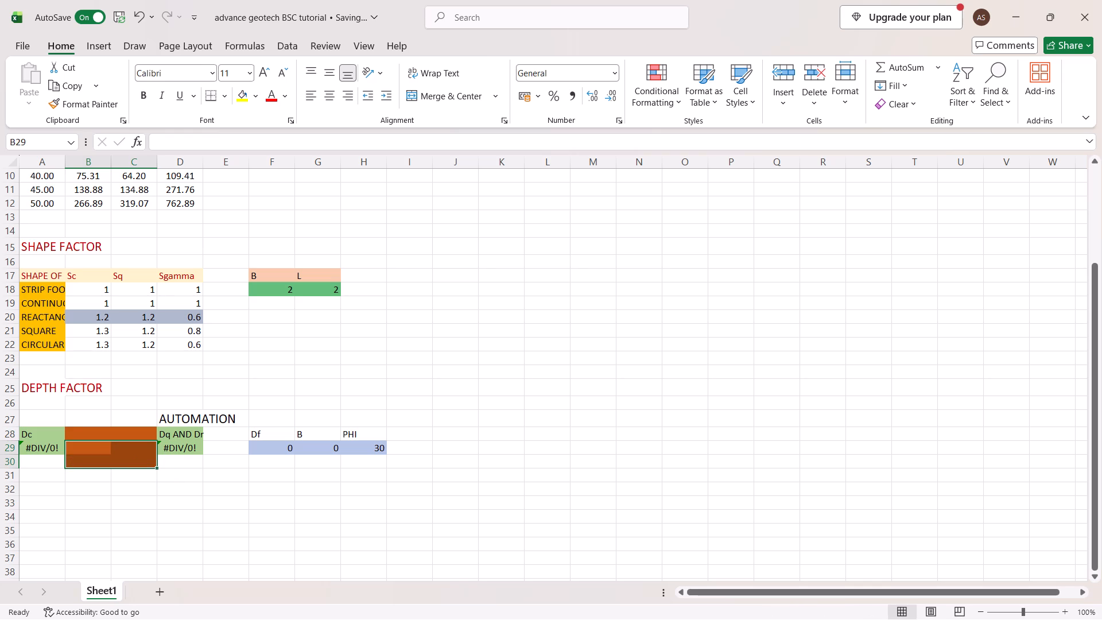
Remove the fill colour from the emptied block B28:C30.
{"action": "left_click", "coordinate": [71, 431]}
{"action": "left_click_drag", "start_coordinate": [71, 431], "coordinate": [81, 431]}
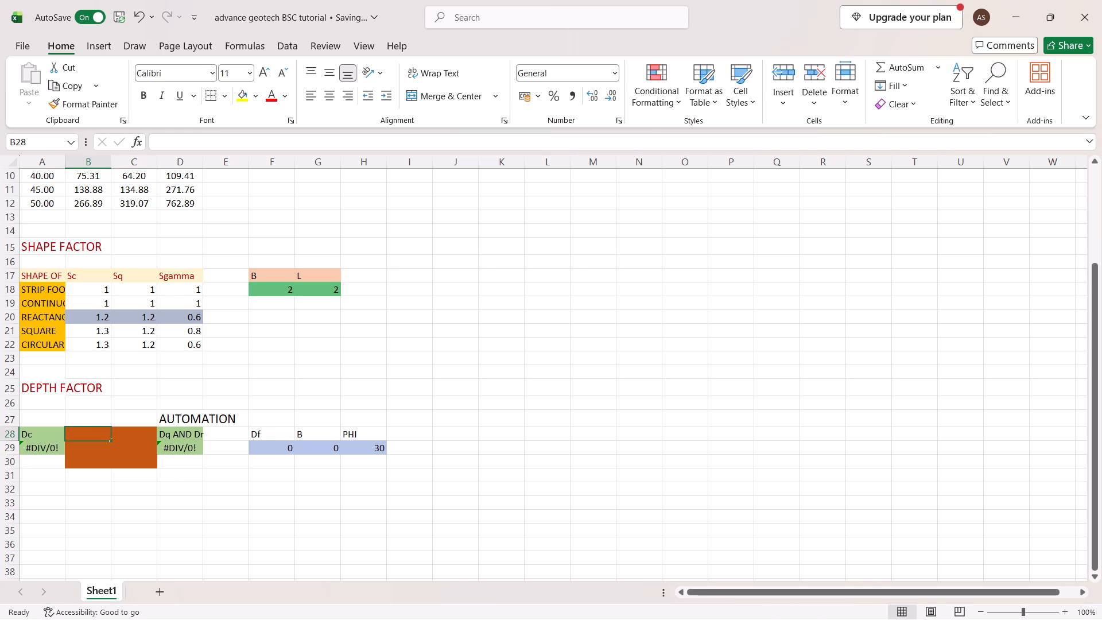
{"action": "left_click_drag", "start_coordinate": [81, 431], "coordinate": [81, 431]}
{"action": "left_click", "coordinate": [81, 431]}
{"action": "left_click_drag", "start_coordinate": [95, 413], "coordinate": [83, 435]}
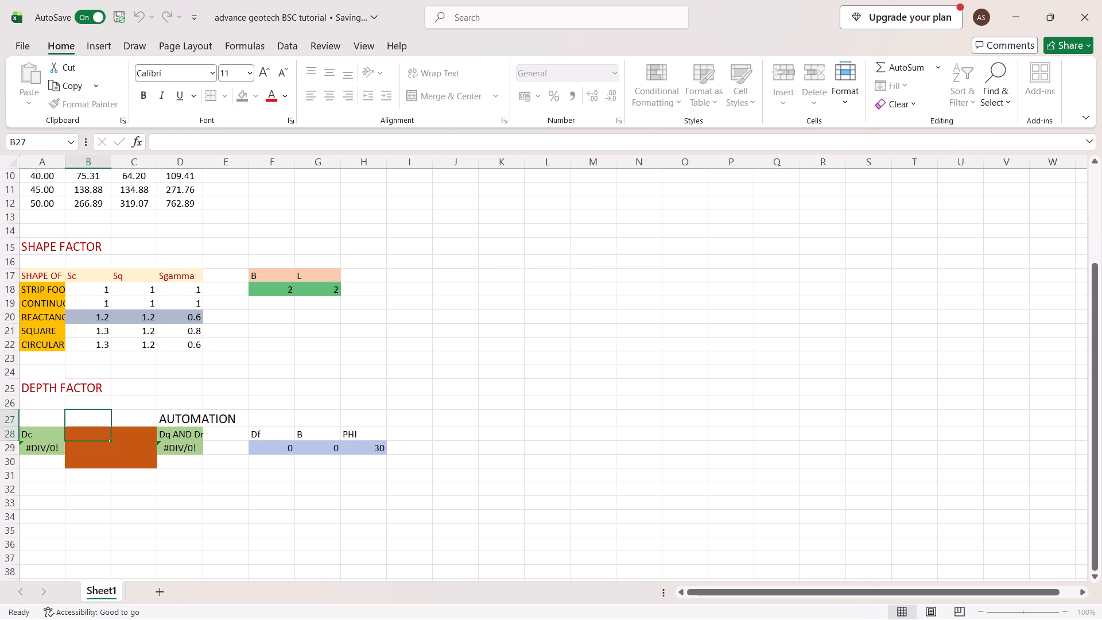
{"action": "left_click", "coordinate": [127, 414]}
{"action": "left_click_drag", "start_coordinate": [77, 431], "coordinate": [129, 455]}
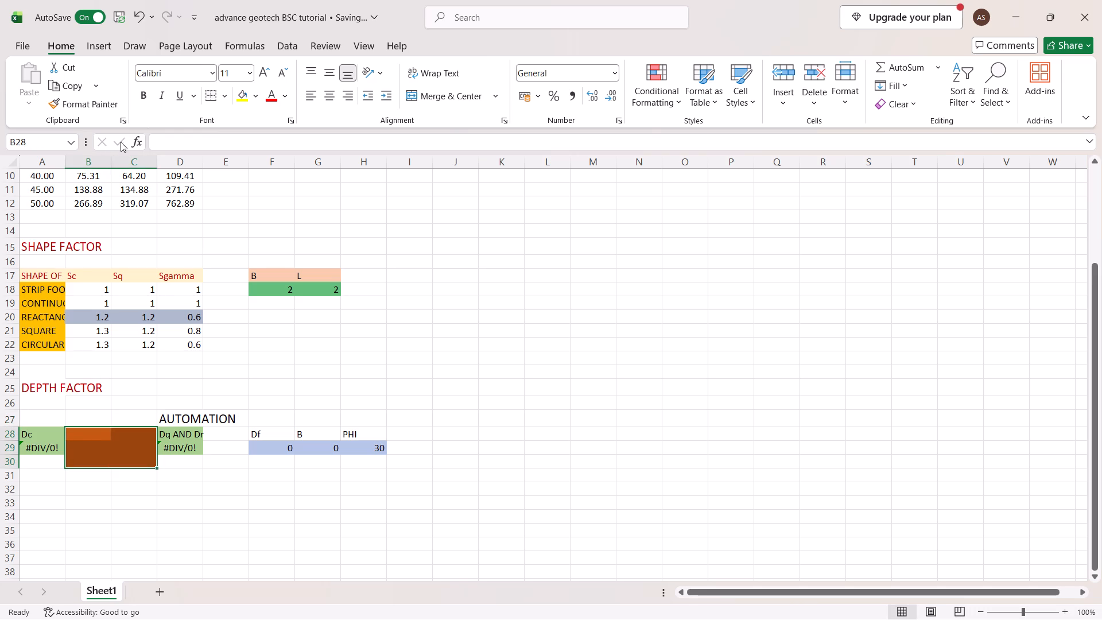
{"action": "left_click", "coordinate": [249, 100]}
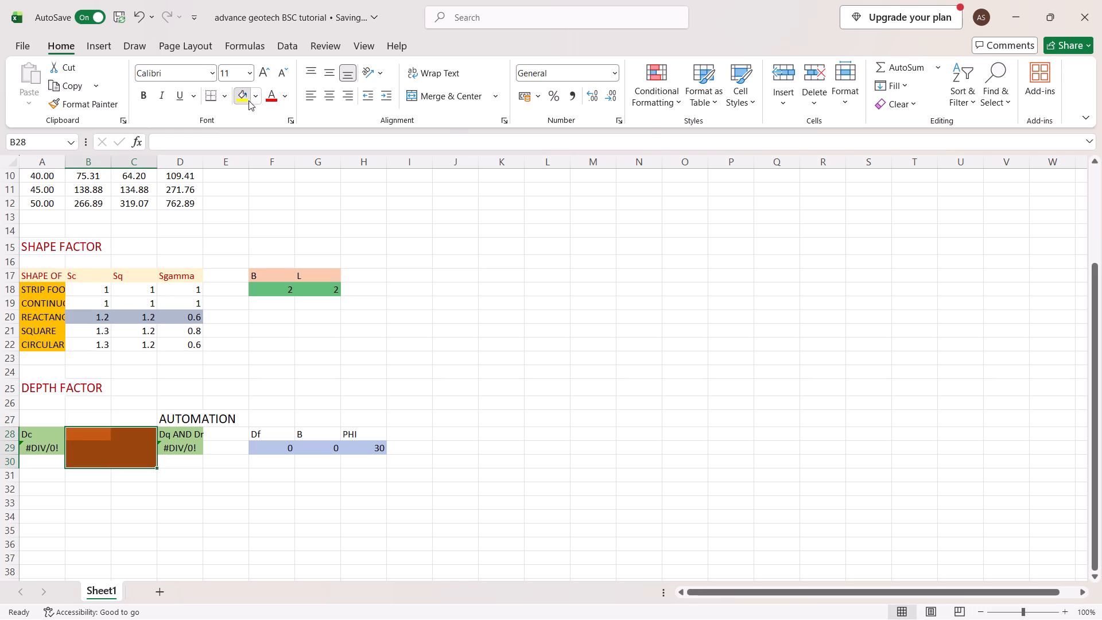
{"action": "left_click", "coordinate": [259, 96]}
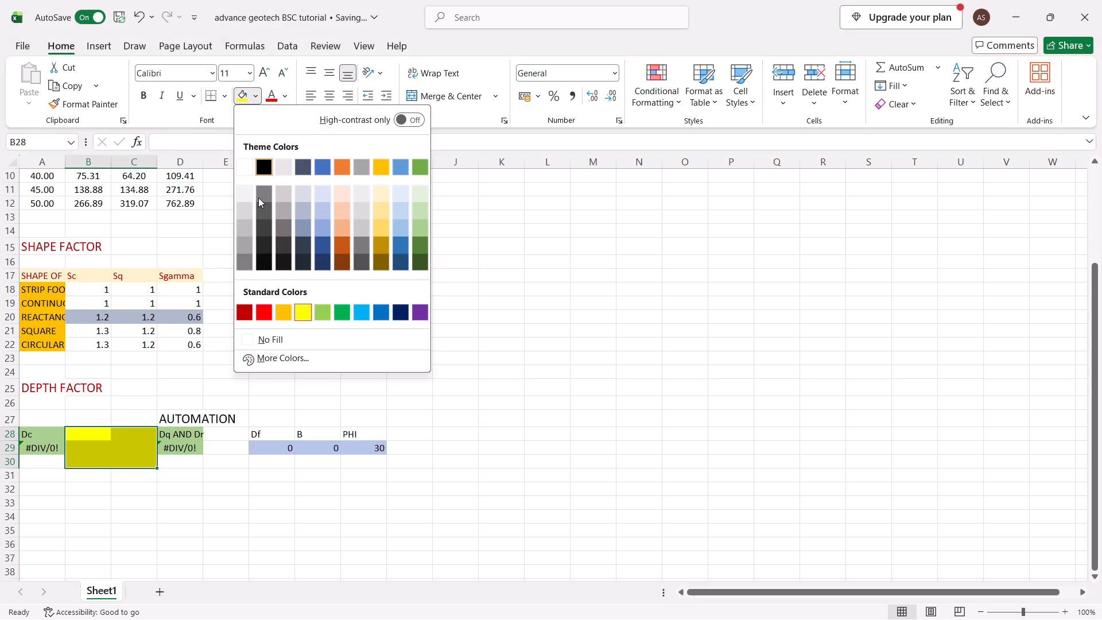
{"action": "left_click", "coordinate": [250, 335]}
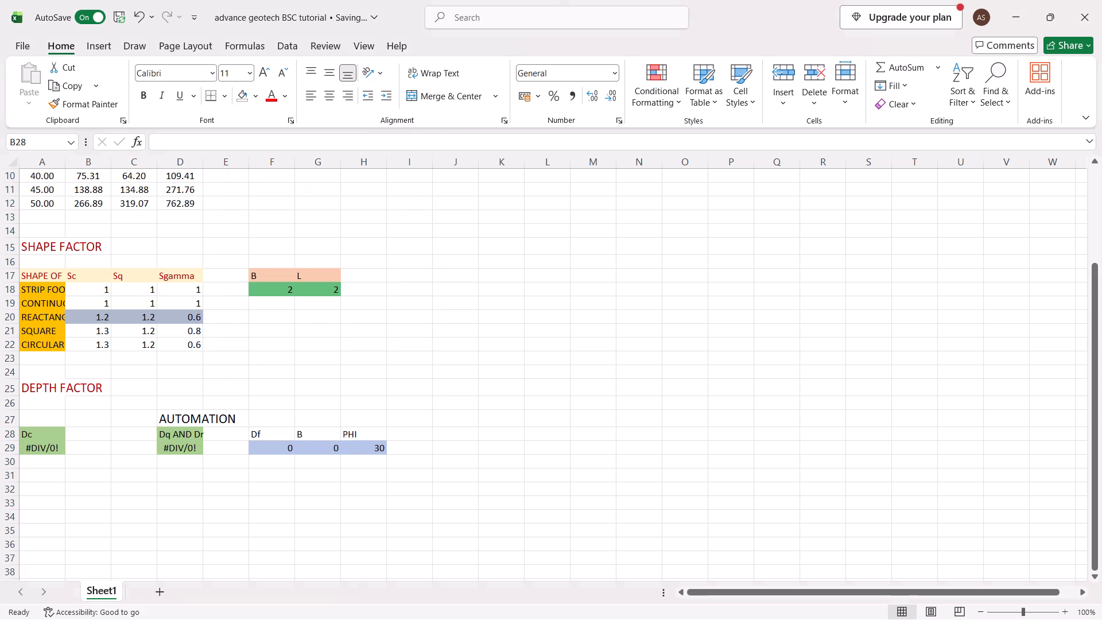
Auto-fit the width of column D to its contents.
{"action": "left_click_drag", "start_coordinate": [171, 417], "coordinate": [213, 449]}
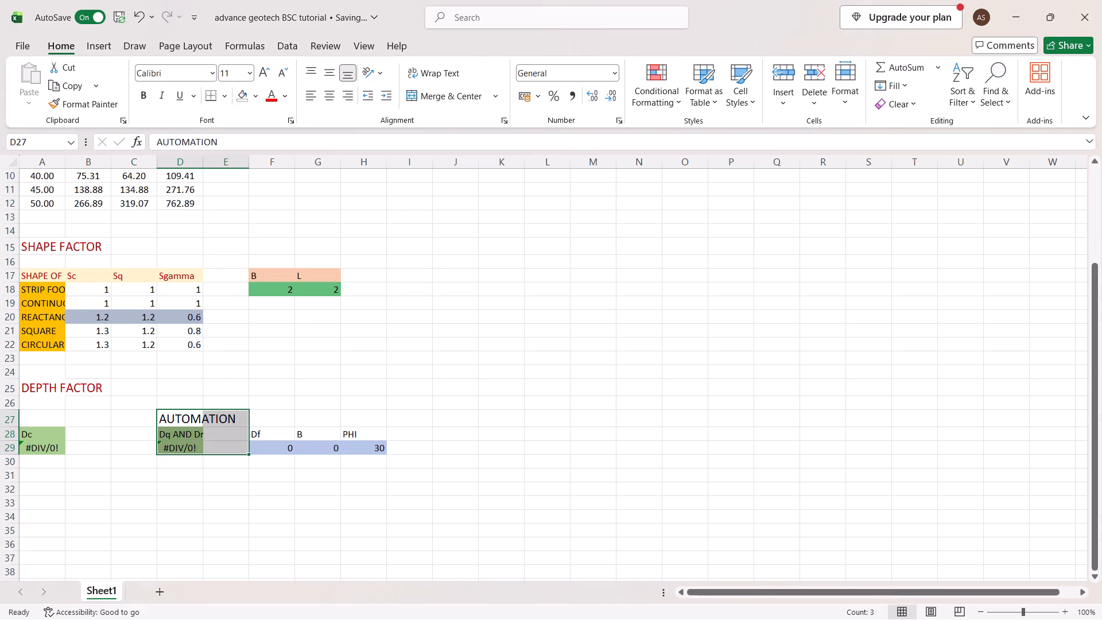
{"action": "double_click", "coordinate": [205, 165]}
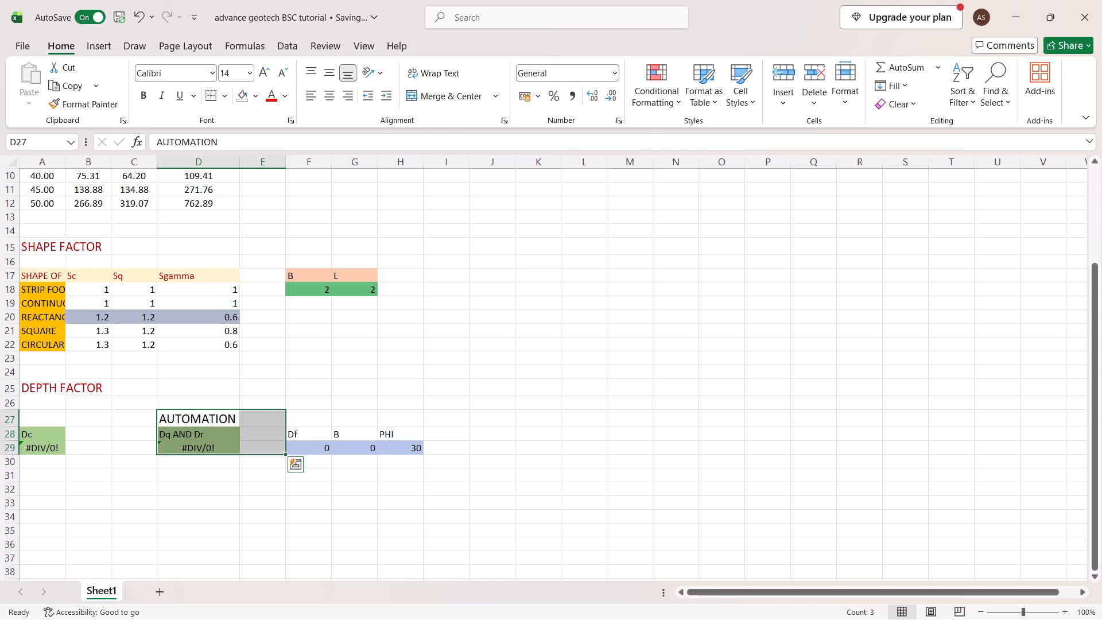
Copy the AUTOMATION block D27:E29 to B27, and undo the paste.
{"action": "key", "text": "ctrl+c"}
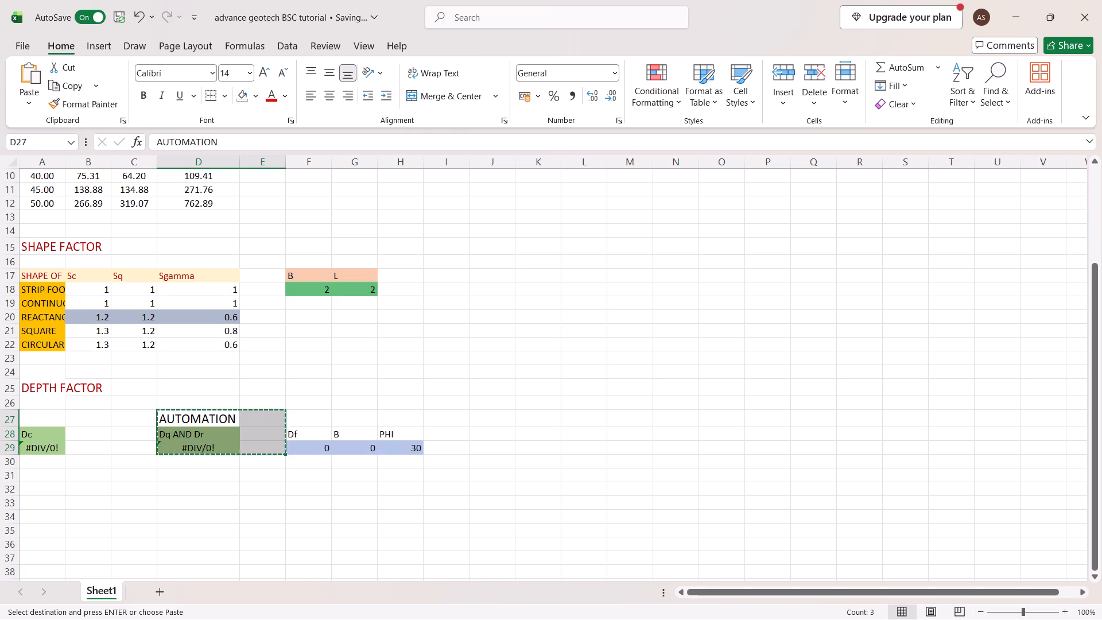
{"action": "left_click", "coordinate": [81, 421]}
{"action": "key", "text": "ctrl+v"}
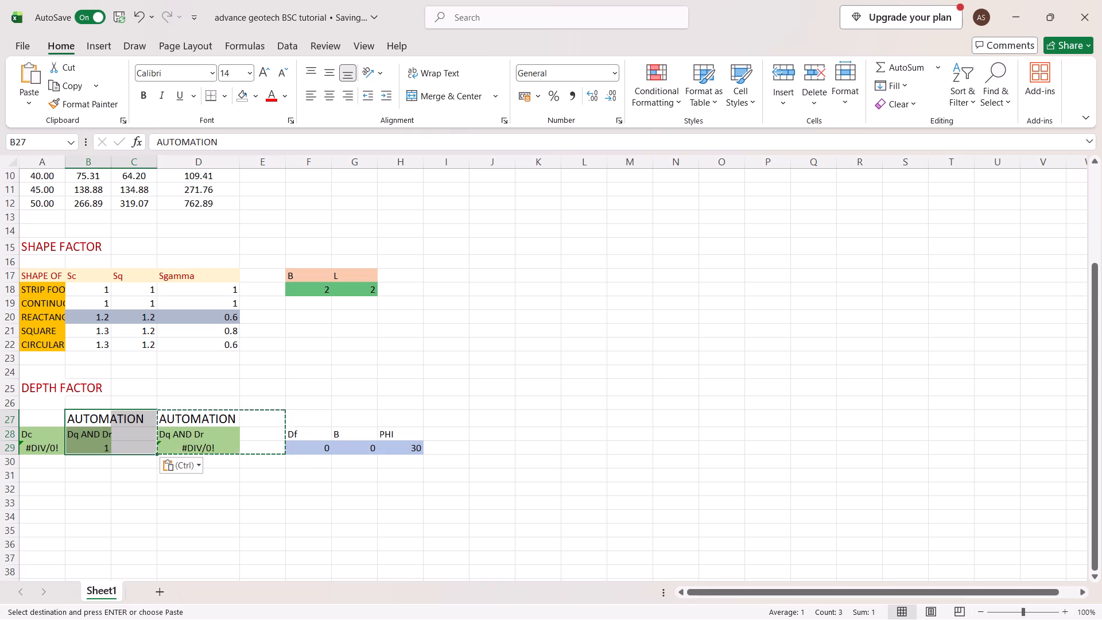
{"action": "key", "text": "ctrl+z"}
Move the AUTOMATION block with Dq AND Dr (D27:D29) to B27 by cutting and pasting, and auto-fit column B.
{"action": "left_click_drag", "start_coordinate": [188, 441], "coordinate": [169, 416]}
{"action": "left_click", "coordinate": [169, 416]}
{"action": "left_click_drag", "start_coordinate": [169, 416], "coordinate": [216, 440]}
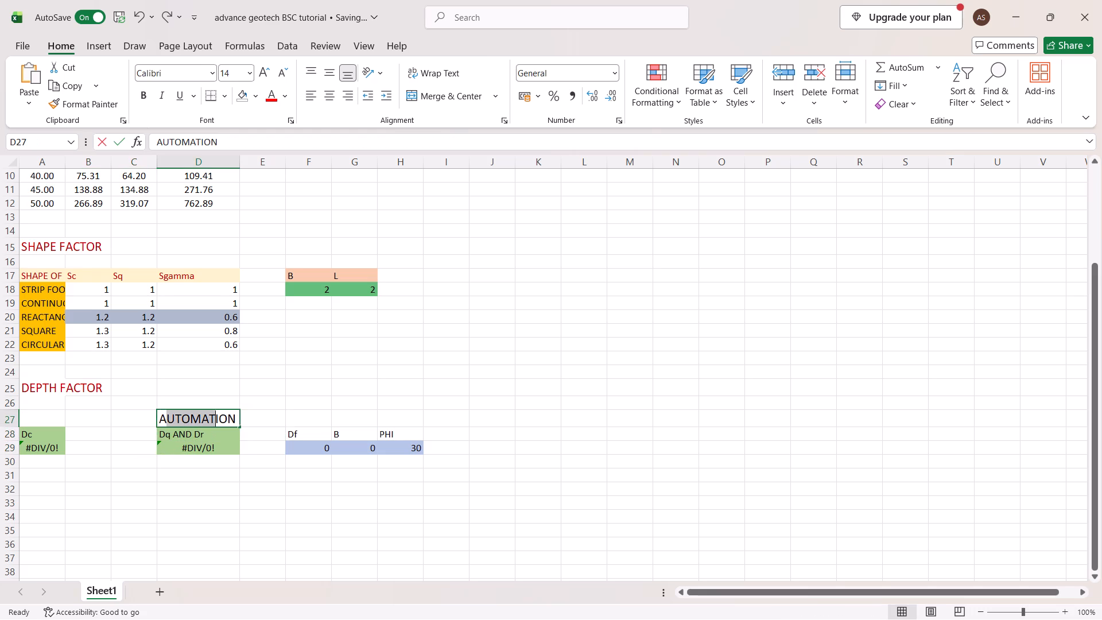
{"action": "left_click_drag", "start_coordinate": [216, 440], "coordinate": [250, 457]}
{"action": "left_click_drag", "start_coordinate": [183, 390], "coordinate": [174, 418]}
{"action": "left_click", "coordinate": [174, 418]}
{"action": "left_click_drag", "start_coordinate": [174, 418], "coordinate": [217, 456]}
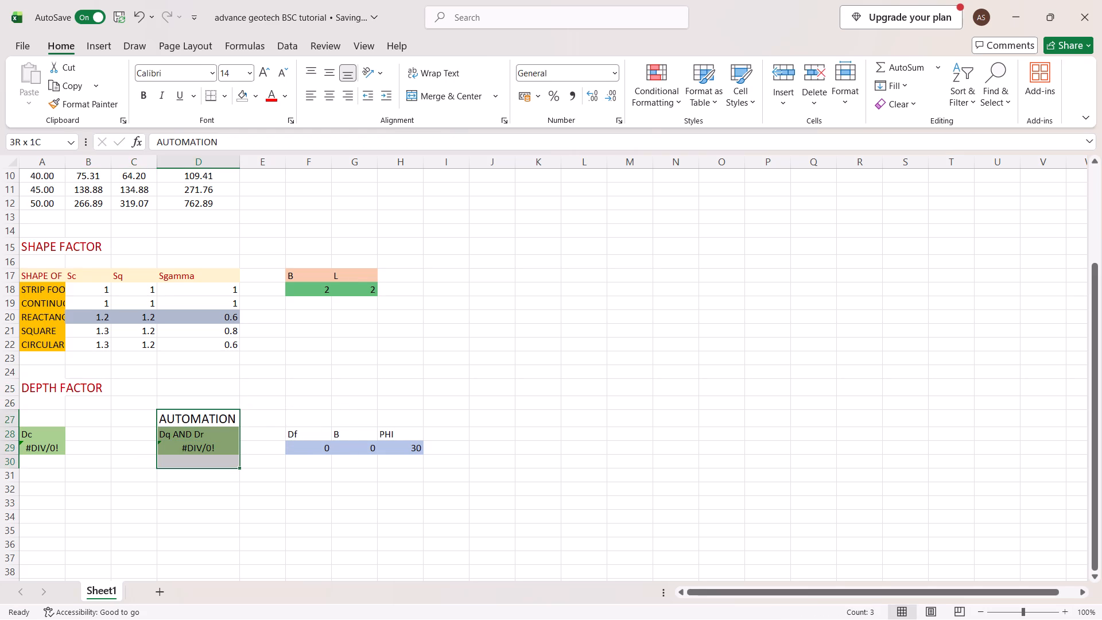
{"action": "left_click_drag", "start_coordinate": [217, 456], "coordinate": [220, 451]}
{"action": "key", "text": "ctrl+x"}
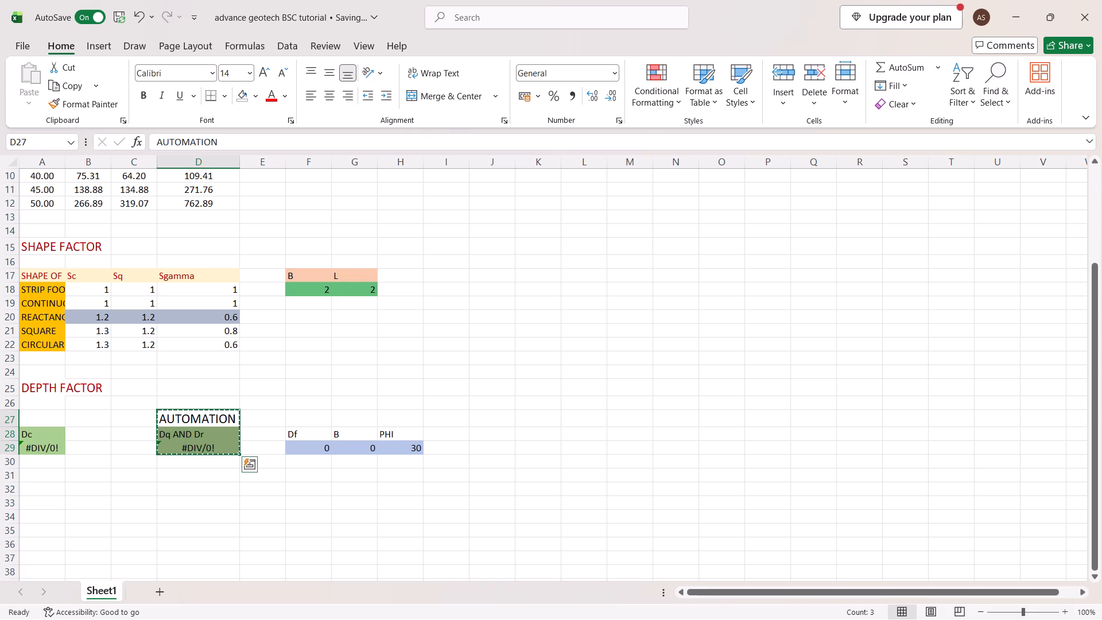
{"action": "left_click", "coordinate": [94, 421]}
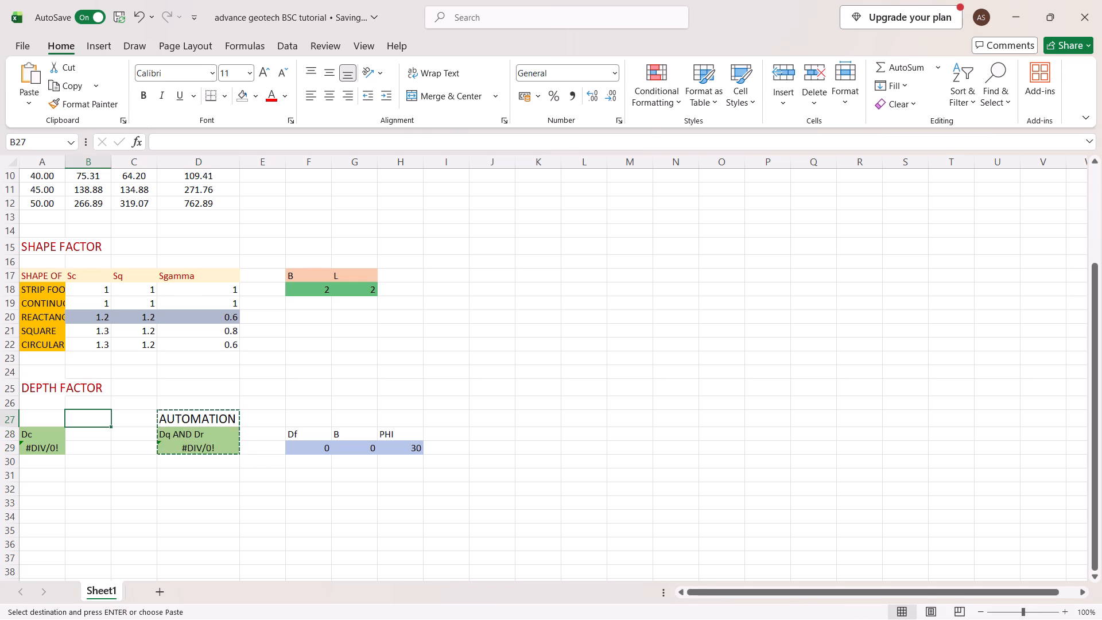
{"action": "key", "text": "ctrl+v"}
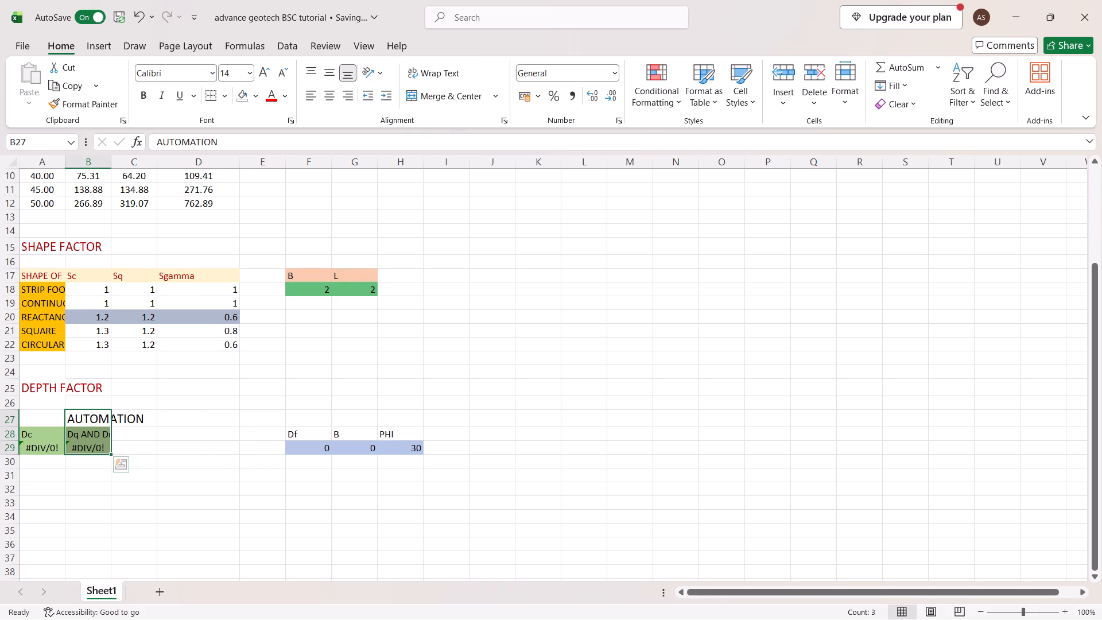
{"action": "double_click", "coordinate": [110, 163]}
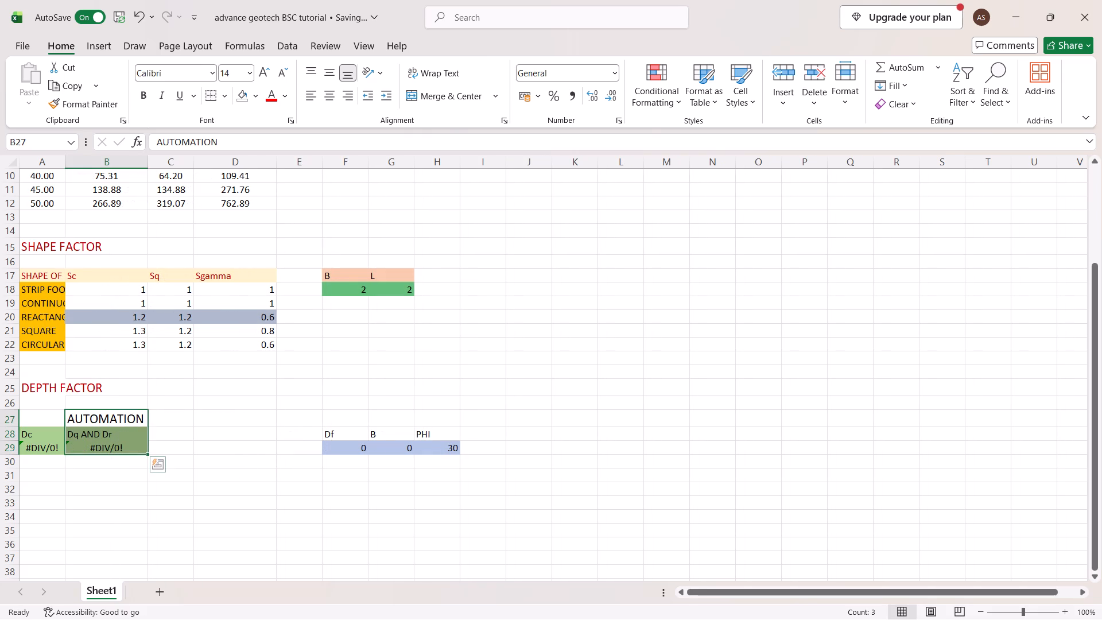
{"action": "left_click", "coordinate": [57, 414]}
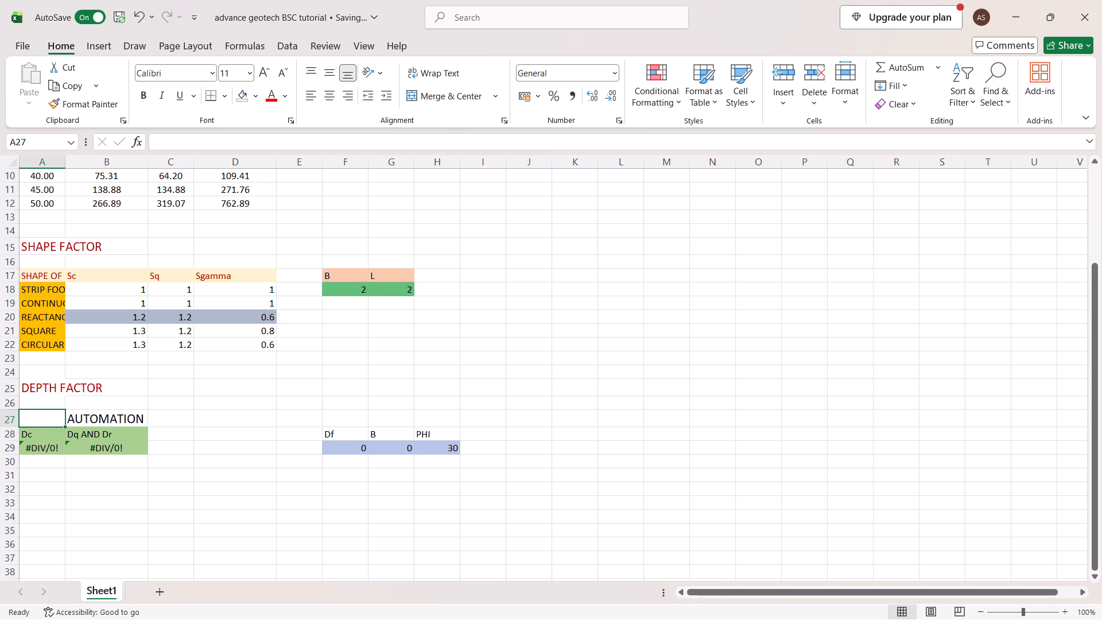
Set the depth factor inputs Df (F29) and B (G29) to 1 each.
{"action": "left_click", "coordinate": [336, 448]}
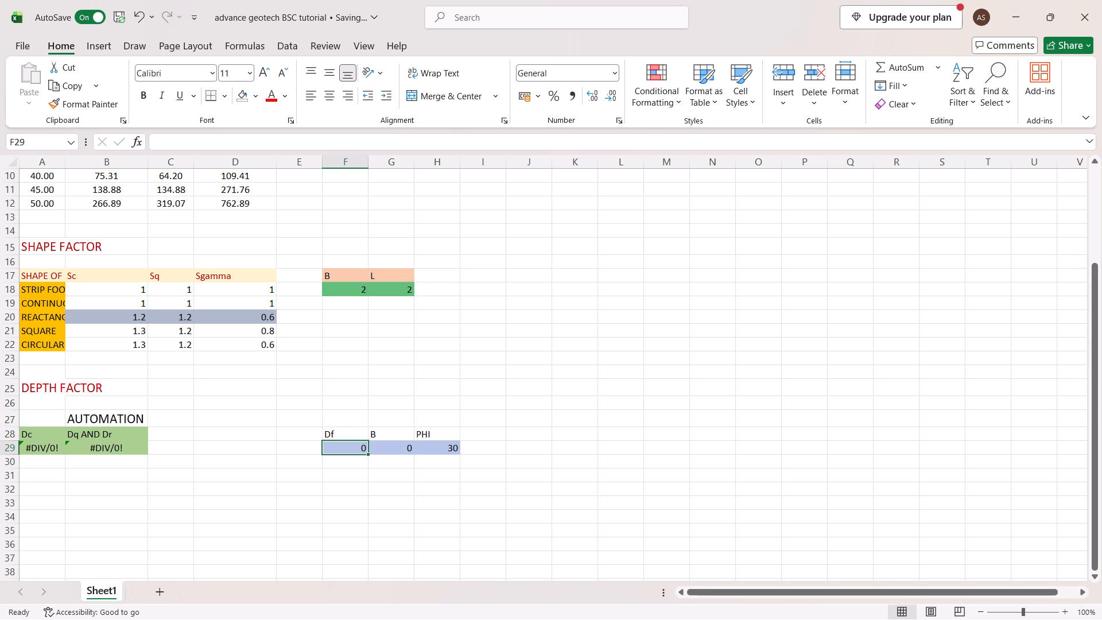
{"action": "key", "text": "1"}
{"action": "key", "text": "Right"}
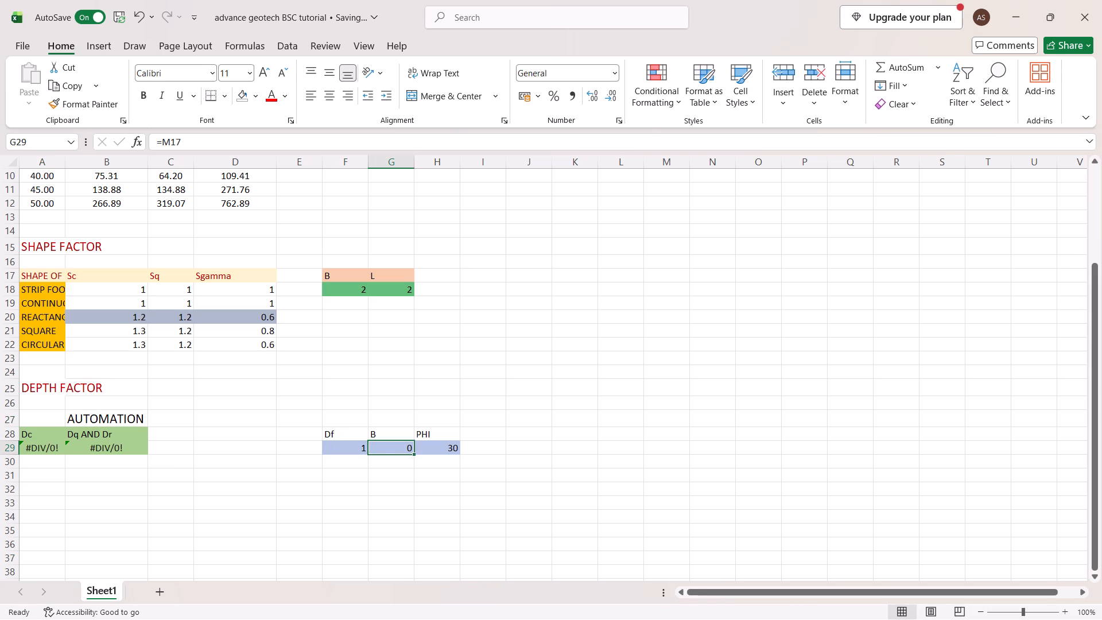
{"action": "key", "text": "1"}
{"action": "key", "text": "Return"}
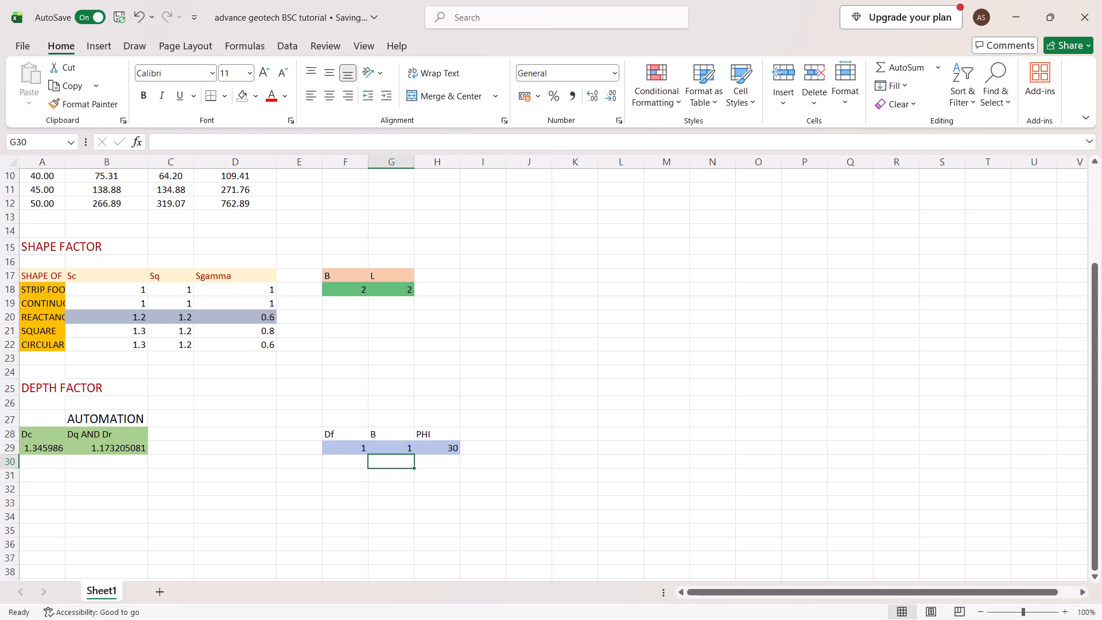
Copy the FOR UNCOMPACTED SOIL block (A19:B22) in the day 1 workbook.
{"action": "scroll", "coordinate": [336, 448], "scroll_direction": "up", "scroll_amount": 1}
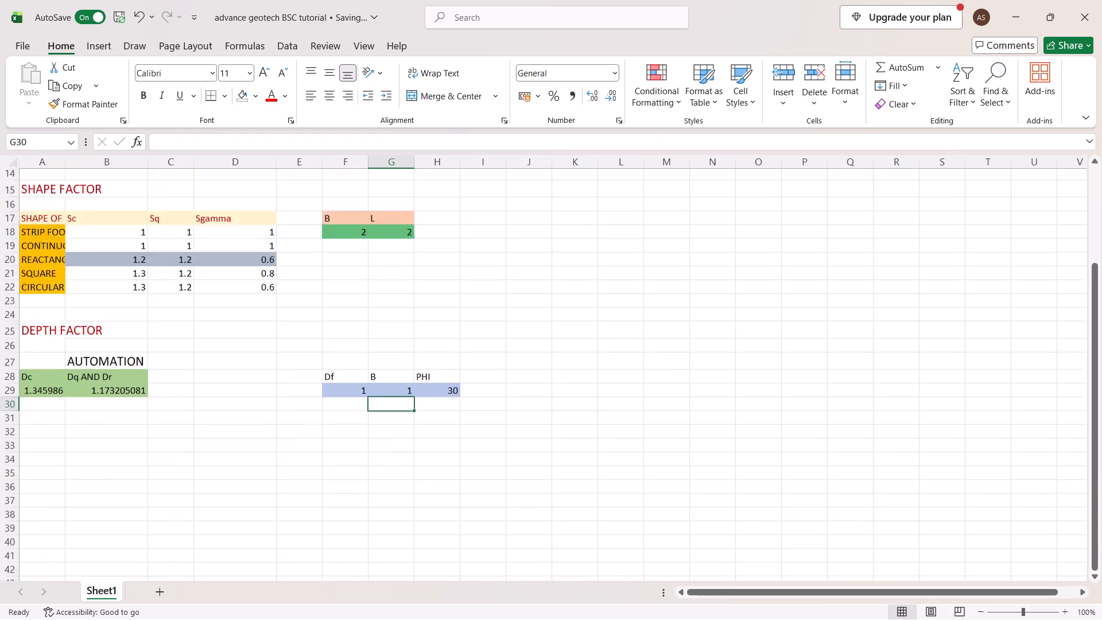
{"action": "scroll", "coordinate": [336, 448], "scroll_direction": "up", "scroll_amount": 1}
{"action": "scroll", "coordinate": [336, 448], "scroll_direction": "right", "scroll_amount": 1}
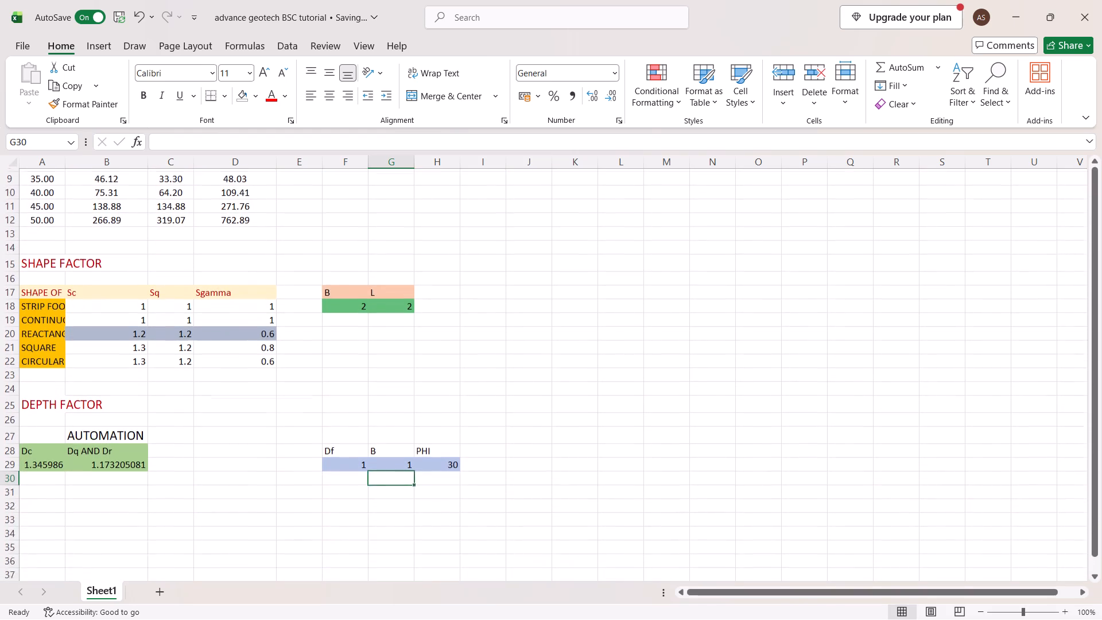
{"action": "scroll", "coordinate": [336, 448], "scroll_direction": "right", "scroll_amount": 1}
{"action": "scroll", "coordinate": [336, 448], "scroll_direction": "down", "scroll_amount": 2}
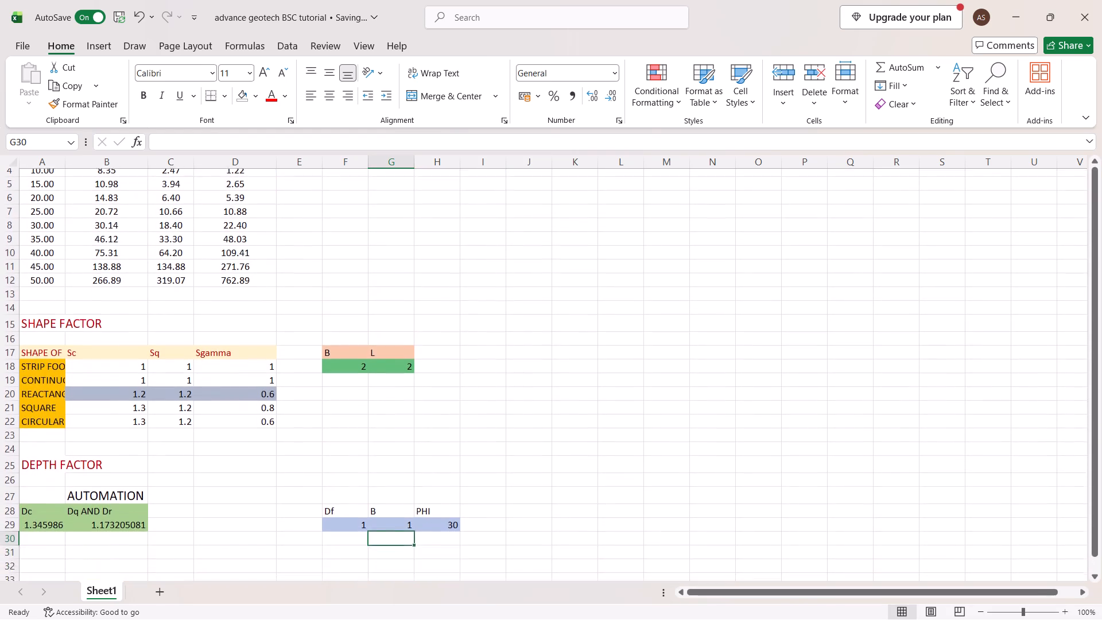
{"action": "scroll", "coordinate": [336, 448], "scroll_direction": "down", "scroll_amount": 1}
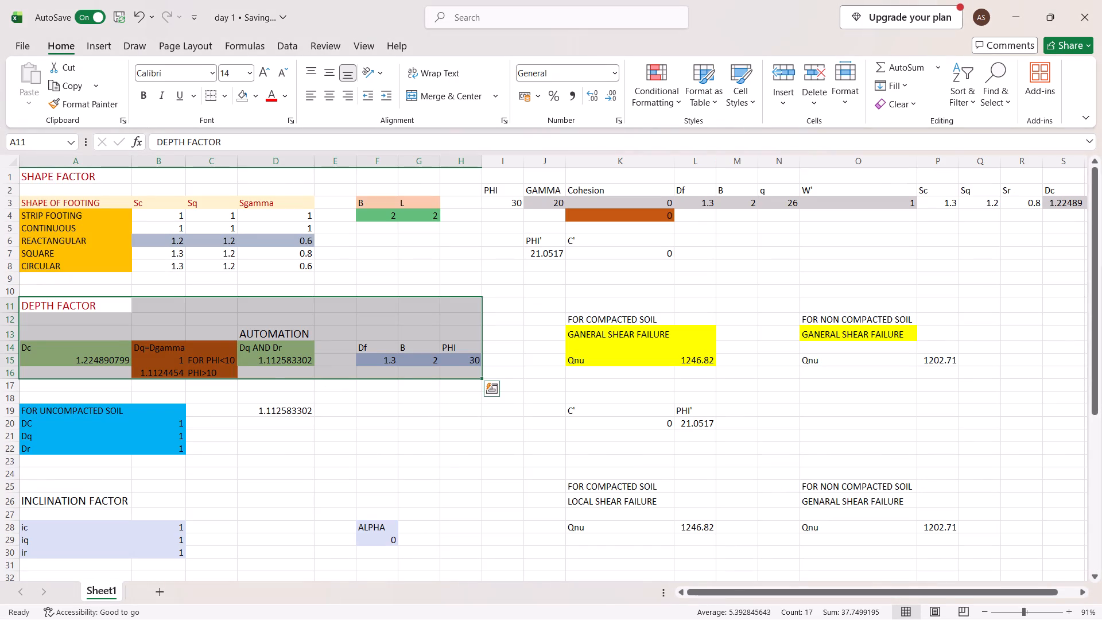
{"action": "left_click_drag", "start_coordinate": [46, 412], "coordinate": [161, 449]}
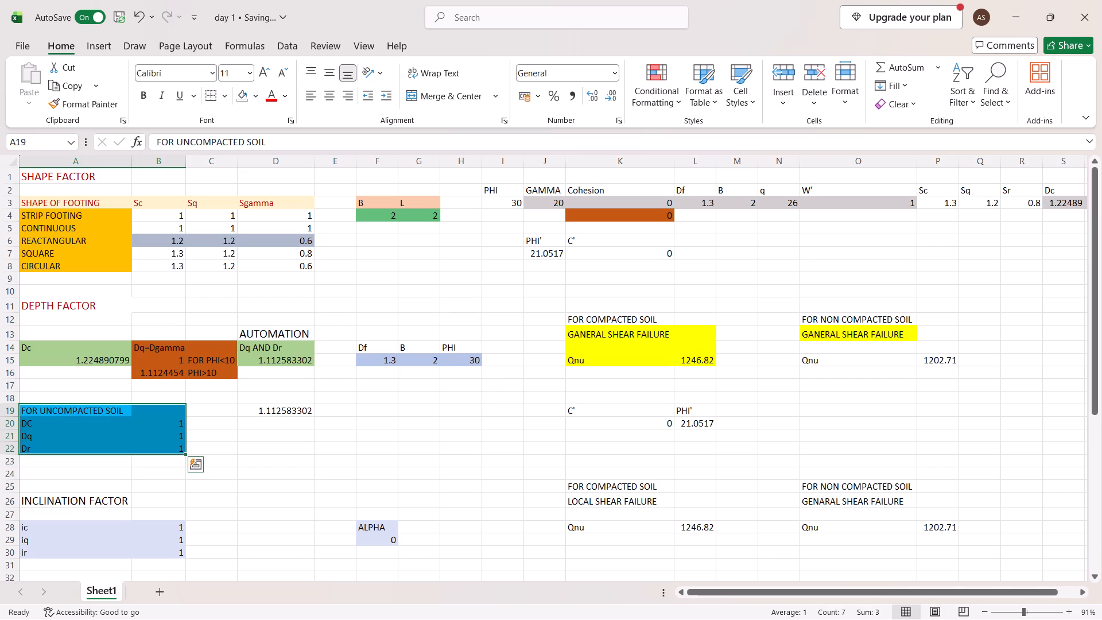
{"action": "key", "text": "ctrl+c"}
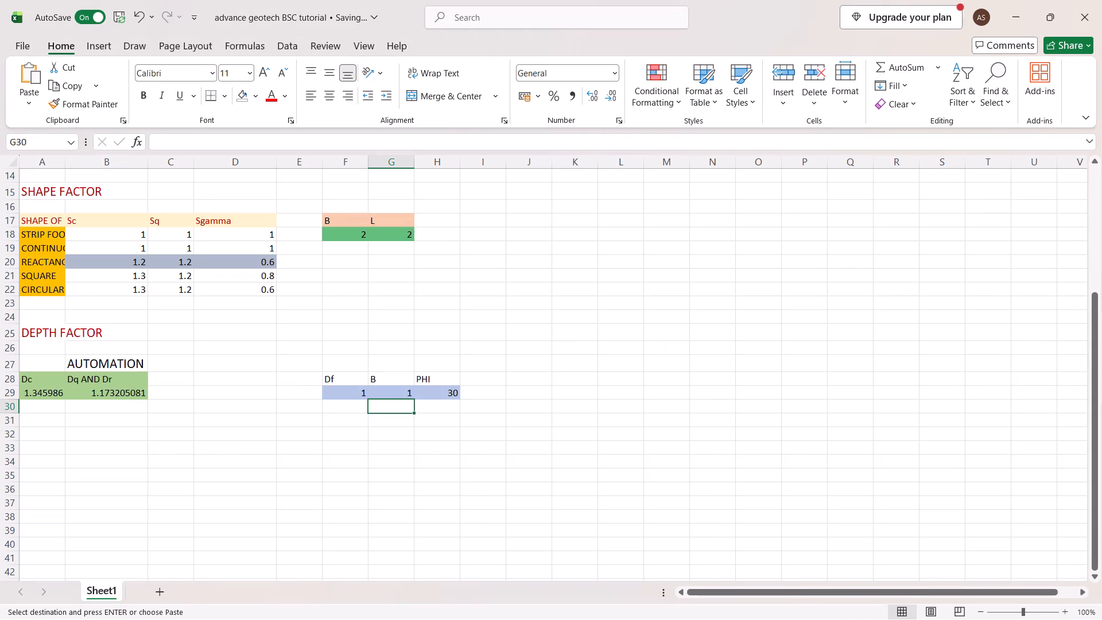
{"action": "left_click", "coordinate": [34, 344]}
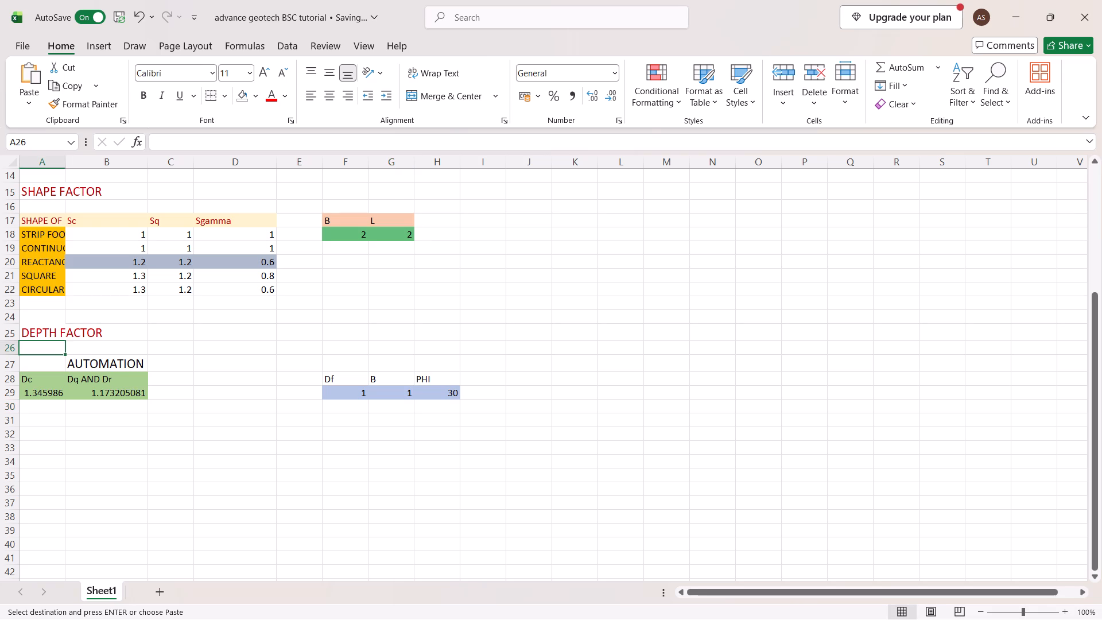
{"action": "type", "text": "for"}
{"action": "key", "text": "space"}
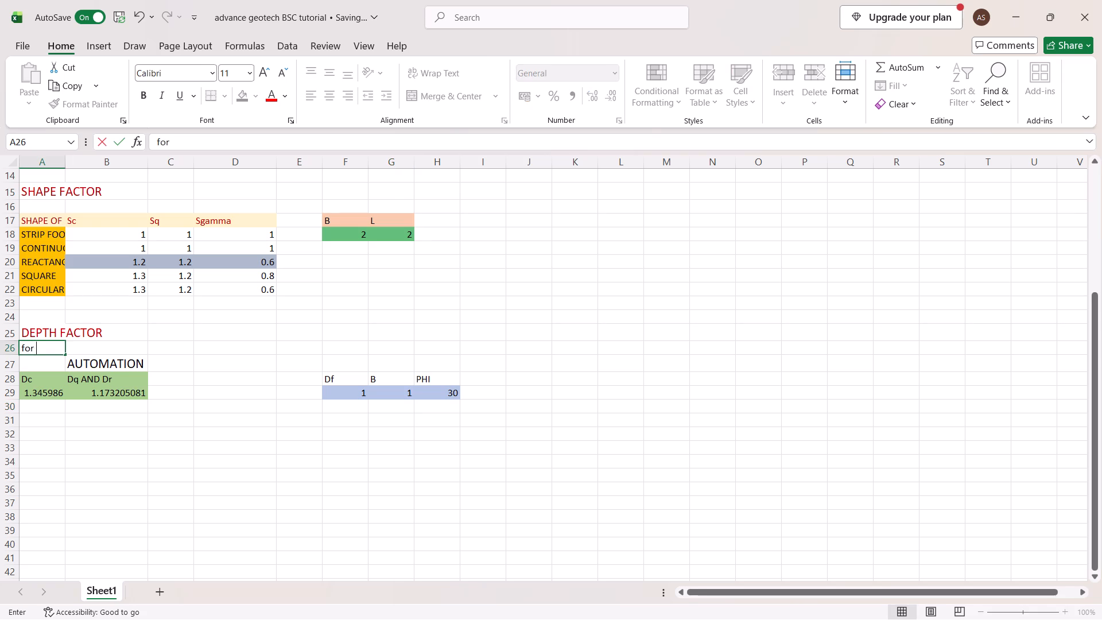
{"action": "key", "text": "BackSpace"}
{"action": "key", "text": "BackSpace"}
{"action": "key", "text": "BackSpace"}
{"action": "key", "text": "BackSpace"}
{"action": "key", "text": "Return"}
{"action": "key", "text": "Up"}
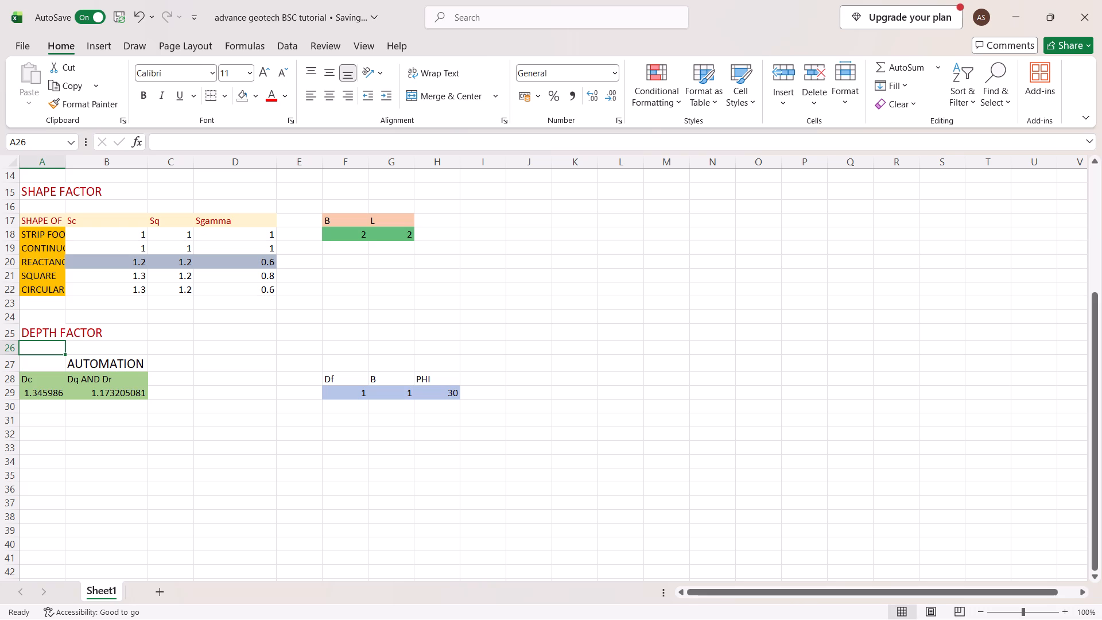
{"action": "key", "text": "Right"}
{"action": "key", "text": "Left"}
Enter the label FOR COMPACTED SOIL in A26 of the tutorial workbook and auto-fit column A.
{"action": "type", "text": "FOR COMPACTED"}
{"action": "key", "text": "space"}
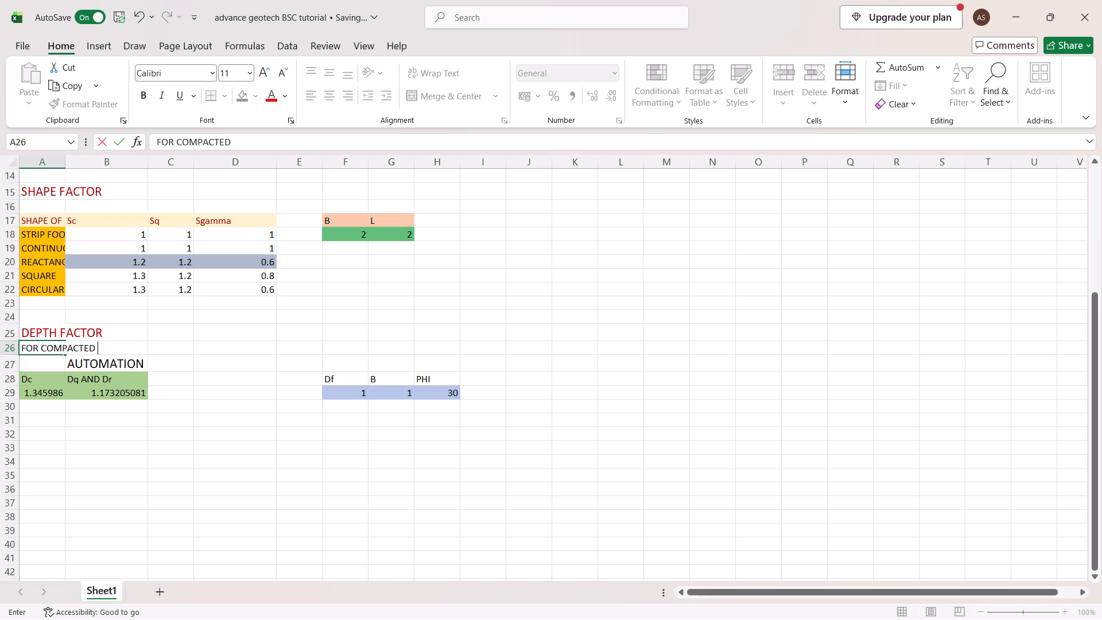
{"action": "type", "text": "SOIL"}
{"action": "double_click", "coordinate": [65, 168]}
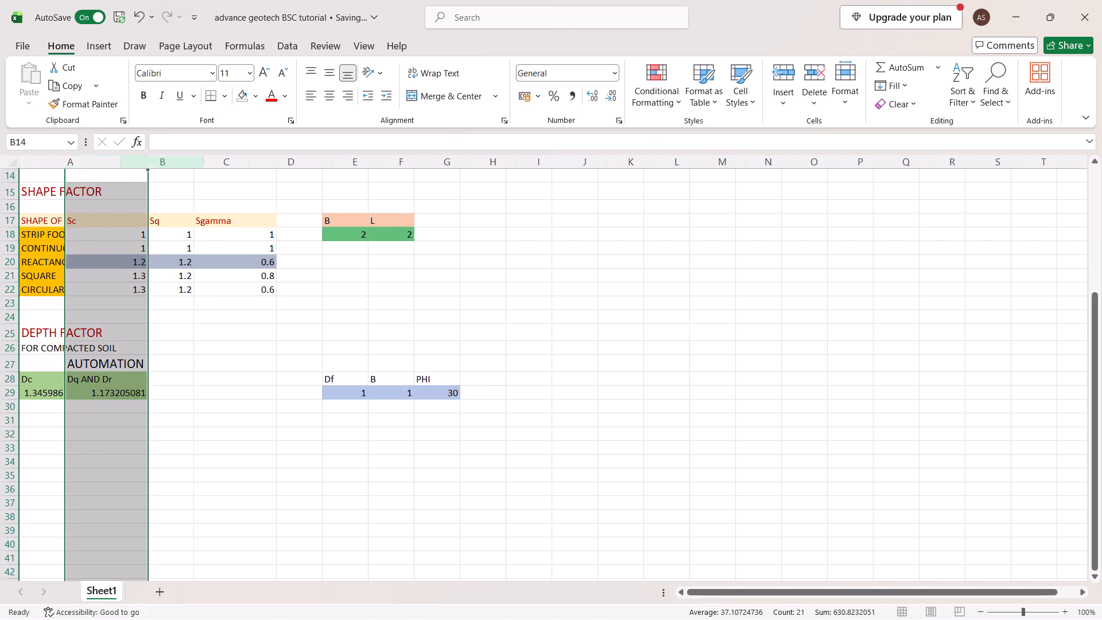
{"action": "left_click", "coordinate": [112, 413]}
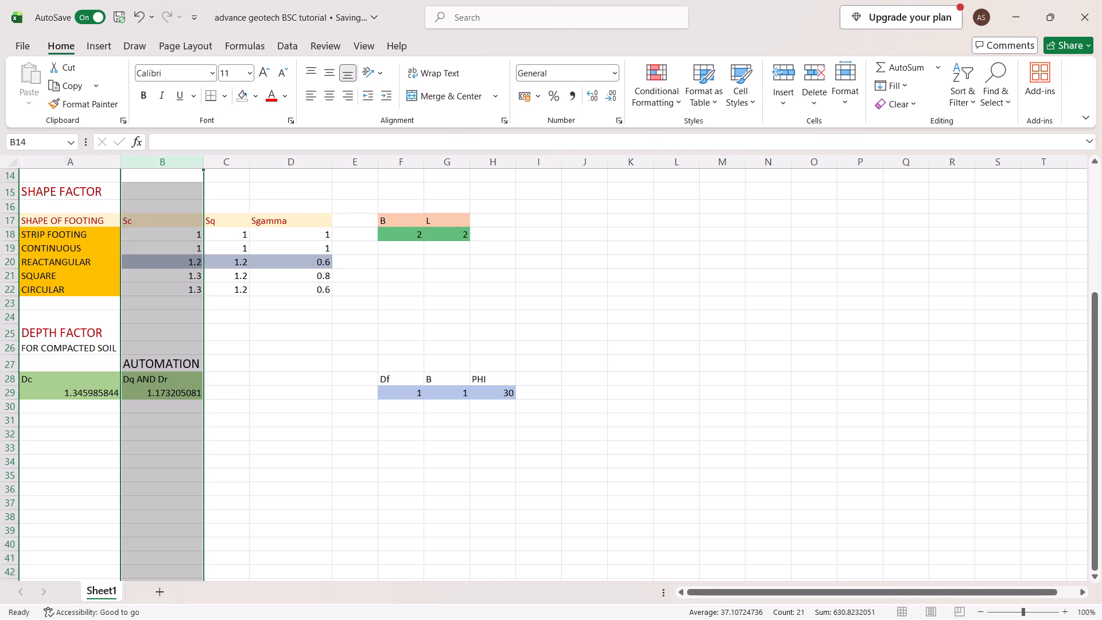
Clear the AUTOMATION label from B27.
{"action": "left_click", "coordinate": [114, 335]}
{"action": "left_click", "coordinate": [163, 335]}
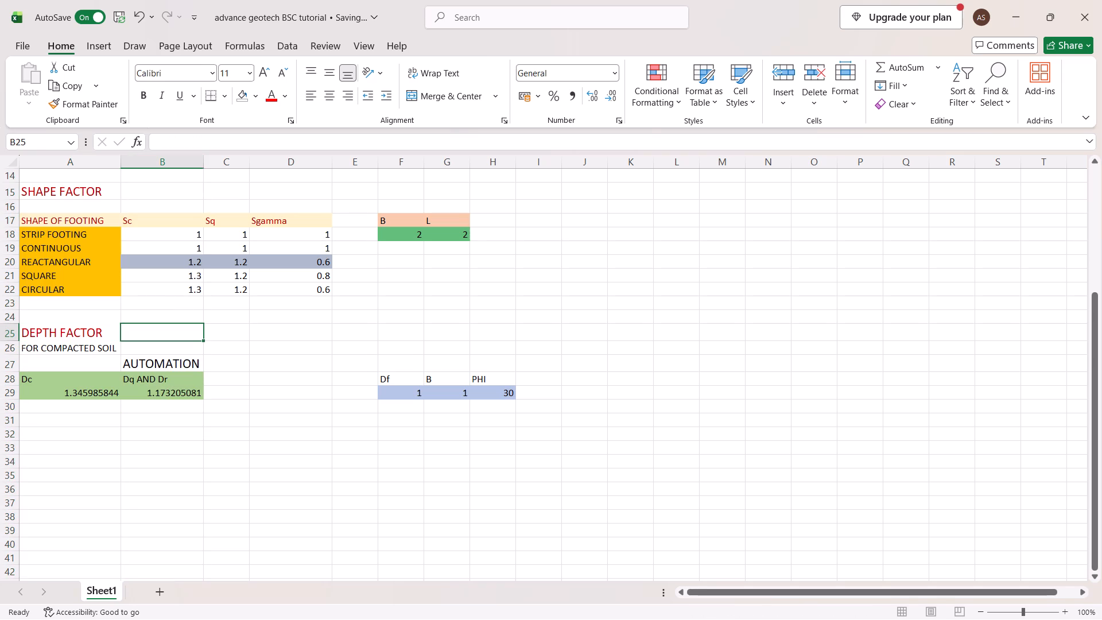
{"action": "left_click", "coordinate": [159, 366]}
{"action": "key", "text": "BackSpace"}
{"action": "key", "text": "Return"}
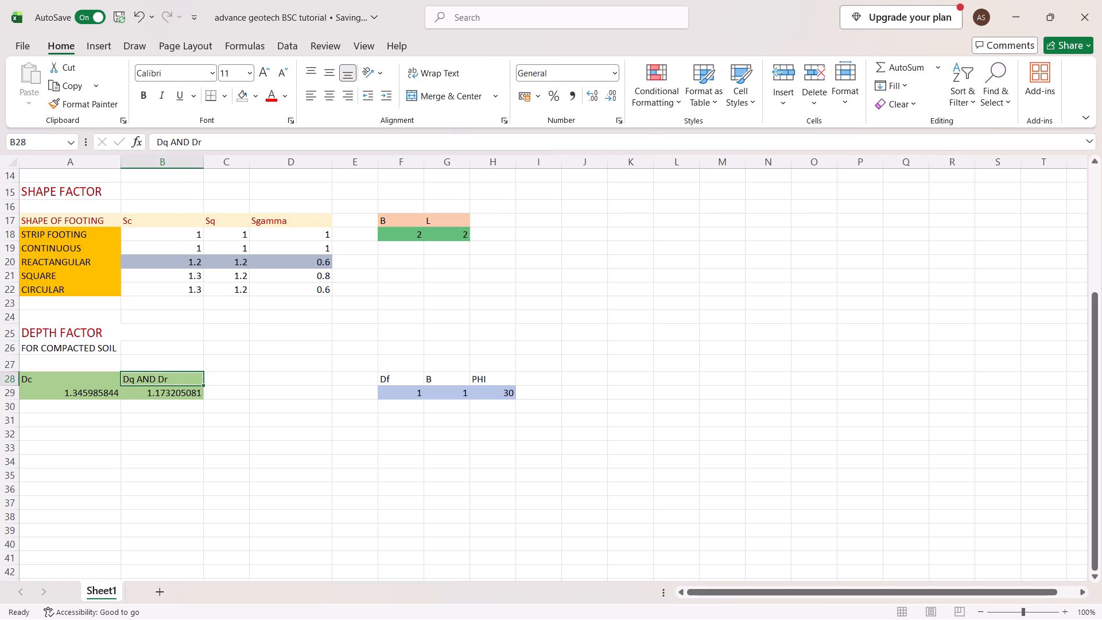
Move the FOR COMPACTED SOIL label from A26 to A27, directly above the Dc heading.
{"action": "left_click_drag", "start_coordinate": [31, 347], "coordinate": [68, 351]}
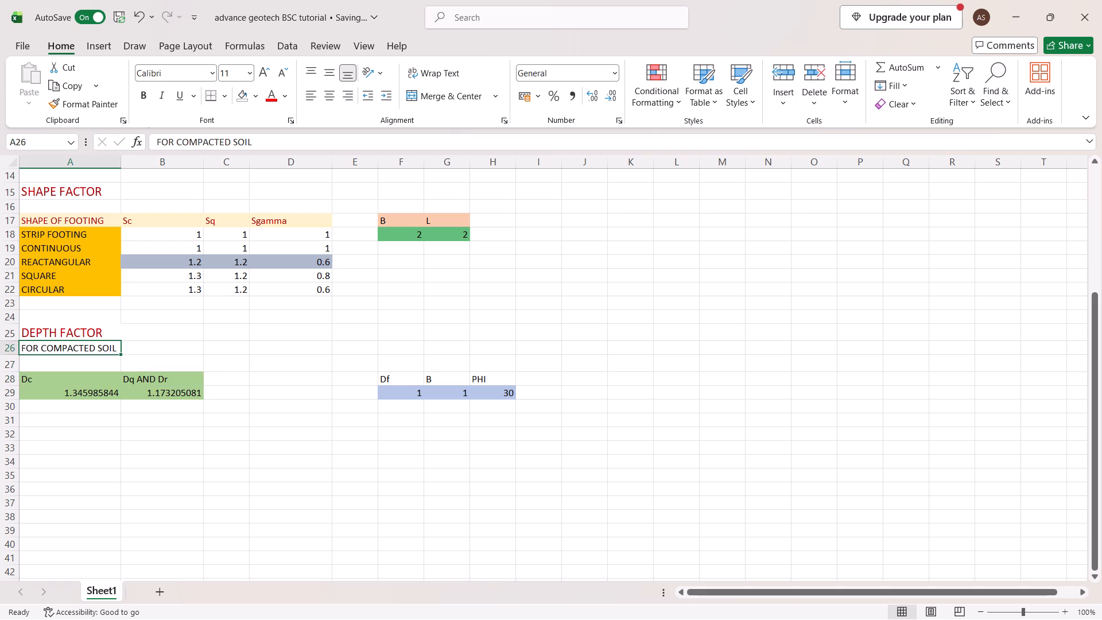
{"action": "key", "text": "ctrl+x"}
{"action": "key", "text": "Down"}
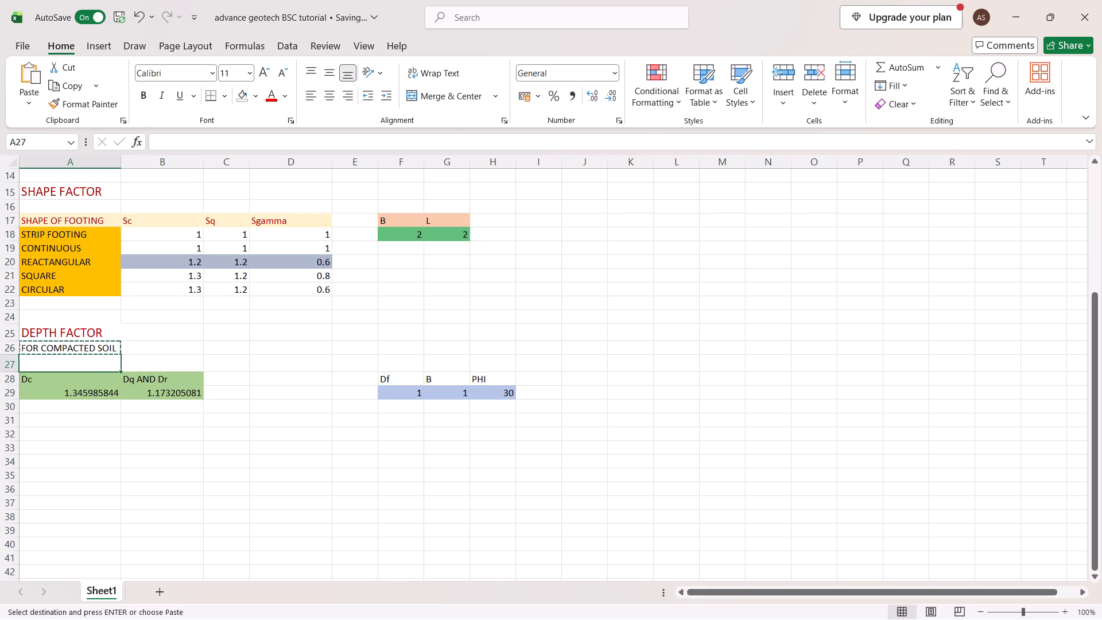
{"action": "key", "text": "ctrl+v"}
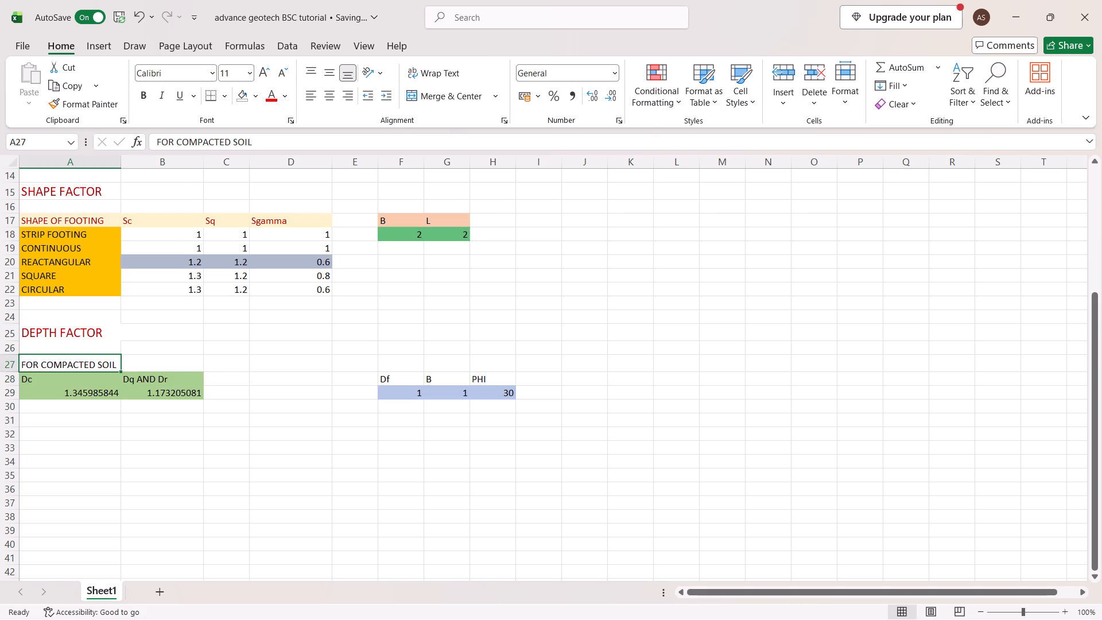
Copy the FOR UNCOMPACTED SOIL block (A19:B22) from the day 1 workbook into A31 of the tutorial workbook.
{"action": "left_click", "coordinate": [39, 420]}
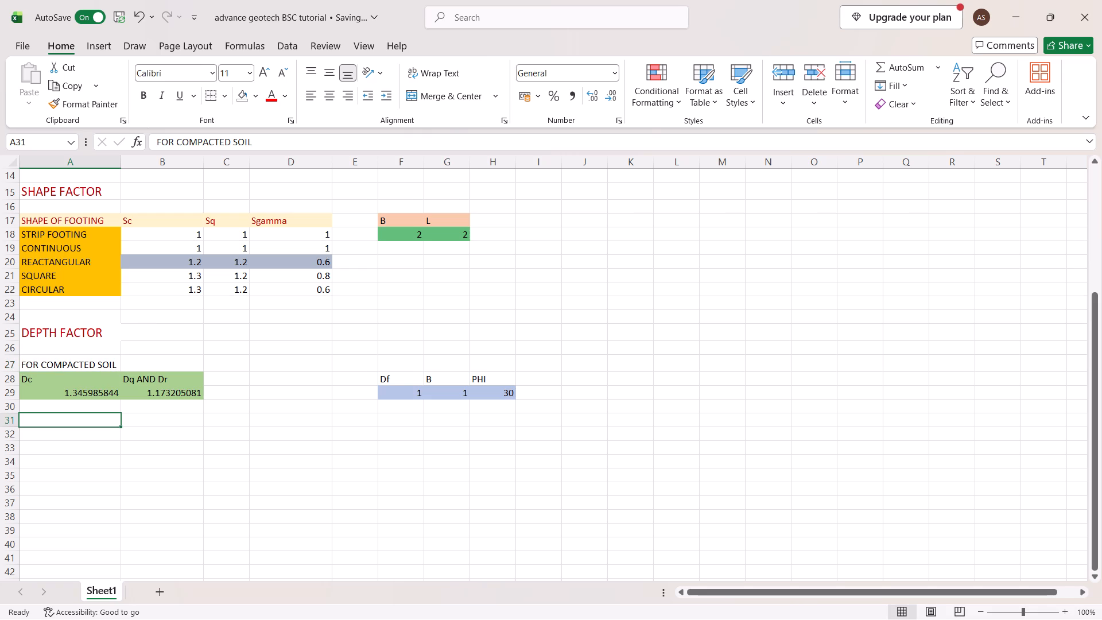
{"action": "scroll", "coordinate": [39, 420], "scroll_direction": "left", "scroll_amount": 2}
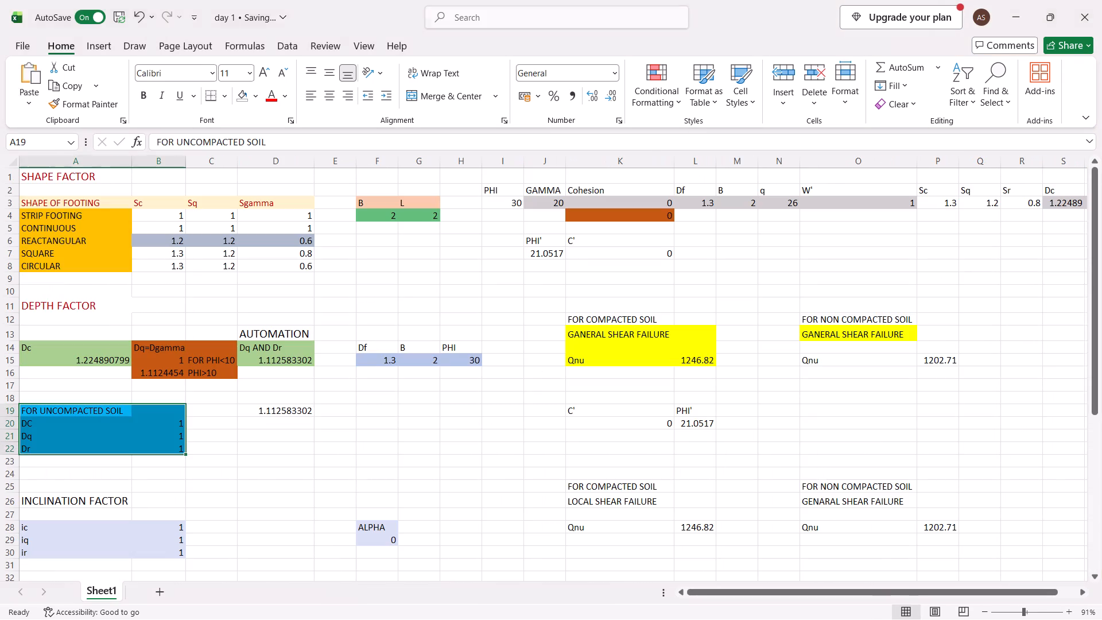
{"action": "key", "text": "ctrl+c"}
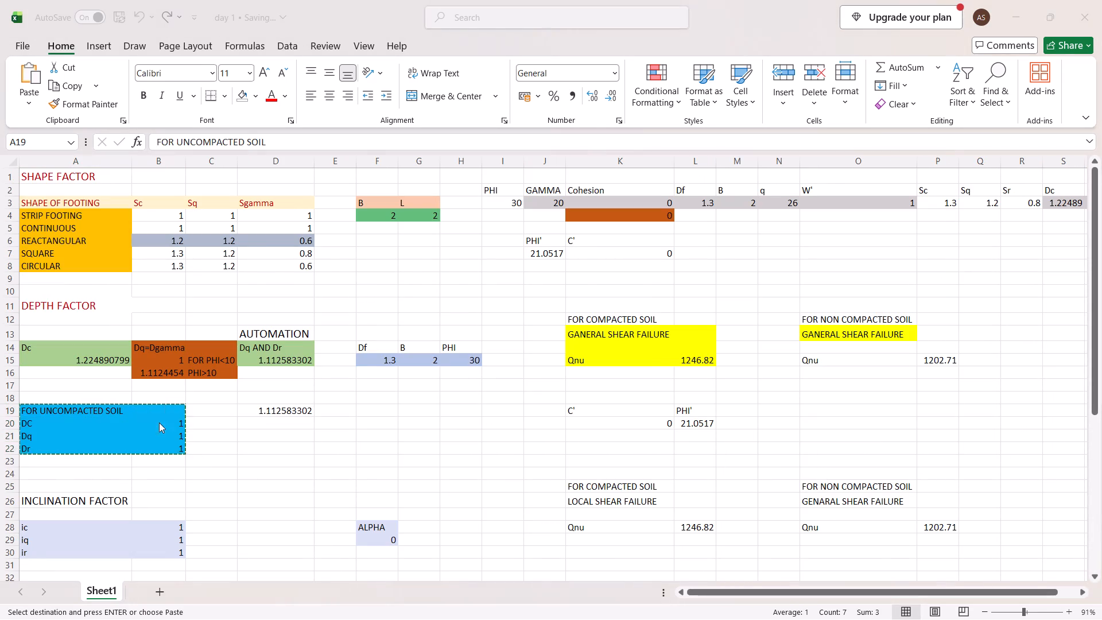
{"action": "scroll", "coordinate": [118, 444], "scroll_direction": "right", "scroll_amount": 1}
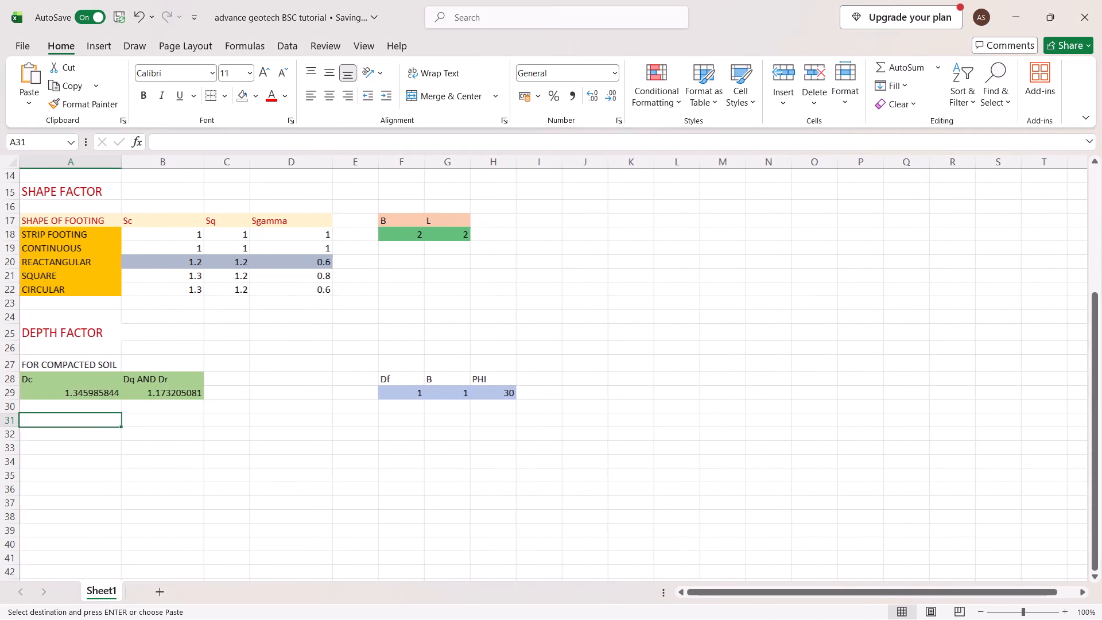
{"action": "key", "text": "ctrl+v"}
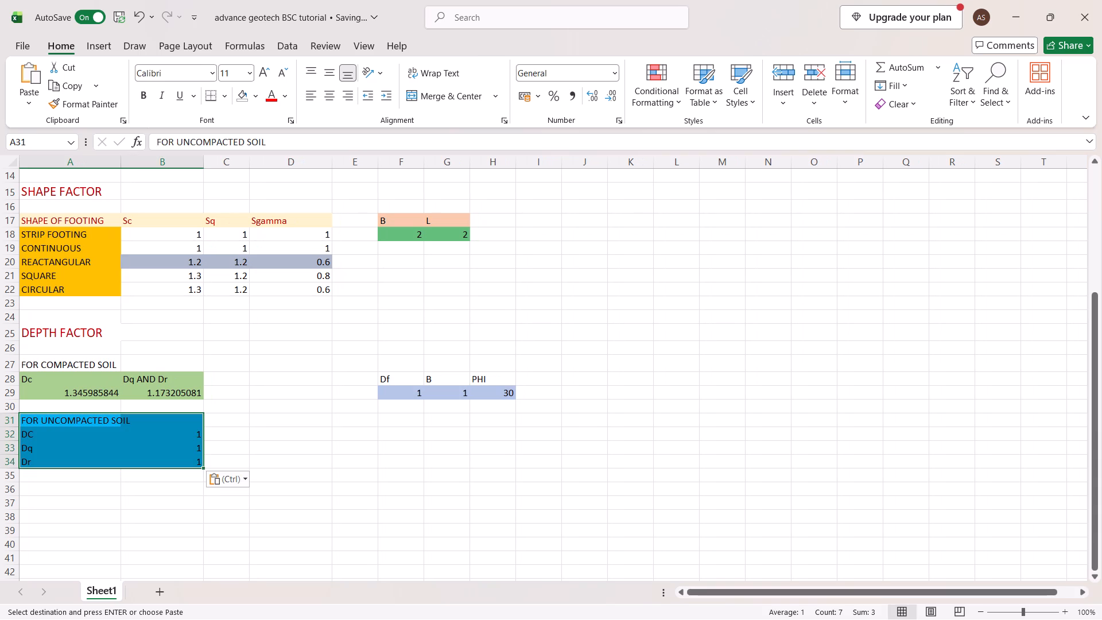
Auto-fit column A to the FOR UNCOMPACTED SOIL heading.
{"action": "left_click", "coordinate": [55, 422]}
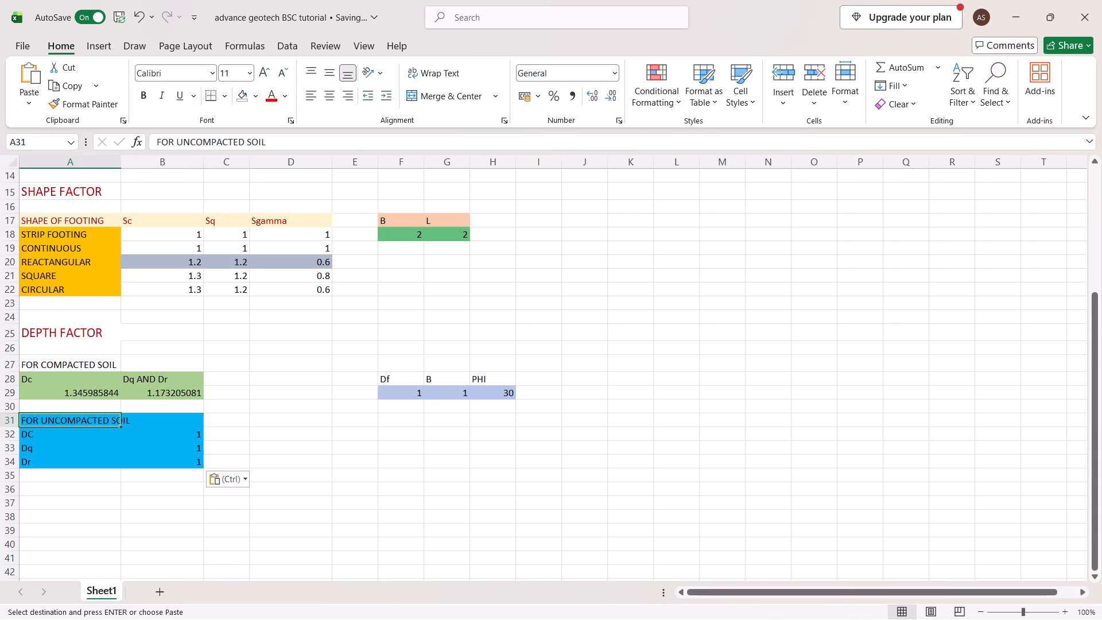
{"action": "left_click_drag", "start_coordinate": [43, 421], "coordinate": [121, 421]}
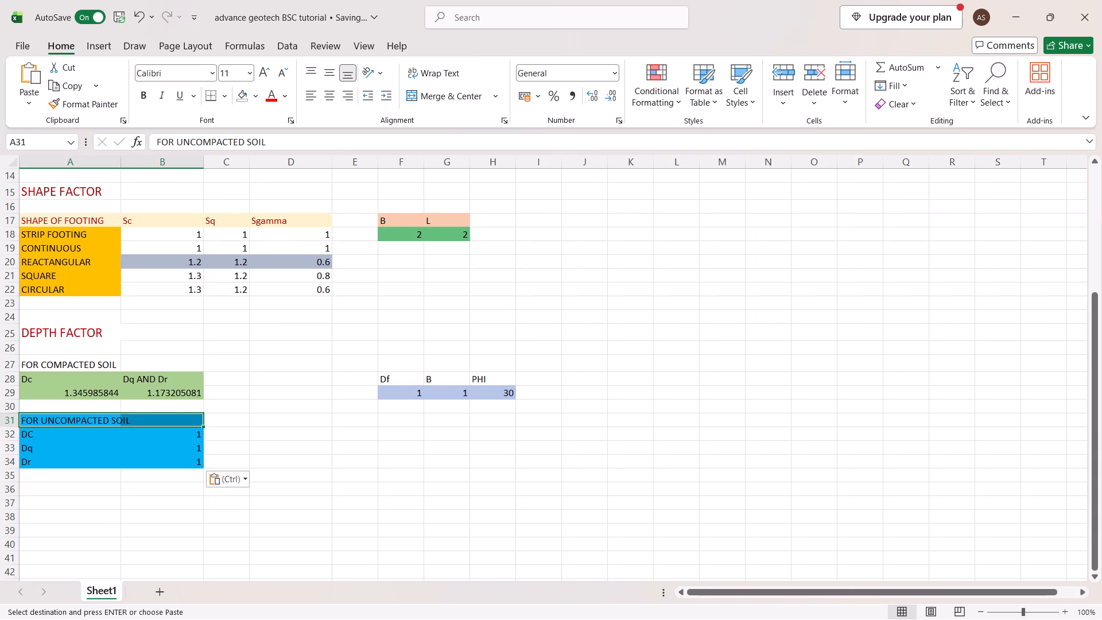
{"action": "double_click", "coordinate": [119, 157]}
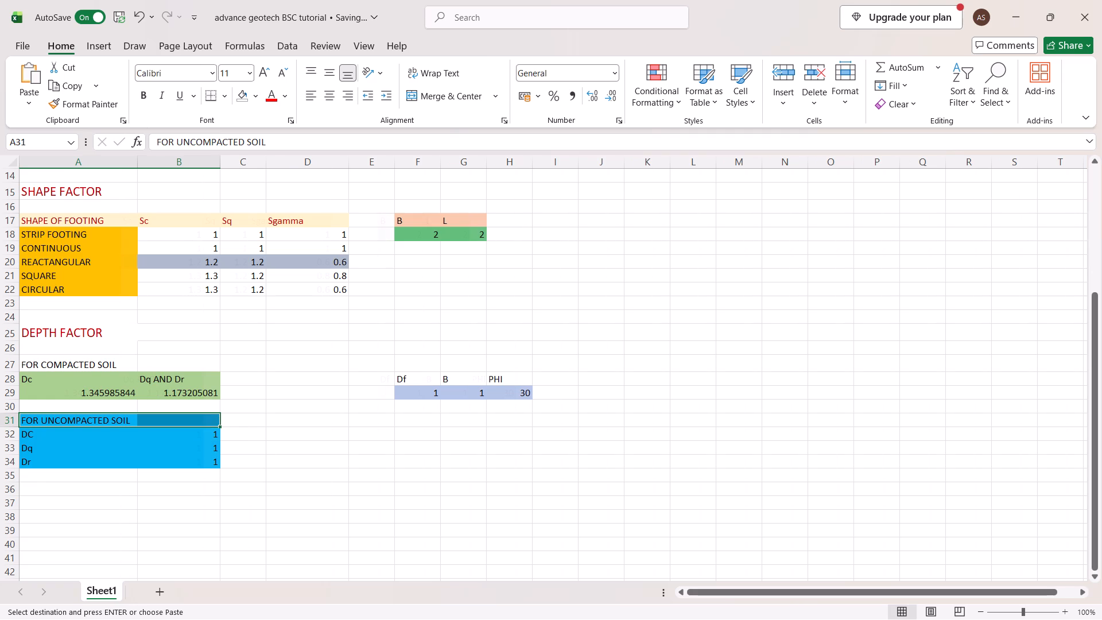
{"action": "left_click", "coordinate": [262, 462]}
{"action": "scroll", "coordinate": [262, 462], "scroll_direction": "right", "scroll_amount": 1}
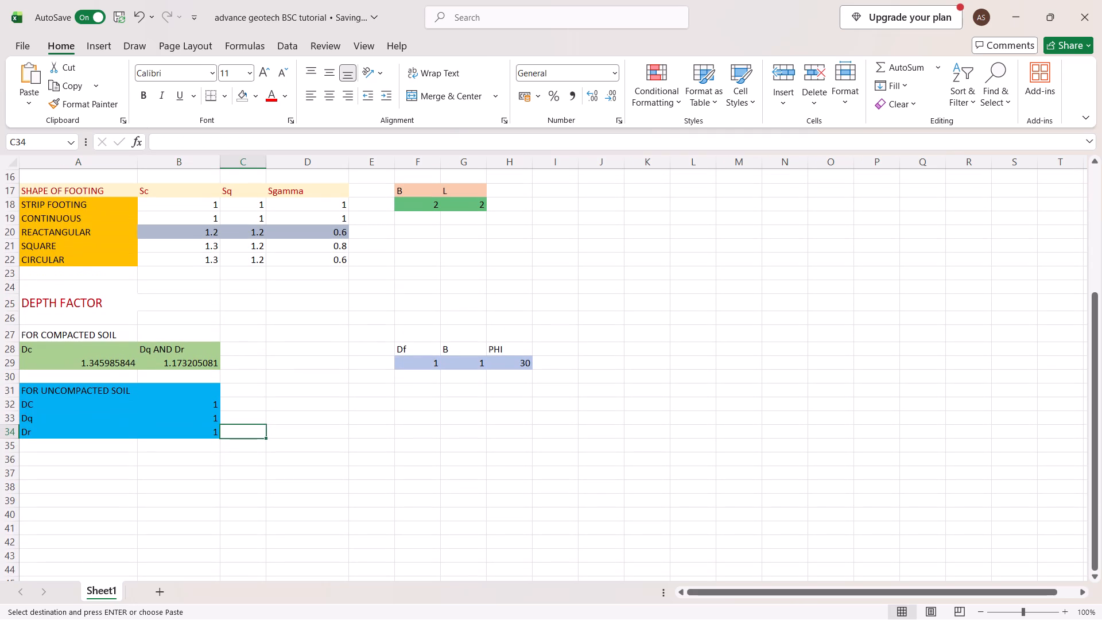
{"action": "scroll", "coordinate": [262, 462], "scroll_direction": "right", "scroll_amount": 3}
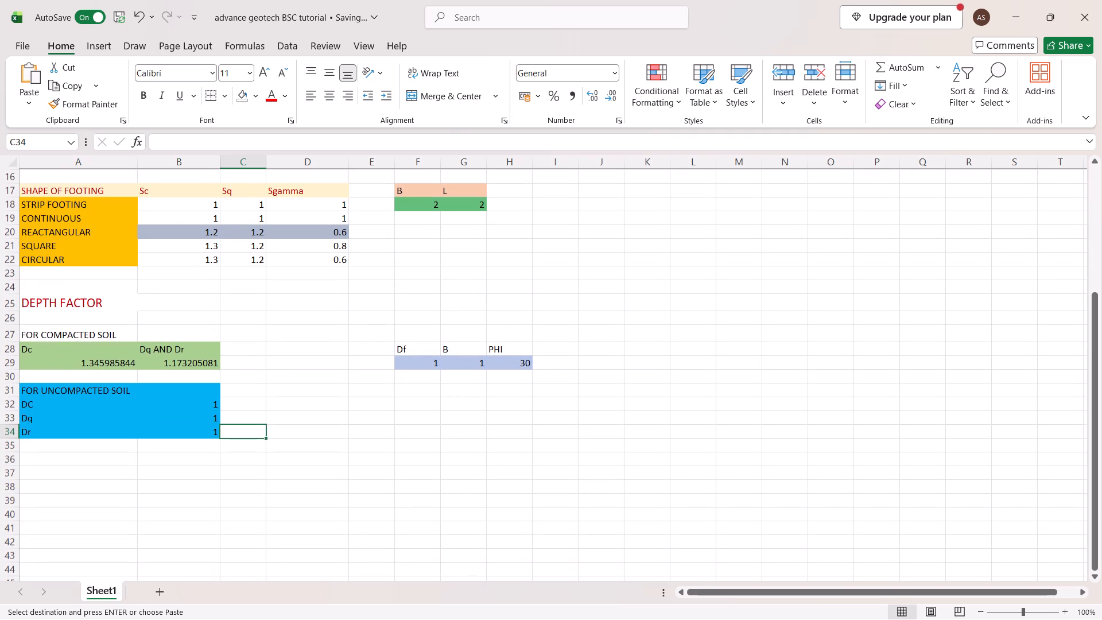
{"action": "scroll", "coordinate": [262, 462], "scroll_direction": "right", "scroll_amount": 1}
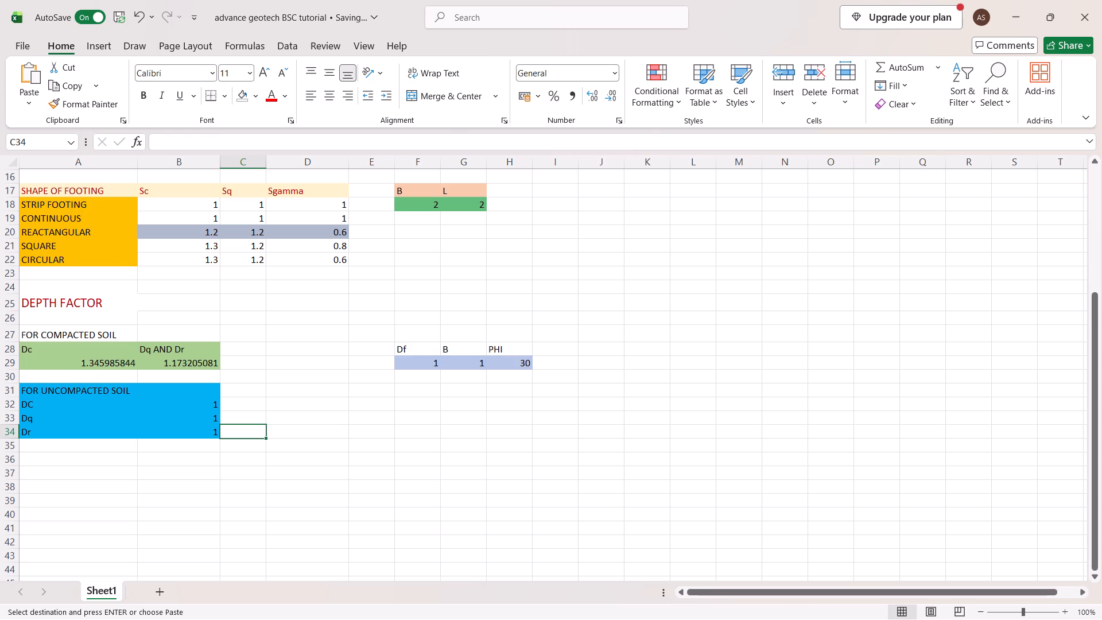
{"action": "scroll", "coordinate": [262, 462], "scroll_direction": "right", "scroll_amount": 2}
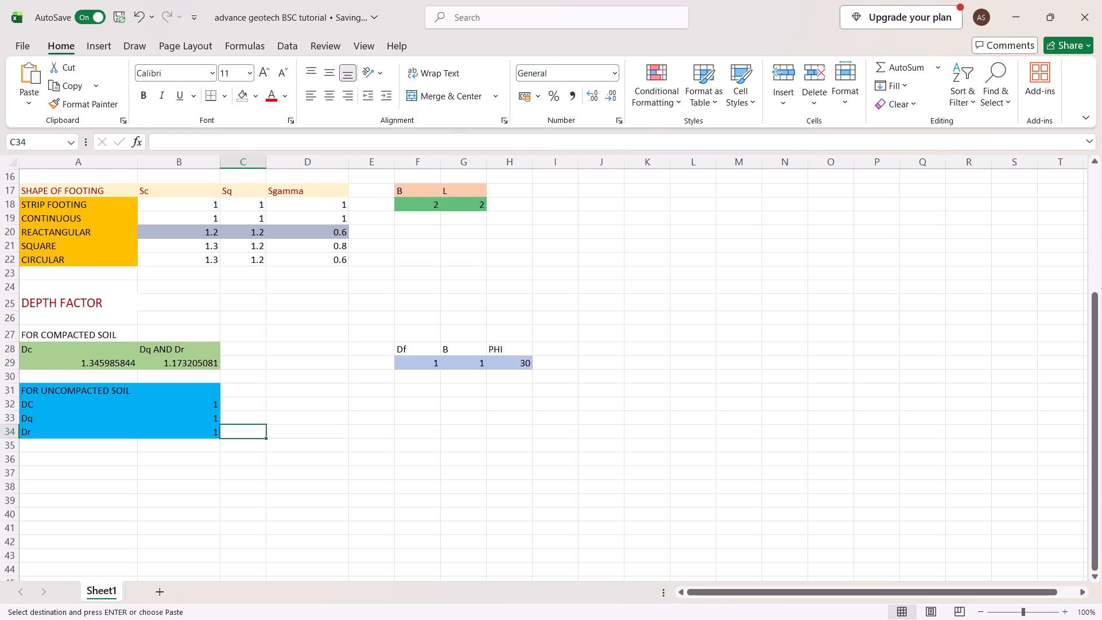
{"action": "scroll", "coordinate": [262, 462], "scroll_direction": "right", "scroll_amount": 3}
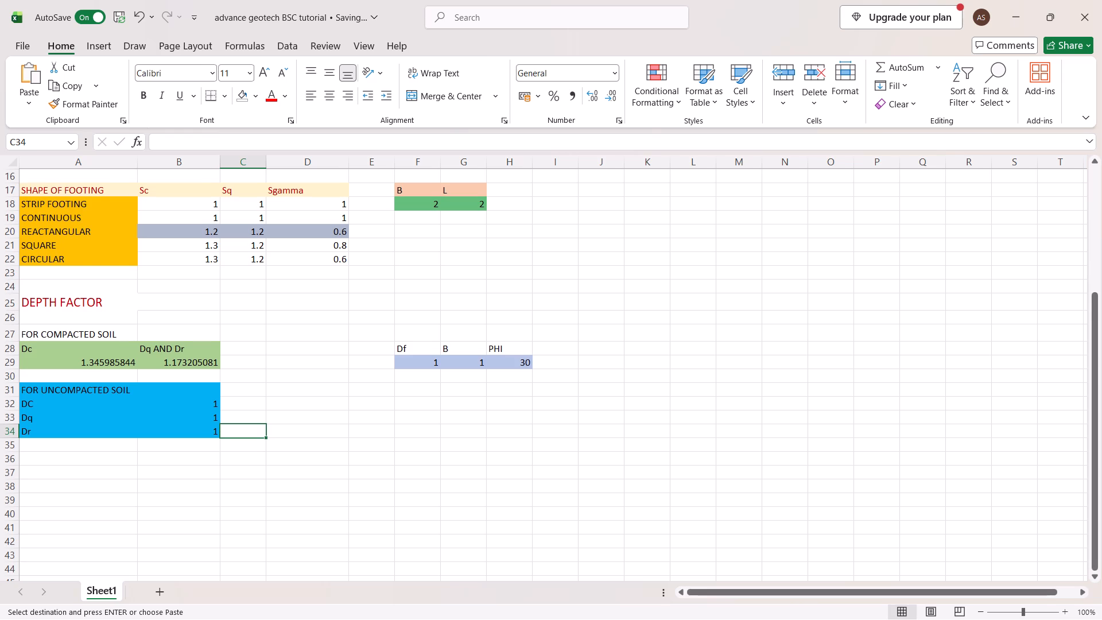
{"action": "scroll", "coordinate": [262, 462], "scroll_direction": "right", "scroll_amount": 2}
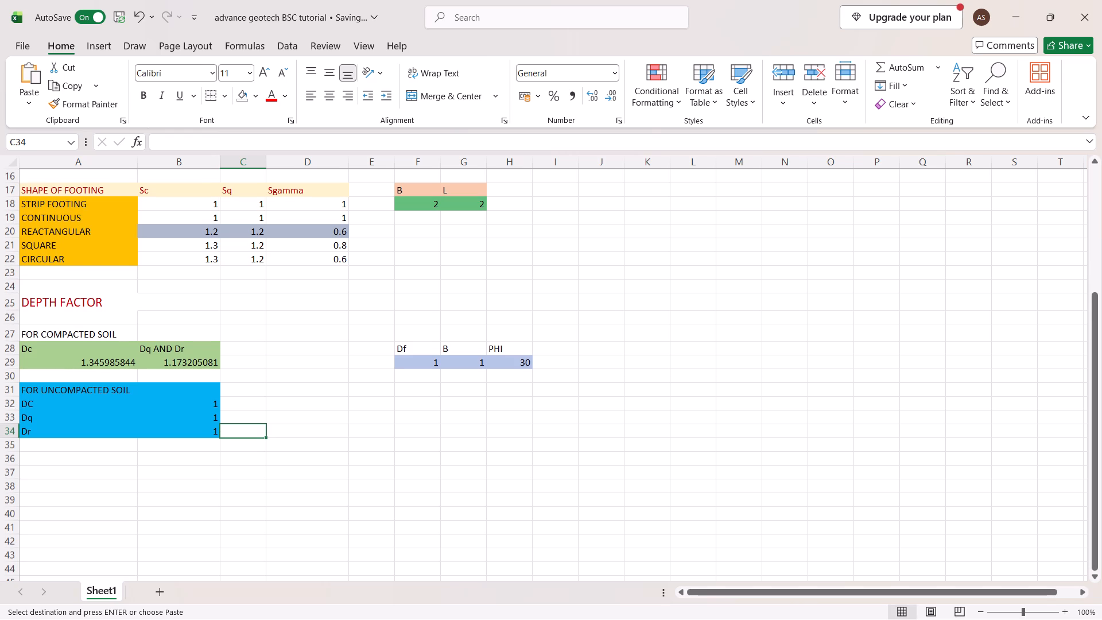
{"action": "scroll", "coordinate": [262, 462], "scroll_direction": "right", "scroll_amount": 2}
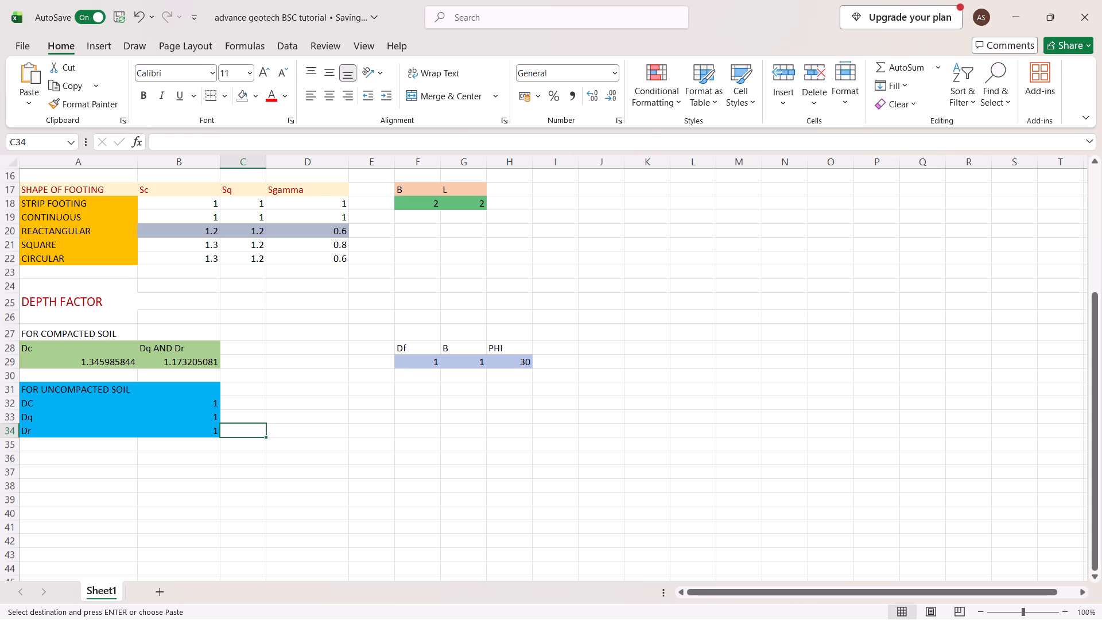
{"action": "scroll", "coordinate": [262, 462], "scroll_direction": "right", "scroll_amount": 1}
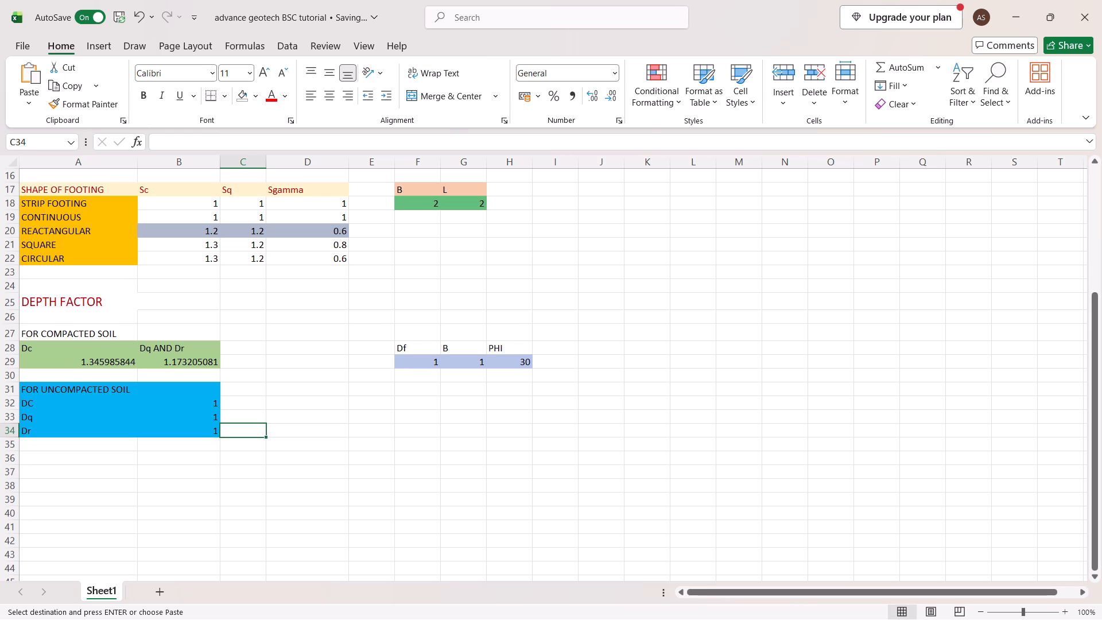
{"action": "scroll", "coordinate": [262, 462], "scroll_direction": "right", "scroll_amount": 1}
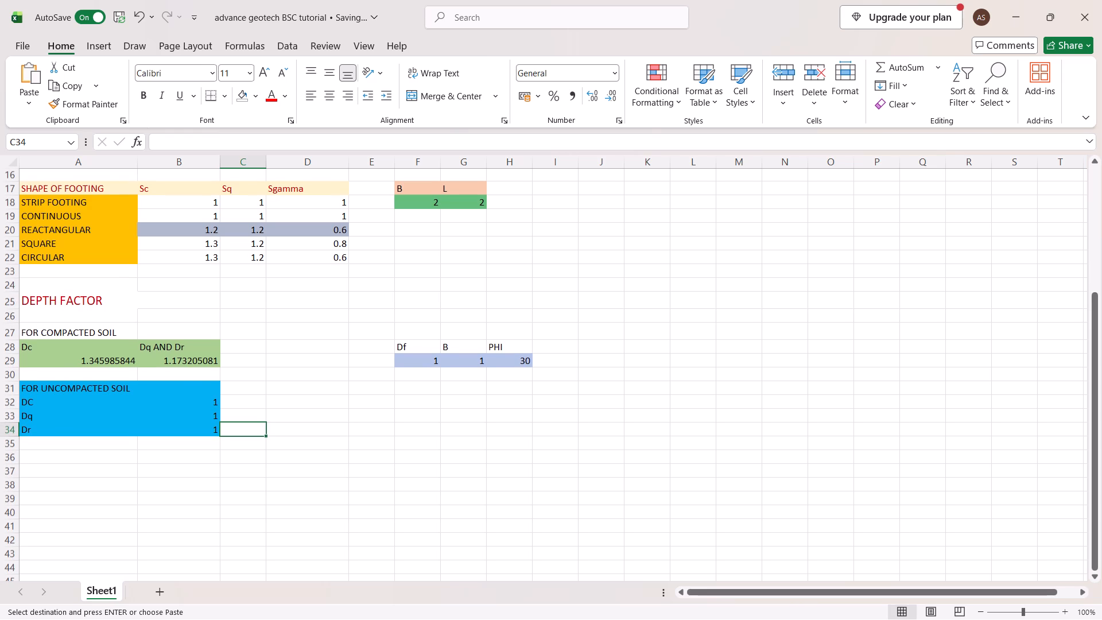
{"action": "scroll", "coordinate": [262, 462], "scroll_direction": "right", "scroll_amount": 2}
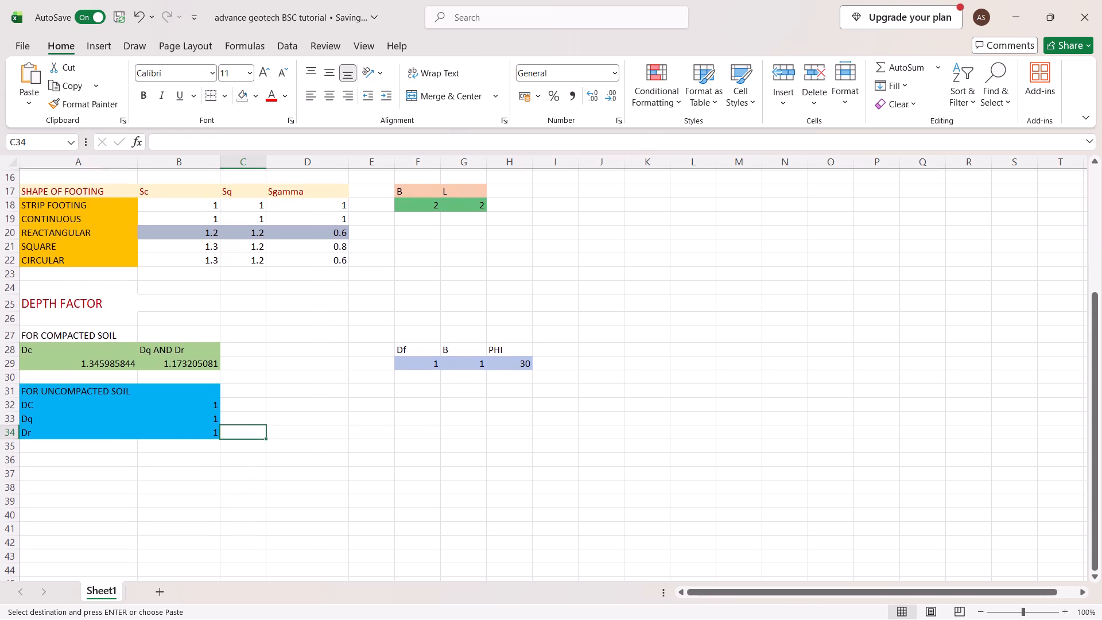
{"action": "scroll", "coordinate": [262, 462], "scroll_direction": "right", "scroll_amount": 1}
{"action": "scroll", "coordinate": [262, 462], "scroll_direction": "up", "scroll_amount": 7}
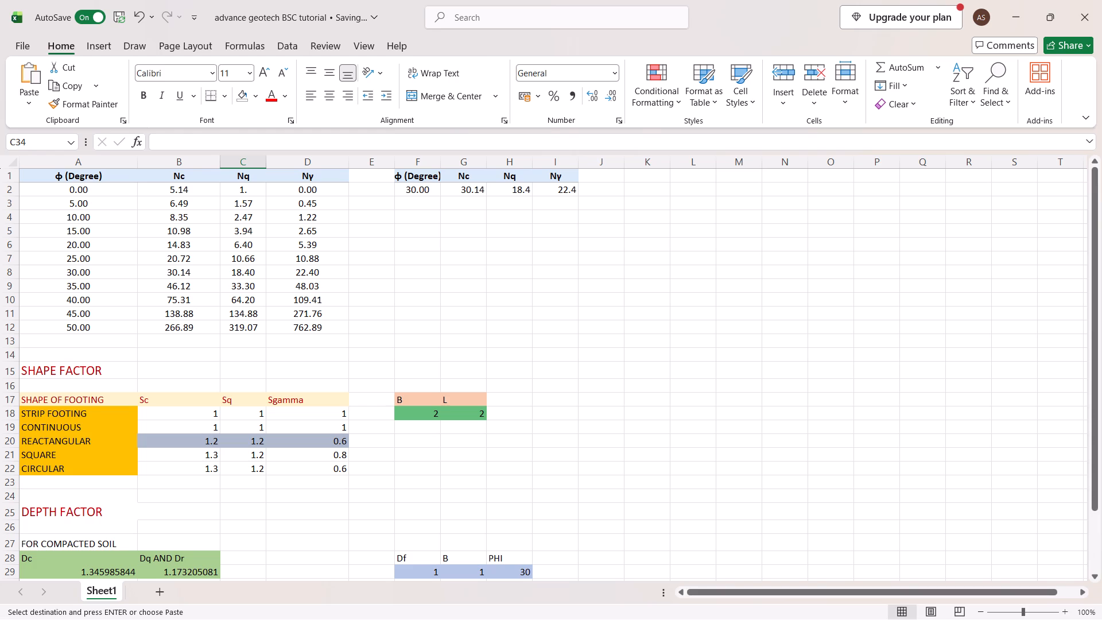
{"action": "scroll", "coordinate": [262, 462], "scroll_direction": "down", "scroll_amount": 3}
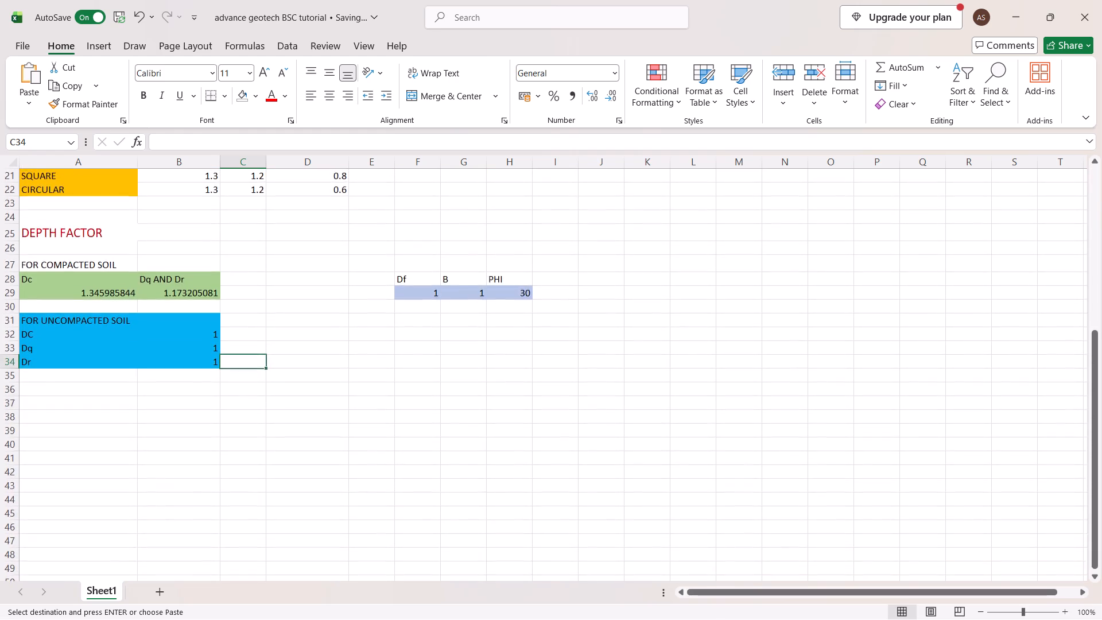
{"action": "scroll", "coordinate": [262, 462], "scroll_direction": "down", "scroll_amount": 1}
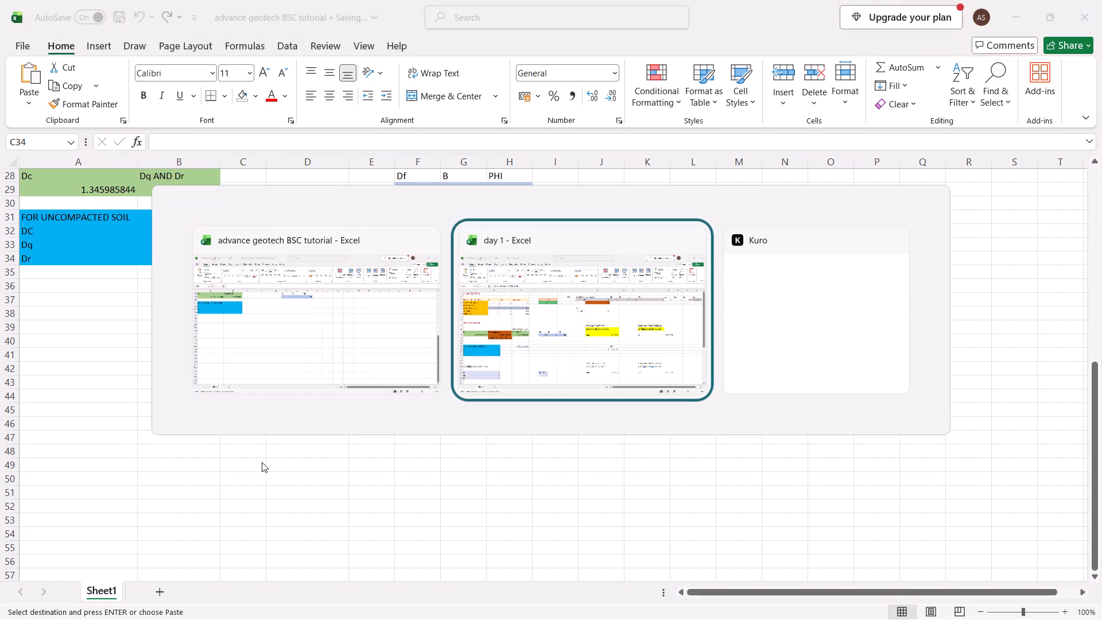
Copy the INCLINATION FACTOR block with its ALPHA input (A26:F30) from the day 1 workbook into A37 of the tutorial workbook.
{"action": "left_click", "coordinate": [227, 466]}
{"action": "scroll", "coordinate": [227, 466], "scroll_direction": "down", "scroll_amount": 1}
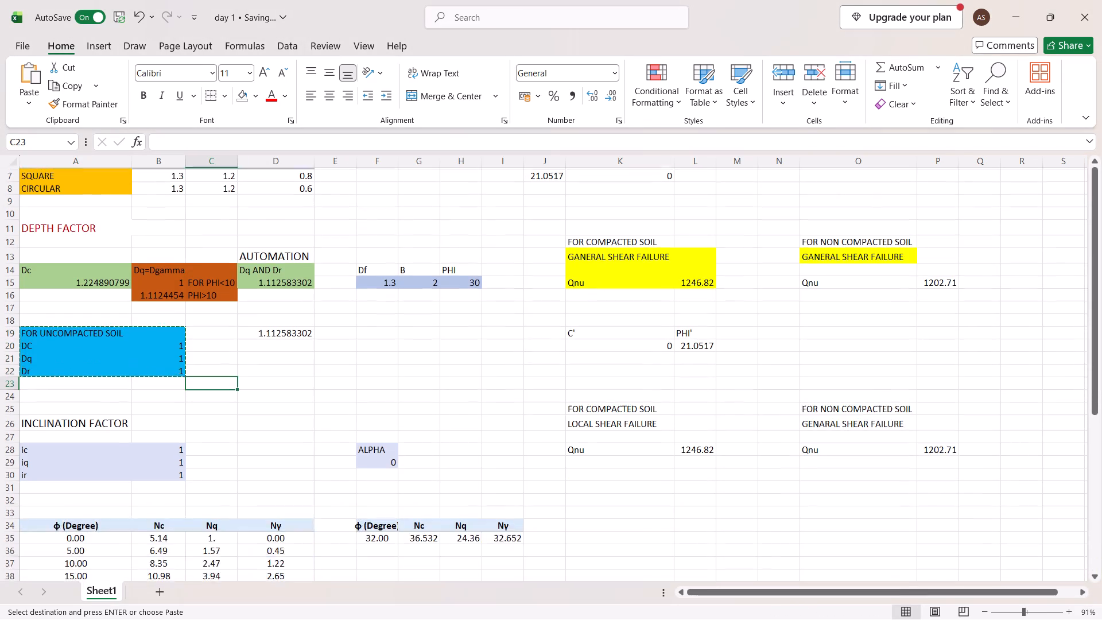
{"action": "scroll", "coordinate": [227, 466], "scroll_direction": "down", "scroll_amount": 1}
{"action": "left_click_drag", "start_coordinate": [30, 357], "coordinate": [369, 406]}
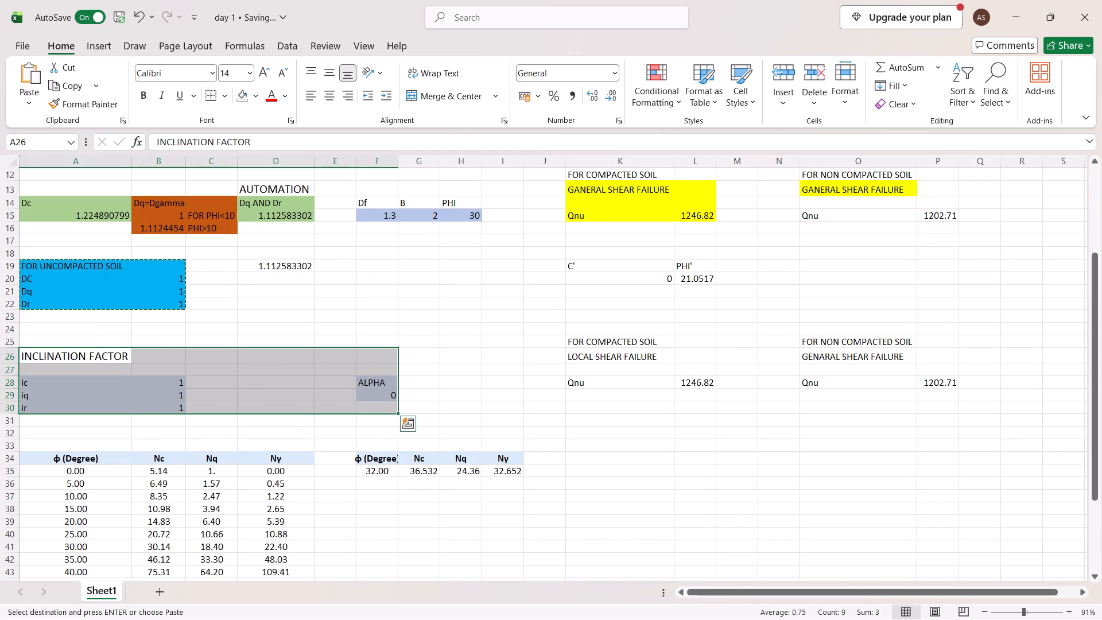
{"action": "key", "text": "ctrl+c"}
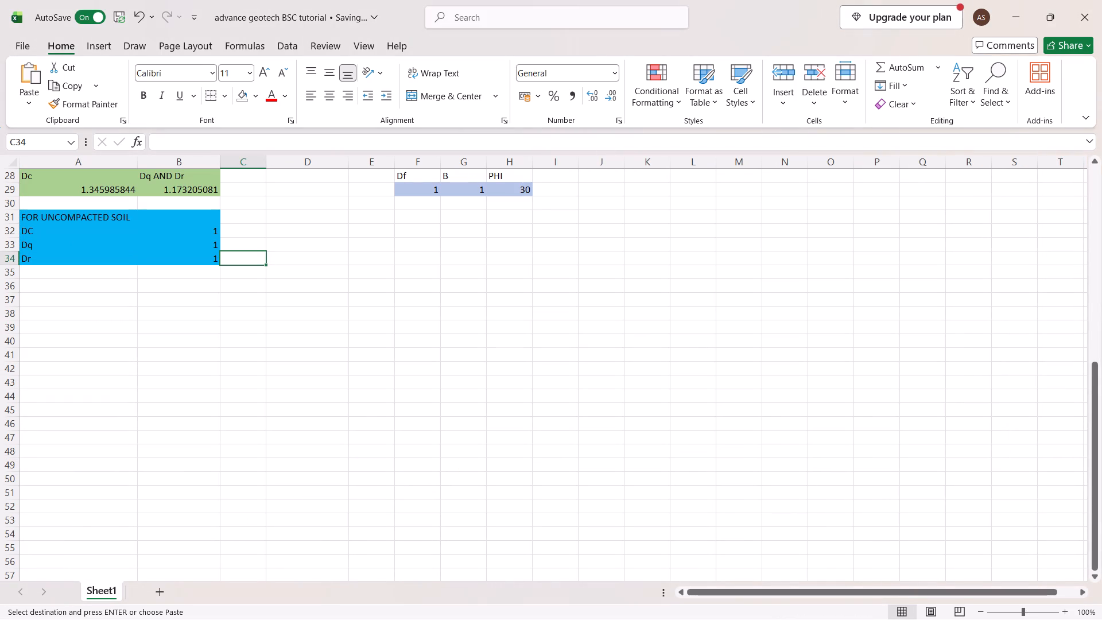
{"action": "left_click", "coordinate": [30, 294]}
{"action": "key", "text": "ctrl+v"}
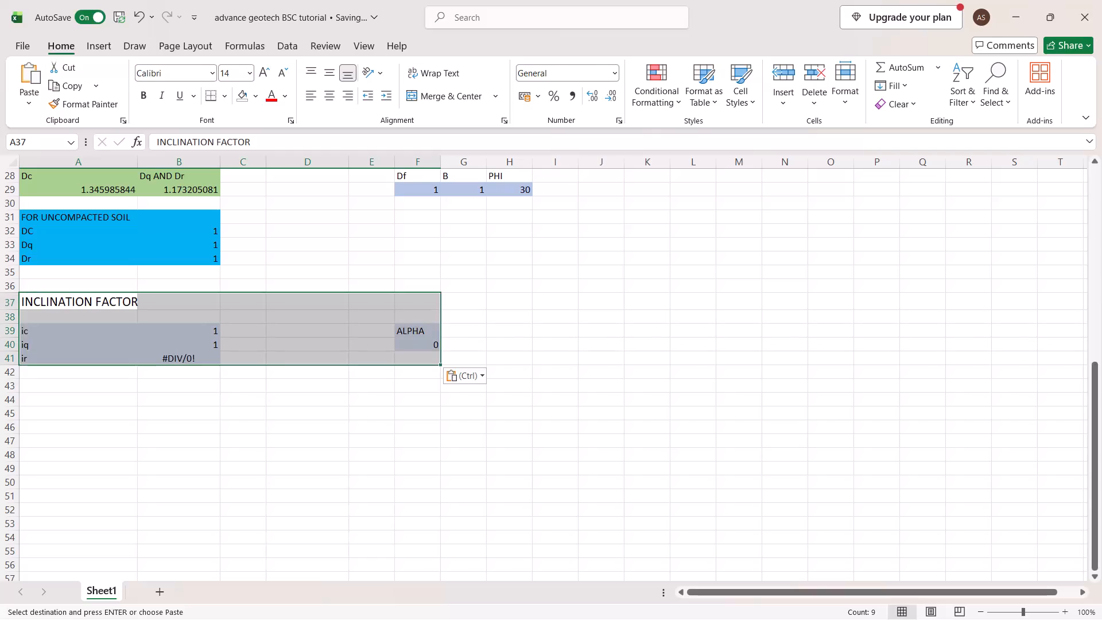
{"action": "key", "text": "Return"}
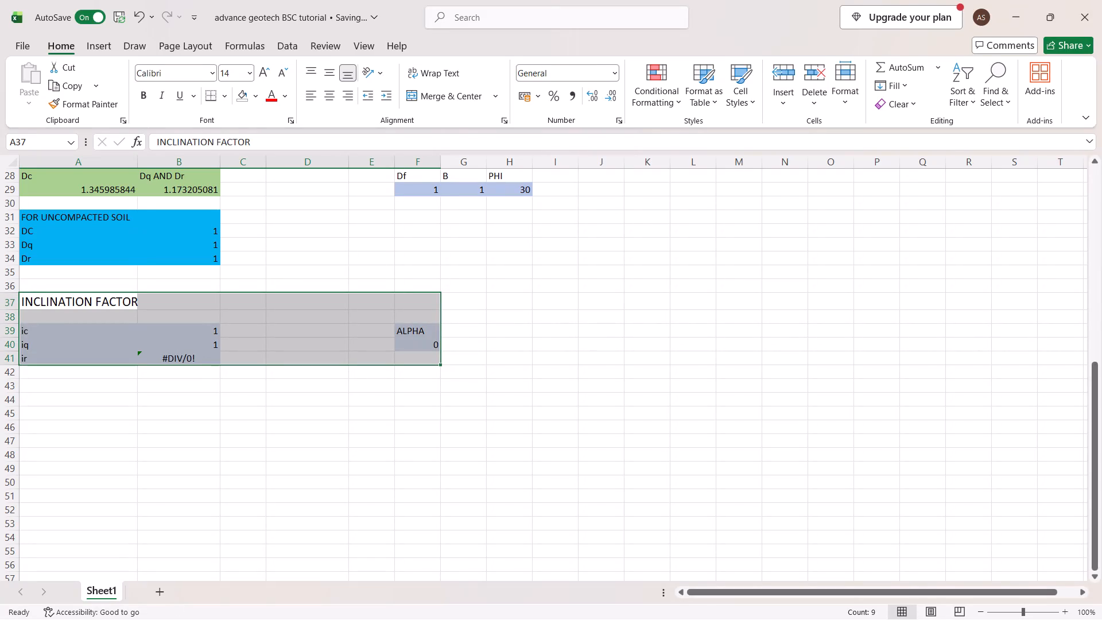
{"action": "key", "text": "Return"}
{"action": "key", "text": "Return"}
{"action": "key", "text": "Return"}
{"action": "key", "text": "Return"}
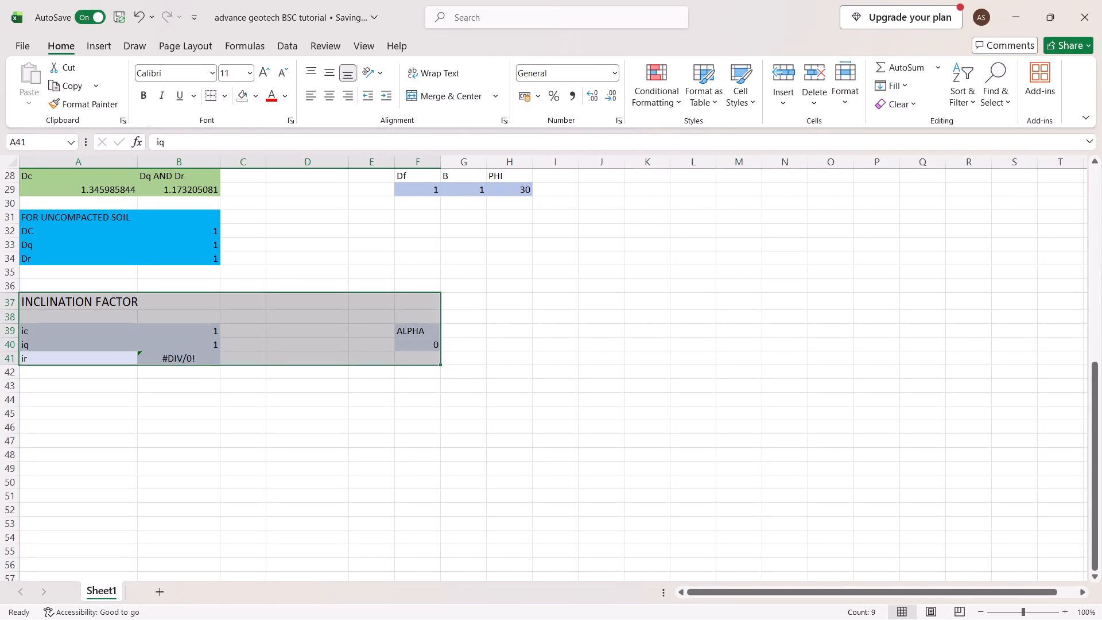
{"action": "key", "text": "Return"}
{"action": "left_click", "coordinate": [161, 431]}
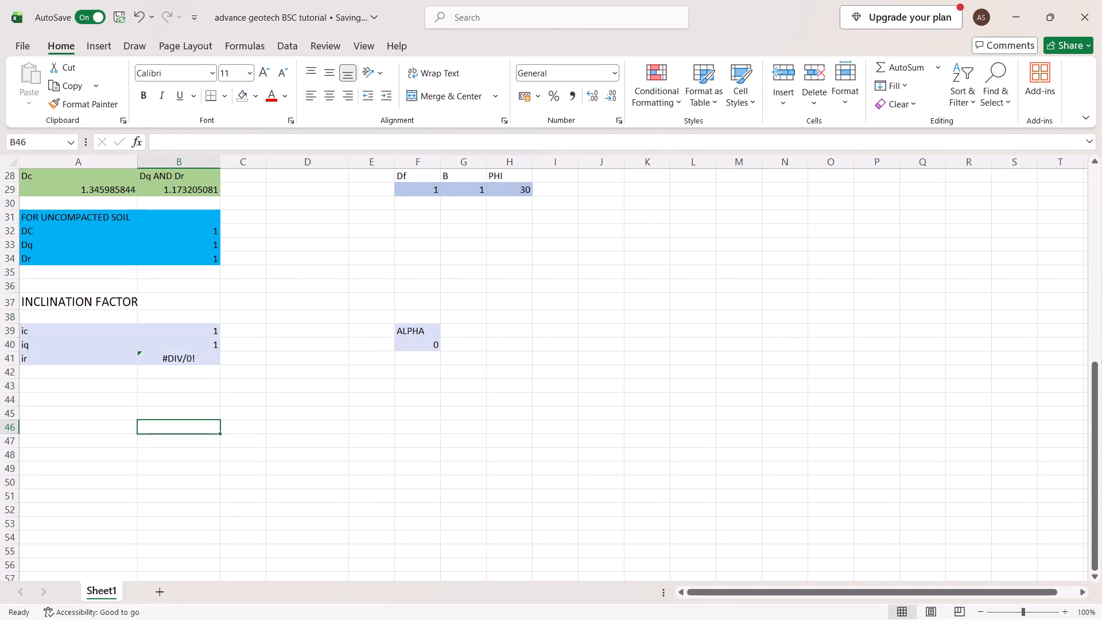
Set the ALPHA value in F40 to 5.
{"action": "left_click", "coordinate": [436, 345]}
{"action": "key", "text": "5"}
{"action": "key", "text": "Return"}
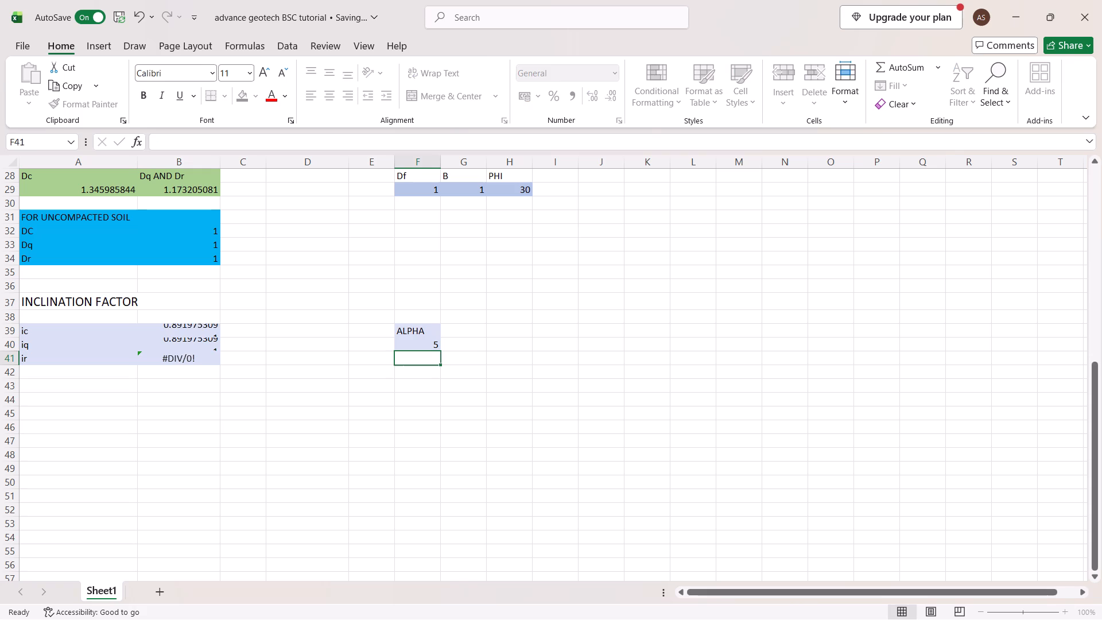
Compare the iq and ir inclination factor formulas in the tutorial workbook with those in the day 1 workbook.
{"action": "left_click", "coordinate": [201, 358]}
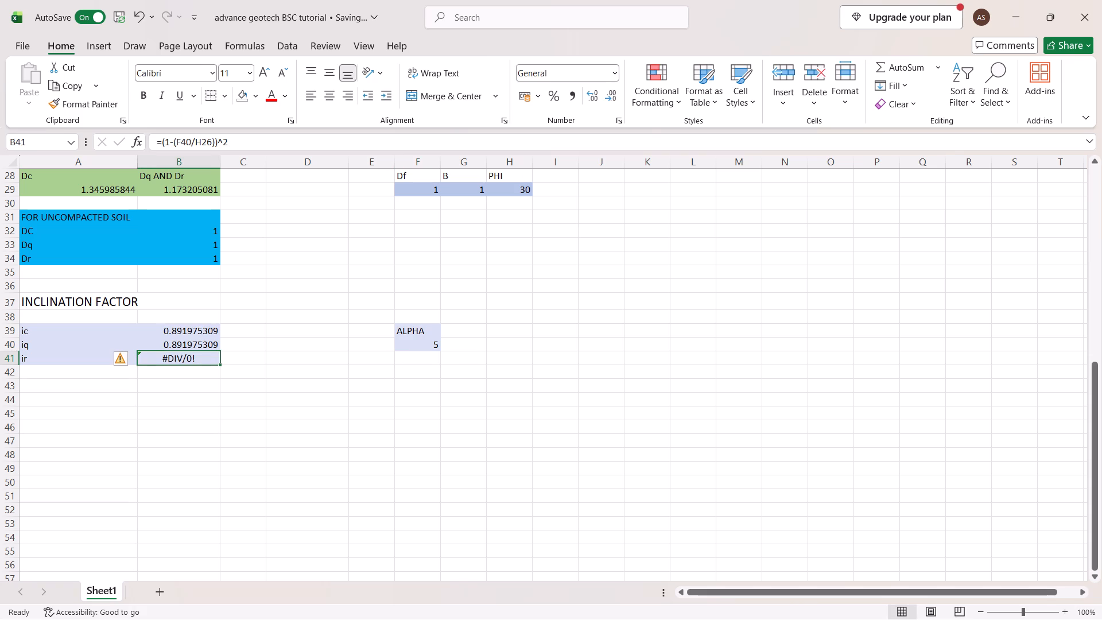
{"action": "left_click", "coordinate": [199, 346]}
{"action": "left_click", "coordinate": [200, 363]}
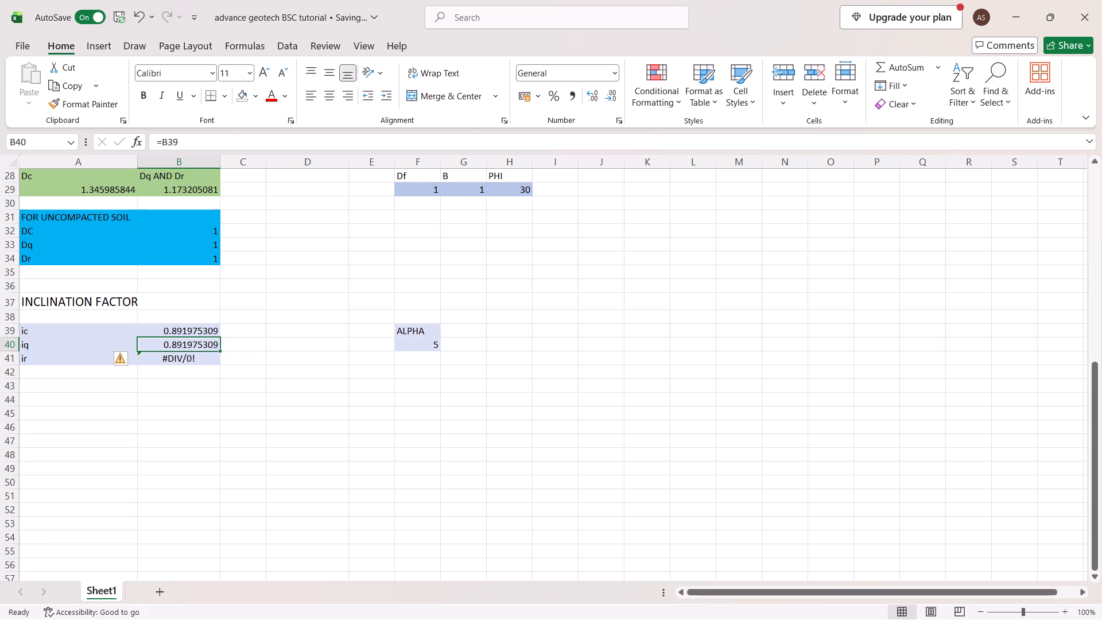
{"action": "left_click", "coordinate": [416, 342]}
{"action": "left_click", "coordinate": [176, 359]}
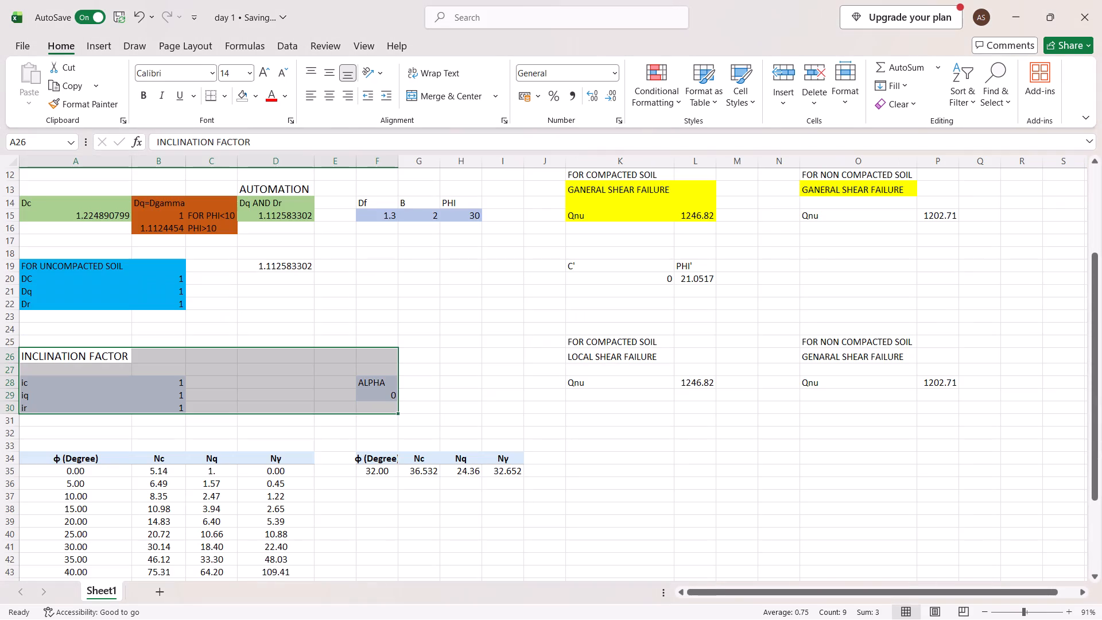
{"action": "left_click_drag", "start_coordinate": [203, 444], "coordinate": [162, 409]}
{"action": "left_click", "coordinate": [162, 409]}
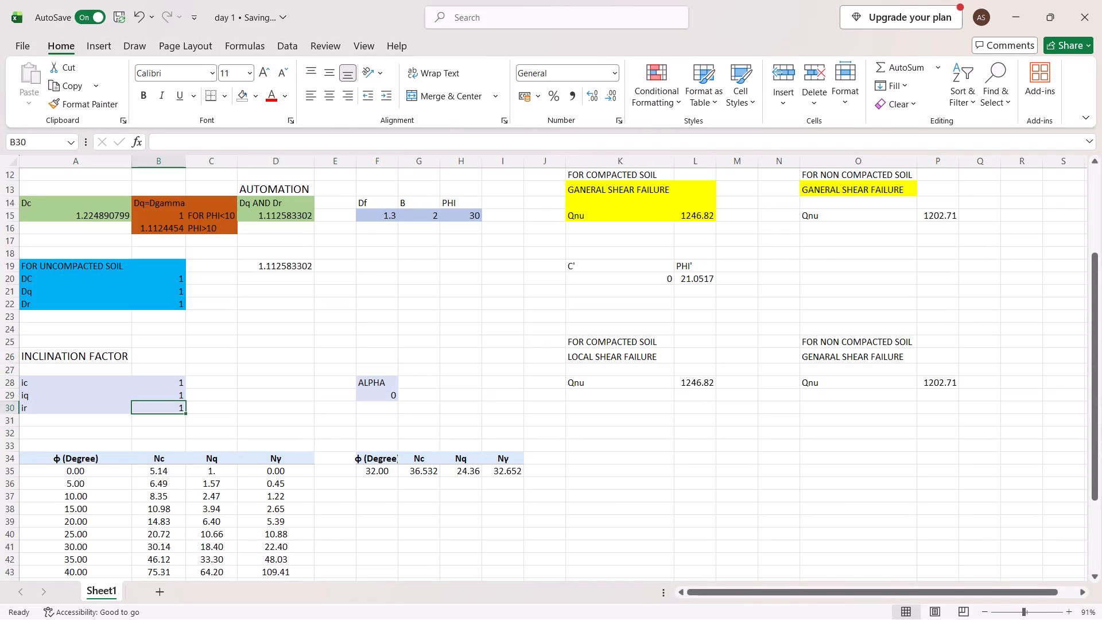
{"action": "left_click", "coordinate": [164, 396]}
{"action": "left_click", "coordinate": [168, 413]}
{"action": "scroll", "coordinate": [371, 397], "scroll_direction": "up", "scroll_amount": 1}
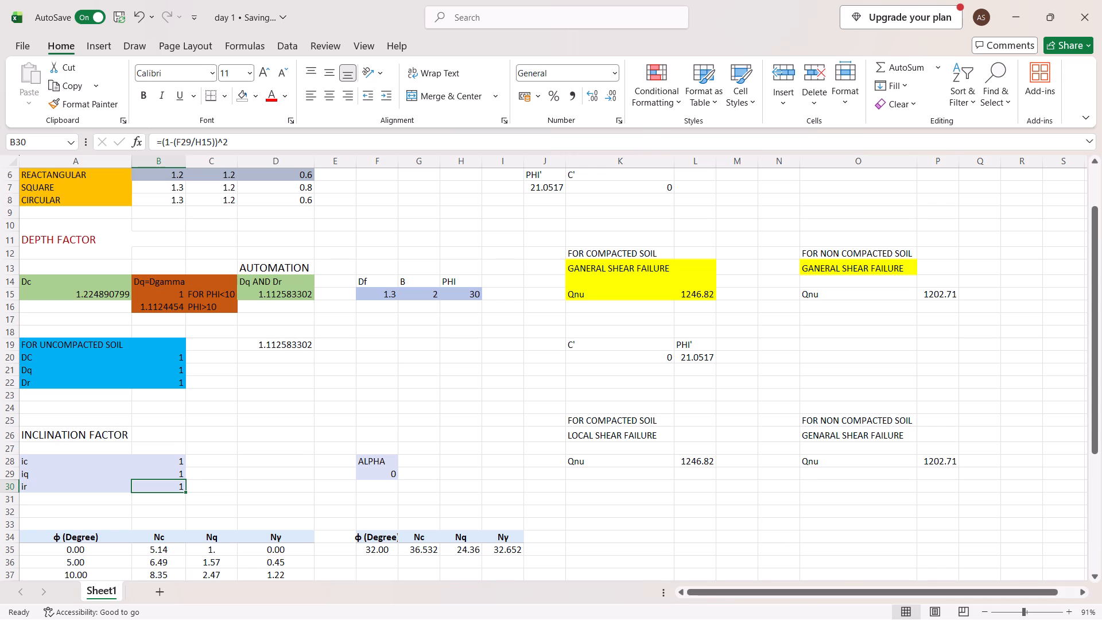
{"action": "scroll", "coordinate": [374, 180], "scroll_direction": "up", "scroll_amount": 2}
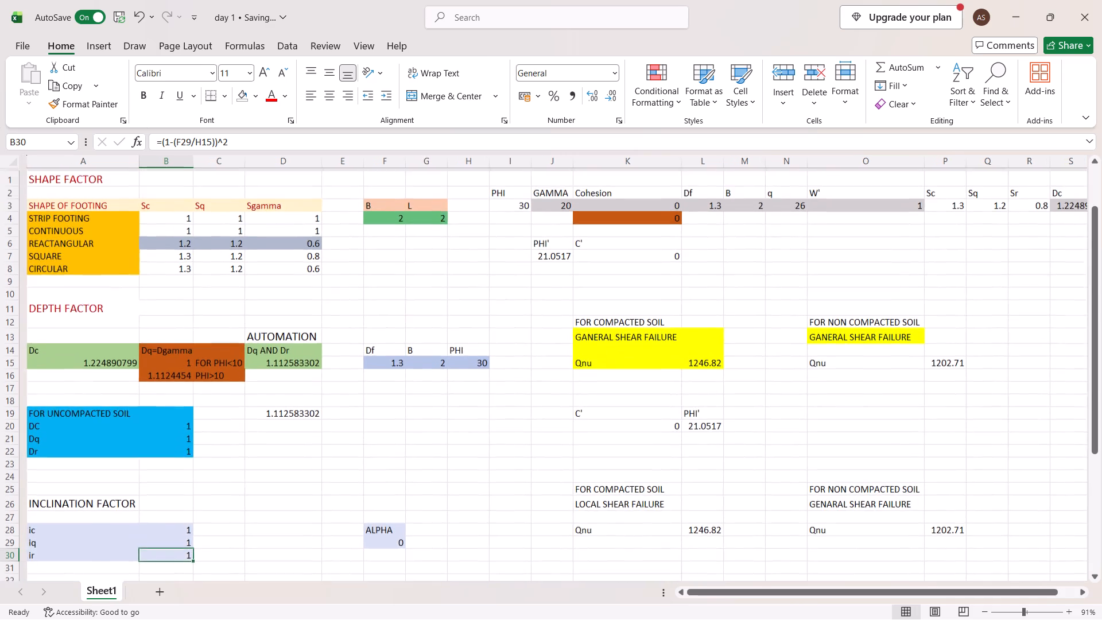
{"action": "scroll", "coordinate": [374, 180], "scroll_direction": "up", "scroll_amount": 1}
Copy the WATER LEVEL CORRECTION block (A48:C50) from the day 1 workbook into A44 of the tutorial workbook.
{"action": "scroll", "coordinate": [374, 180], "scroll_direction": "down", "scroll_amount": 1}
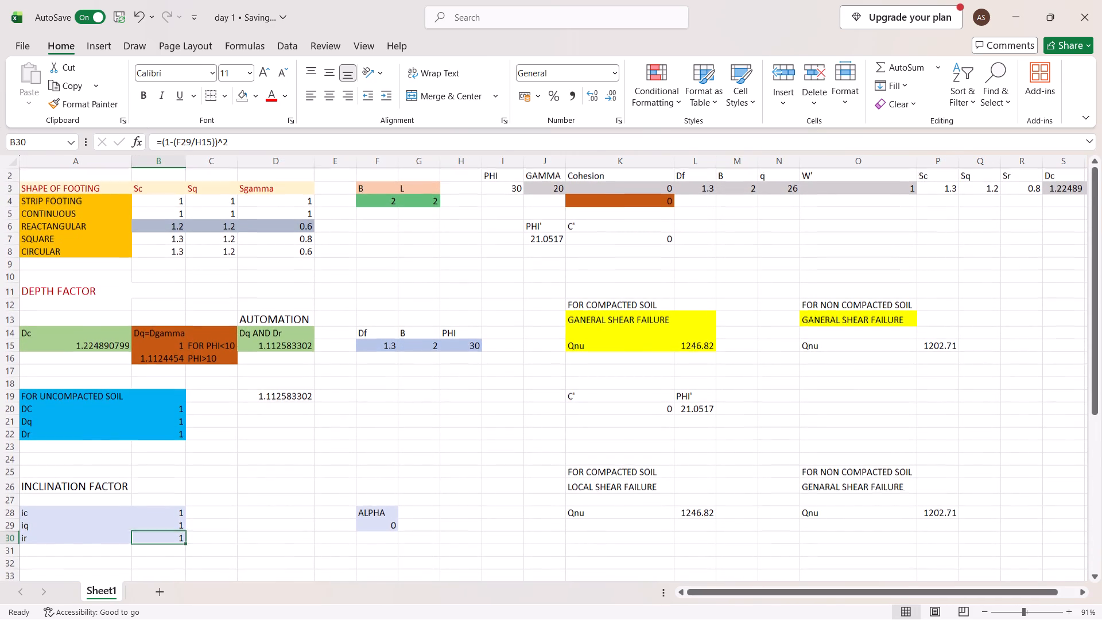
{"action": "scroll", "coordinate": [374, 180], "scroll_direction": "down", "scroll_amount": 3}
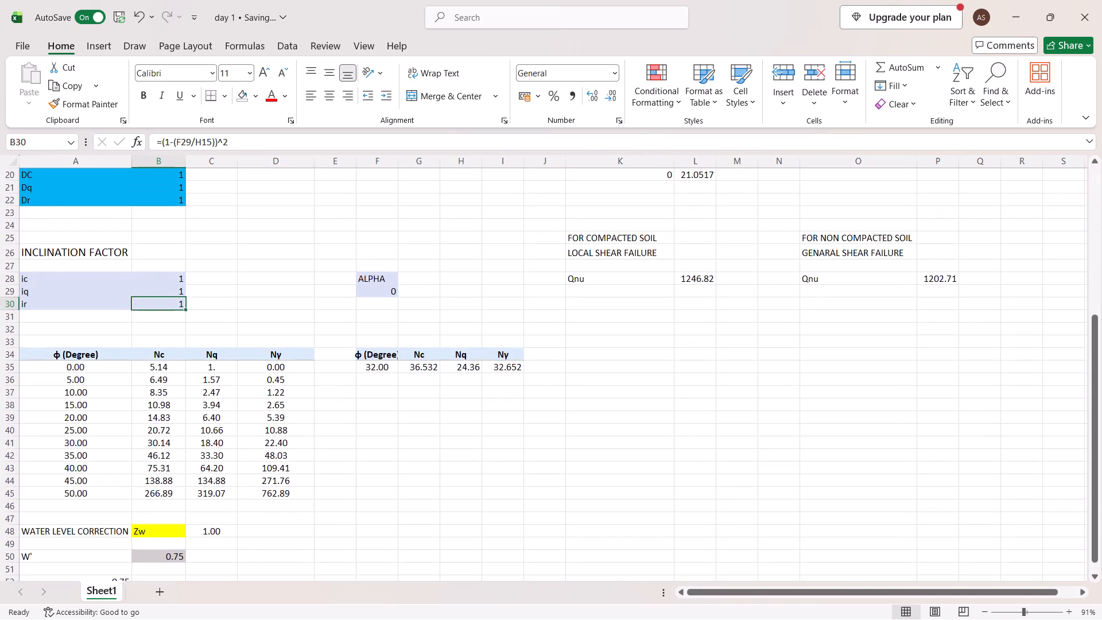
{"action": "scroll", "coordinate": [171, 431], "scroll_direction": "down", "scroll_amount": 2}
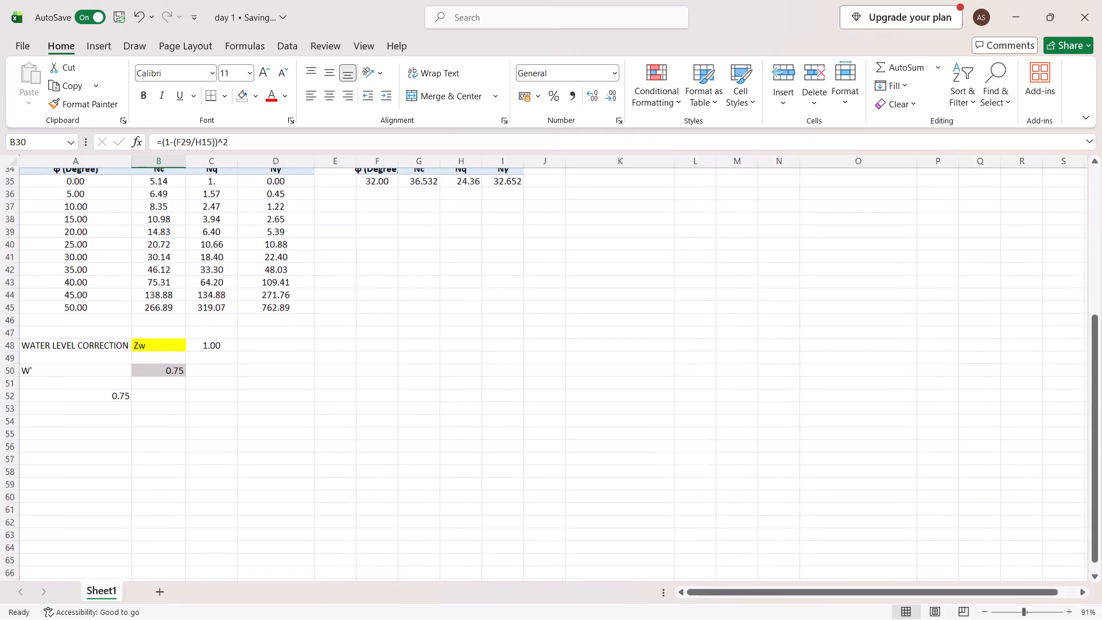
{"action": "left_click_drag", "start_coordinate": [46, 351], "coordinate": [142, 402]}
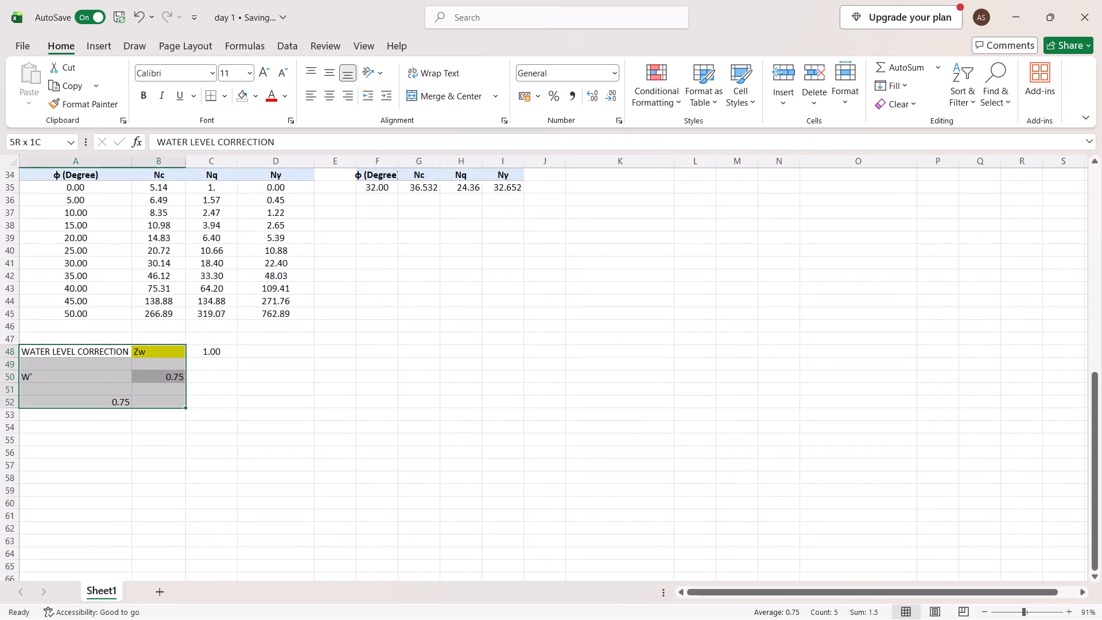
{"action": "left_click_drag", "start_coordinate": [142, 402], "coordinate": [195, 400]}
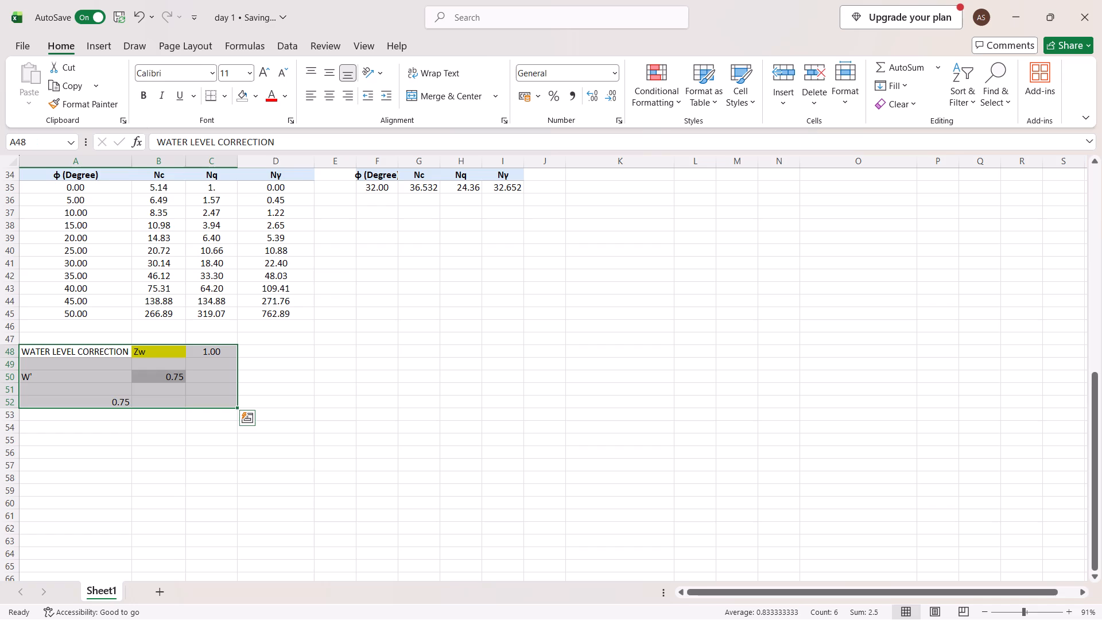
{"action": "left_click", "coordinate": [195, 400]}
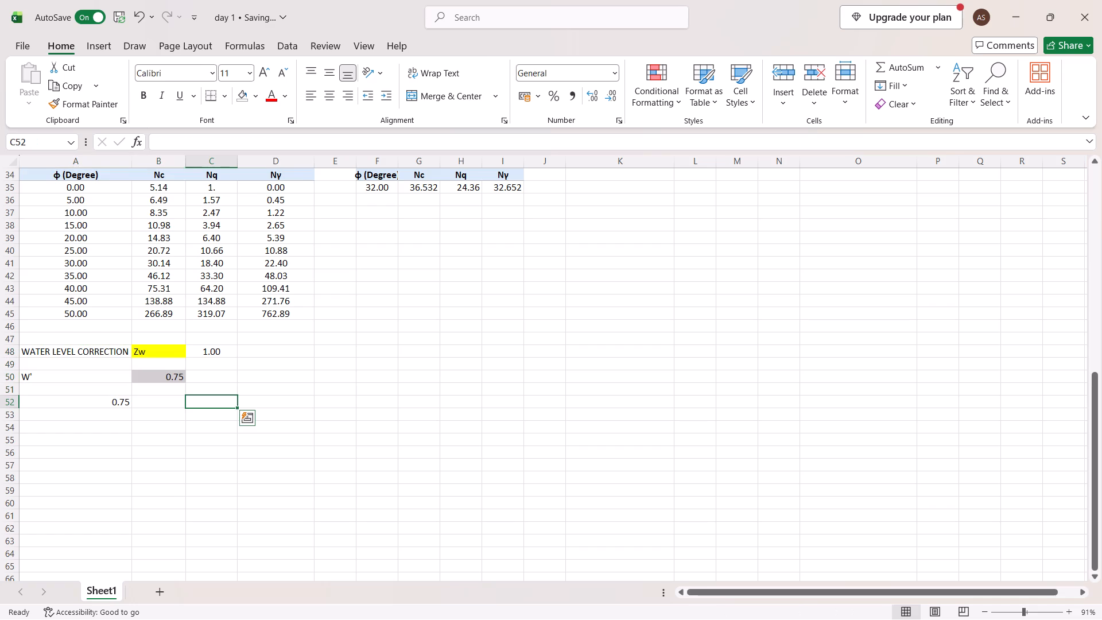
{"action": "left_click_drag", "start_coordinate": [58, 351], "coordinate": [110, 369]}
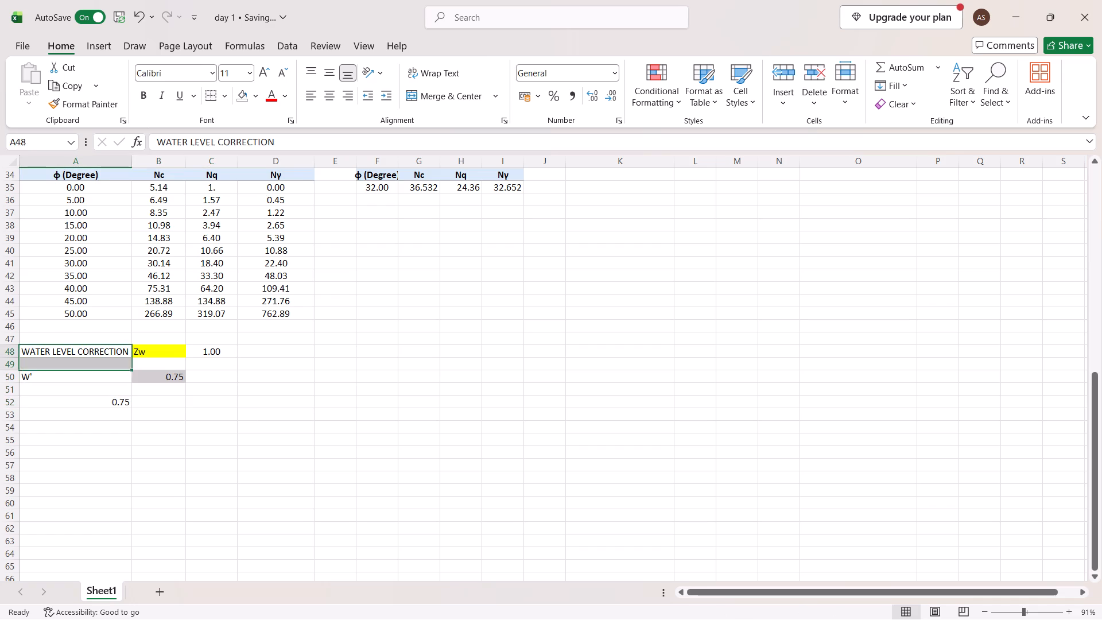
{"action": "left_click_drag", "start_coordinate": [110, 369], "coordinate": [207, 372]}
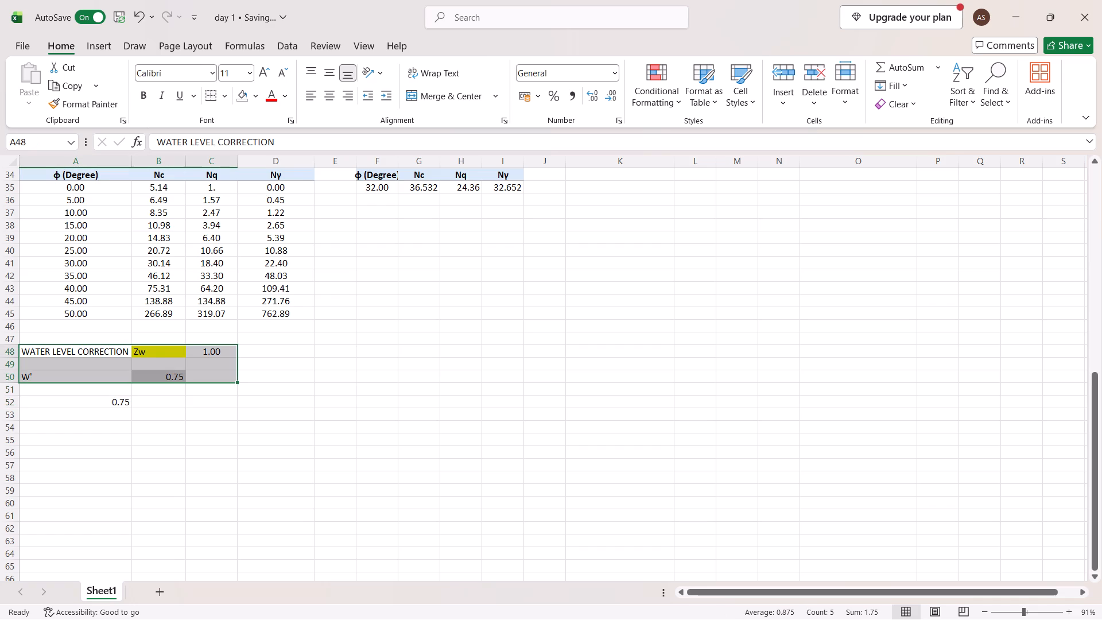
{"action": "key", "text": "ctrl+c"}
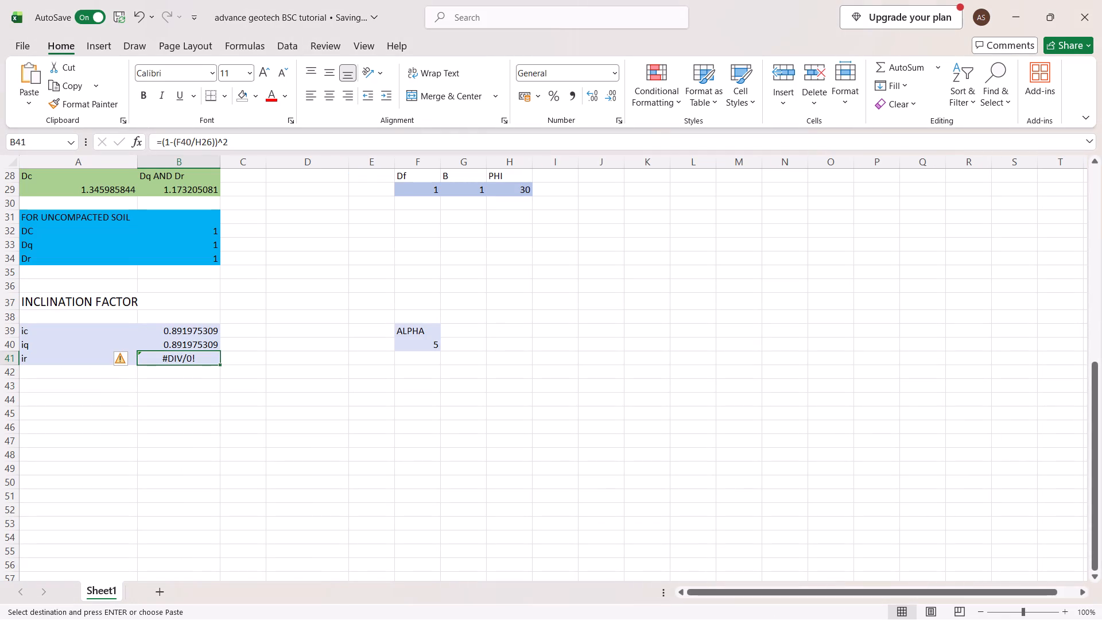
{"action": "left_click", "coordinate": [49, 400]}
{"action": "key", "text": "ctrl+v"}
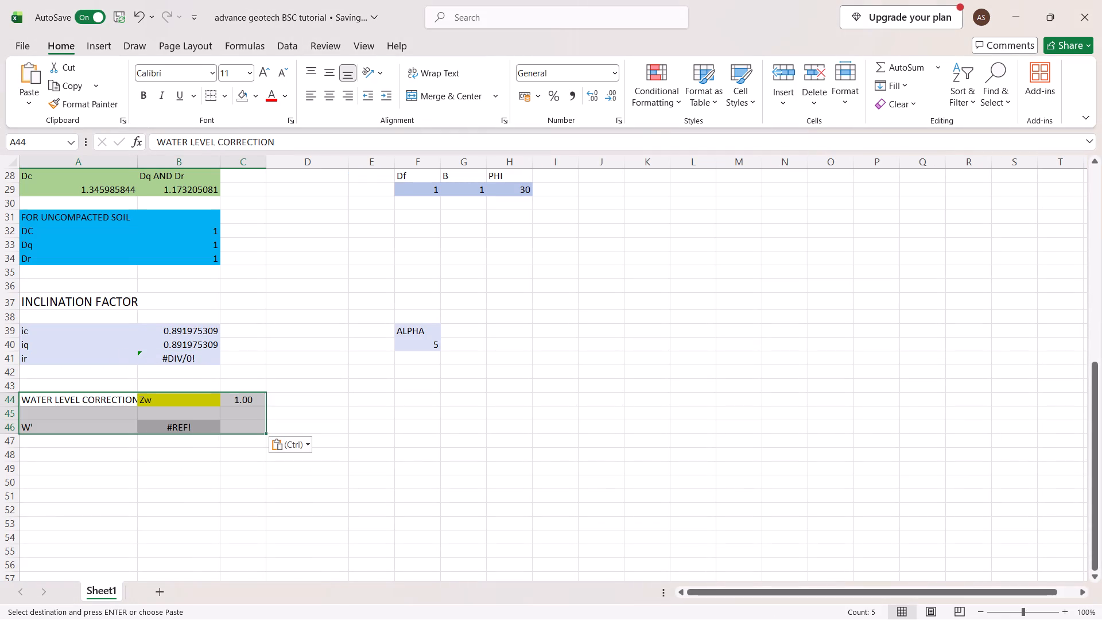
{"action": "left_click", "coordinate": [292, 386]}
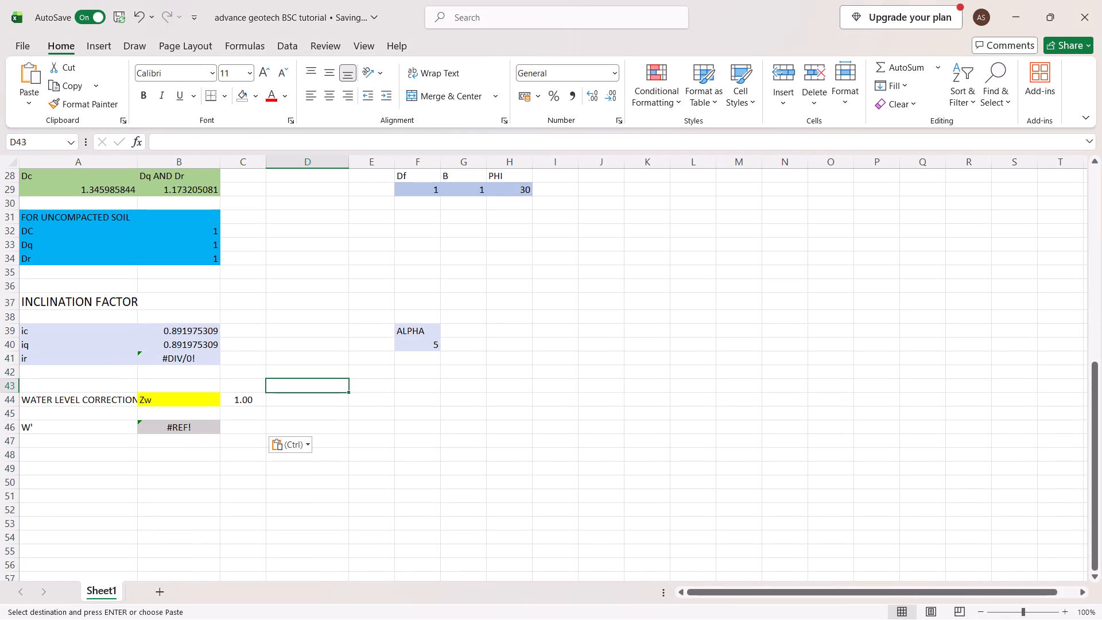
Compare the W' water level correction formula in B46 of the tutorial workbook with the one in B50 of the day 1 workbook.
{"action": "left_click", "coordinate": [196, 428]}
{"action": "scroll", "coordinate": [342, 417], "scroll_direction": "up", "scroll_amount": 6}
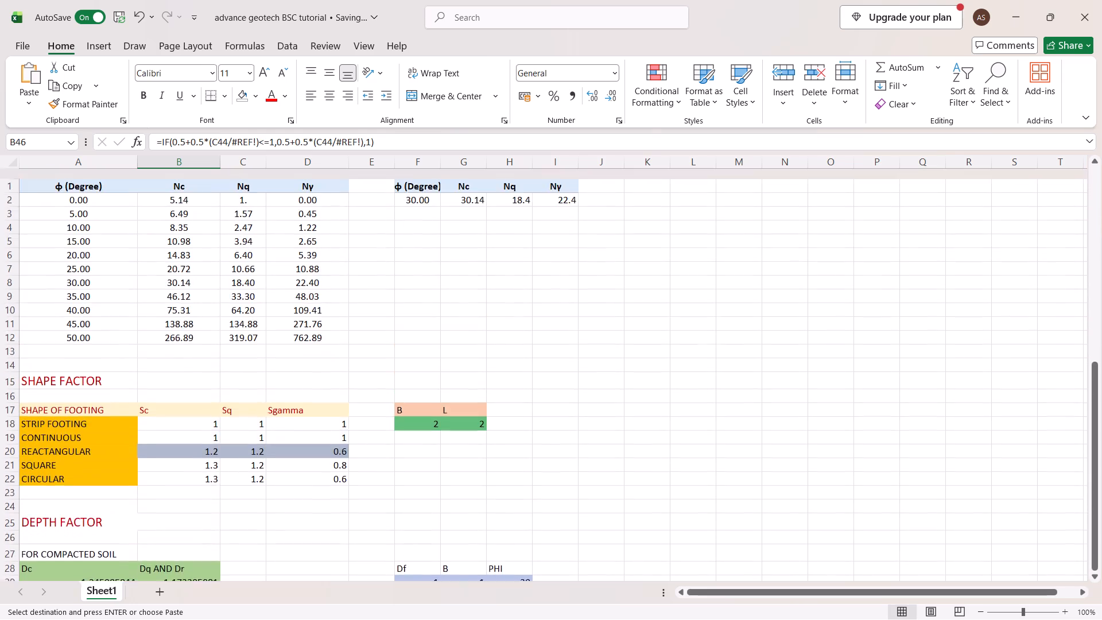
{"action": "scroll", "coordinate": [342, 417], "scroll_direction": "down", "scroll_amount": 5}
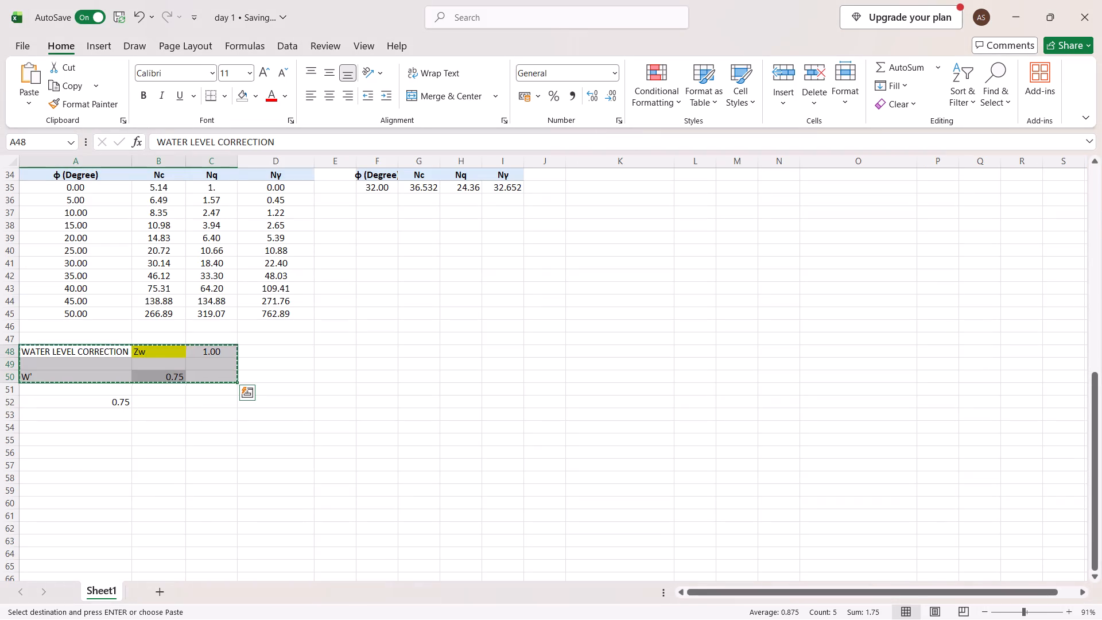
{"action": "left_click", "coordinate": [154, 399]}
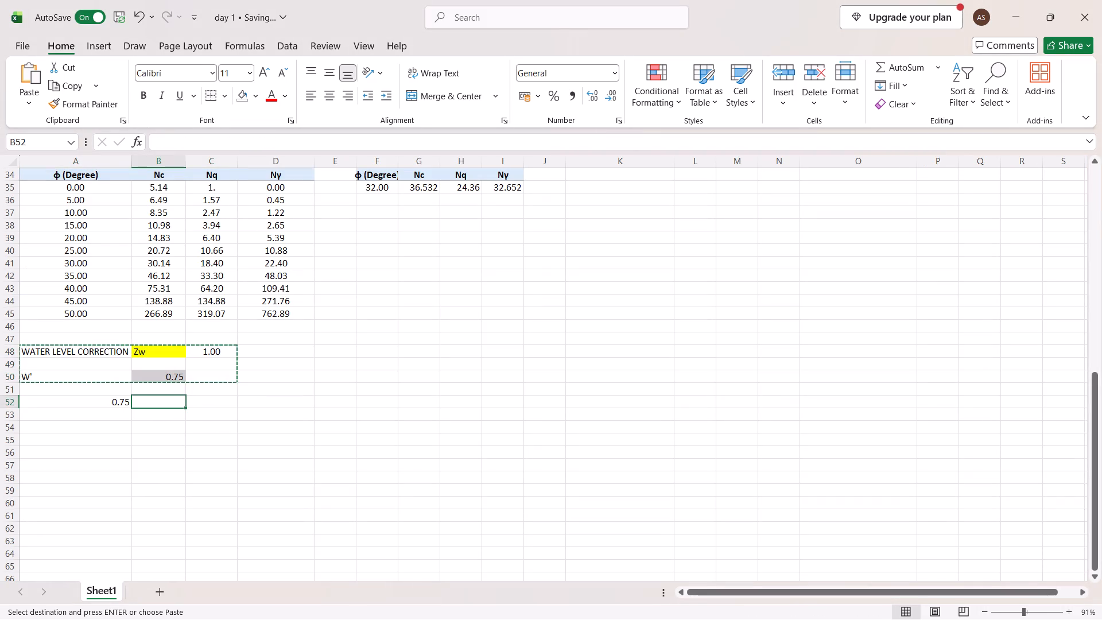
{"action": "left_click", "coordinate": [162, 382]}
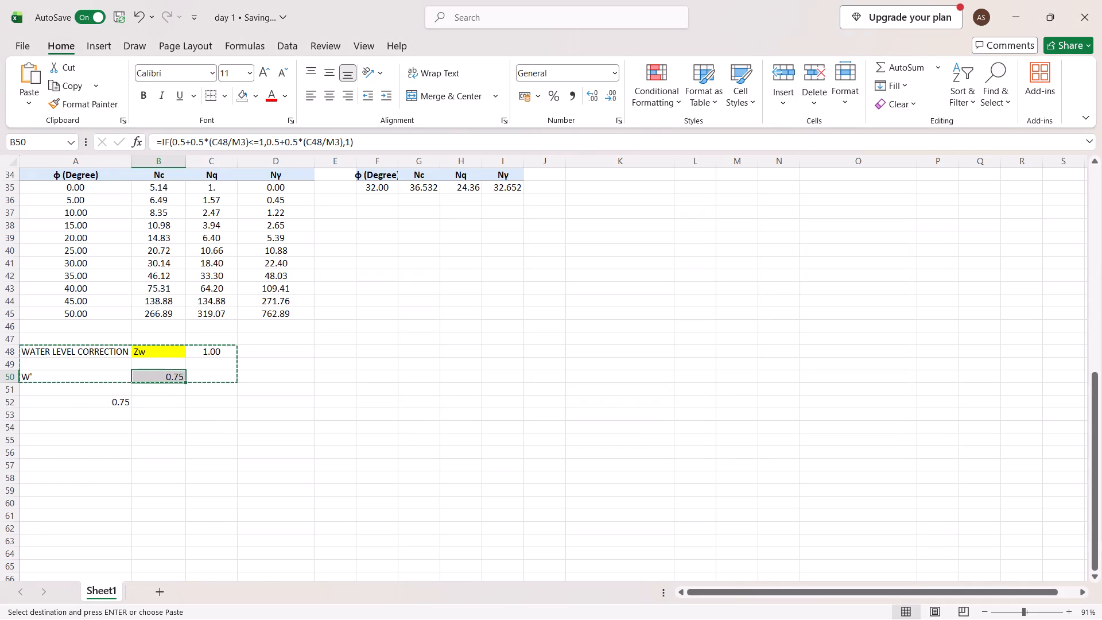
{"action": "scroll", "coordinate": [180, 381], "scroll_direction": "up", "scroll_amount": 7}
{"action": "scroll", "coordinate": [180, 381], "scroll_direction": "down", "scroll_amount": 3}
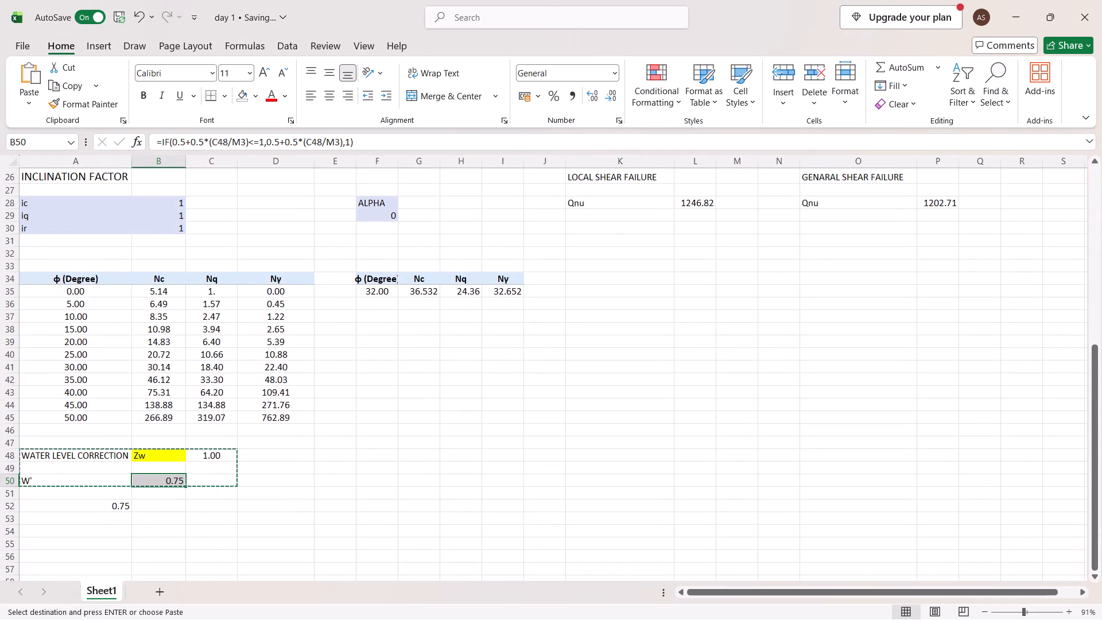
{"action": "left_click", "coordinate": [154, 483]}
{"action": "left_click", "coordinate": [154, 483]}
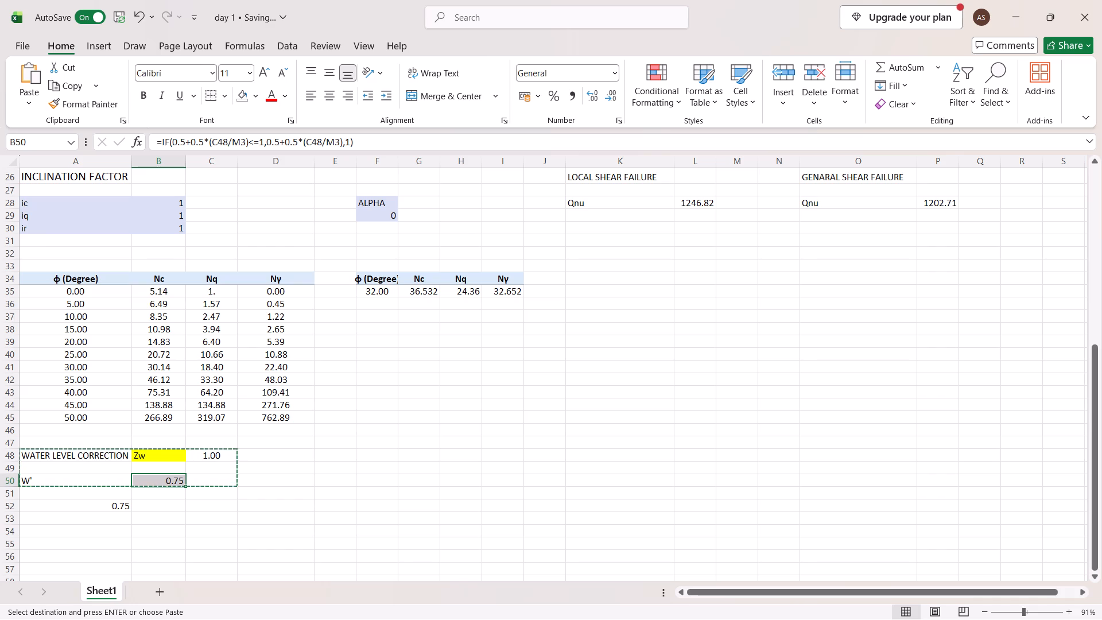
{"action": "left_click", "coordinate": [319, 497]}
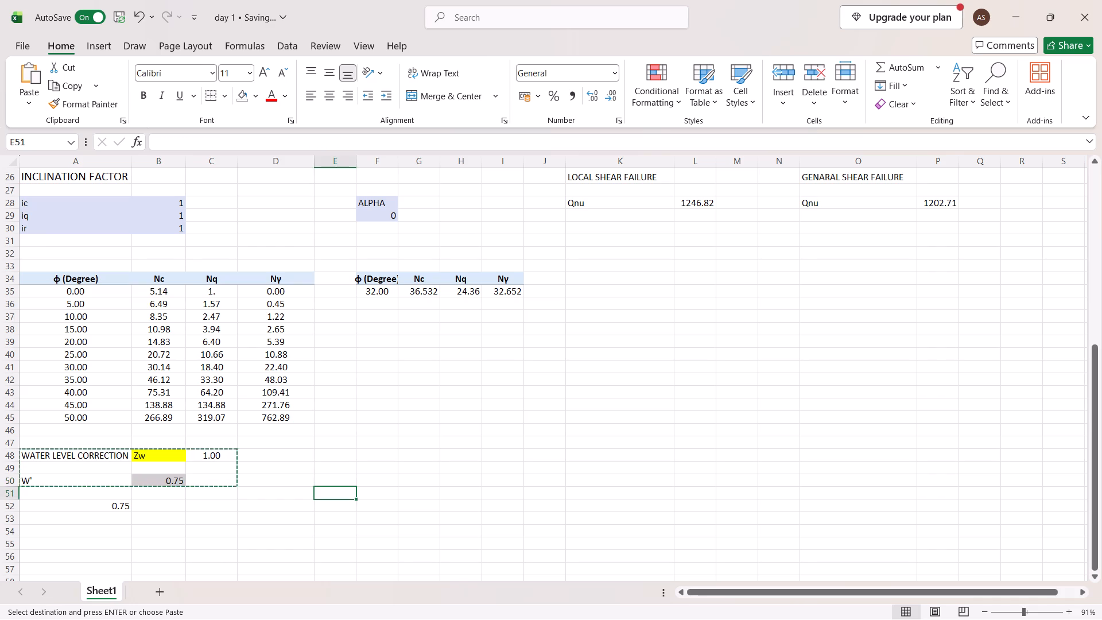
Review the day 1 workbook's input row, factor tables and Qnu sections against the tables in the tutorial workbook.
{"action": "scroll", "coordinate": [319, 497], "scroll_direction": "up", "scroll_amount": 1}
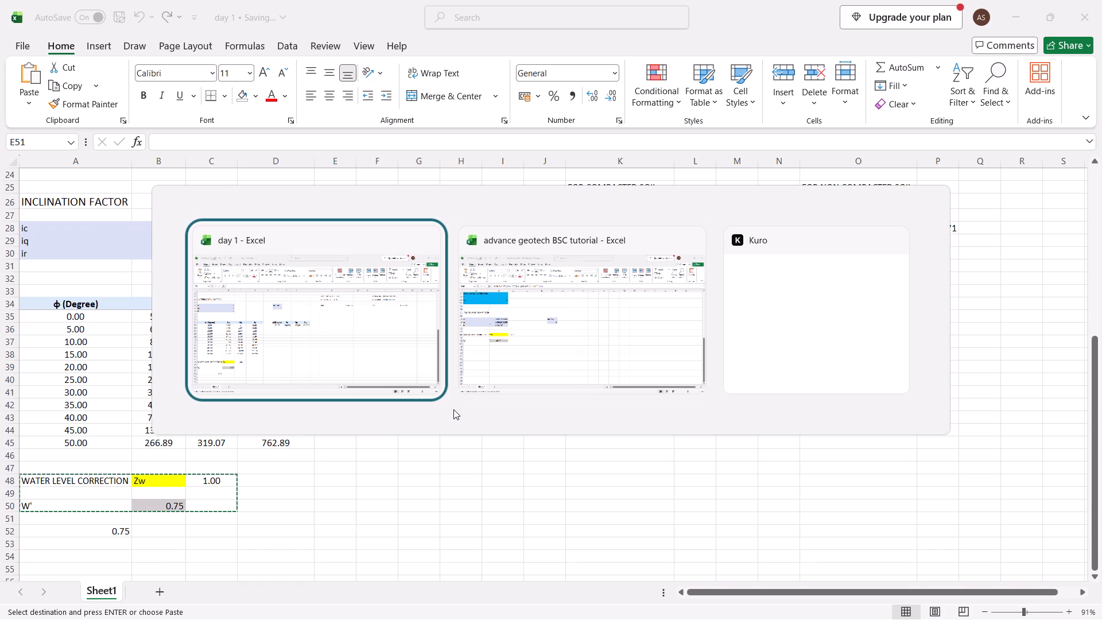
{"action": "scroll", "coordinate": [453, 409], "scroll_direction": "up", "scroll_amount": 5}
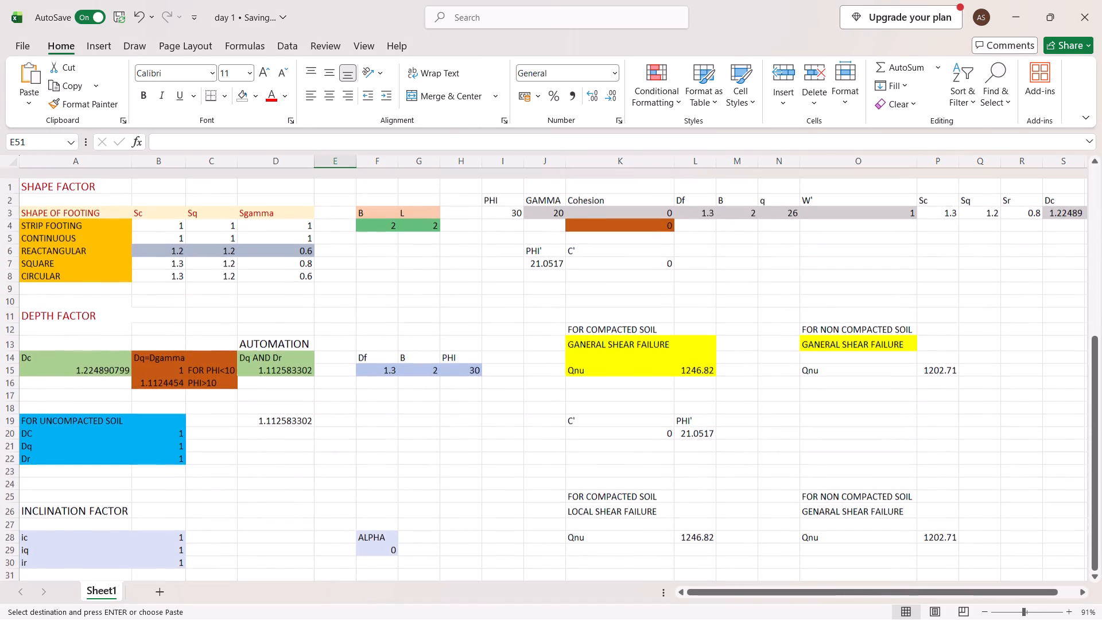
{"action": "scroll", "coordinate": [453, 409], "scroll_direction": "up", "scroll_amount": 1}
{"action": "scroll", "coordinate": [453, 409], "scroll_direction": "down", "scroll_amount": 4}
{"action": "scroll", "coordinate": [453, 409], "scroll_direction": "up", "scroll_amount": 3}
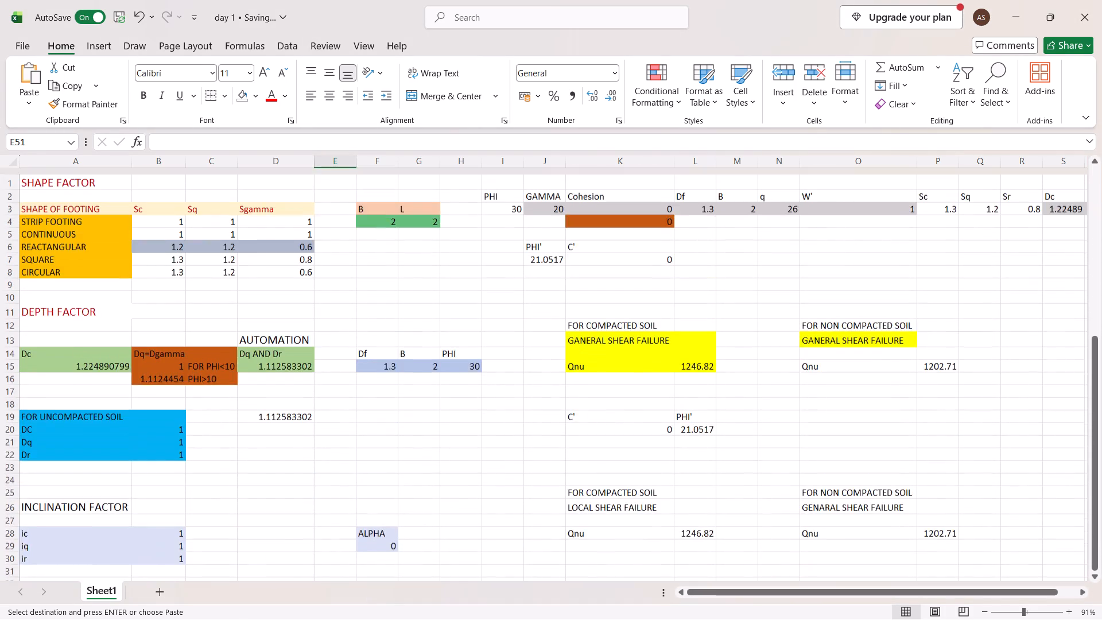
{"action": "scroll", "coordinate": [457, 382], "scroll_direction": "down", "scroll_amount": 2}
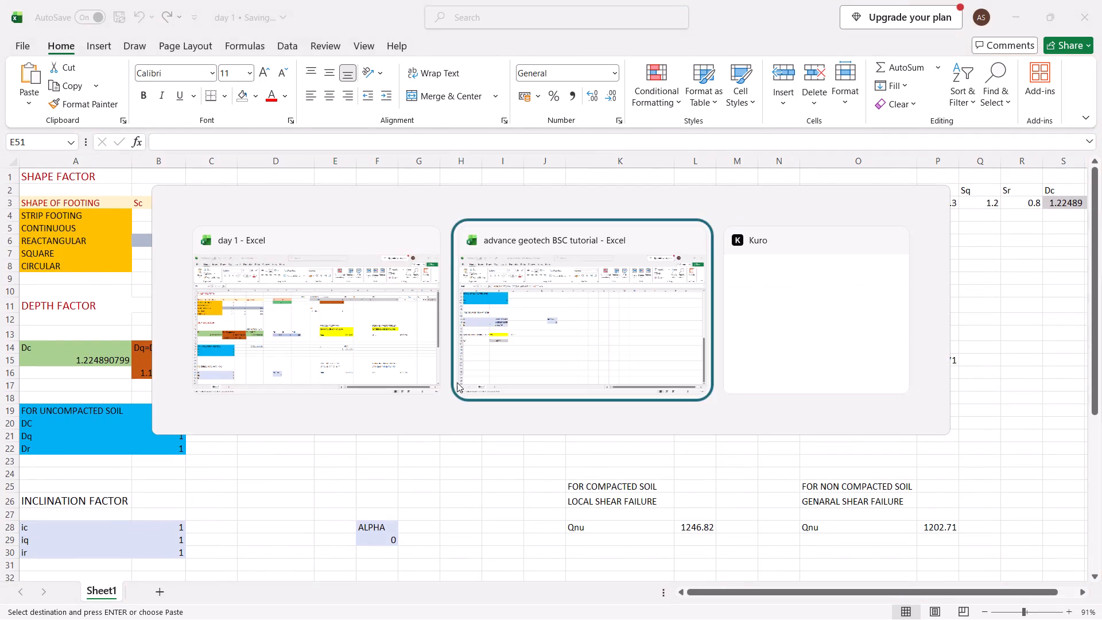
{"action": "scroll", "coordinate": [247, 452], "scroll_direction": "down", "scroll_amount": 1}
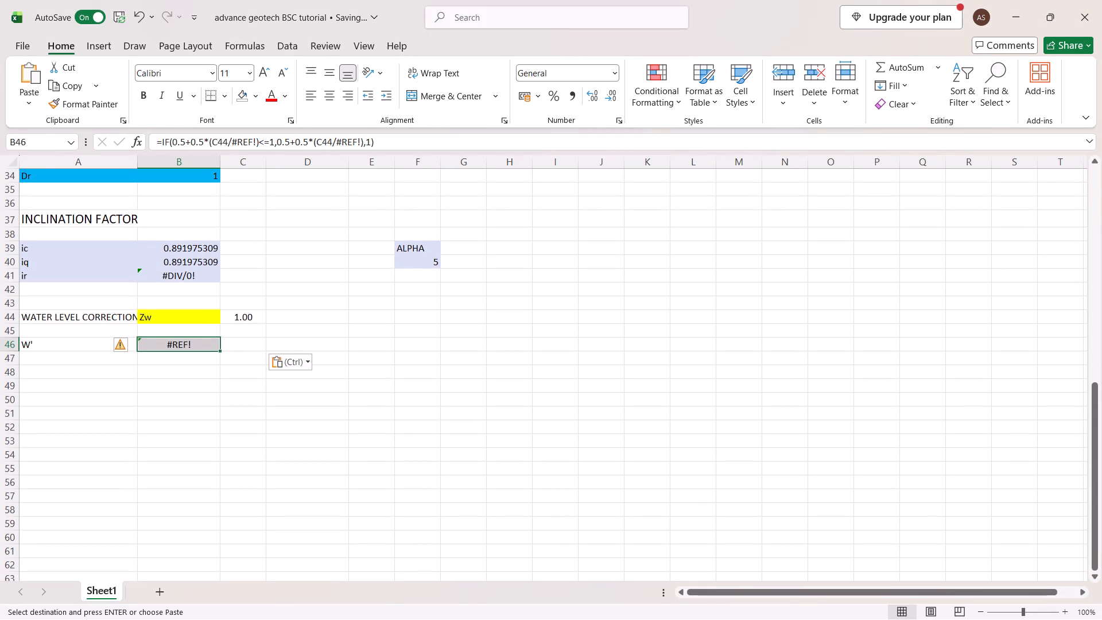
{"action": "left_click", "coordinate": [39, 402]}
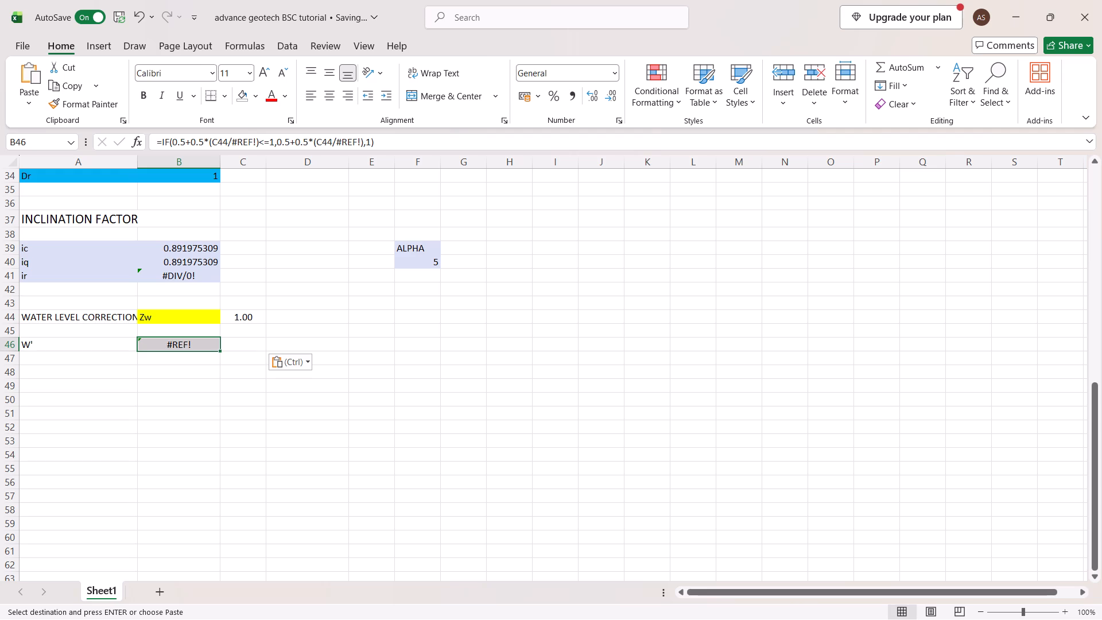
{"action": "scroll", "coordinate": [39, 402], "scroll_direction": "right", "scroll_amount": 1}
{"action": "scroll", "coordinate": [39, 402], "scroll_direction": "up", "scroll_amount": 5}
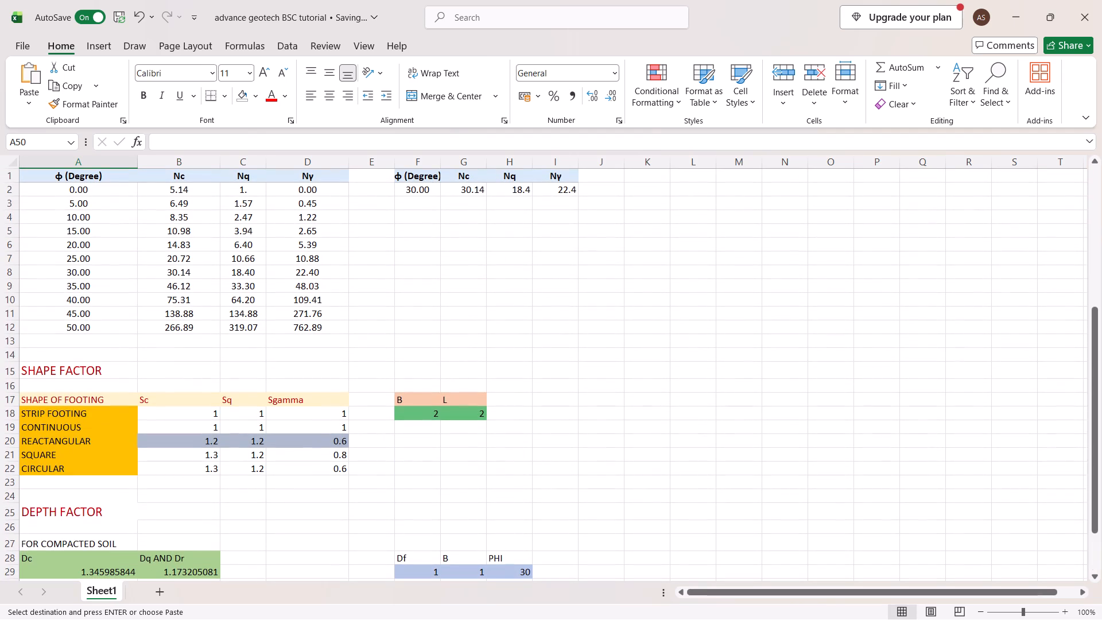
{"action": "scroll", "coordinate": [39, 402], "scroll_direction": "down", "scroll_amount": 4}
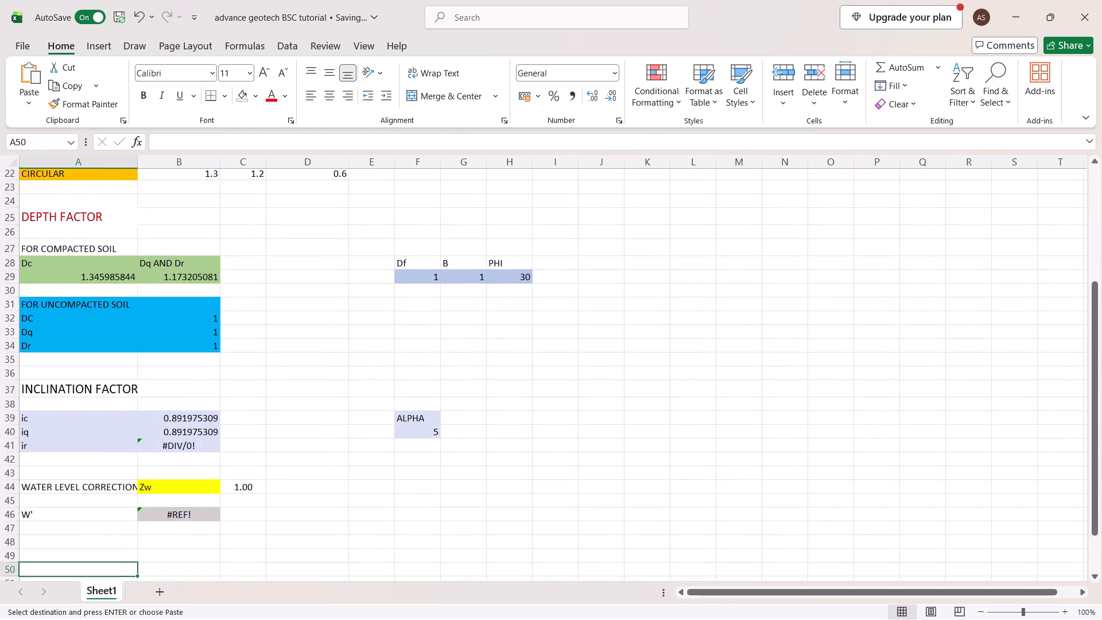
{"action": "scroll", "coordinate": [39, 402], "scroll_direction": "down", "scroll_amount": 2}
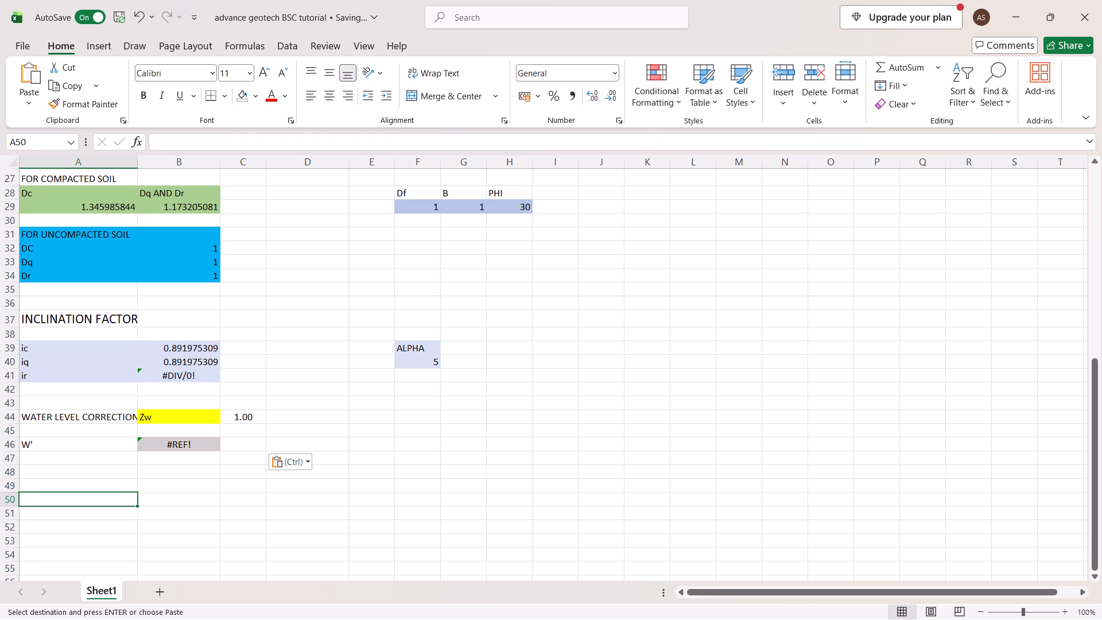
{"action": "scroll", "coordinate": [238, 402], "scroll_direction": "up", "scroll_amount": 6}
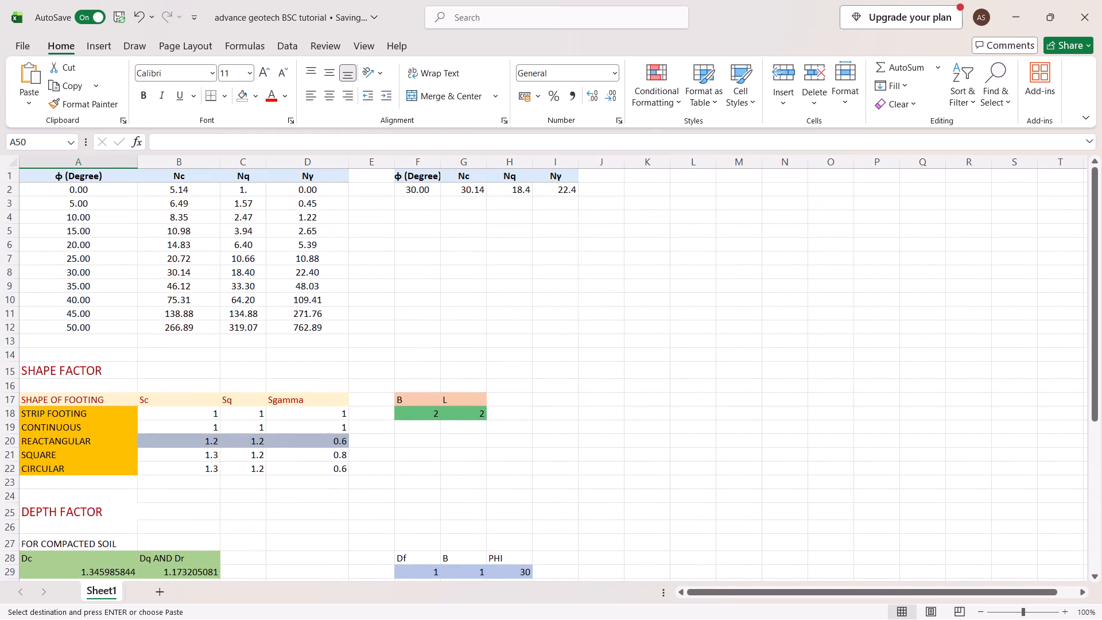
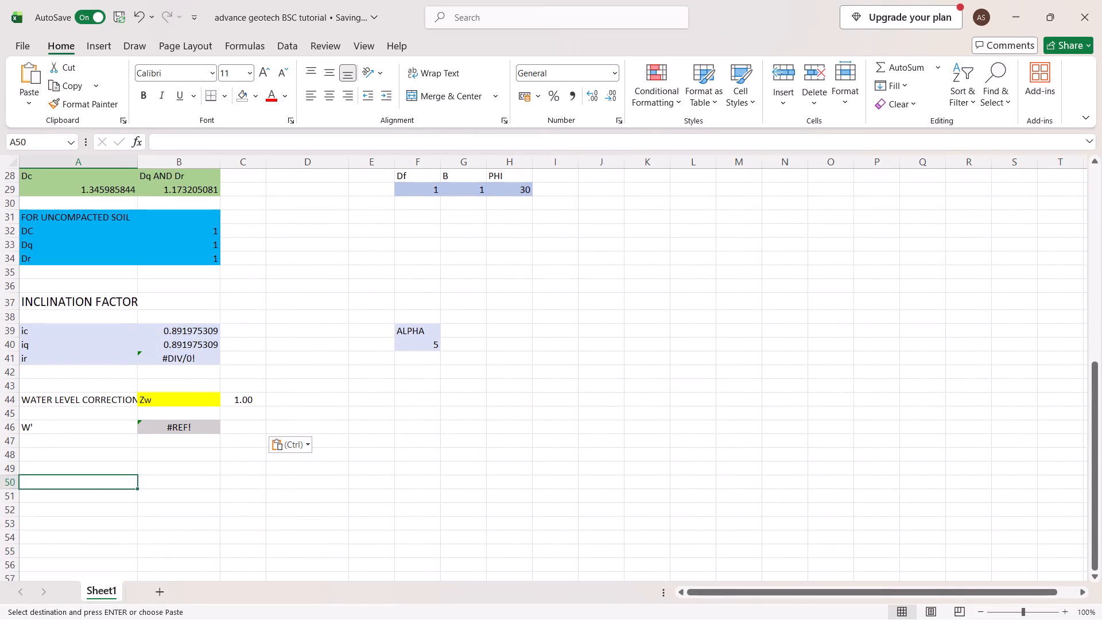
Start a header row below the water level correction block with SHAPE, B, Df and L in cells A50 to D50.
{"action": "type", "text": "SHAPE"}
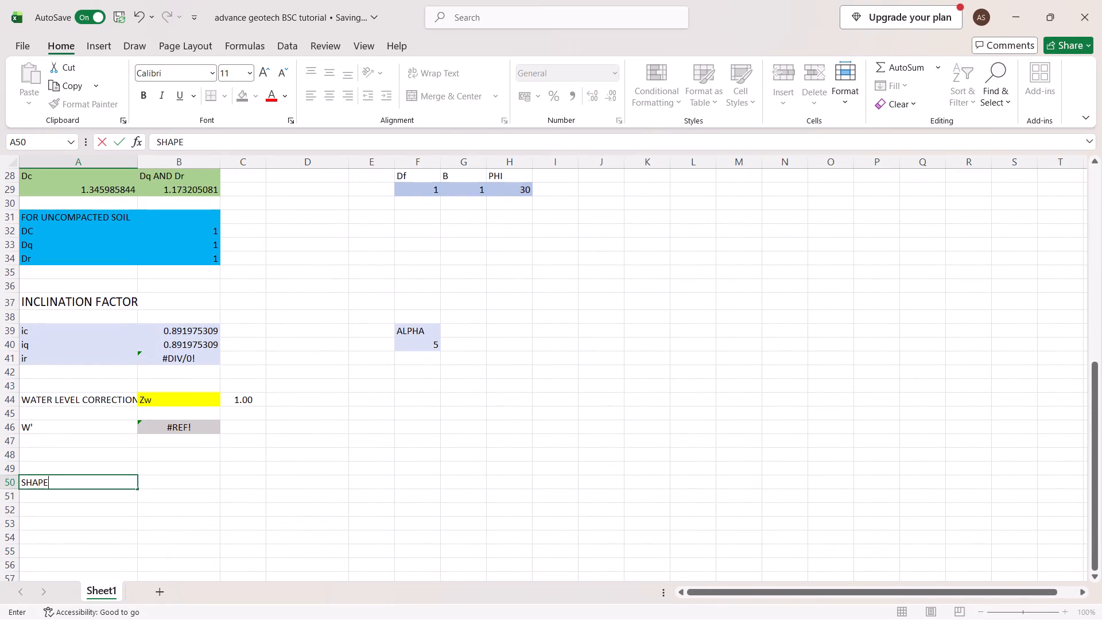
{"action": "key", "text": "Right"}
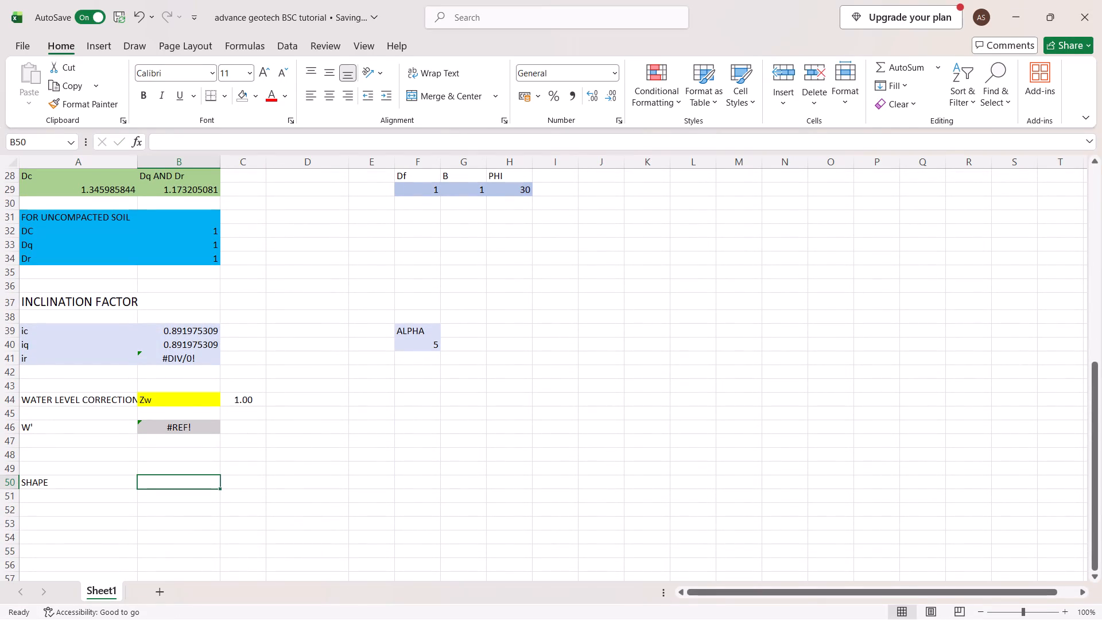
{"action": "key", "text": "b"}
{"action": "key", "text": "Right"}
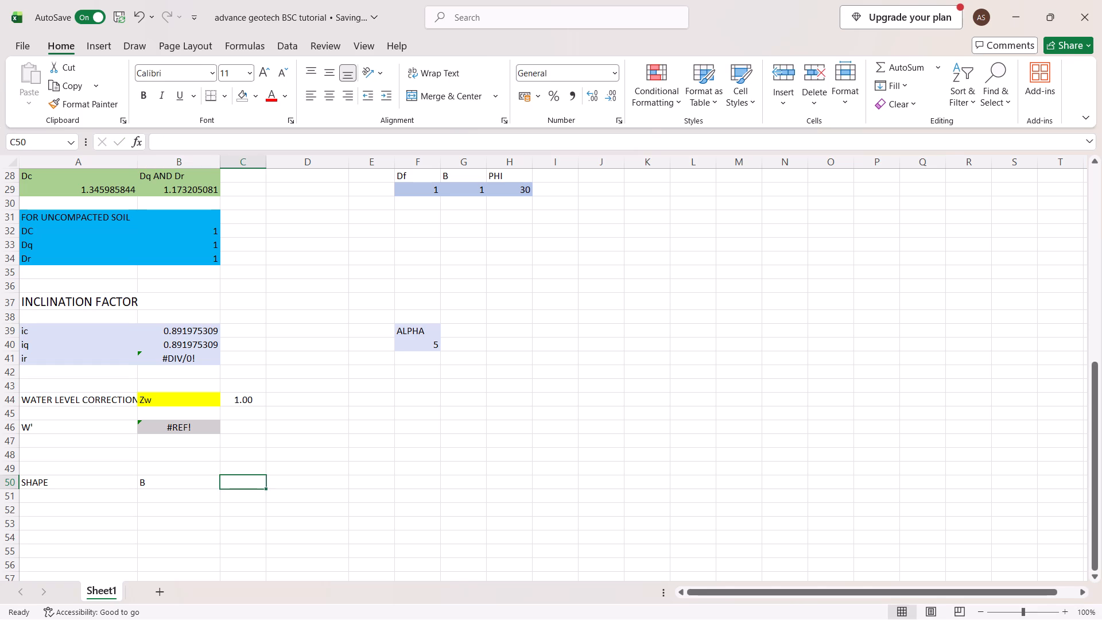
{"action": "key", "text": "d"}
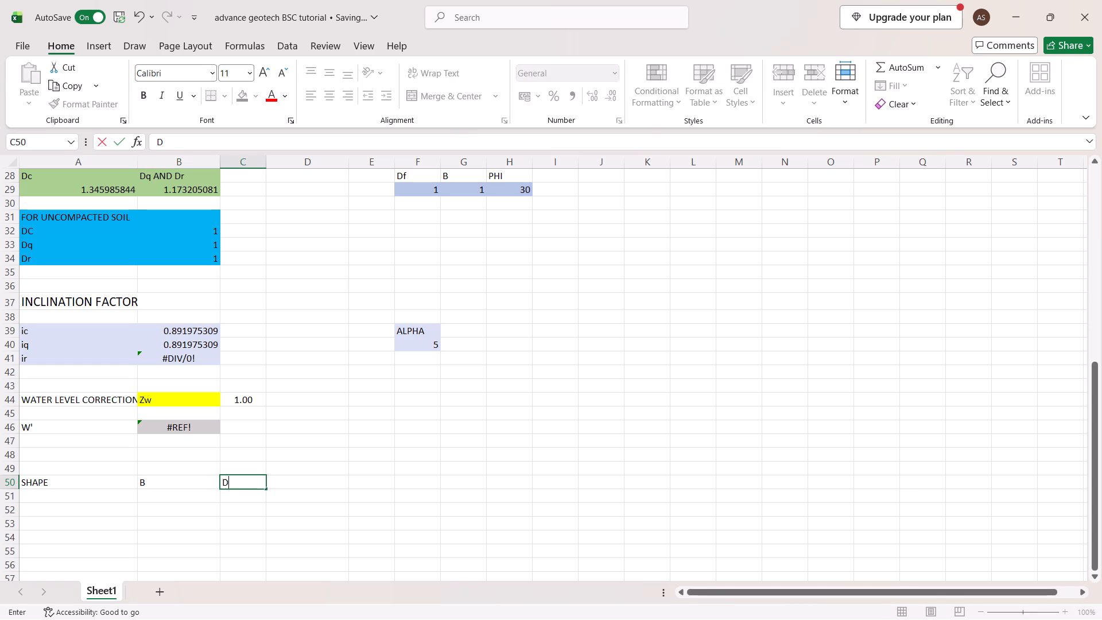
{"action": "key", "text": "Right"}
{"action": "key", "text": "Left"}
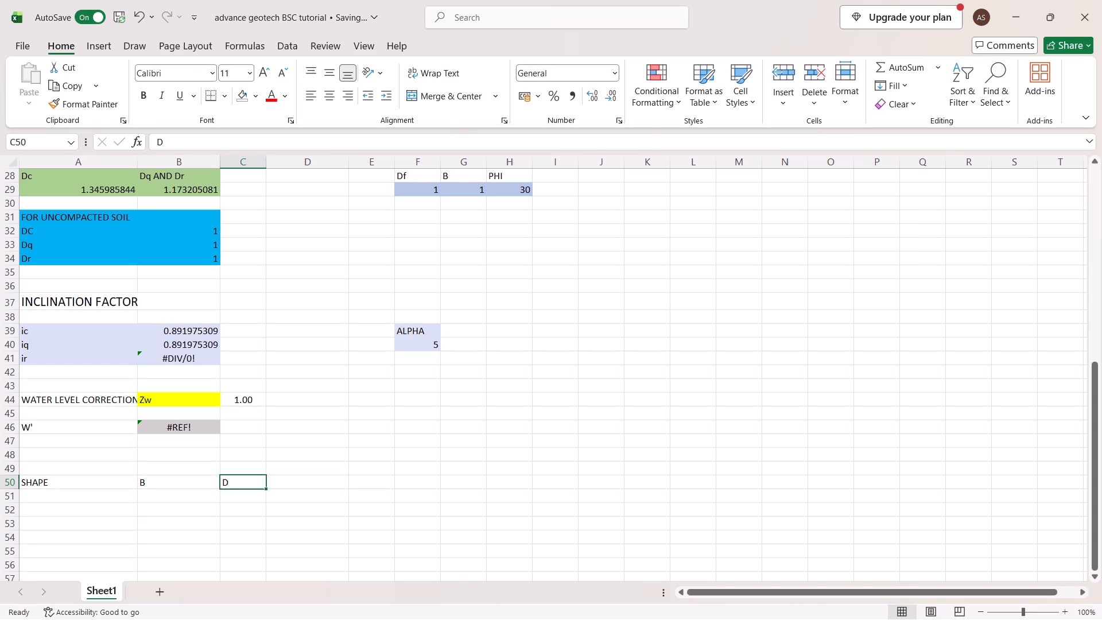
{"action": "key", "text": "shift+f"}
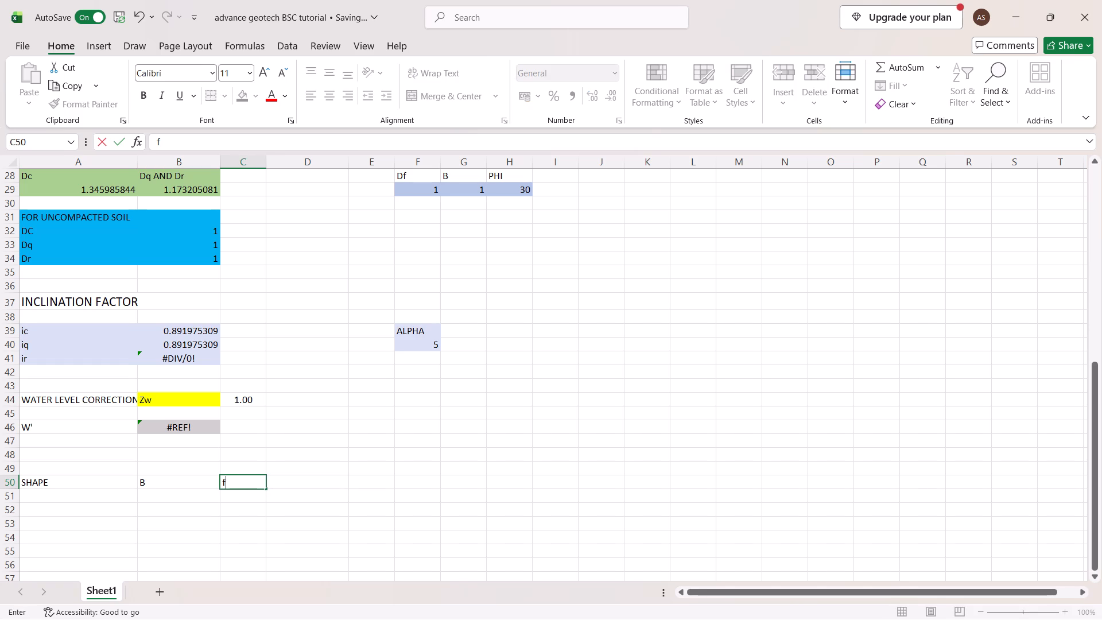
{"action": "key", "text": "BackSpace"}
{"action": "type", "text": "Df"}
{"action": "key", "text": "Right"}
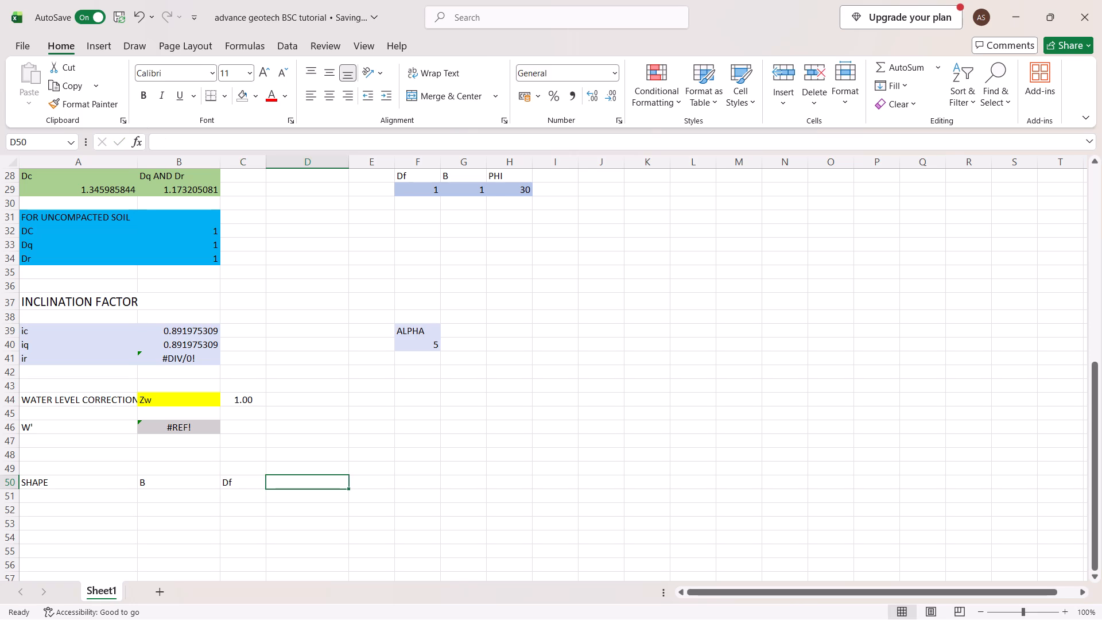
{"action": "key", "text": "l"}
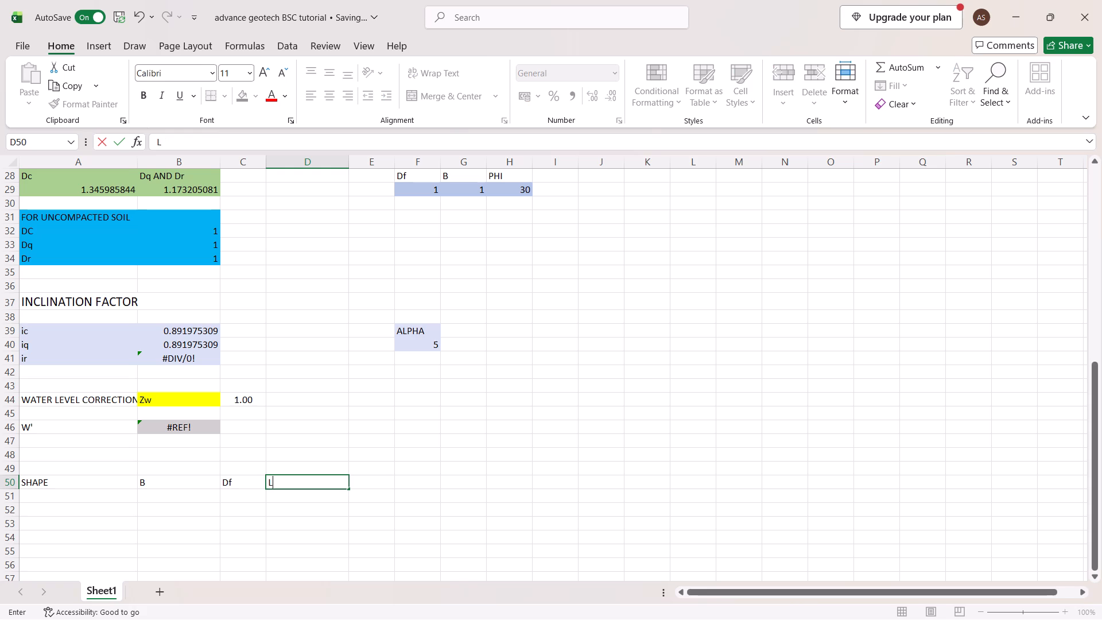
{"action": "key", "text": "Right"}
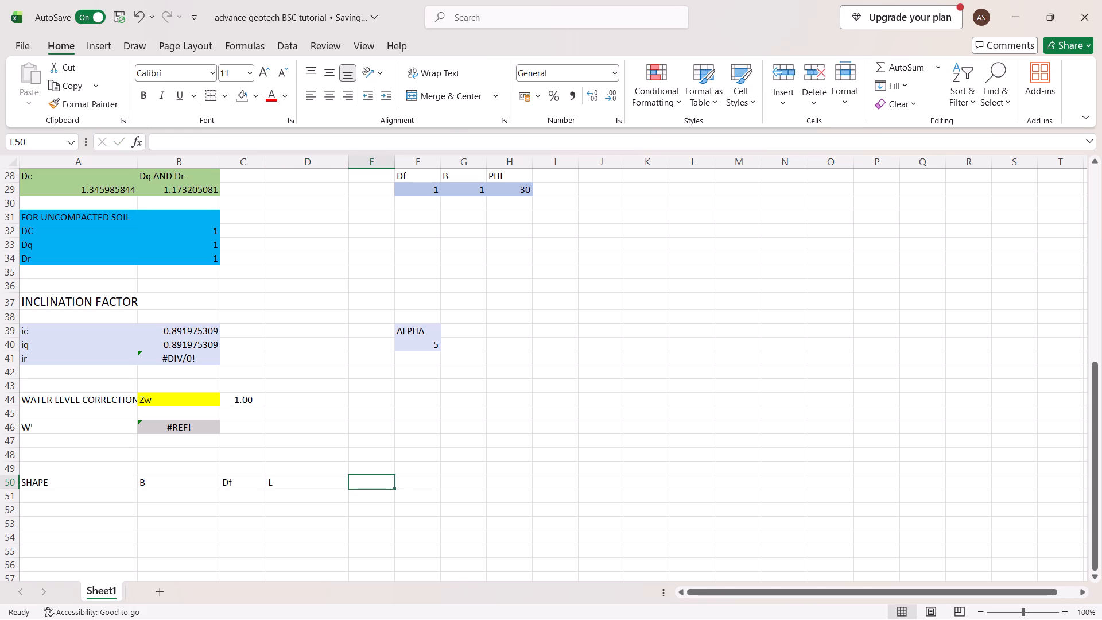
Swap the last two headers in row 50, entering L in C50 and Df in D50.
{"action": "key", "text": "Left"}
{"action": "key", "text": "Left"}
{"action": "key", "text": "l"}
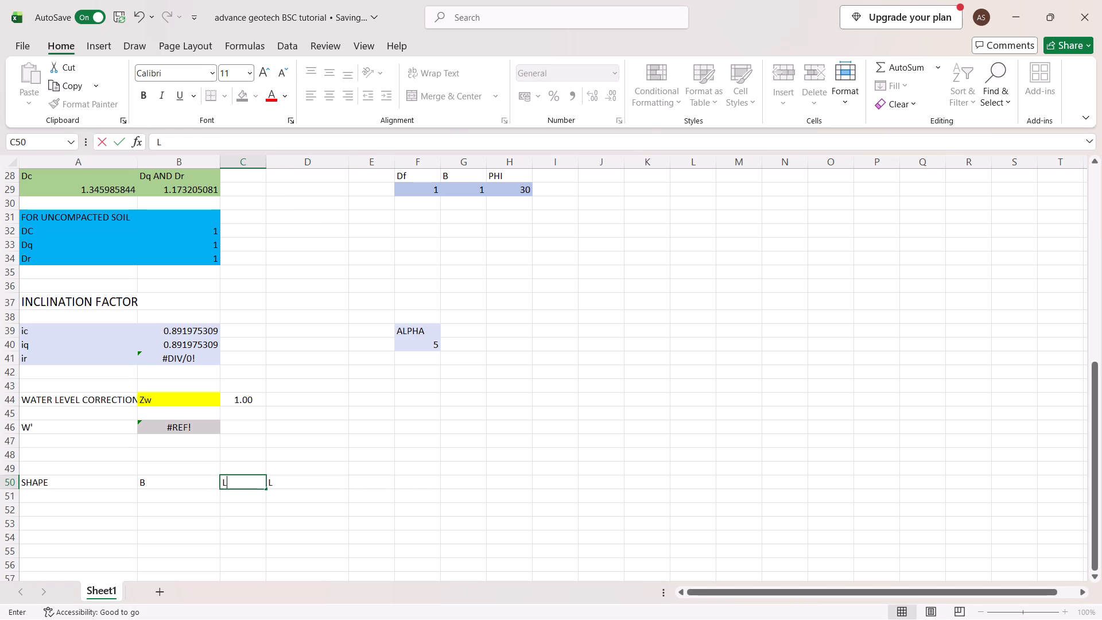
{"action": "key", "text": "Right"}
{"action": "type", "text": "Df"}
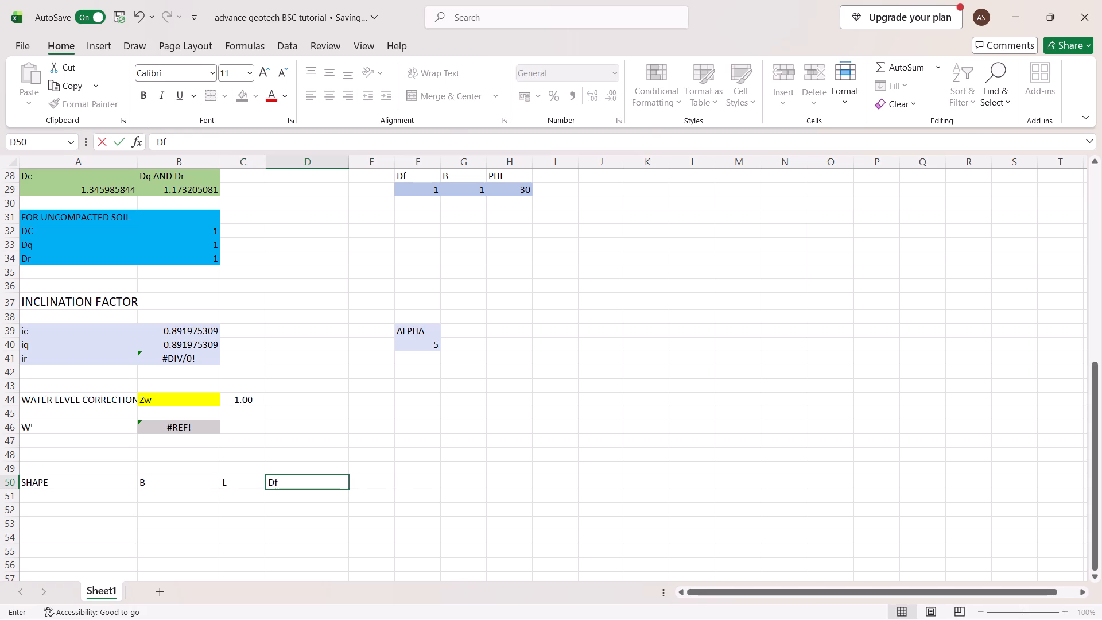
{"action": "key", "text": "Right"}
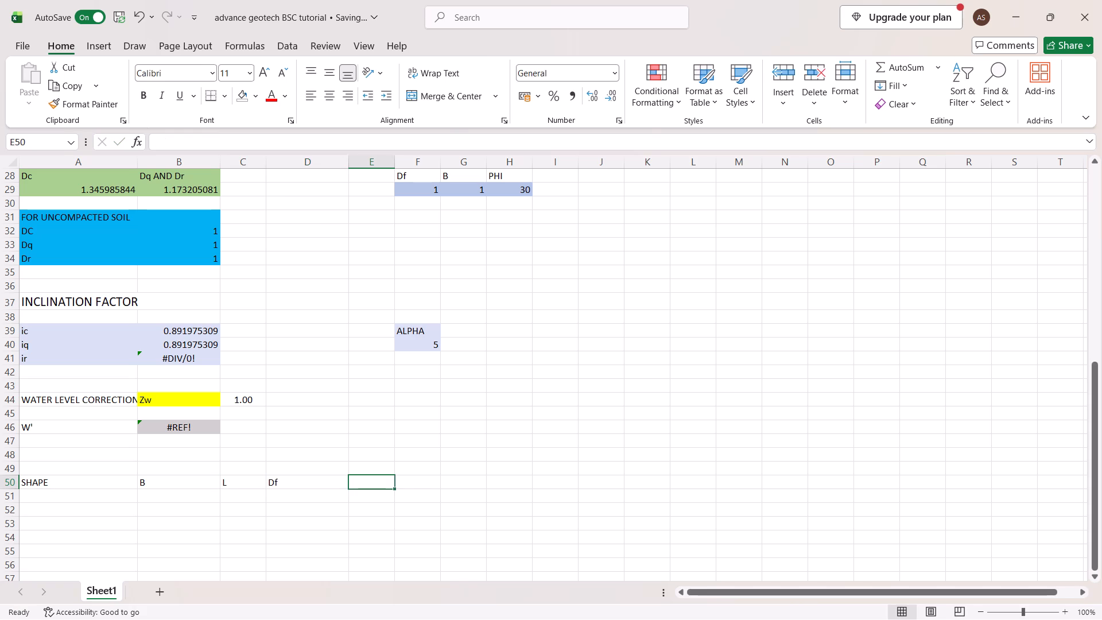
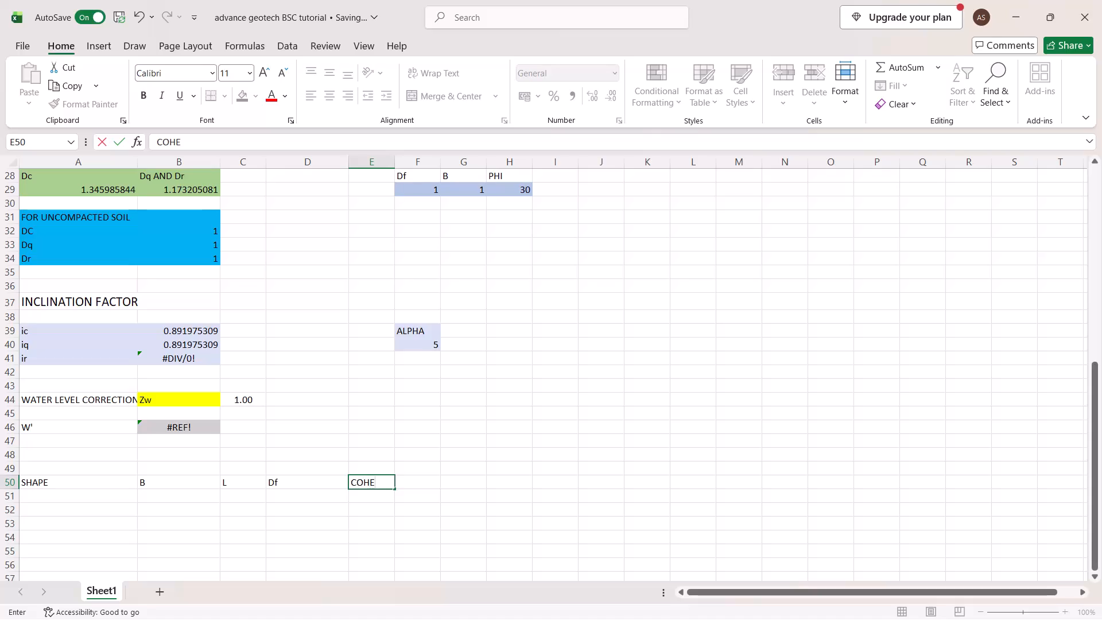
Extend the header row with Cohesion, phi, Gamma and WT in cells E50 to H50.
{"action": "key", "text": "BackSpace"}
{"action": "key", "text": "BackSpace"}
{"action": "key", "text": "BackSpace"}
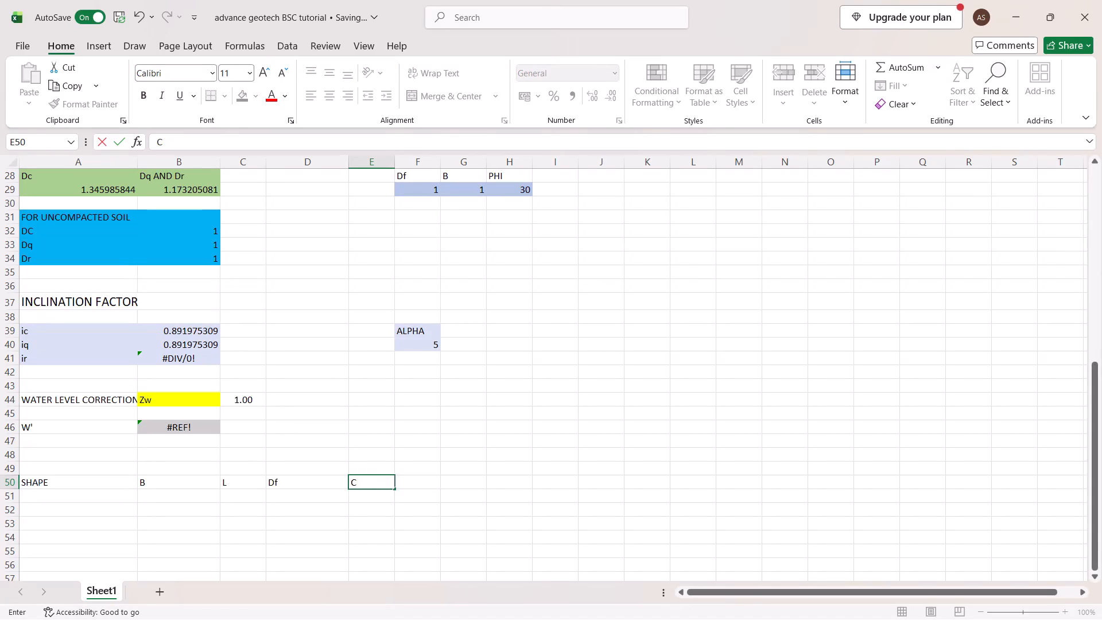
{"action": "type", "text": "ohesio"}
{"action": "key", "text": "n"}
{"action": "key", "text": "Right"}
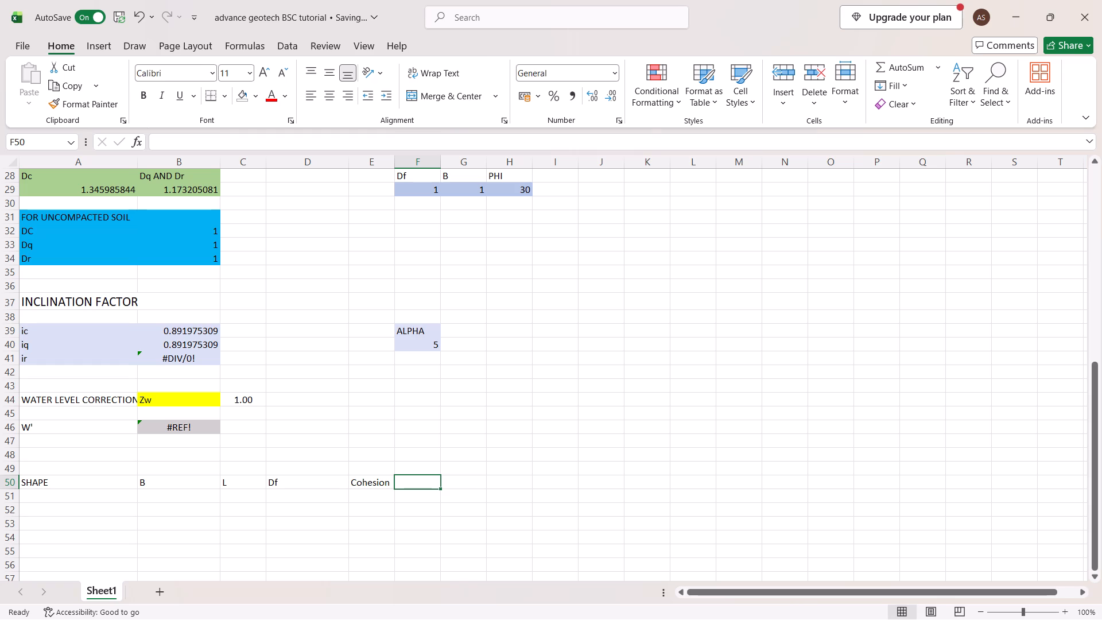
{"action": "type", "text": "phi"}
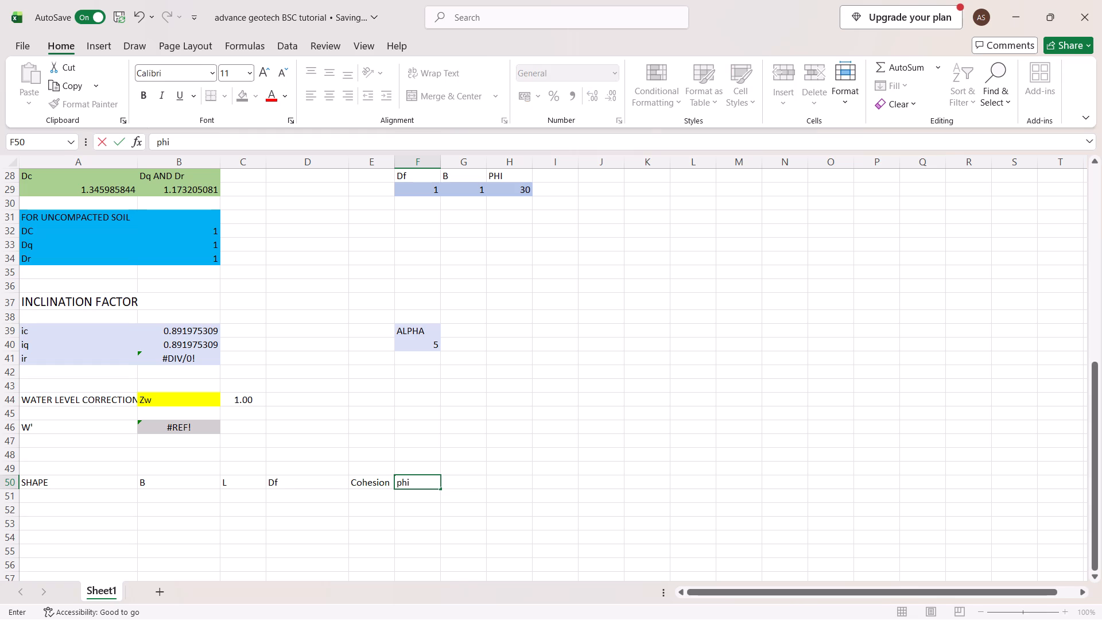
{"action": "key", "text": "Right"}
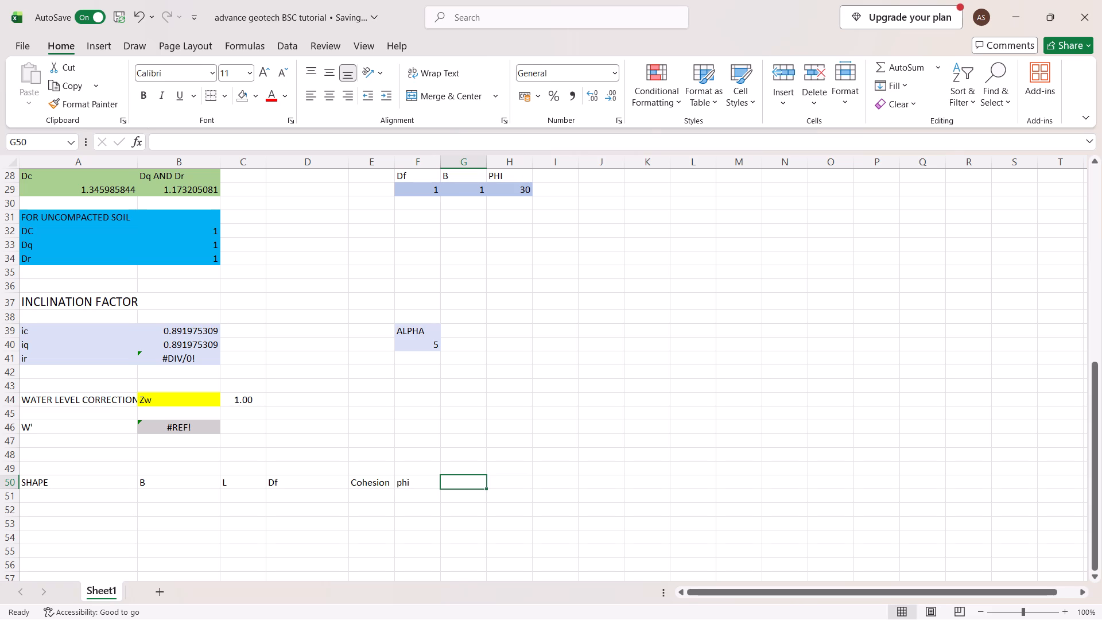
{"action": "key", "text": "g"}
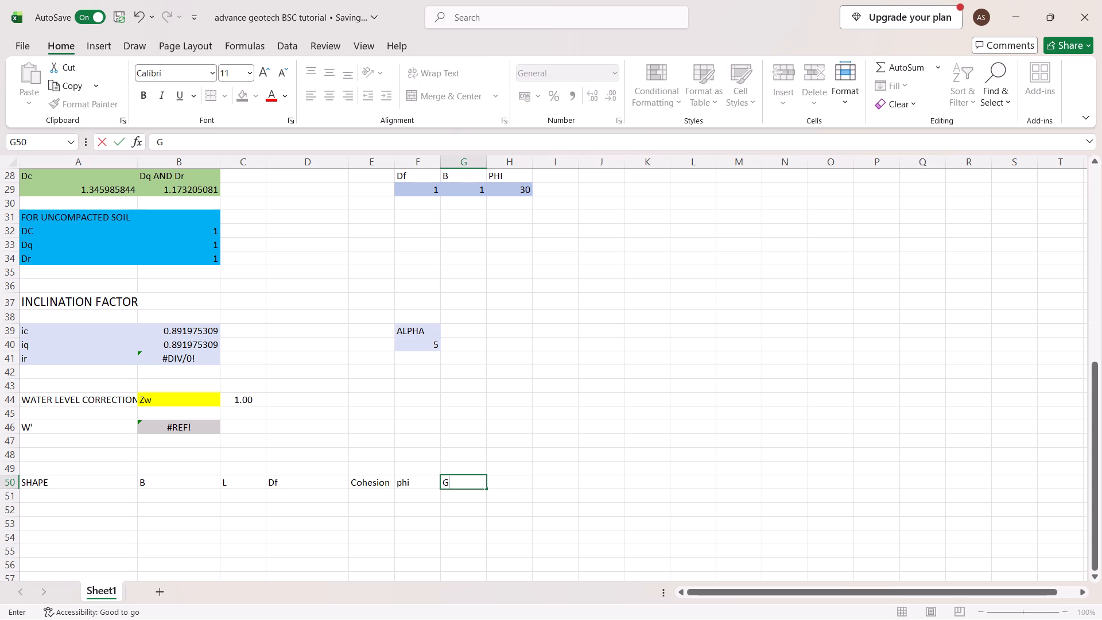
{"action": "type", "text": "amma"}
{"action": "key", "text": "Right"}
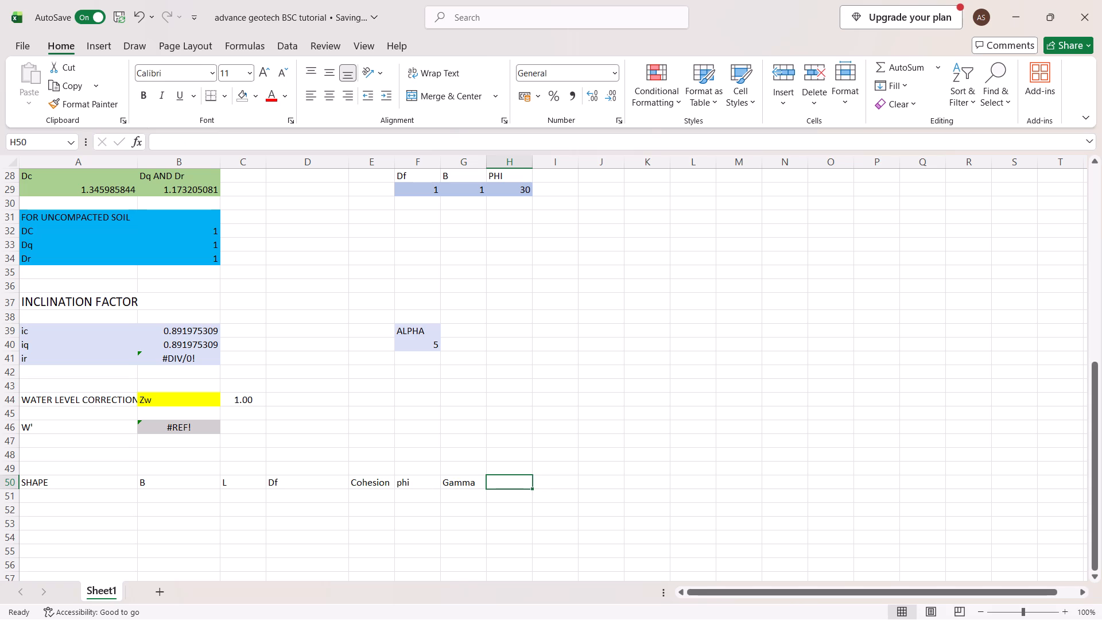
{"action": "key", "text": "g"}
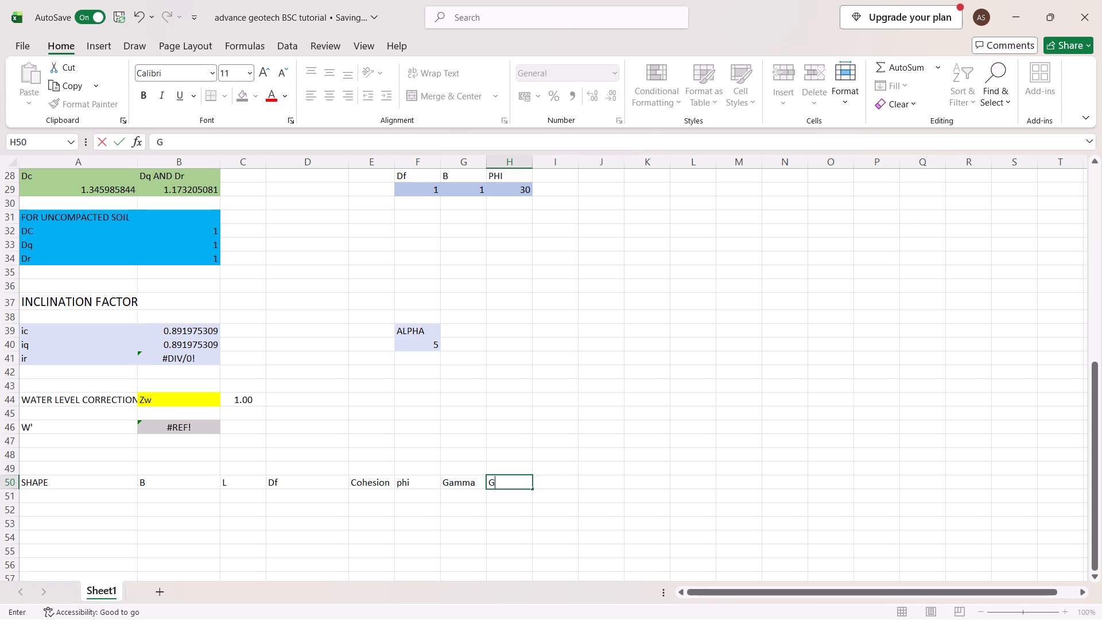
{"action": "key", "text": "BackSpace"}
{"action": "type", "text": "WT"}
{"action": "key", "text": "Right"}
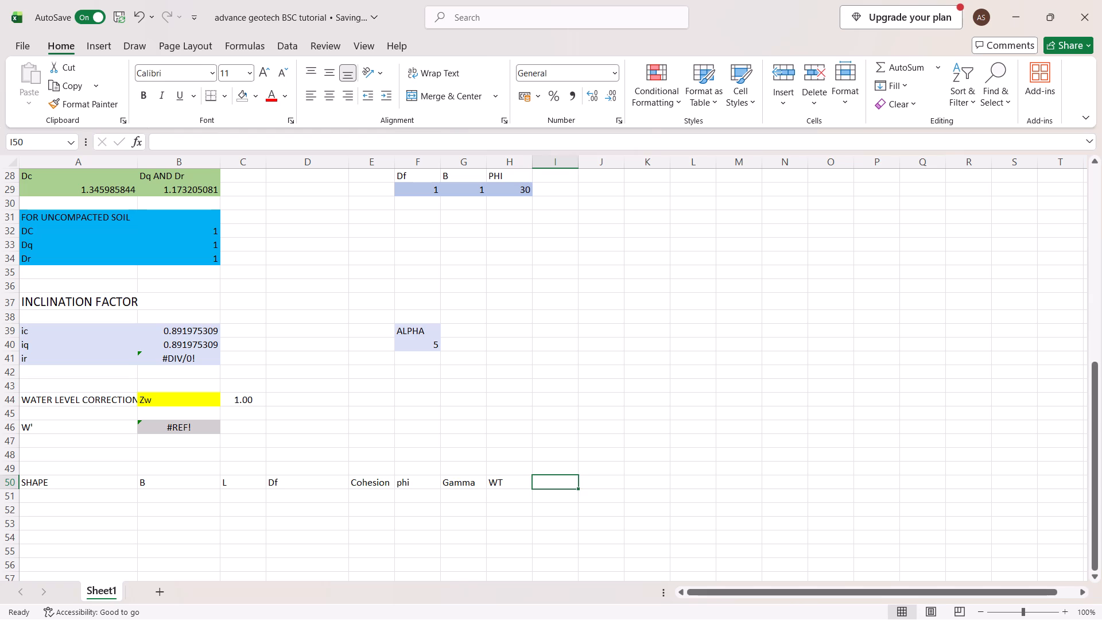
Enter the group heading PART 1 in cell K48, two rows above the header row.
{"action": "scroll", "coordinate": [445, 290], "scroll_direction": "up", "scroll_amount": 7}
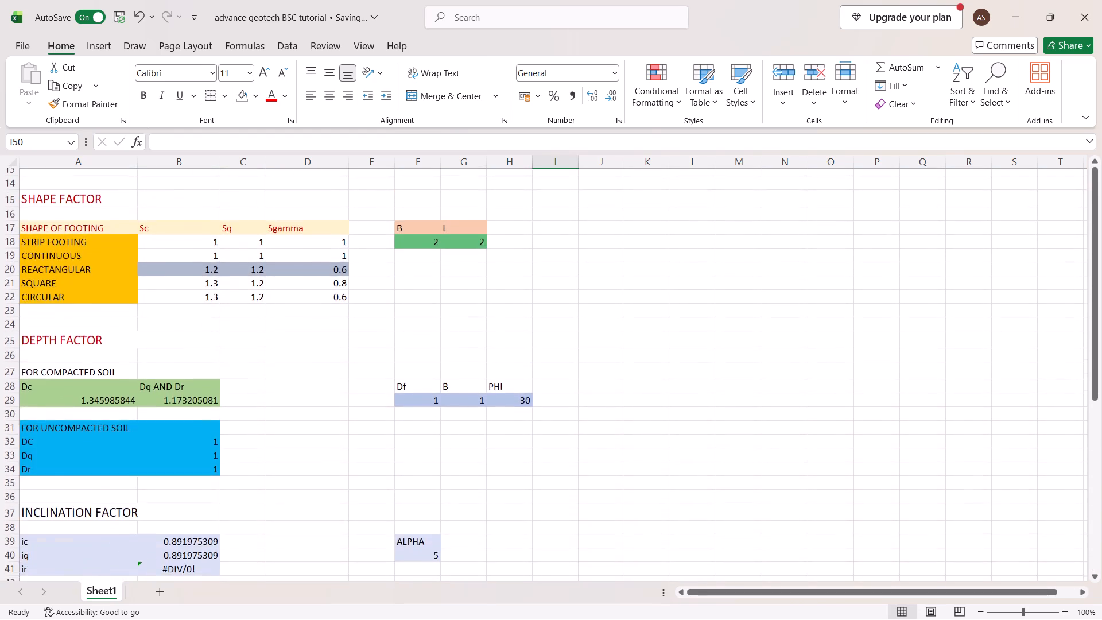
{"action": "scroll", "coordinate": [445, 290], "scroll_direction": "up", "scroll_amount": 1}
{"action": "scroll", "coordinate": [445, 290], "scroll_direction": "down", "scroll_amount": 5}
{"action": "scroll", "coordinate": [445, 290], "scroll_direction": "right", "scroll_amount": 1}
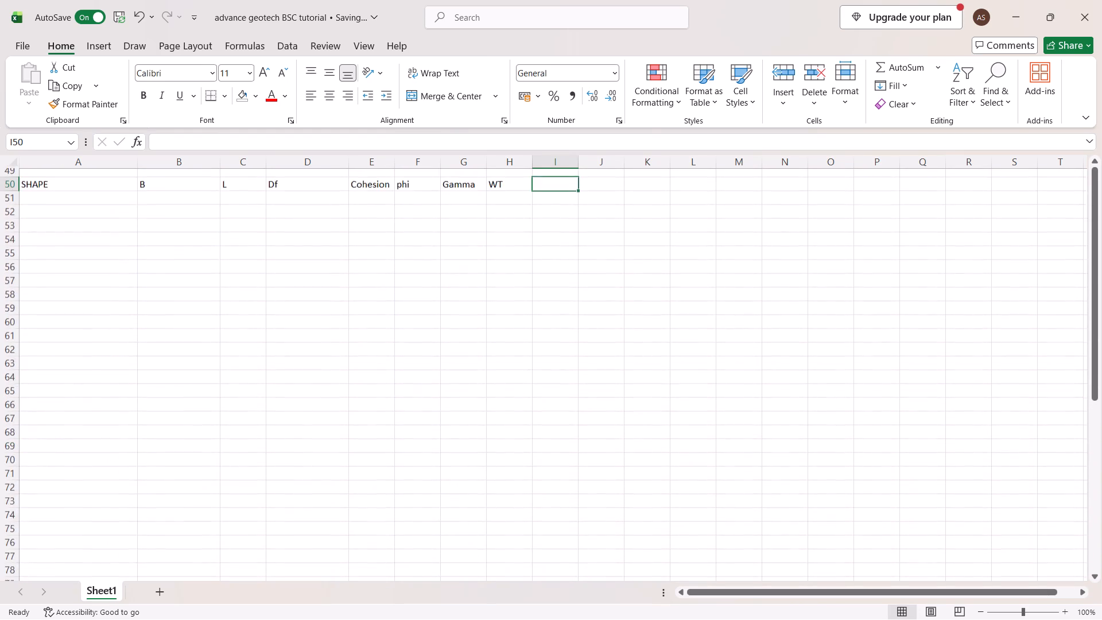
{"action": "scroll", "coordinate": [445, 290], "scroll_direction": "right", "scroll_amount": 1}
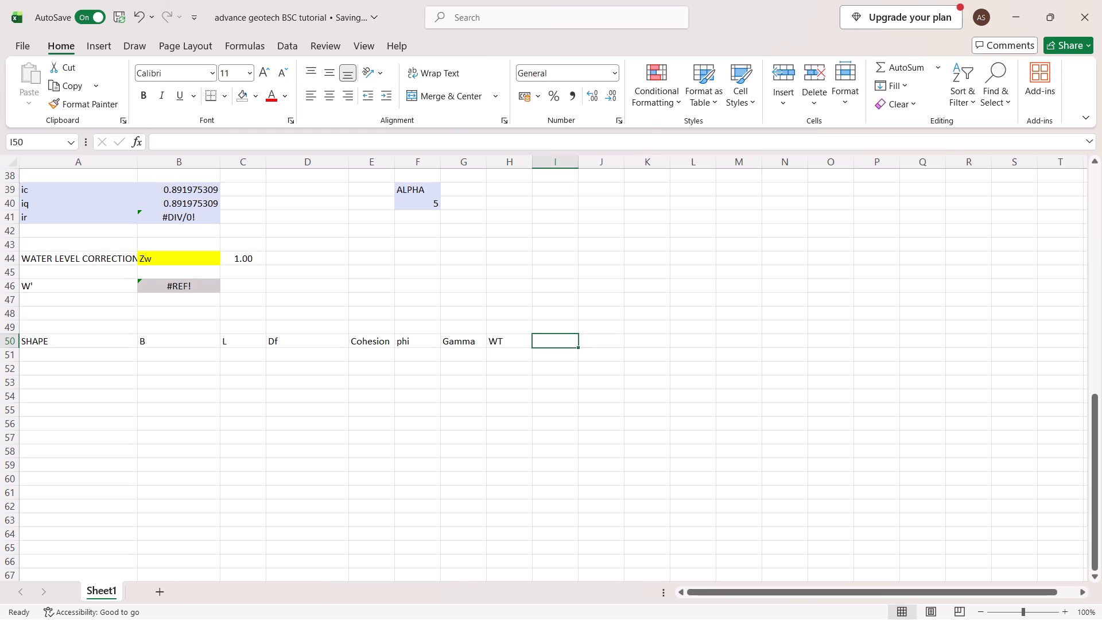
{"action": "key", "text": "Up"}
{"action": "key", "text": "Up"}
{"action": "key", "text": "Down"}
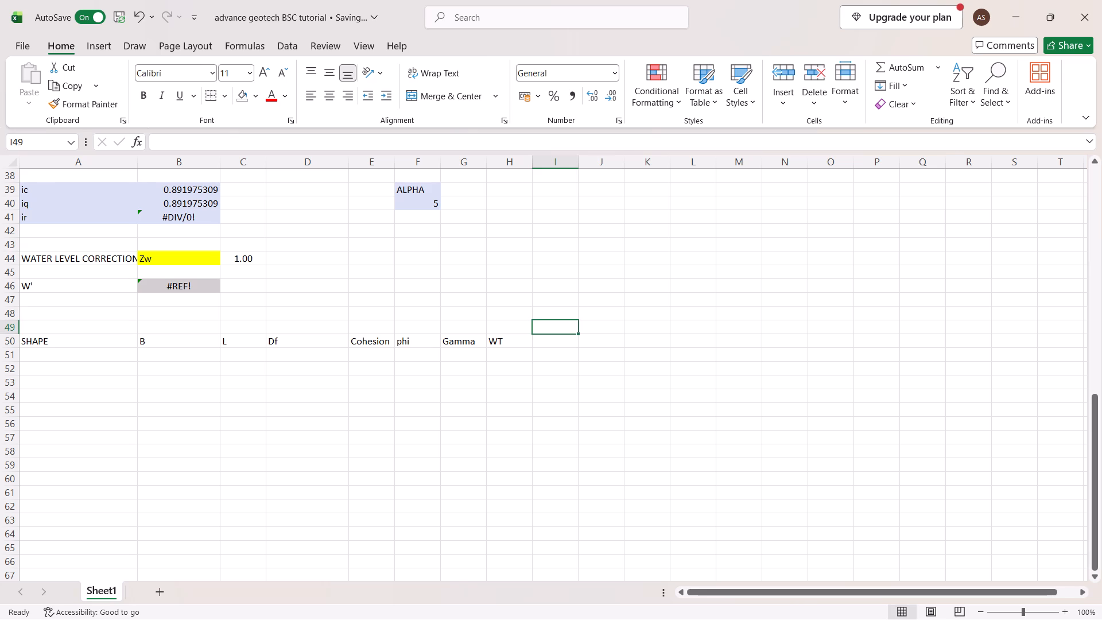
{"action": "key", "text": "Right"}
{"action": "key", "text": "Right"}
{"action": "key", "text": "Up"}
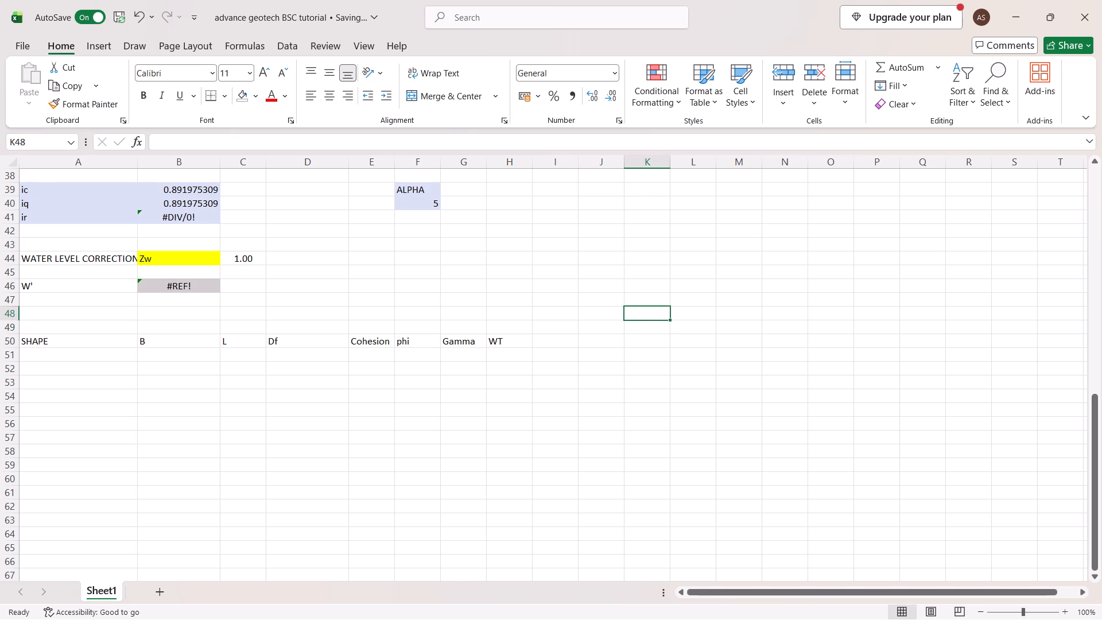
{"action": "type", "text": "PART"}
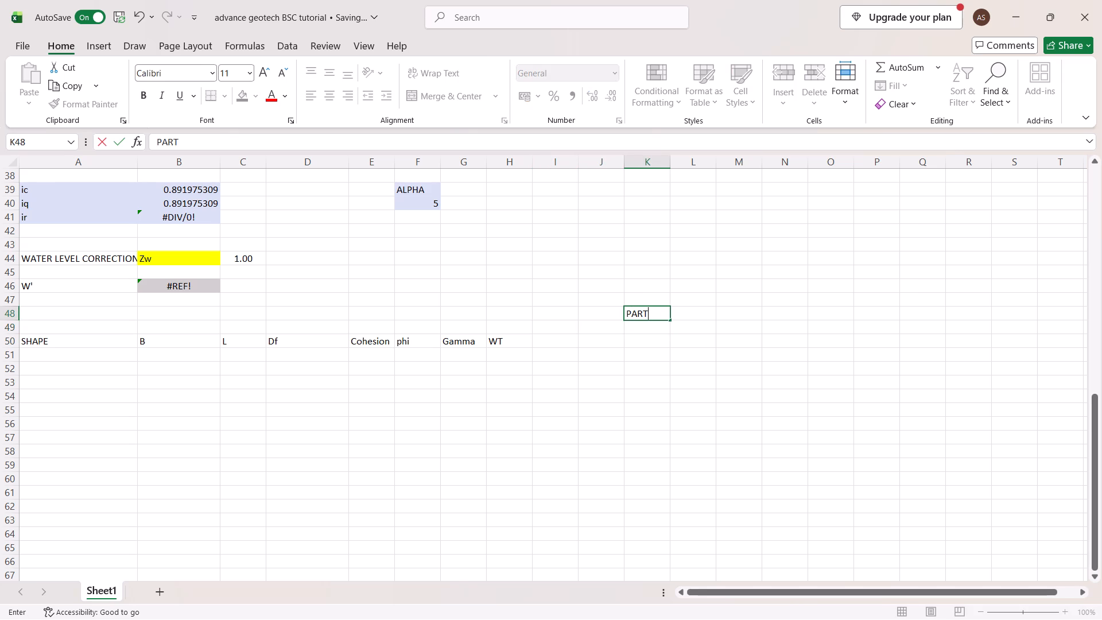
{"action": "key", "text": "space"}
{"action": "type", "text": "1"}
{"action": "key", "text": "Down"}
{"action": "key", "text": "Down"}
Enter the shape factor header Sc in cell I50, beside WT.
{"action": "key", "text": "Left"}
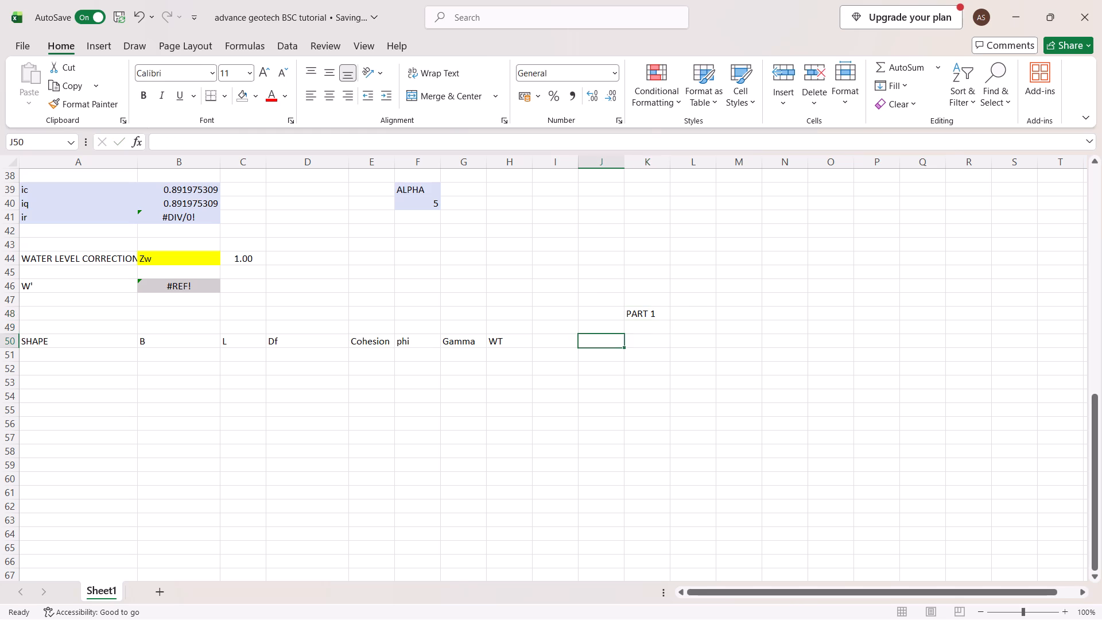
{"action": "key", "text": "Left"}
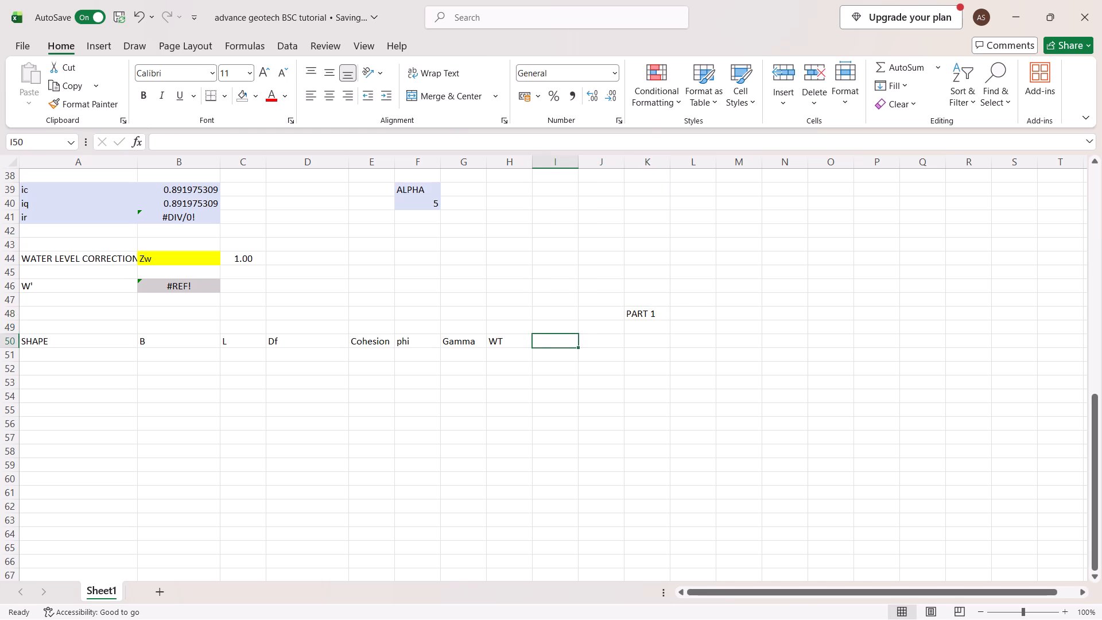
{"action": "key", "text": "Right"}
{"action": "type", "text": "SC"}
{"action": "key", "text": "Left"}
{"action": "type", "text": "SC"}
{"action": "key", "text": "Right"}
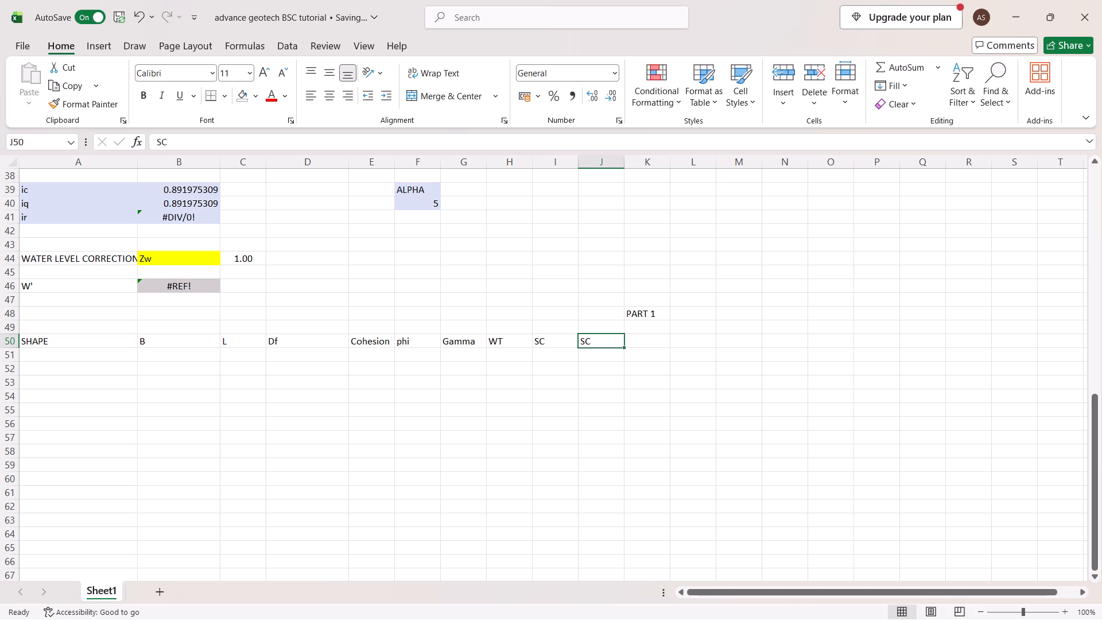
{"action": "key", "text": "Left"}
{"action": "key", "text": "BackSpace"}
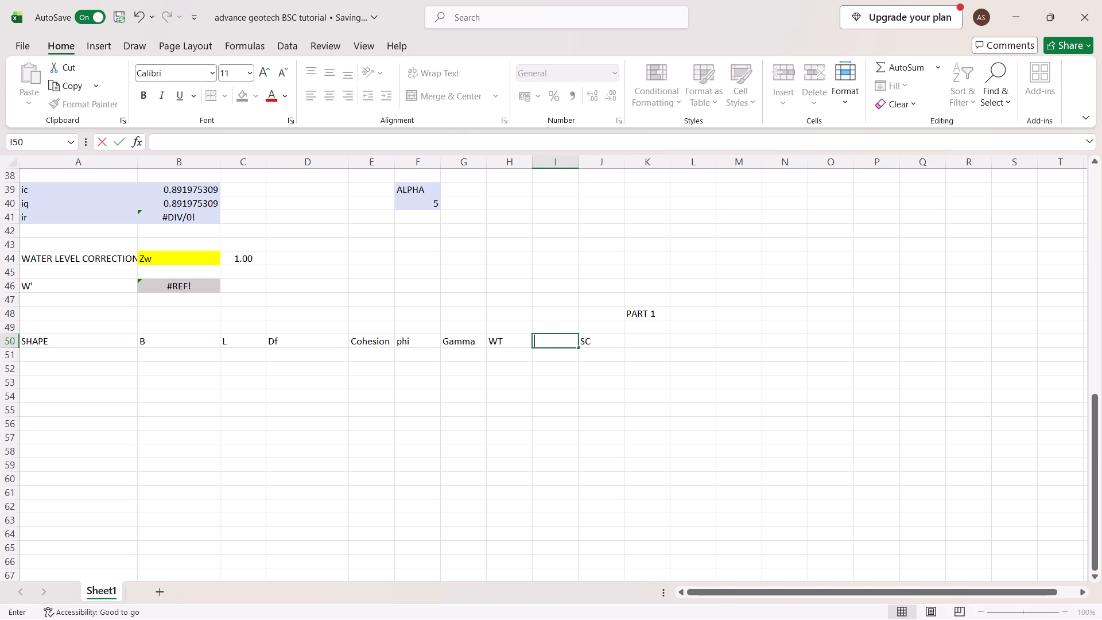
{"action": "type", "text": "Sc"}
{"action": "key", "text": "Right"}
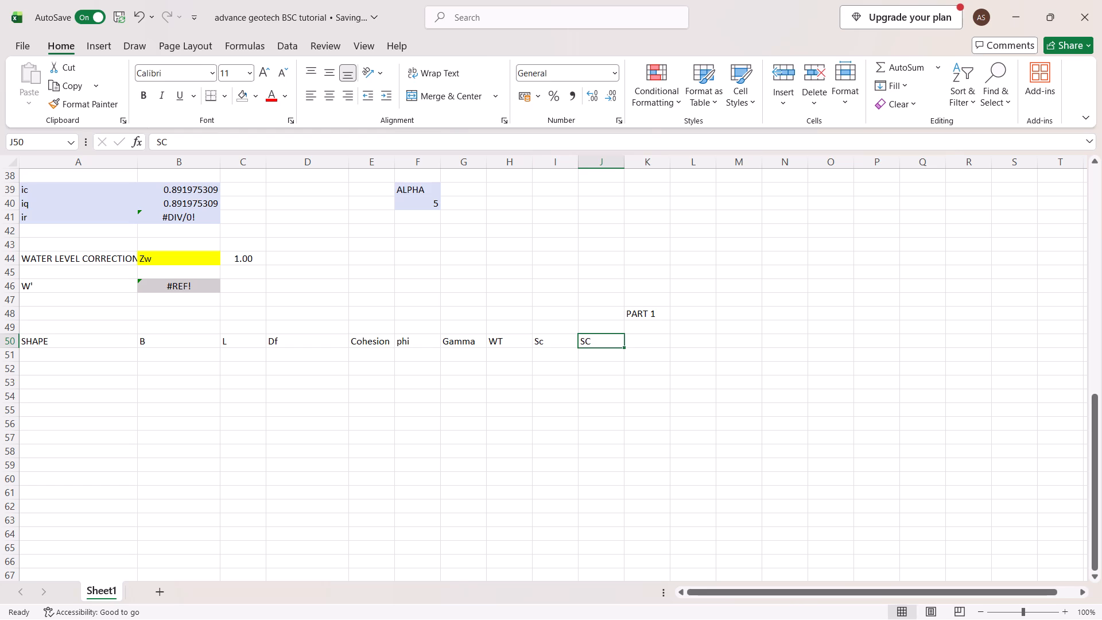
Enter the inclination factor header ic, in lower case, in cell J50.
{"action": "type", "text": "ic"}
{"action": "key", "text": "BackSpace"}
{"action": "key", "text": "BackSpace"}
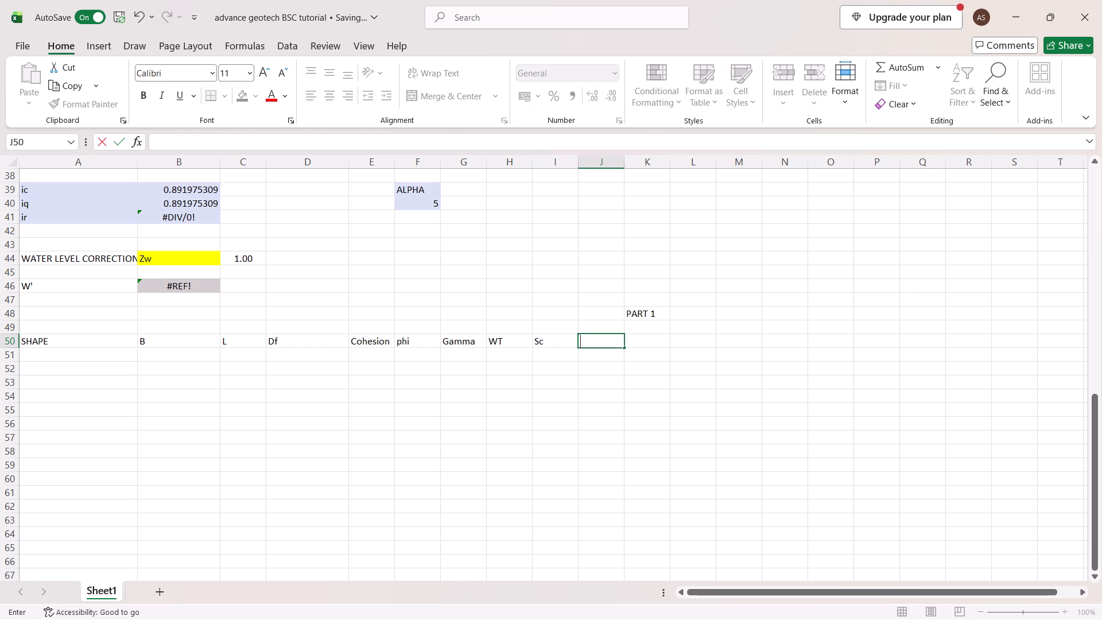
{"action": "type", "text": "Ic"}
{"action": "key", "text": "Right"}
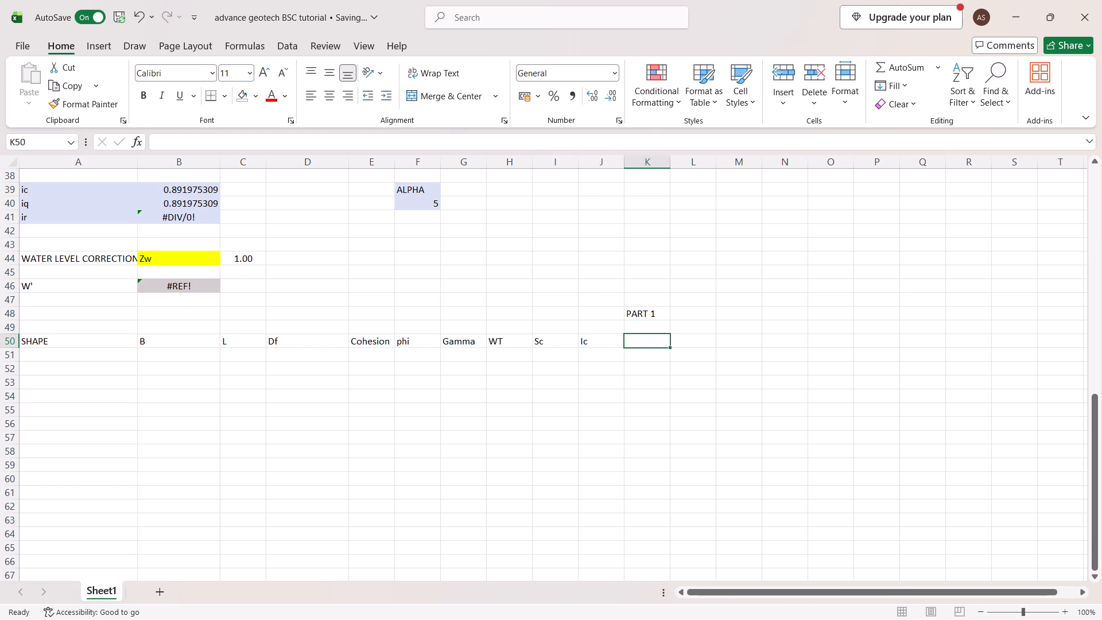
{"action": "key", "text": "Left"}
{"action": "key", "text": "Left"}
{"action": "key", "text": "Right"}
{"action": "key", "text": "BackSpace"}
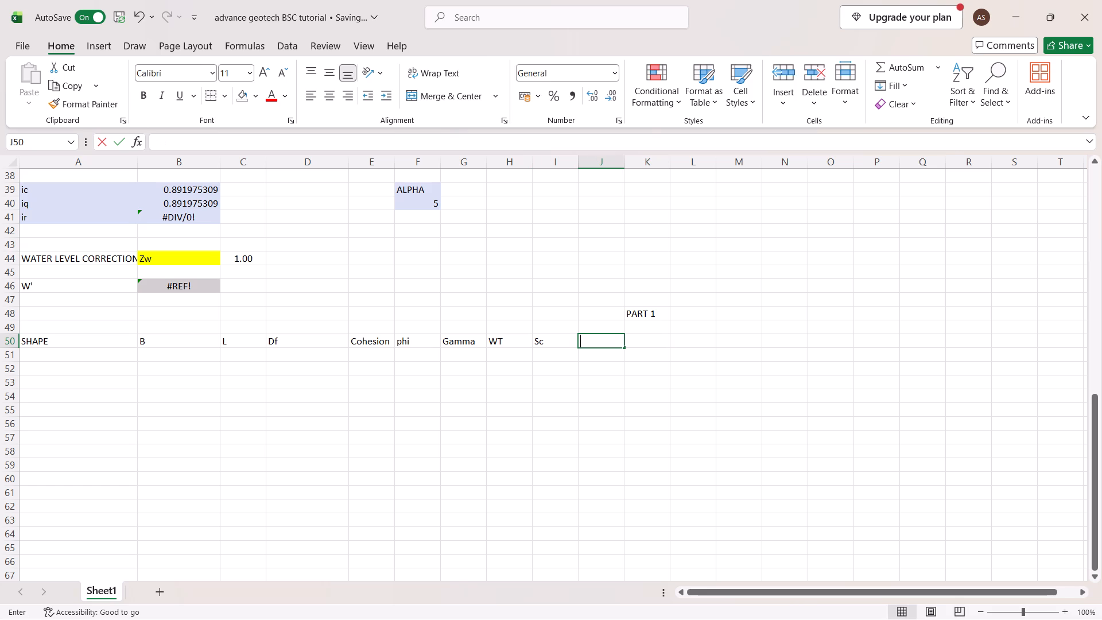
{"action": "type", "text": "ic"}
{"action": "key", "text": "Right"}
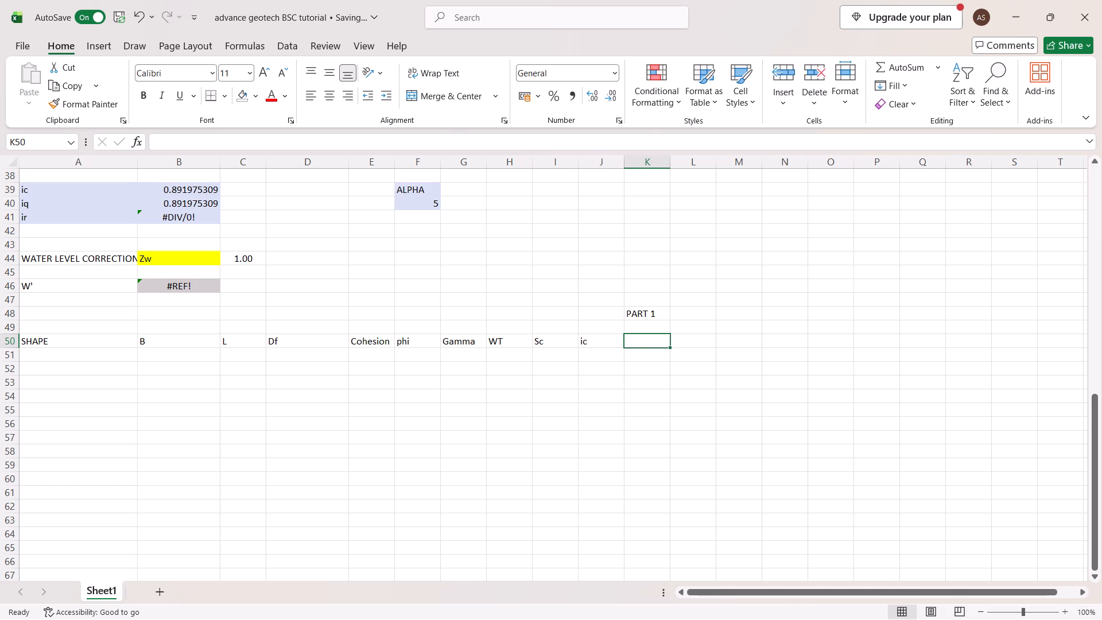
Complete the PART 1 headers with Dc, C and Nc in cells K50 to M50.
{"action": "key", "text": "d"}
{"action": "key", "text": "shift+c"}
{"action": "key", "text": "Right"}
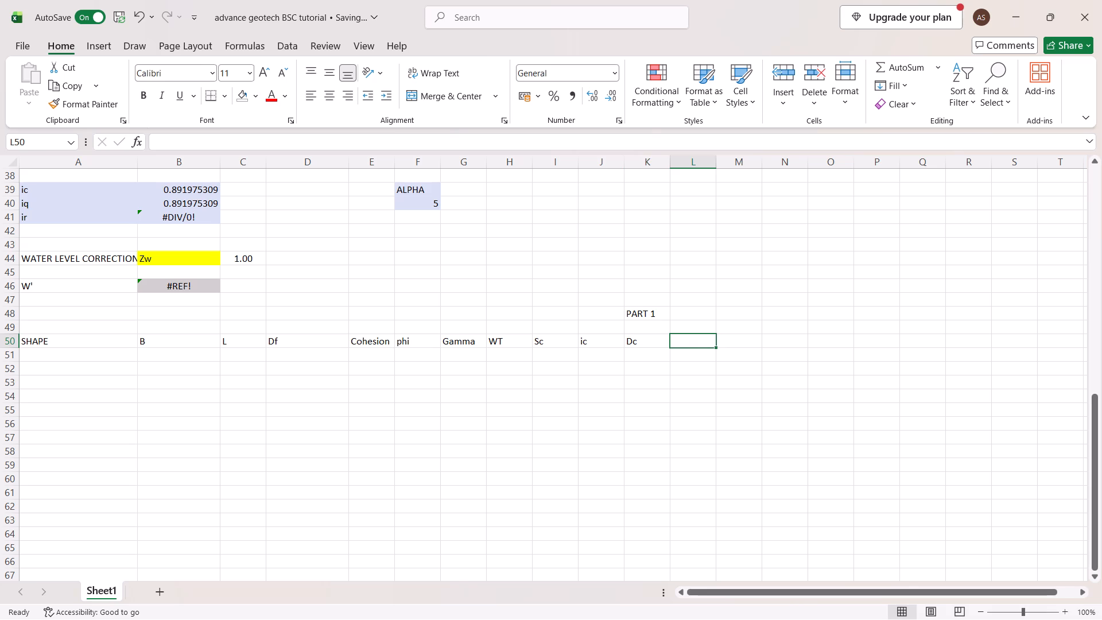
{"action": "key", "text": "c"}
{"action": "key", "text": "Right"}
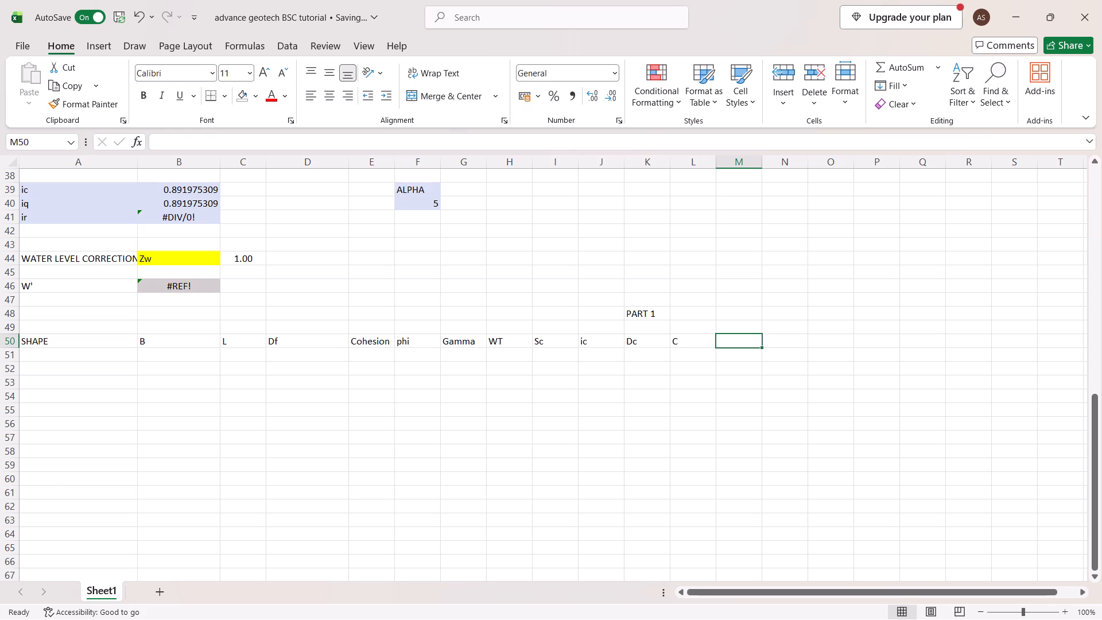
{"action": "type", "text": "Nc"}
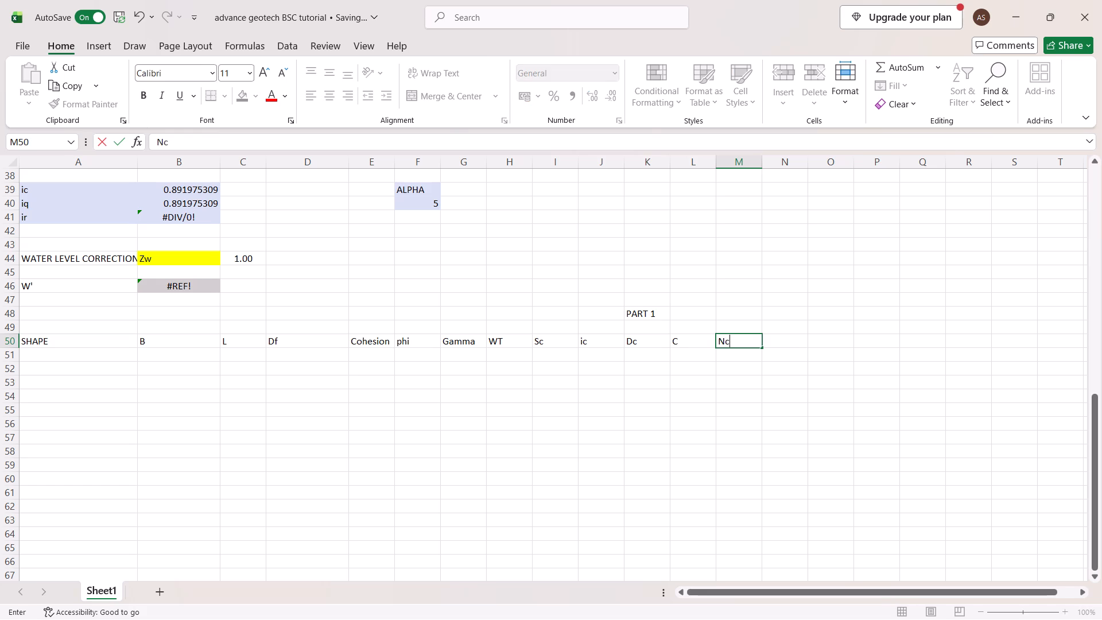
{"action": "key", "text": "Right"}
{"action": "key", "text": "Right"}
{"action": "key", "text": "Left"}
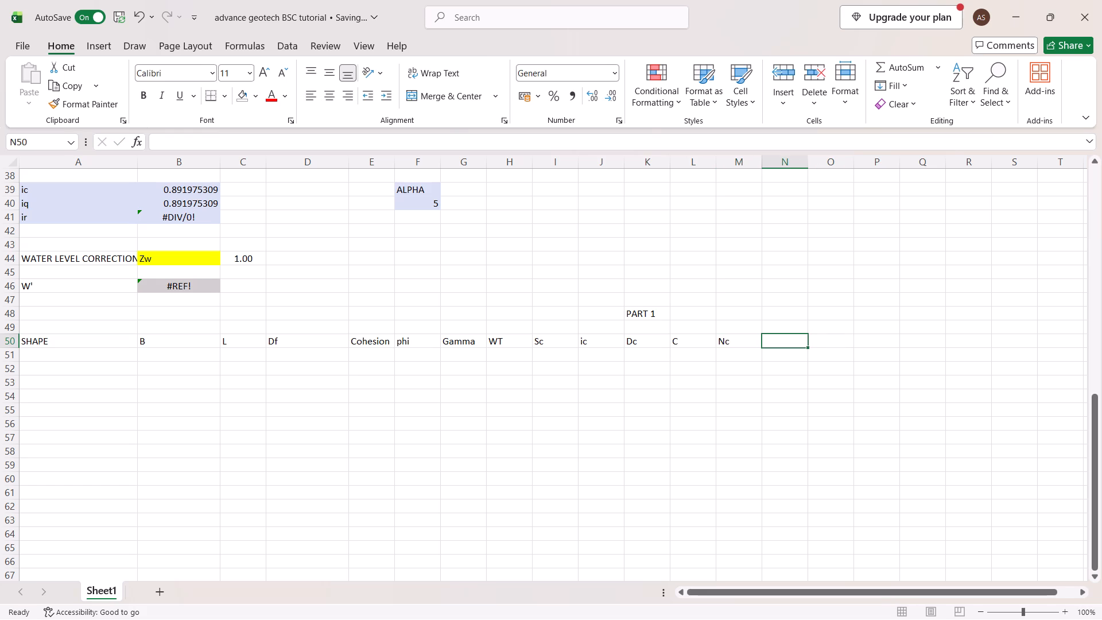
Fill the PART 1 header cells I50 to M50, Sc through Nc, with the lightest gold theme colour.
{"action": "left_click_drag", "start_coordinate": [538, 312], "coordinate": [694, 331]}
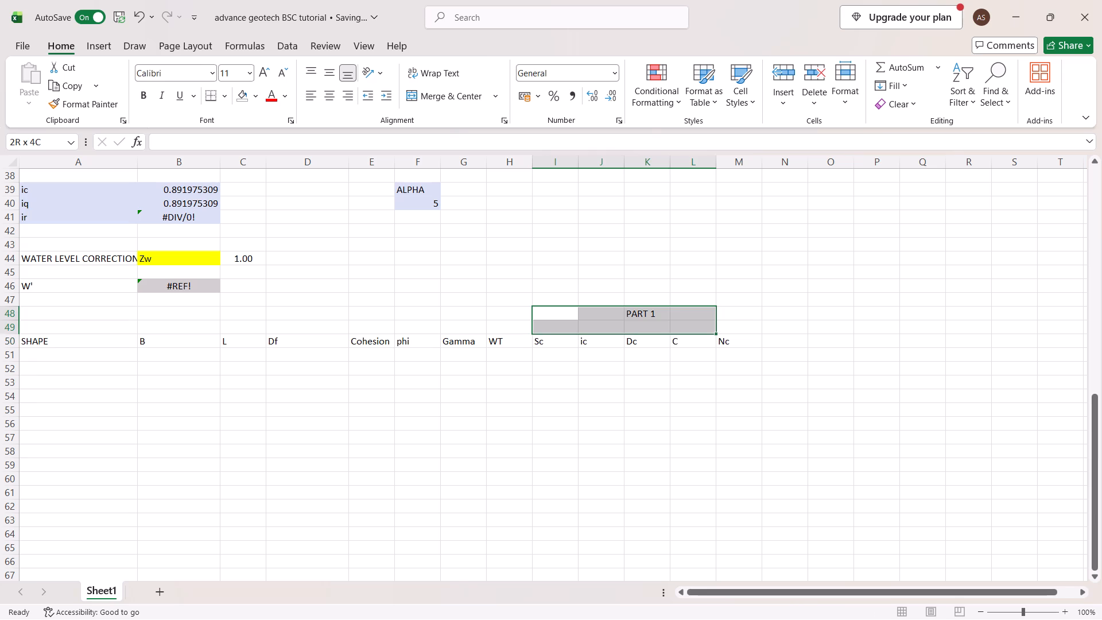
{"action": "left_click_drag", "start_coordinate": [694, 331], "coordinate": [541, 339]}
{"action": "left_click", "coordinate": [541, 339]}
{"action": "left_click_drag", "start_coordinate": [541, 339], "coordinate": [727, 344]}
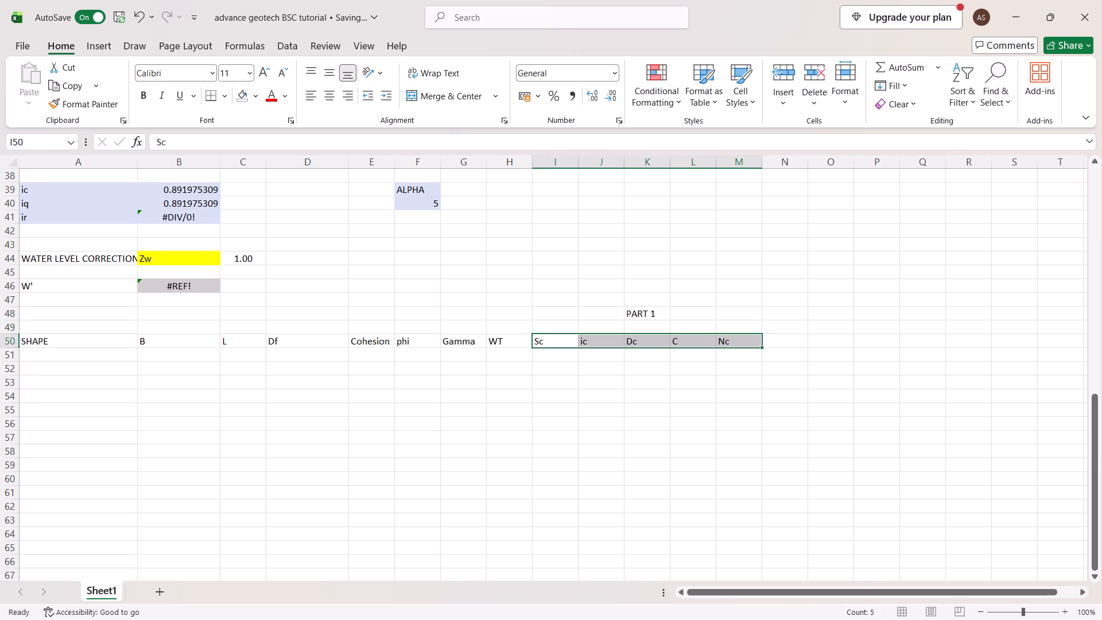
{"action": "left_click", "coordinate": [255, 94]}
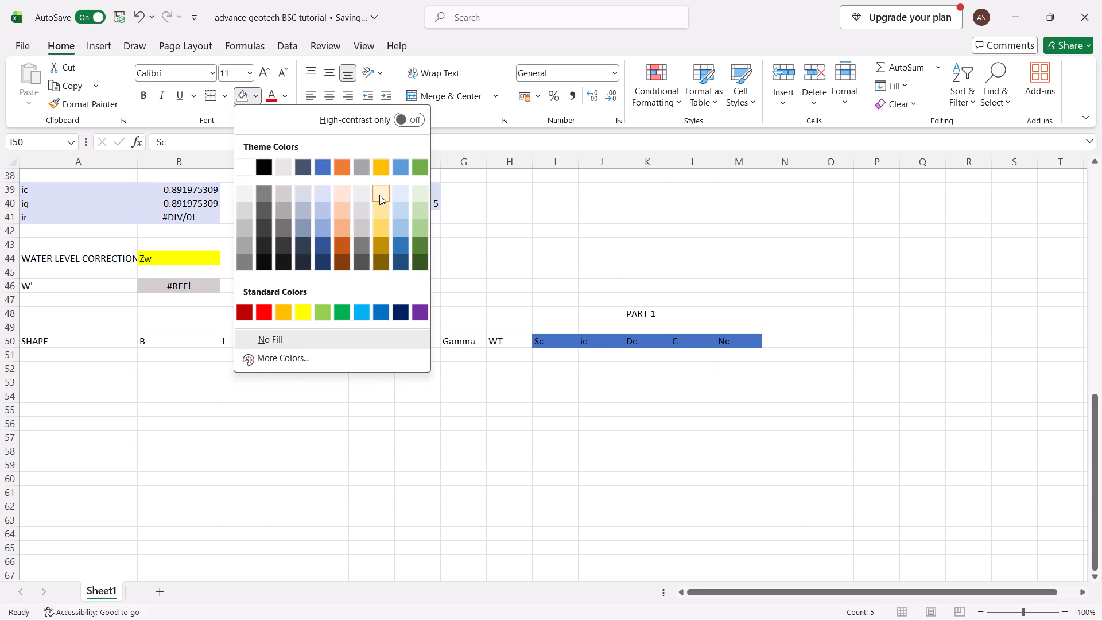
{"action": "left_click", "coordinate": [379, 195]}
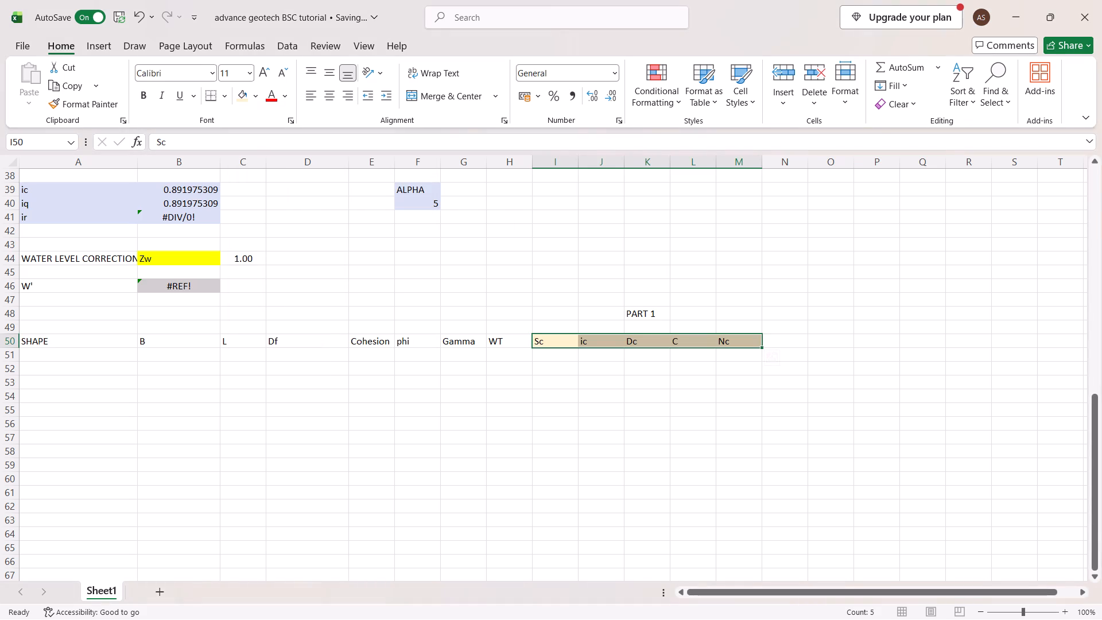
Merge and center the PART 1 heading across cells I48 to M48 and enlarge its font to size 14.
{"action": "left_click_drag", "start_coordinate": [540, 312], "coordinate": [733, 310]}
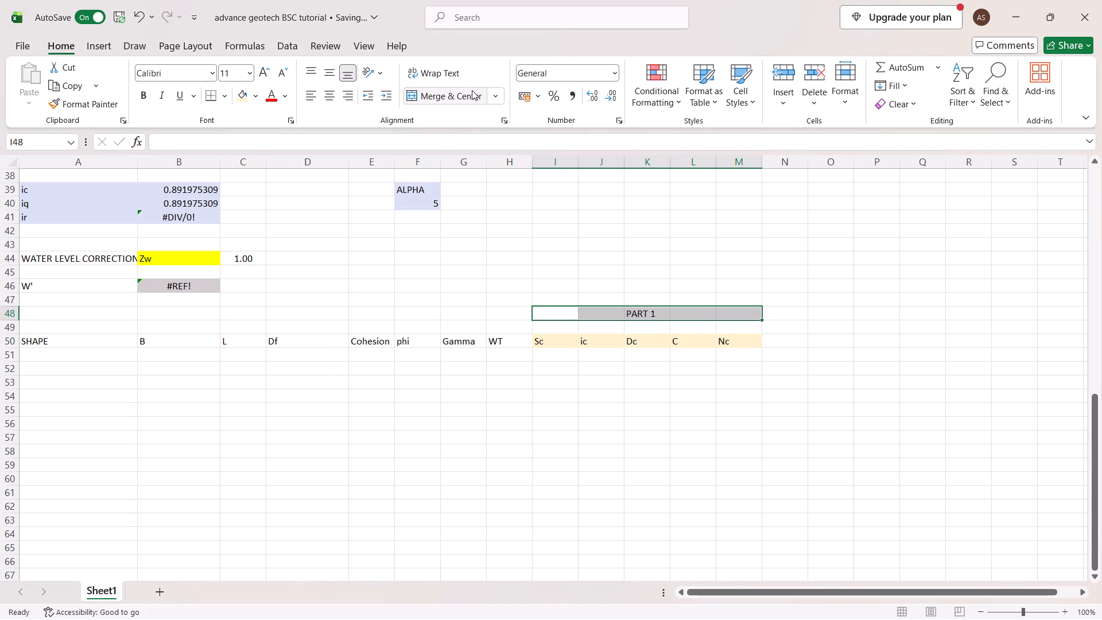
{"action": "left_click", "coordinate": [471, 90]}
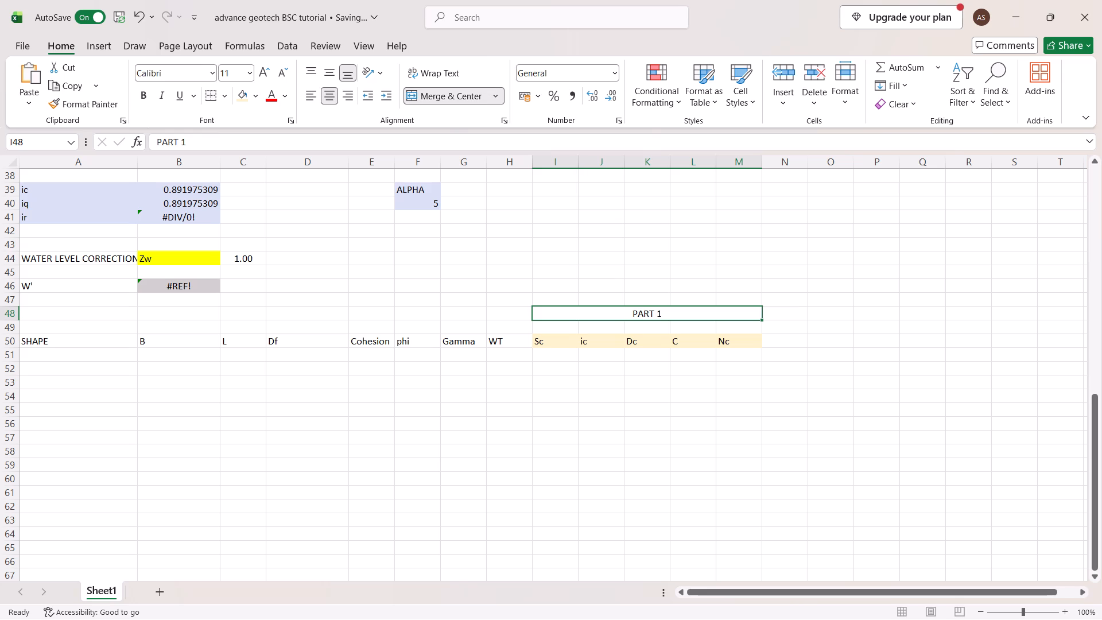
{"action": "left_click", "coordinate": [267, 71]}
{"action": "left_click", "coordinate": [267, 71]}
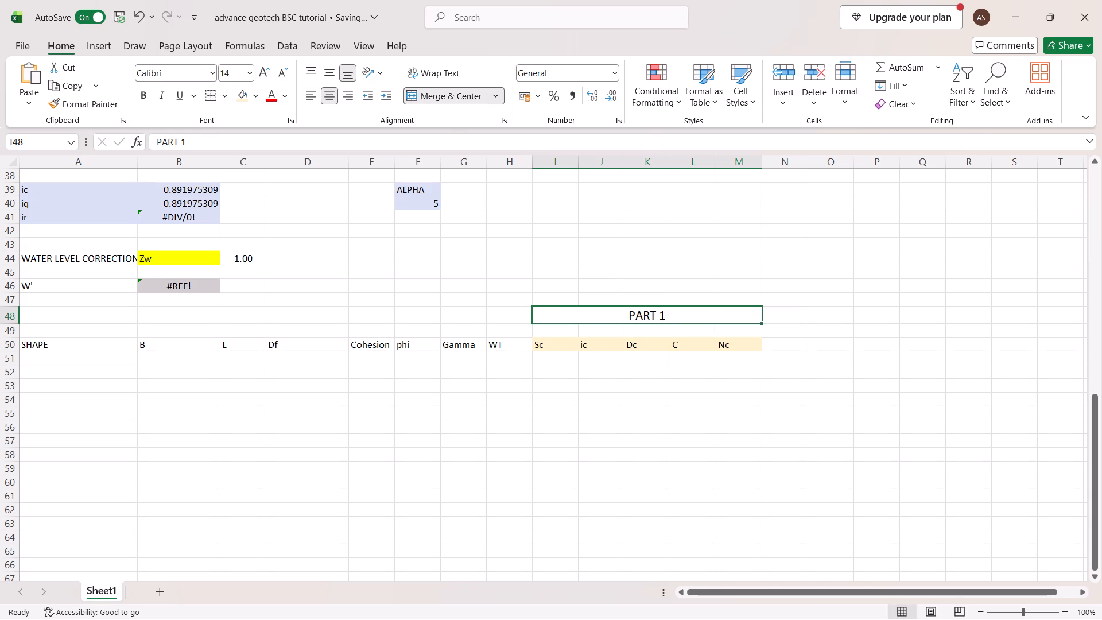
Enter the group heading PART 2 in cell N48, beside the merged PART 1 heading.
{"action": "left_click", "coordinate": [786, 317]}
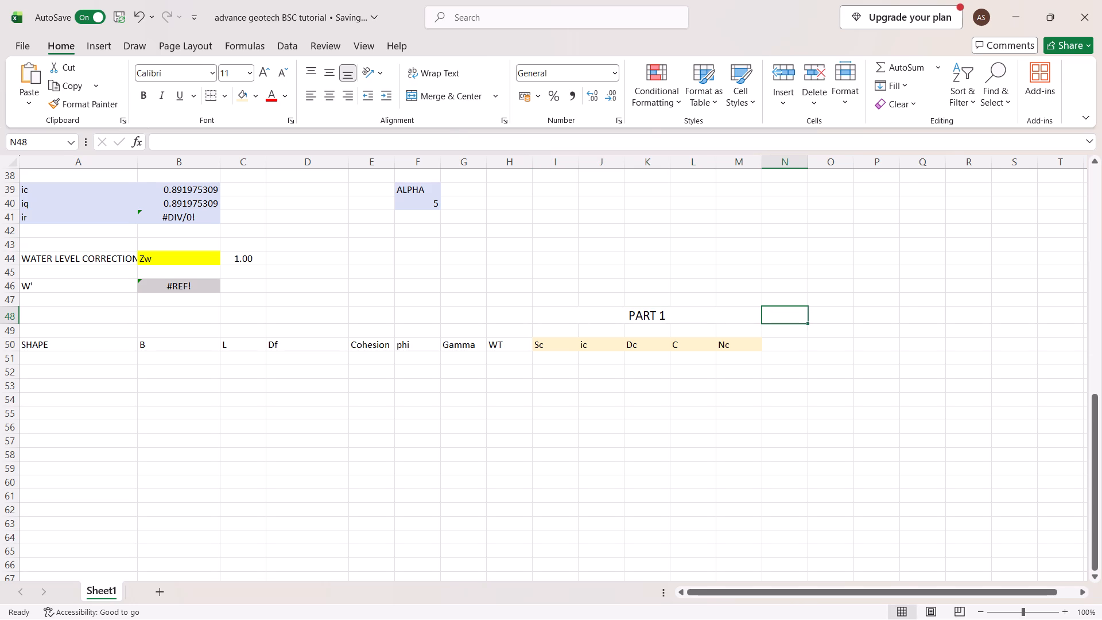
{"action": "type", "text": "PART"}
{"action": "key", "text": "space"}
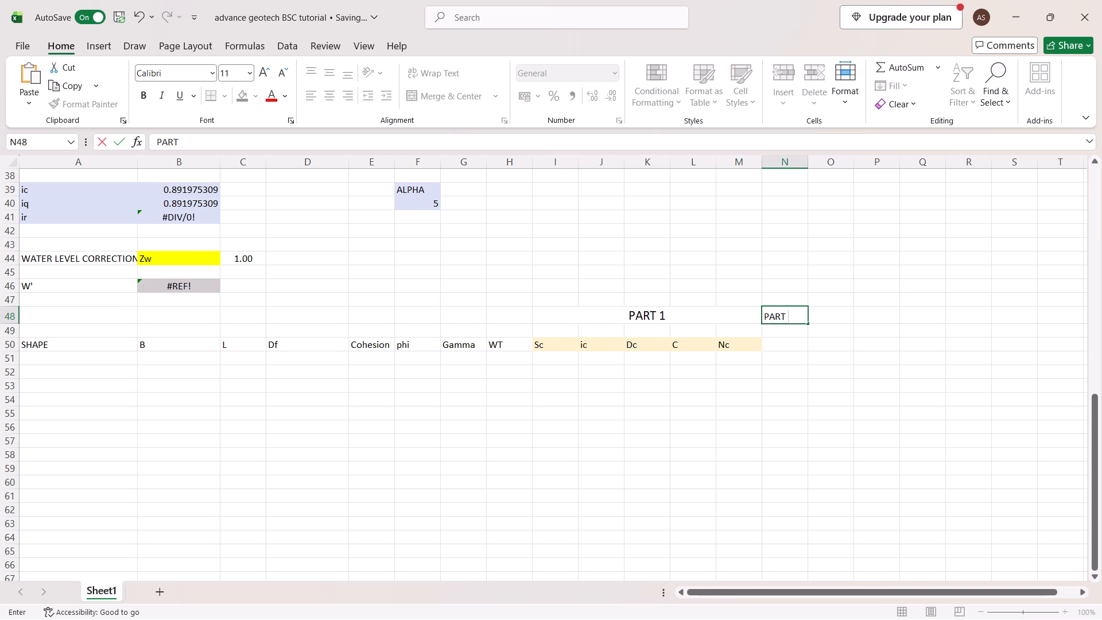
{"action": "key", "text": "2"}
{"action": "key", "text": "space"}
{"action": "key", "text": "Down"}
Enter the shape factor header Sq in cell N50, under PART 2.
{"action": "key", "text": "Down"}
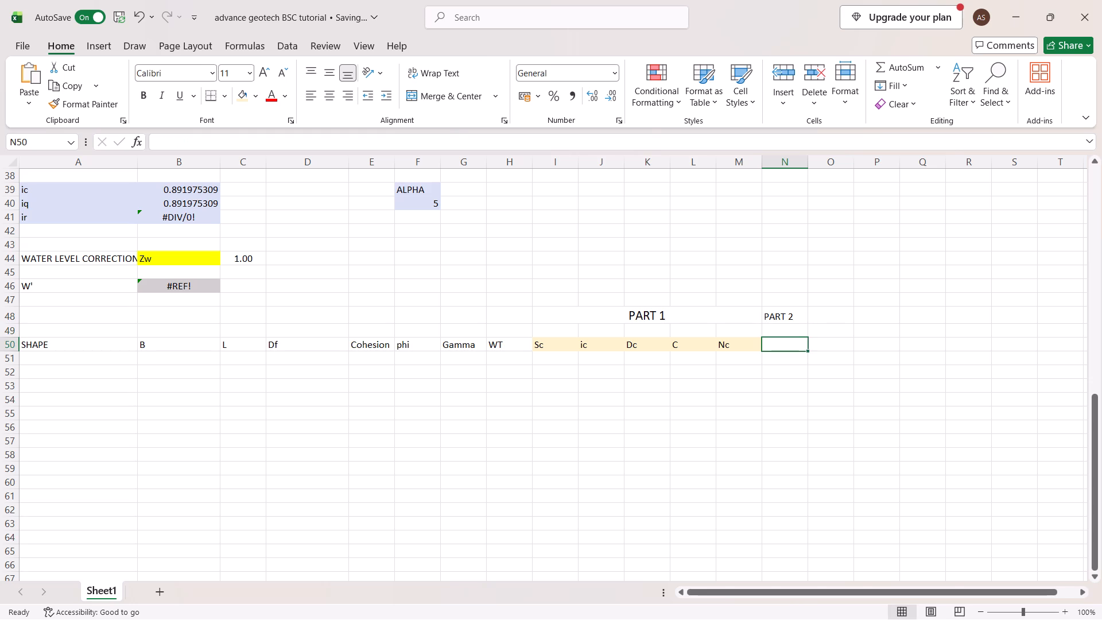
{"action": "key", "text": "s"}
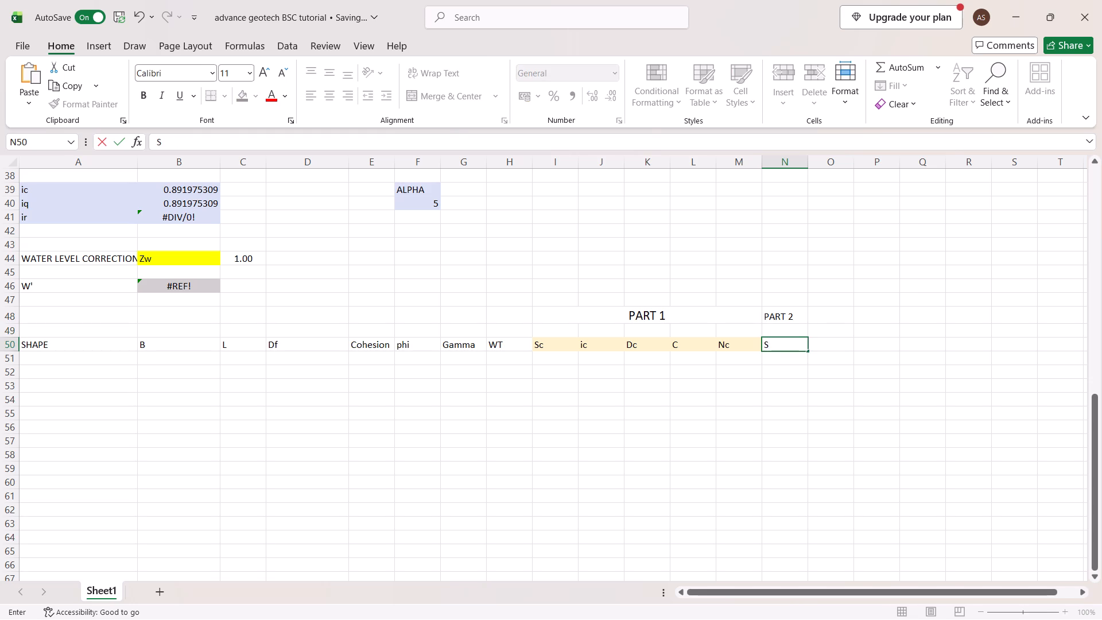
{"action": "key", "text": "shift+q"}
{"action": "key", "text": "Right"}
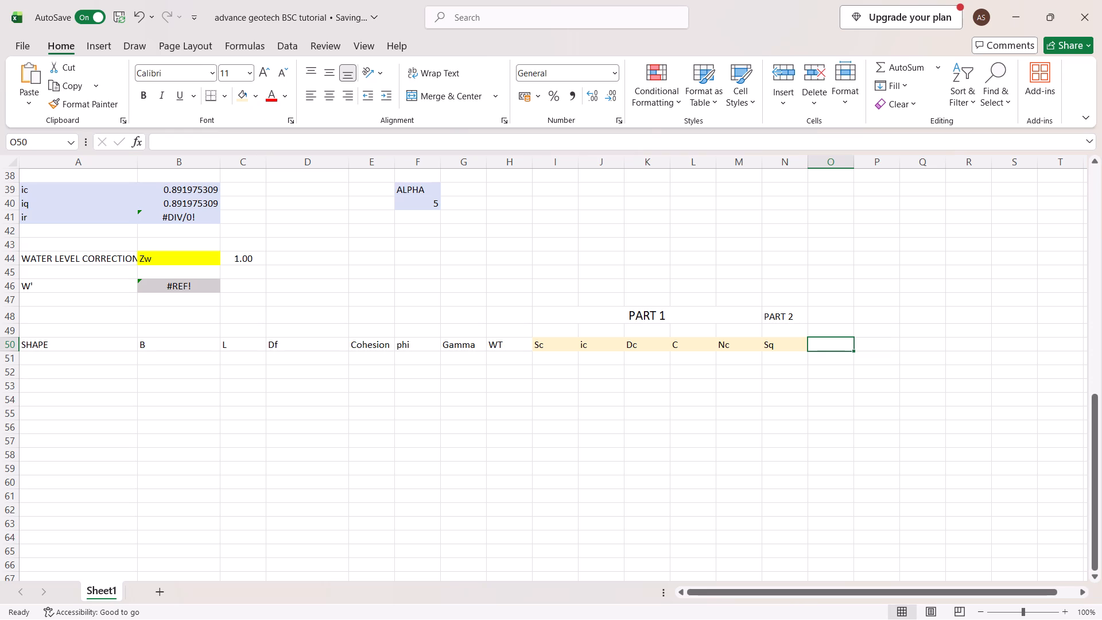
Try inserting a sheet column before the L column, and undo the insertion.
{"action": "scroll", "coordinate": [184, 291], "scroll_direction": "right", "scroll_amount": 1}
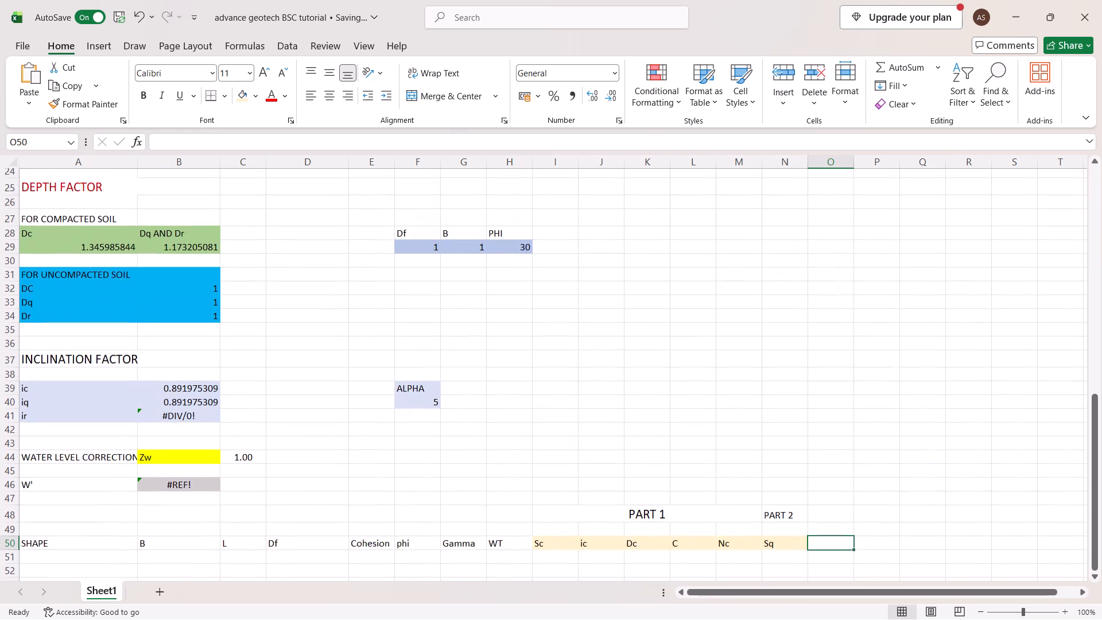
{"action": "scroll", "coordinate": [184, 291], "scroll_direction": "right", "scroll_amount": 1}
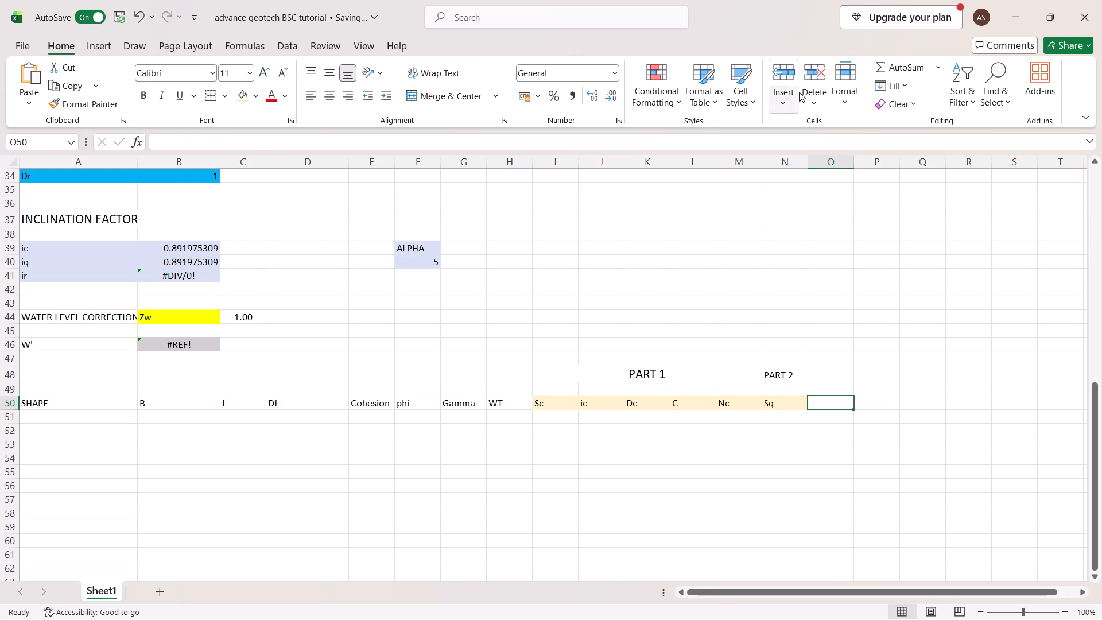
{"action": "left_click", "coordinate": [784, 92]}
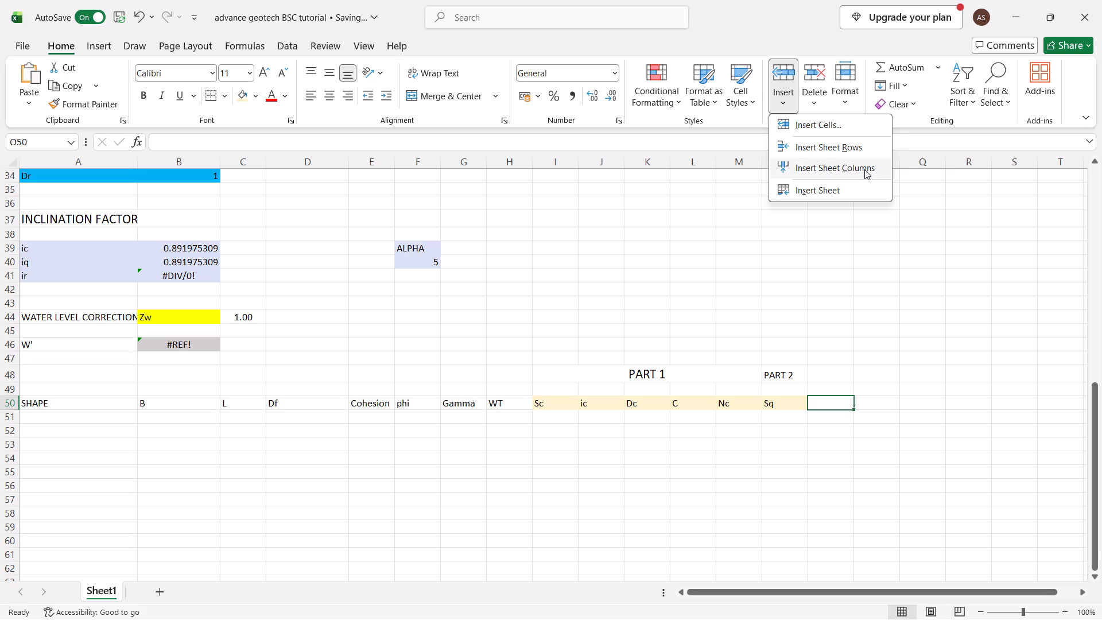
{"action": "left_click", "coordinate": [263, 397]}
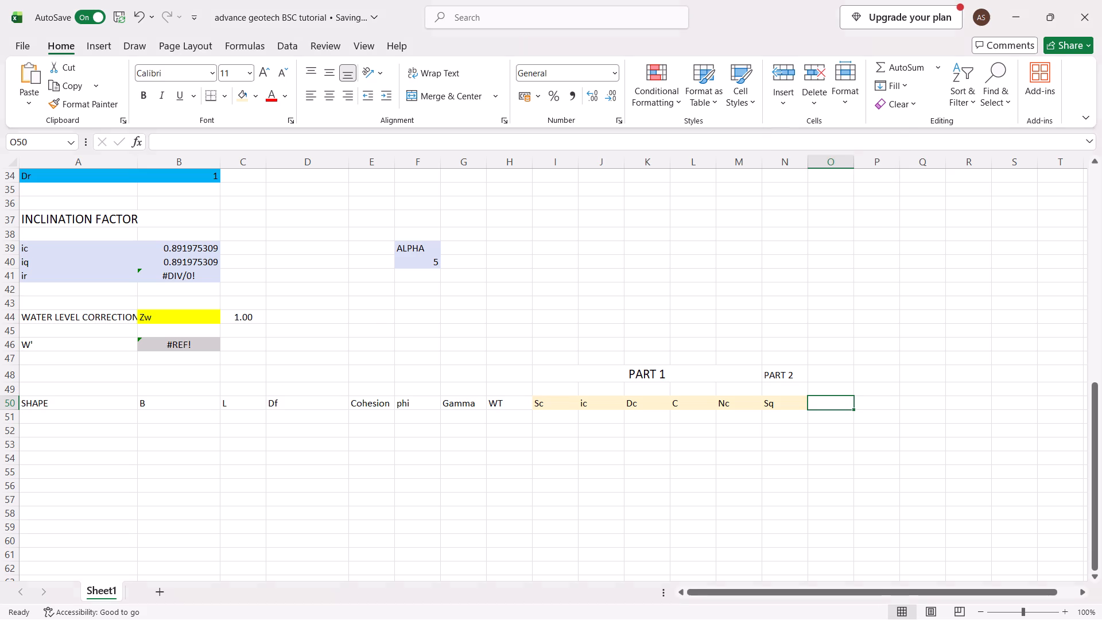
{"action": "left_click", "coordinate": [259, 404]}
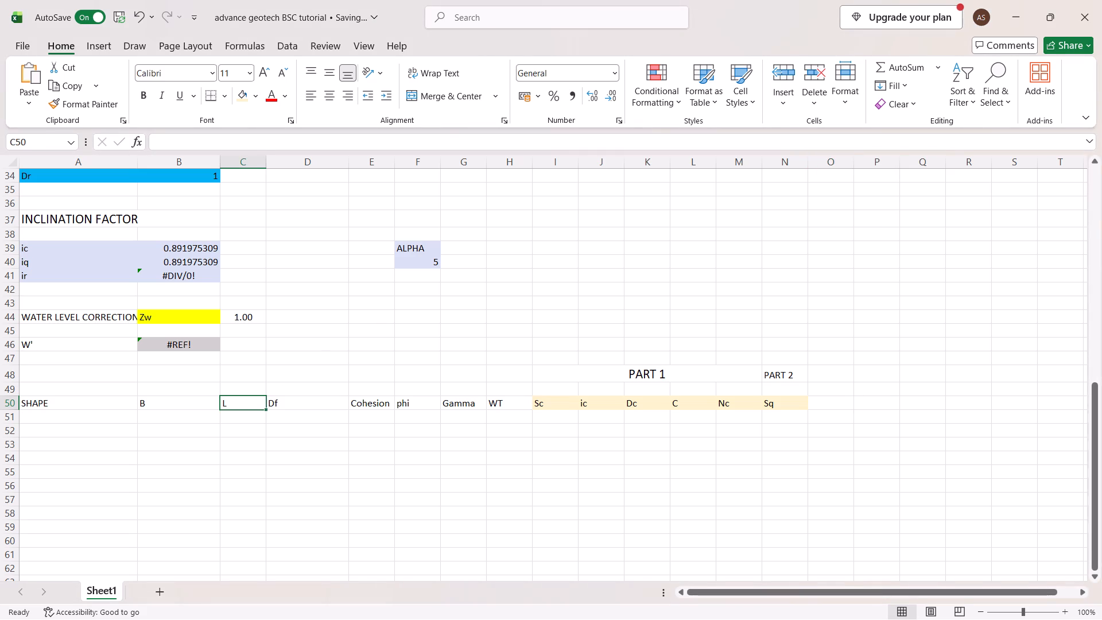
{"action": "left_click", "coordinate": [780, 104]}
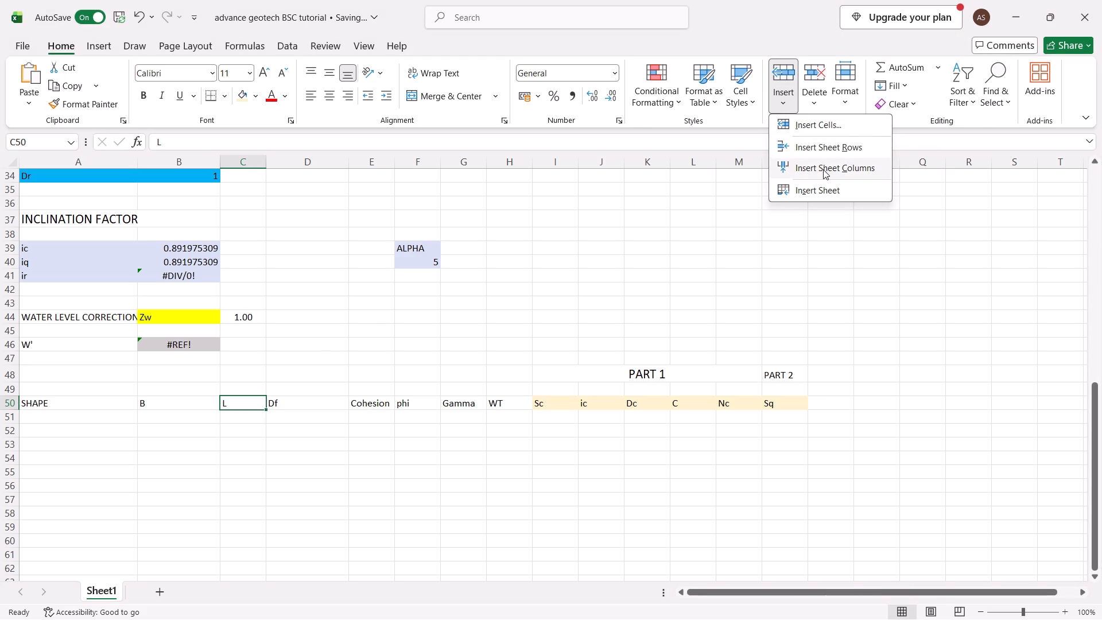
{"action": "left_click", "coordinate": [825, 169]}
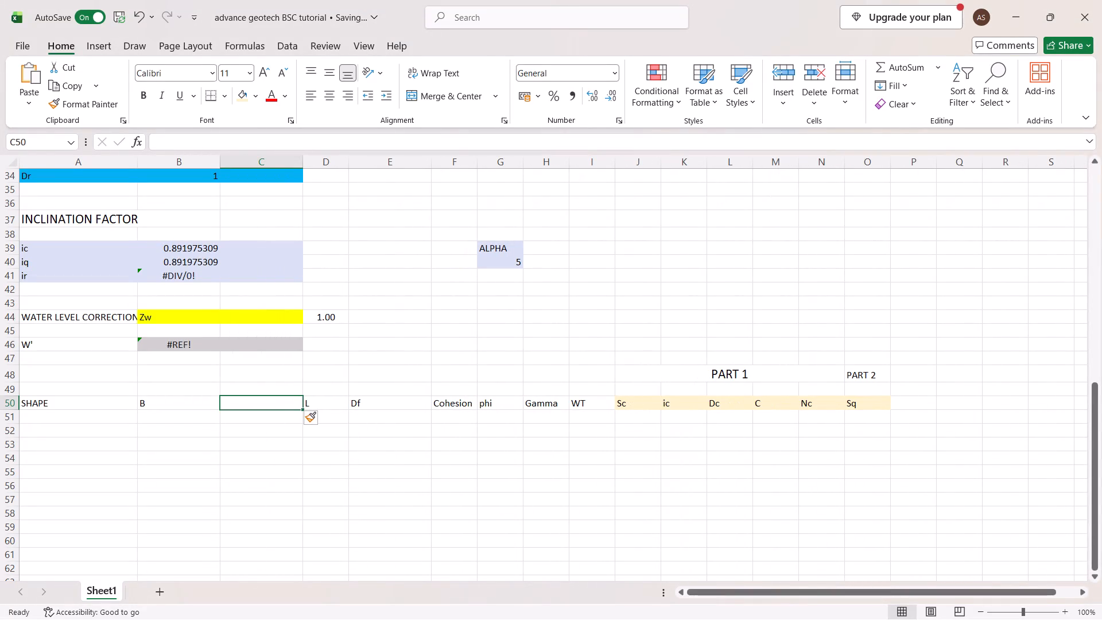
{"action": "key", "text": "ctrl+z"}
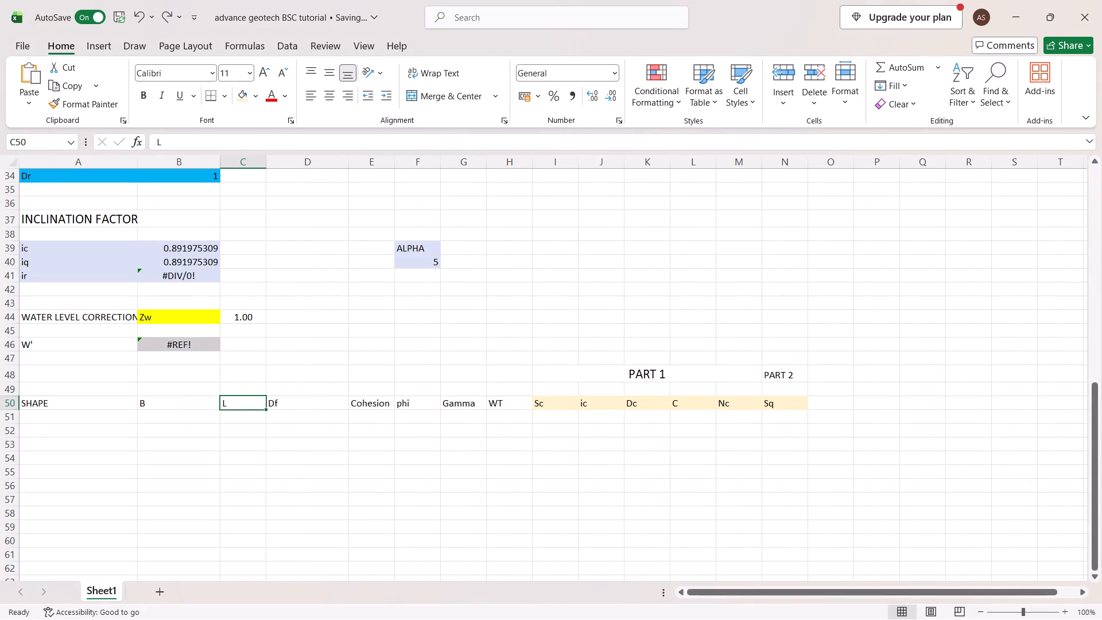
Insert a sheet column between L and Df, and enter the header ALPHA in its cell D50.
{"action": "left_click", "coordinate": [296, 405]}
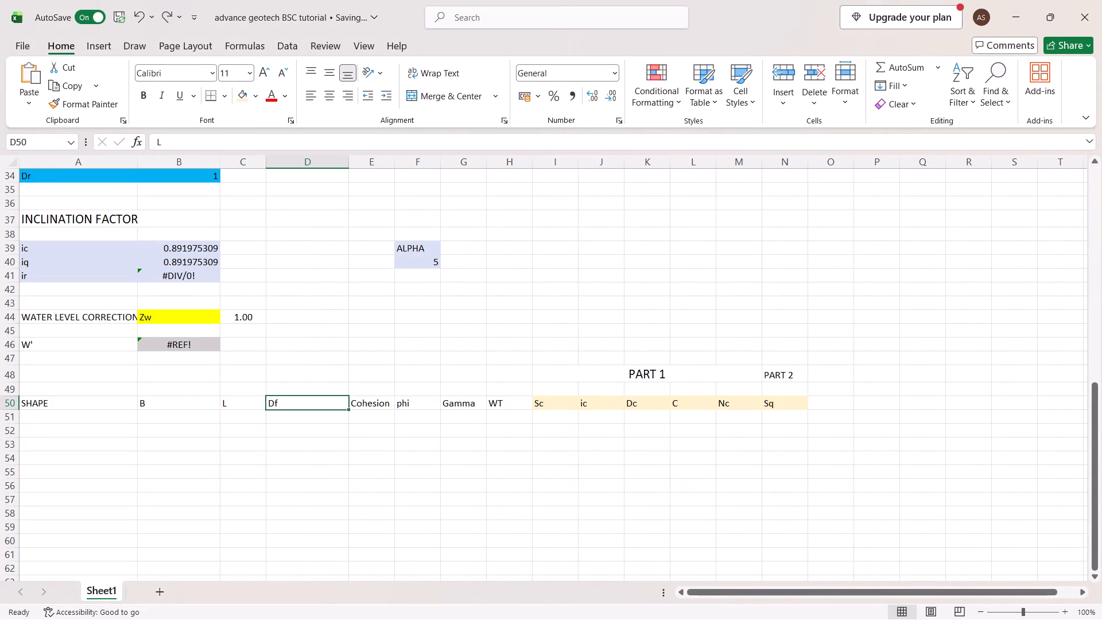
{"action": "left_click", "coordinate": [786, 103]}
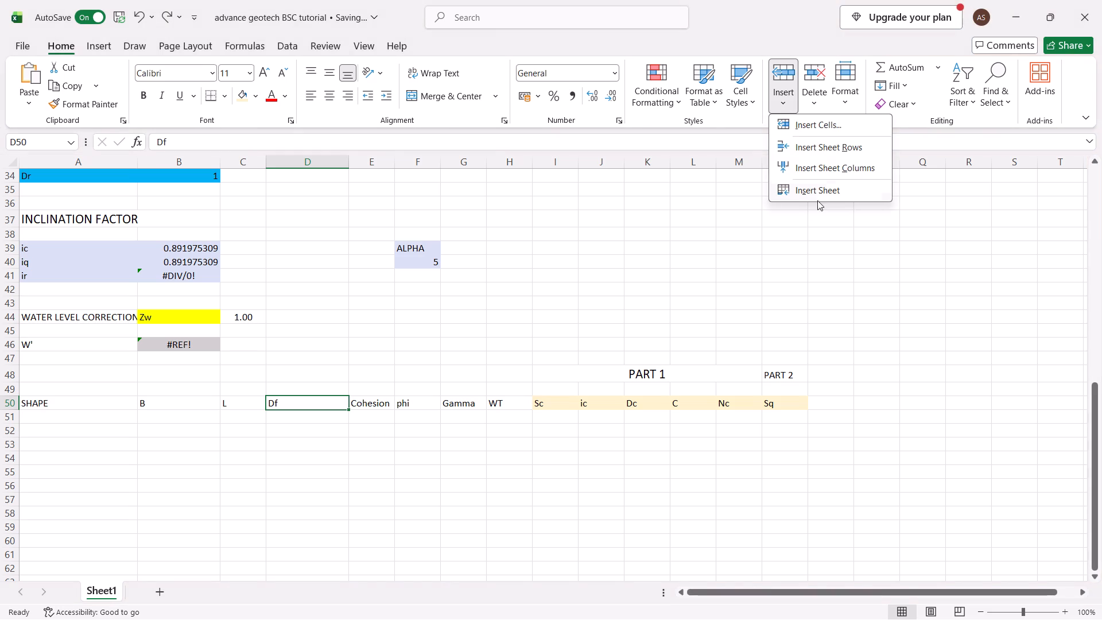
{"action": "left_click", "coordinate": [863, 170]}
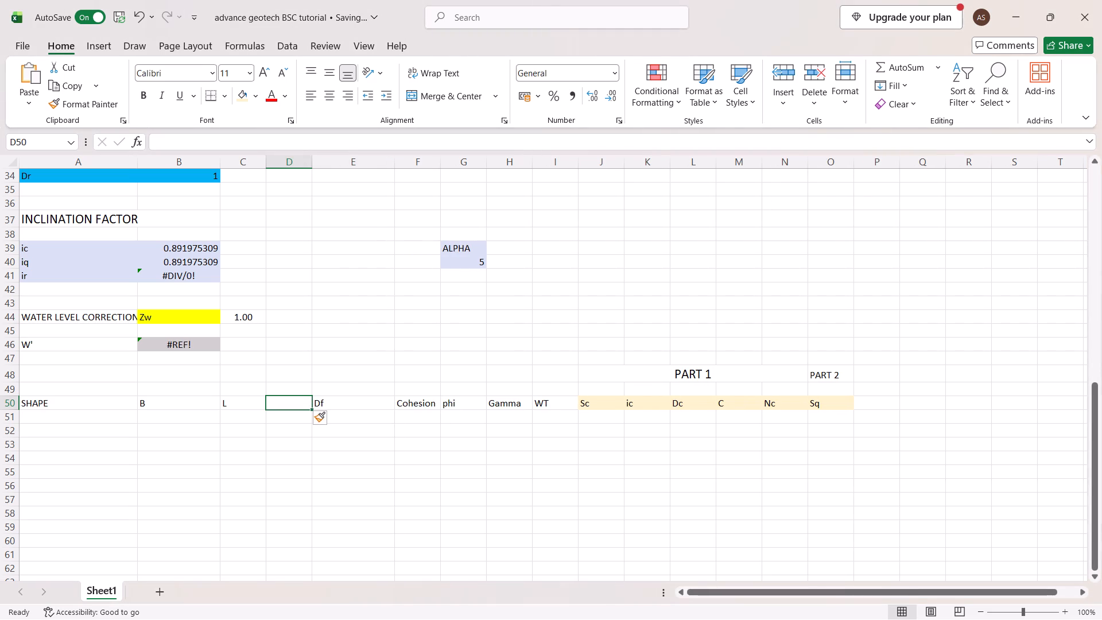
{"action": "key", "text": "a"}
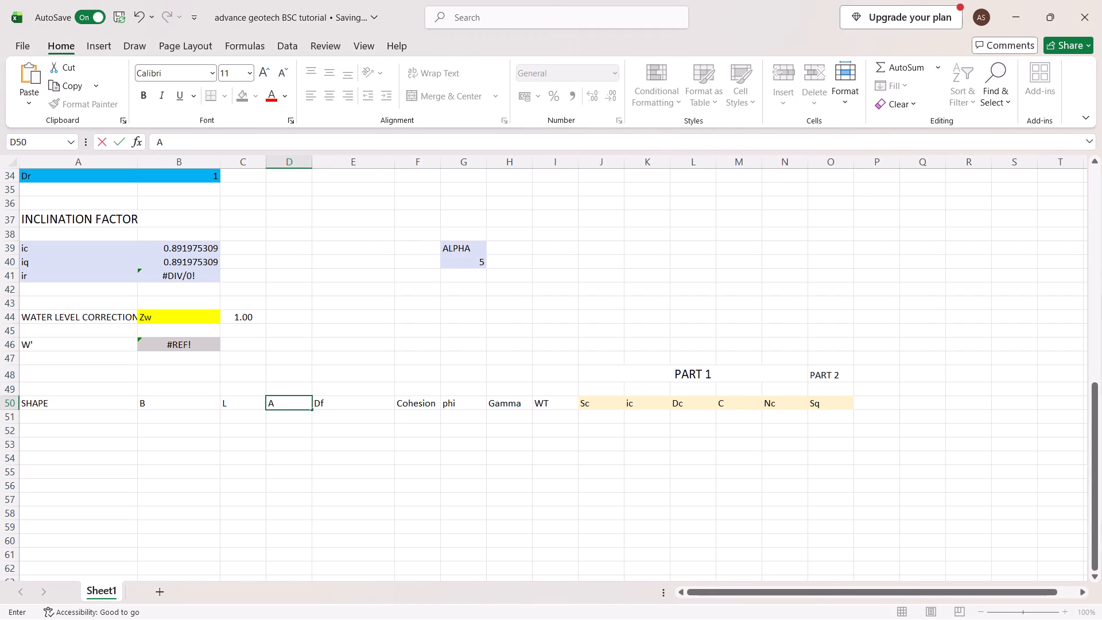
{"action": "type", "text": "LOHA"}
{"action": "key", "text": "BackSpace"}
{"action": "key", "text": "BackSpace"}
{"action": "key", "text": "BackSpace"}
{"action": "type", "text": "PHA"}
{"action": "key", "text": "Right"}
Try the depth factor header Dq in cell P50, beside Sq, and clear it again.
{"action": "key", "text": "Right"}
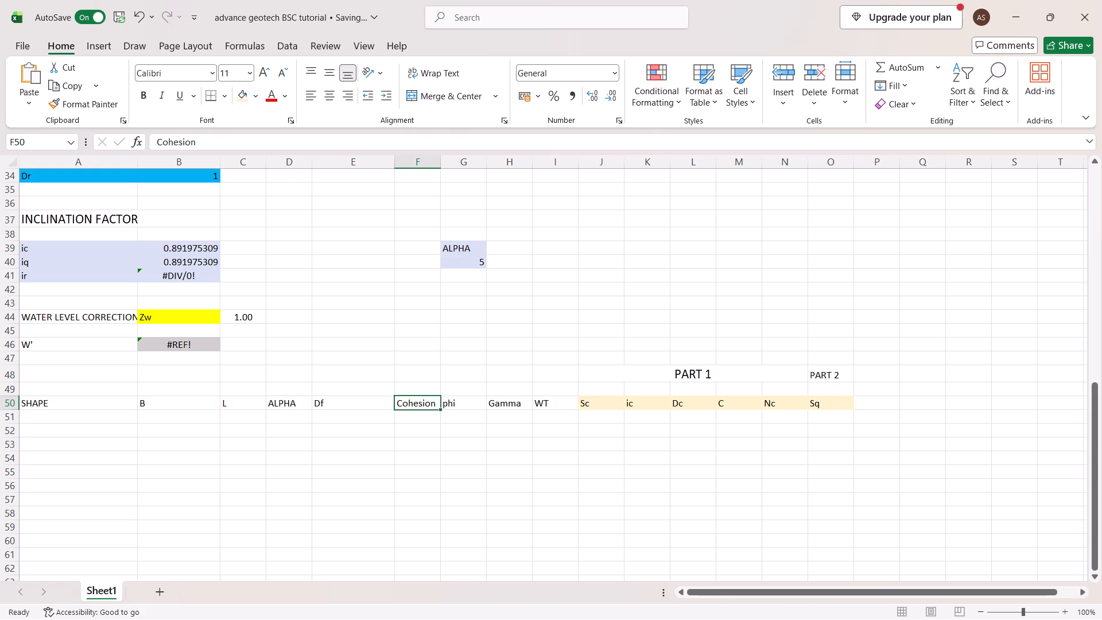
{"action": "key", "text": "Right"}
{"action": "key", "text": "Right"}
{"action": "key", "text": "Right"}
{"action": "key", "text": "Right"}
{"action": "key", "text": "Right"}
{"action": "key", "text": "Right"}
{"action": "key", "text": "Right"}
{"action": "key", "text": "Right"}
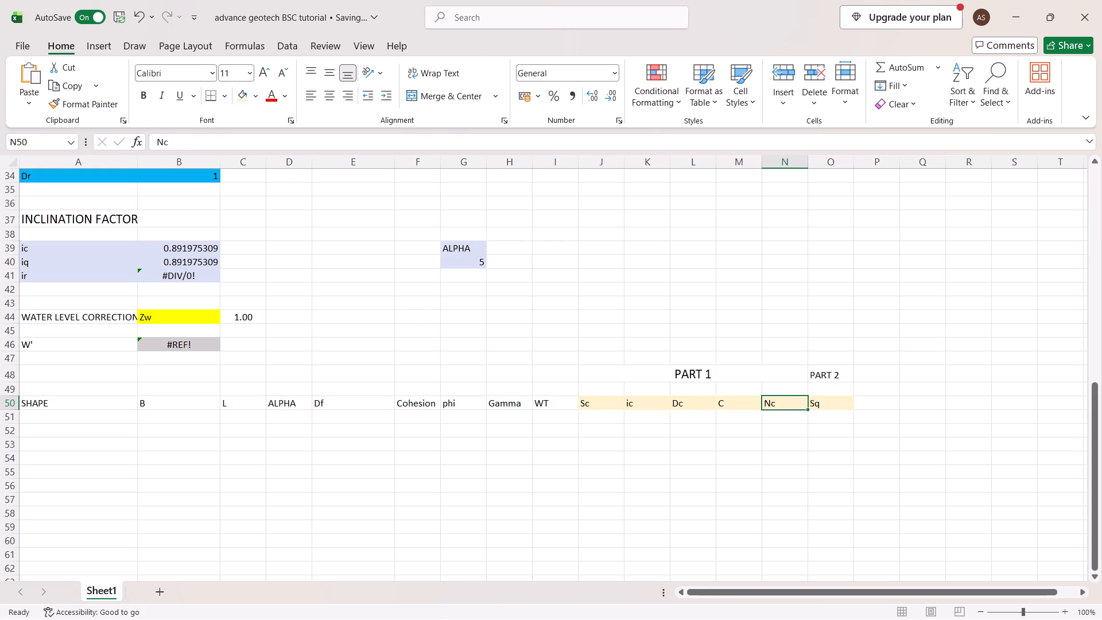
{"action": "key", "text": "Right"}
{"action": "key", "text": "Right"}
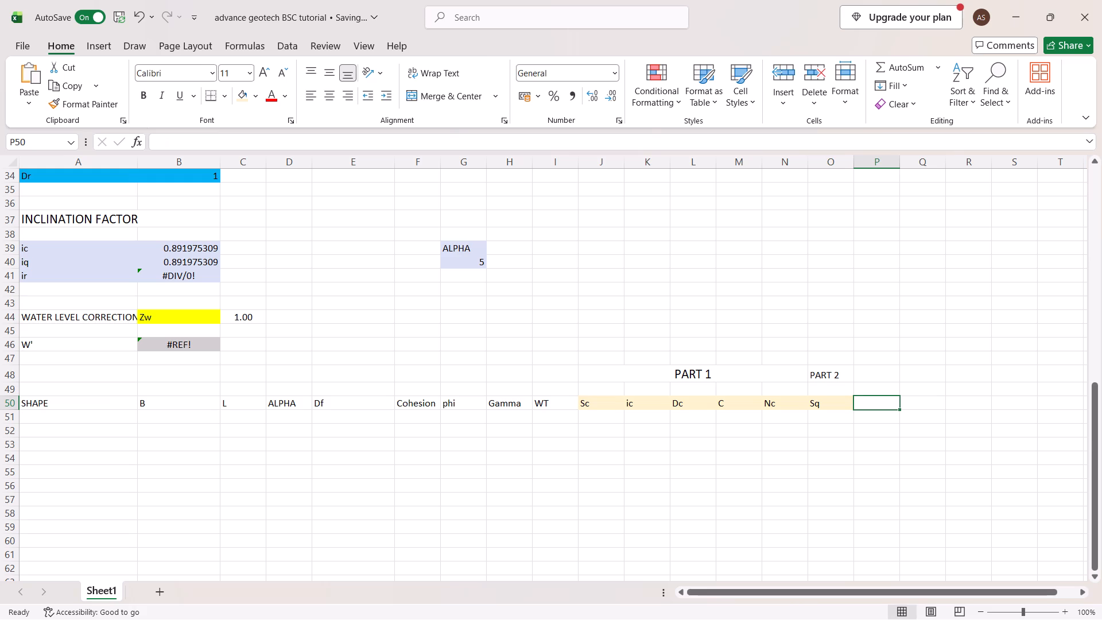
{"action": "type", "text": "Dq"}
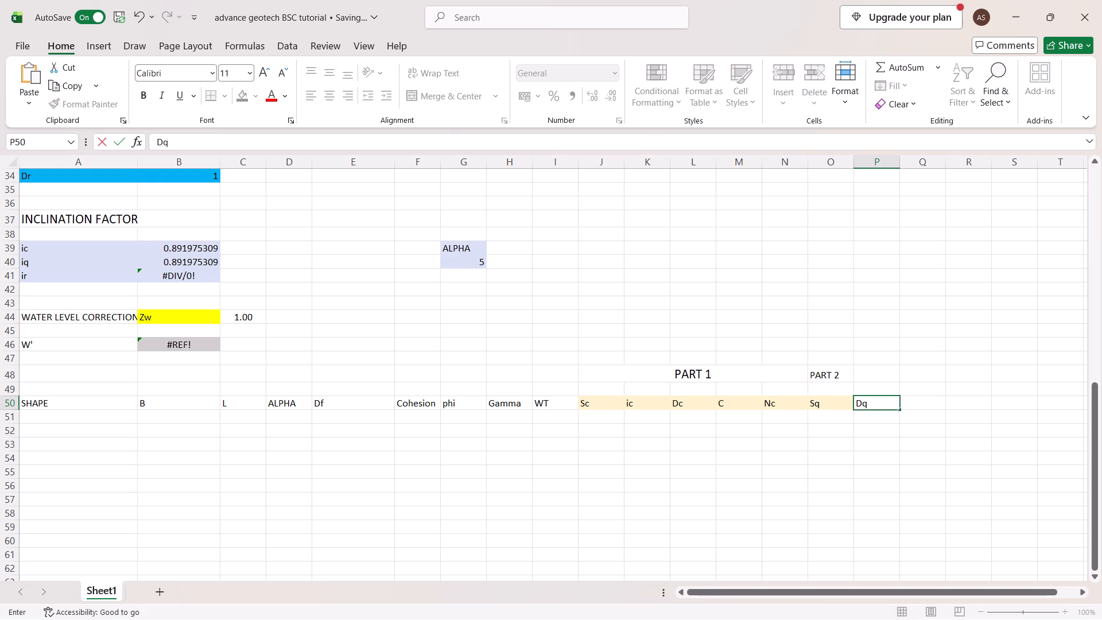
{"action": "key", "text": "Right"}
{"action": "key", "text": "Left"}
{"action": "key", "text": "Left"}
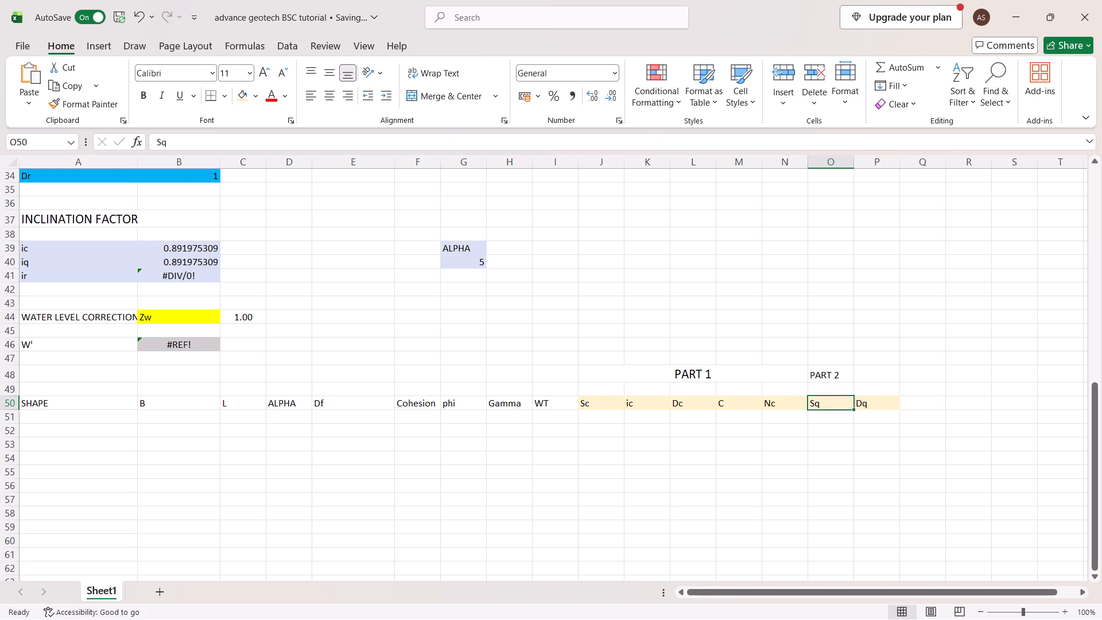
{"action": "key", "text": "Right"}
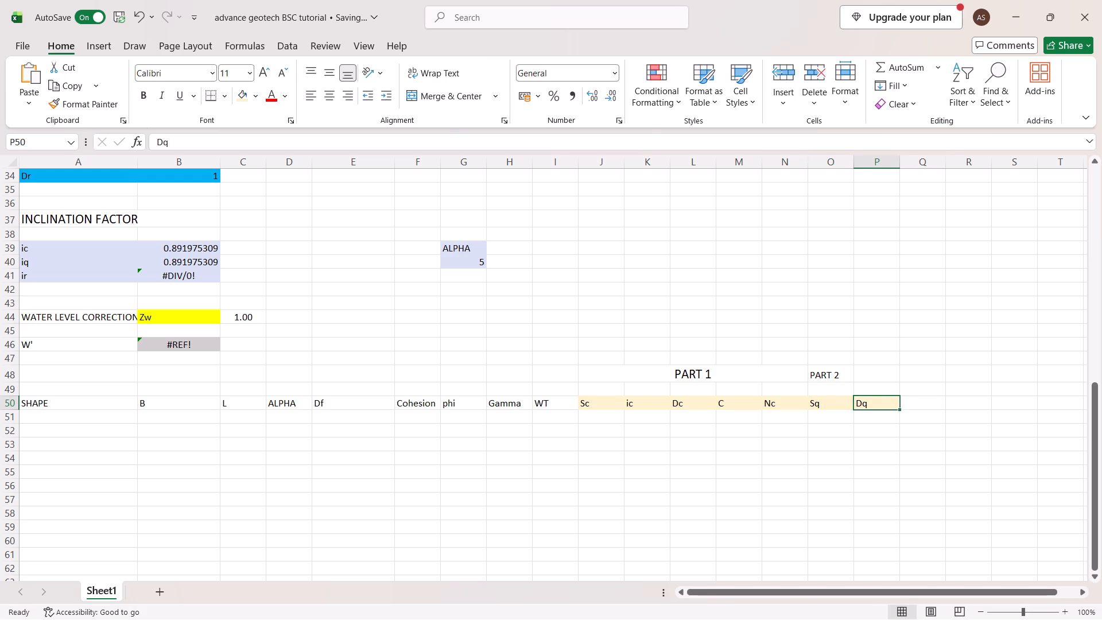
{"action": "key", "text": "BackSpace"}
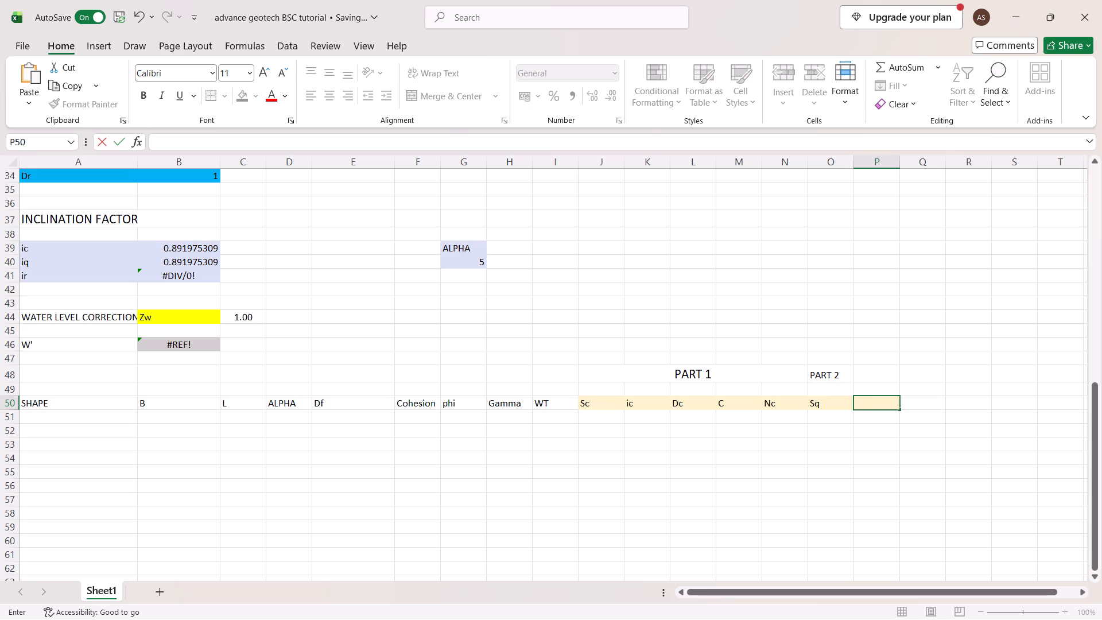
Remove the fill colour from the Sq header cell O50 and the empty cell P50 beside it.
{"action": "left_click", "coordinate": [804, 405]}
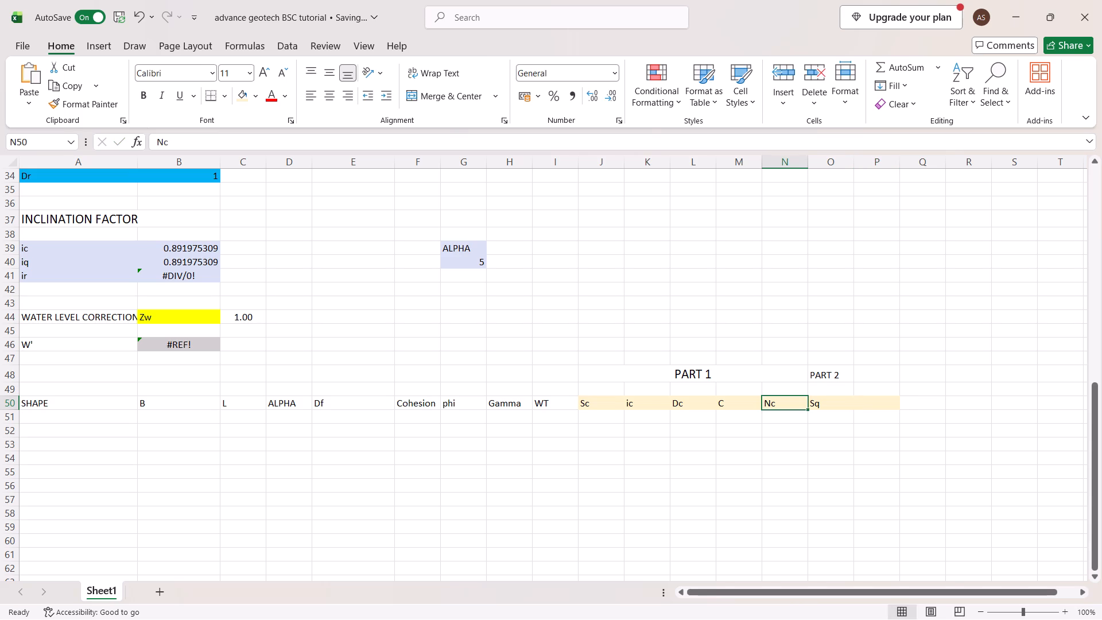
{"action": "left_click", "coordinate": [822, 405]}
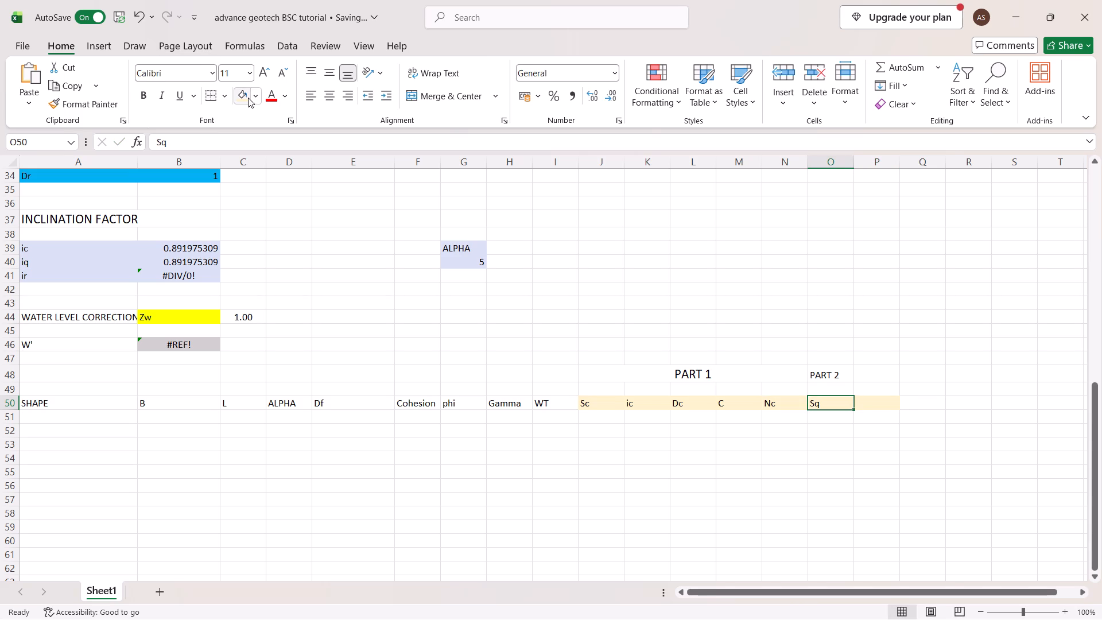
{"action": "left_click", "coordinate": [255, 95]}
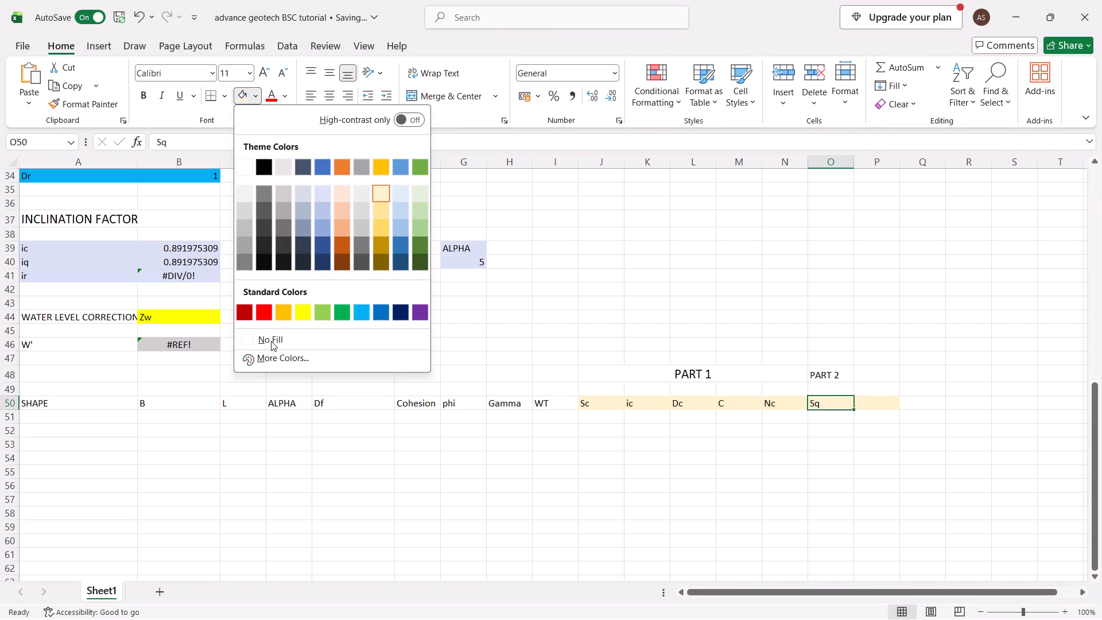
{"action": "left_click", "coordinate": [271, 341]}
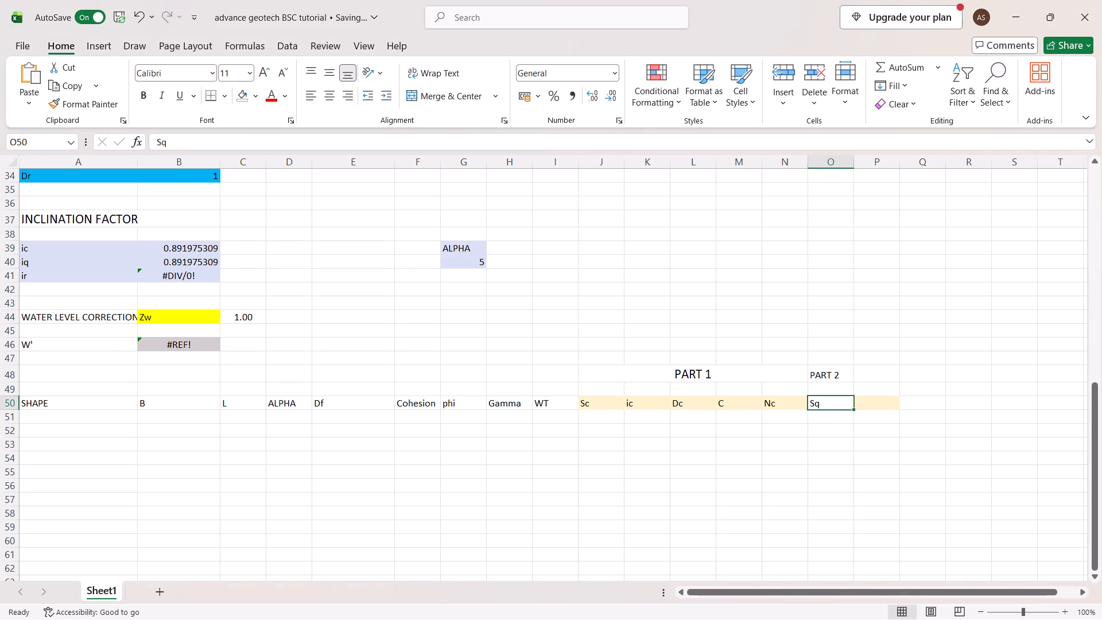
{"action": "left_click", "coordinate": [878, 402]}
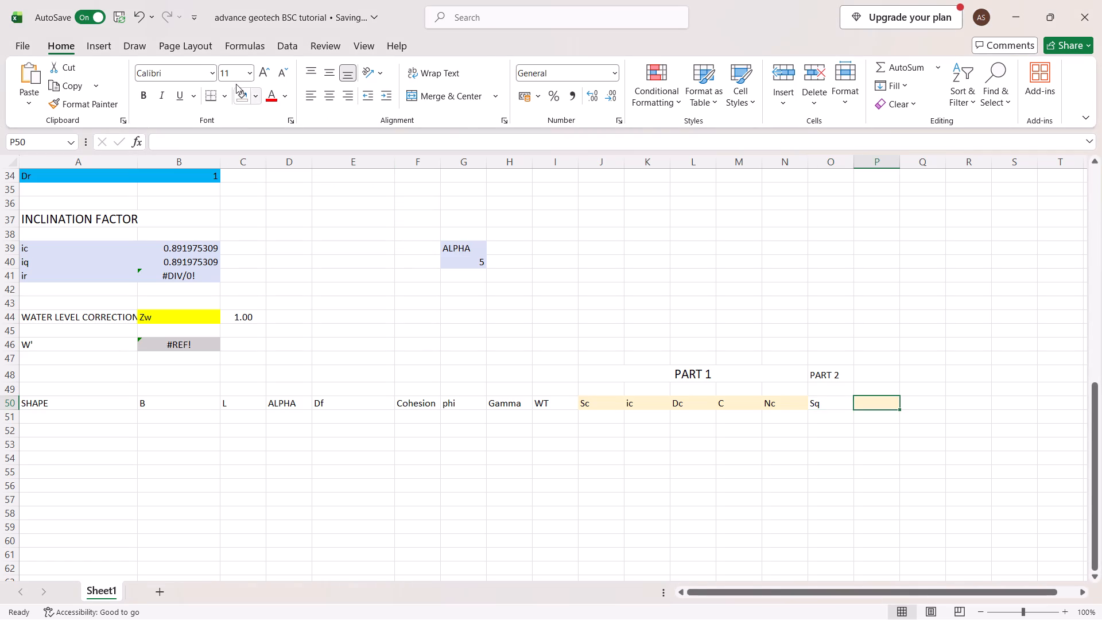
{"action": "left_click", "coordinate": [242, 95]}
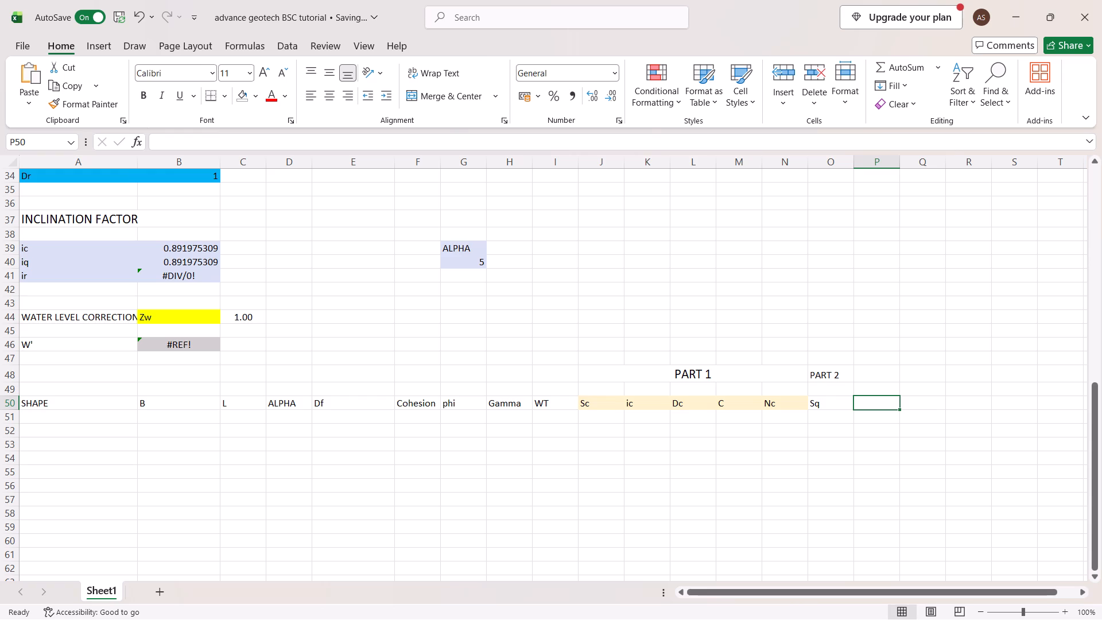
Enter the inclination factor header iq in cell P50, beside Sq, and set the cell to no fill.
{"action": "type", "text": "ic"}
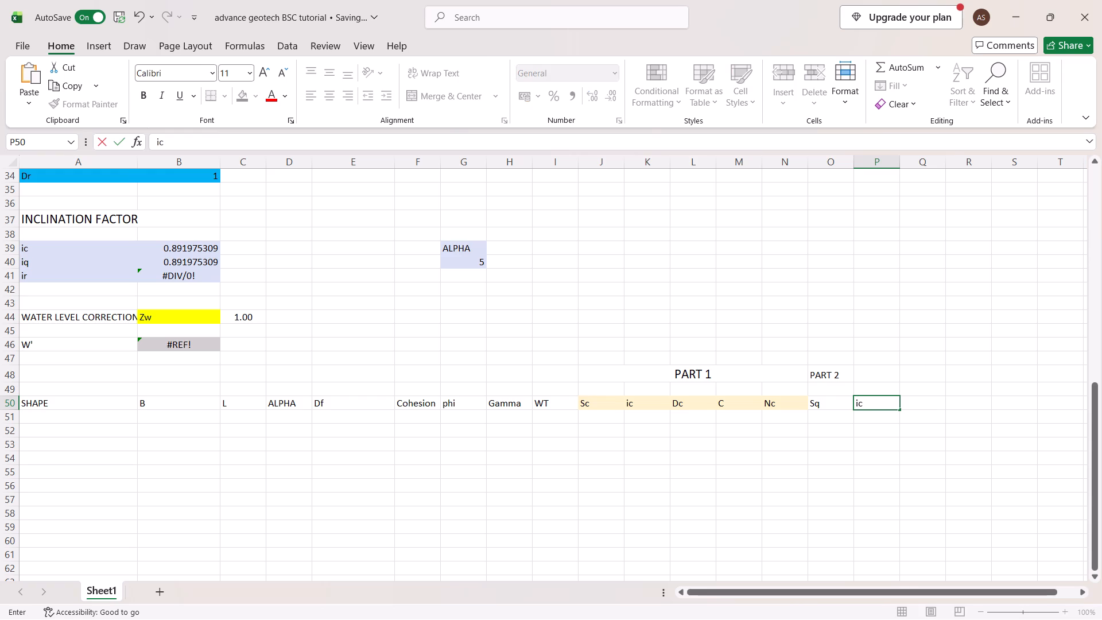
{"action": "key", "text": "BackSpace"}
{"action": "key", "text": "shift+q"}
{"action": "key", "text": "Right"}
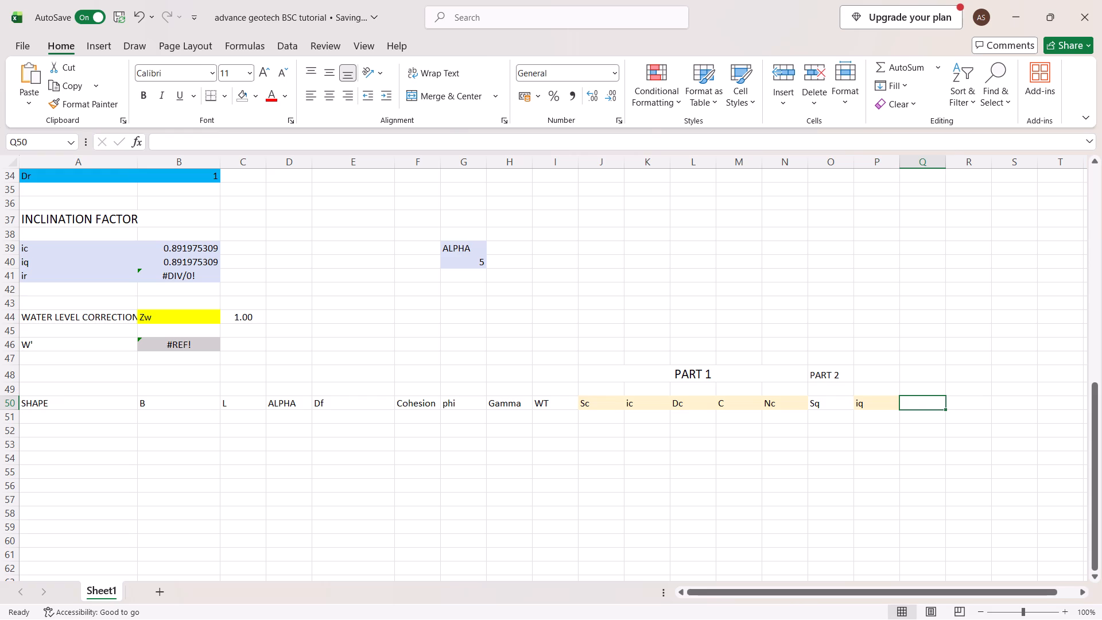
{"action": "left_click", "coordinate": [886, 408]}
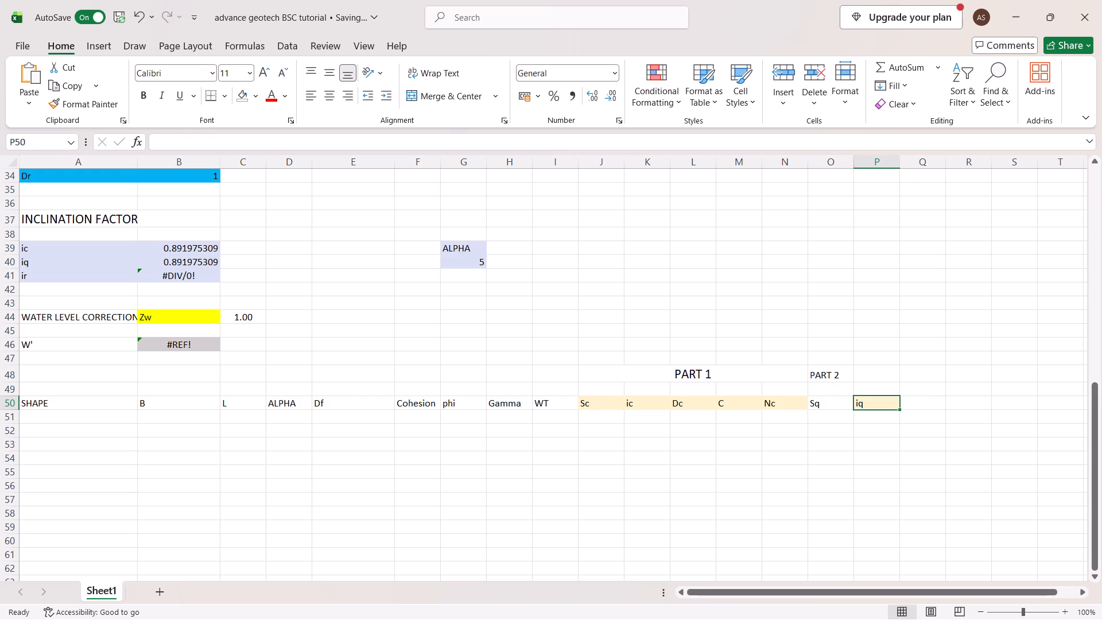
{"action": "key", "text": "Return"}
{"action": "key", "text": "Return"}
{"action": "key", "text": "Up"}
{"action": "key", "text": "Up"}
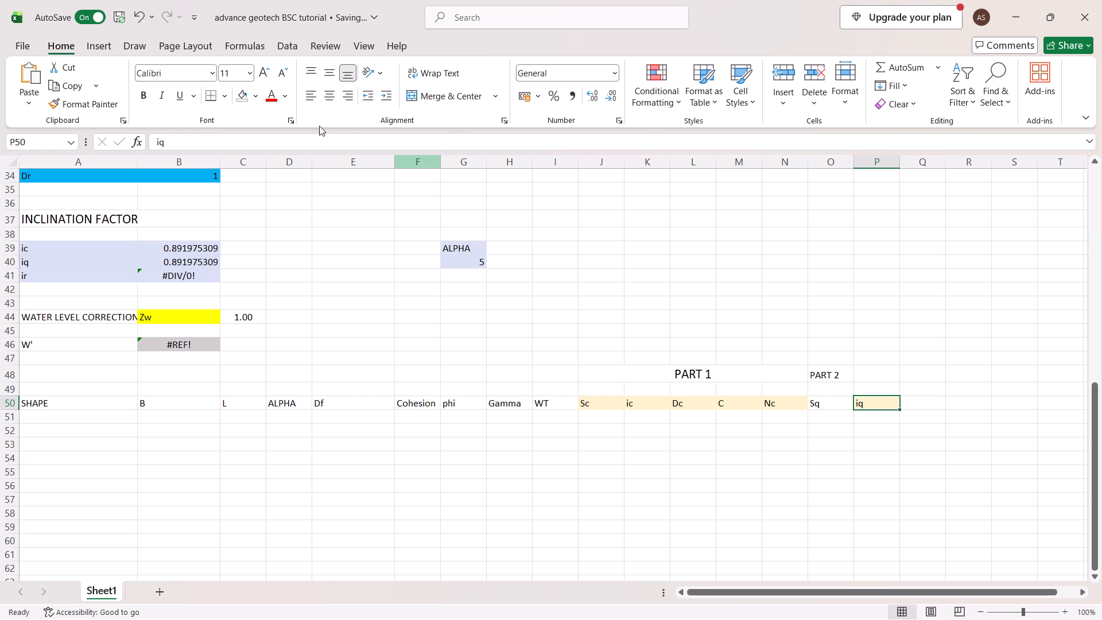
{"action": "left_click", "coordinate": [247, 98]}
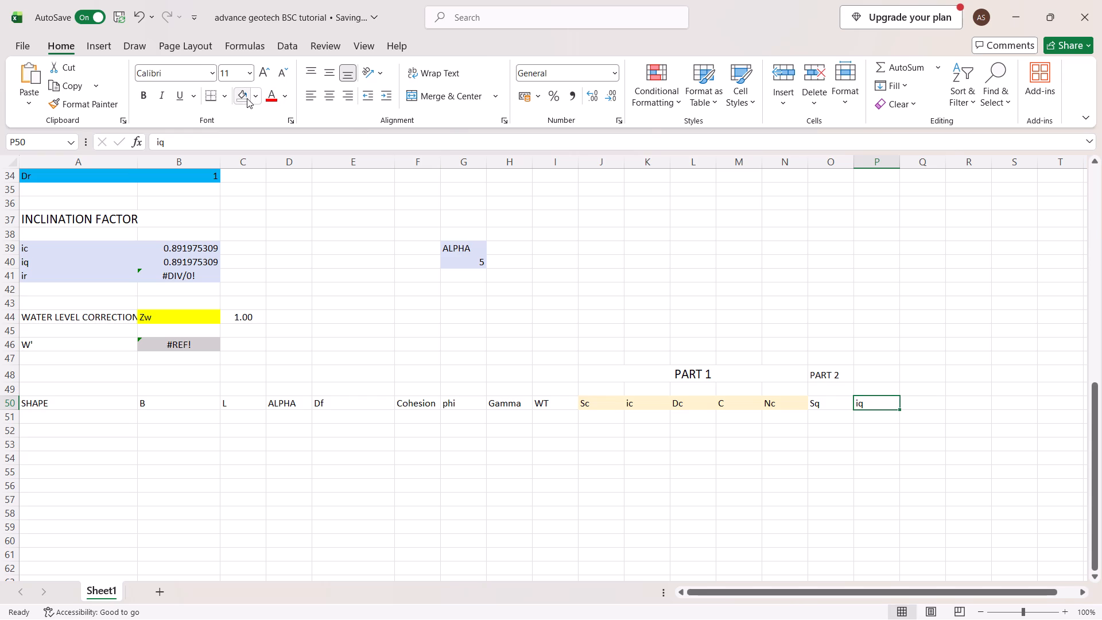
{"action": "left_click", "coordinate": [930, 405]}
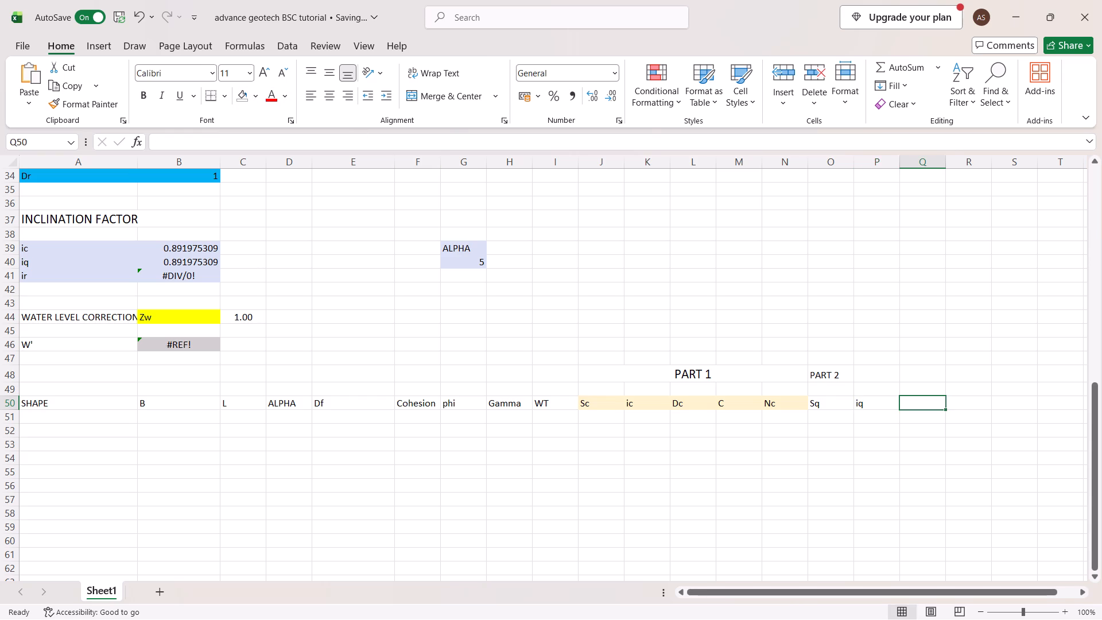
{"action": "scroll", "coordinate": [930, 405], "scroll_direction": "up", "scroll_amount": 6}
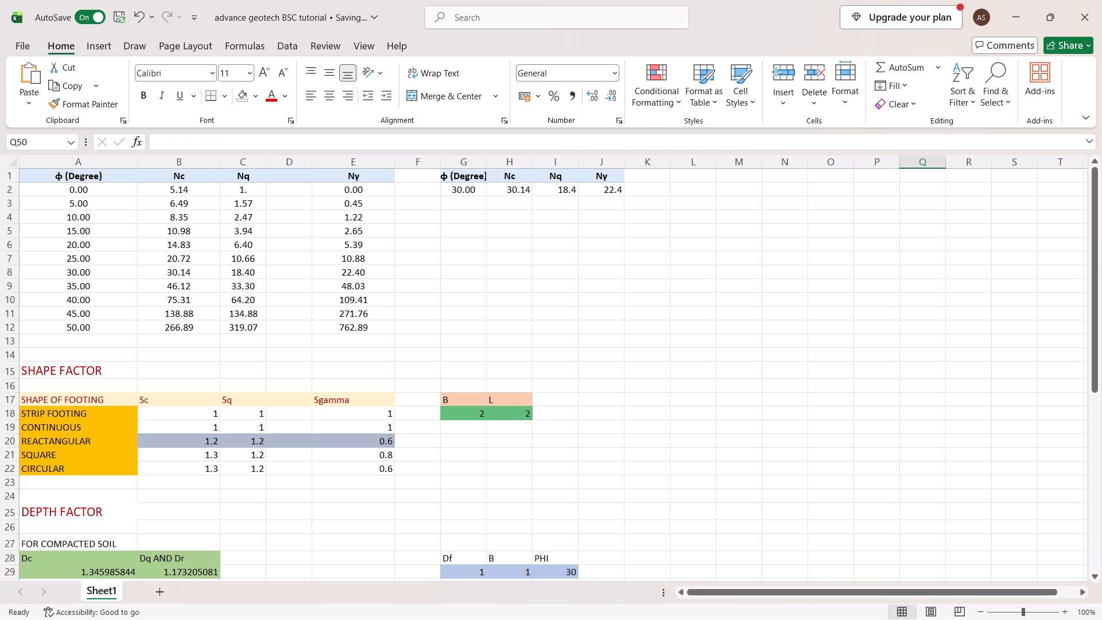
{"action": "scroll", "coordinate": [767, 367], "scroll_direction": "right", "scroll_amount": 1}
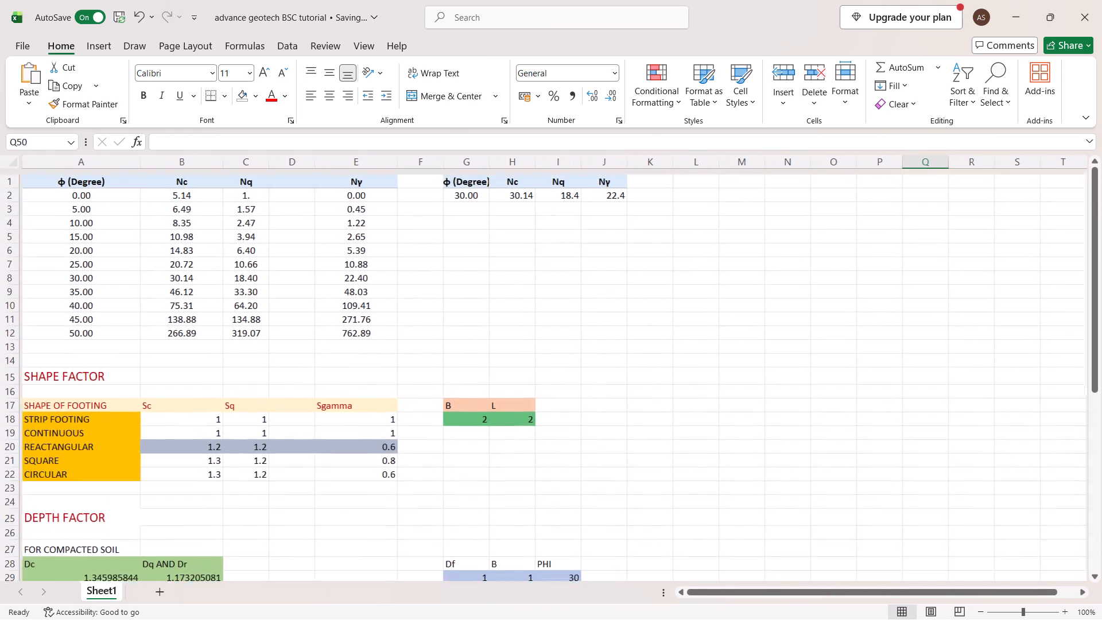
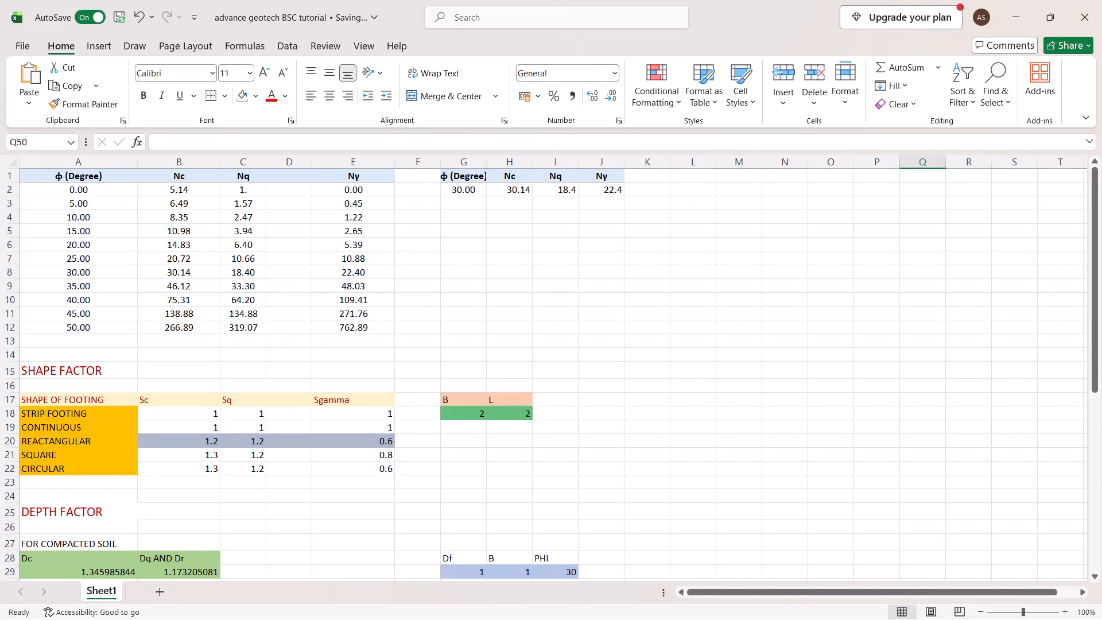
Check the Nc factor lookup beside the bearing capacity table, and return to the empty PART 2 header cell Q50 beside iq.
{"action": "left_click", "coordinate": [514, 192]}
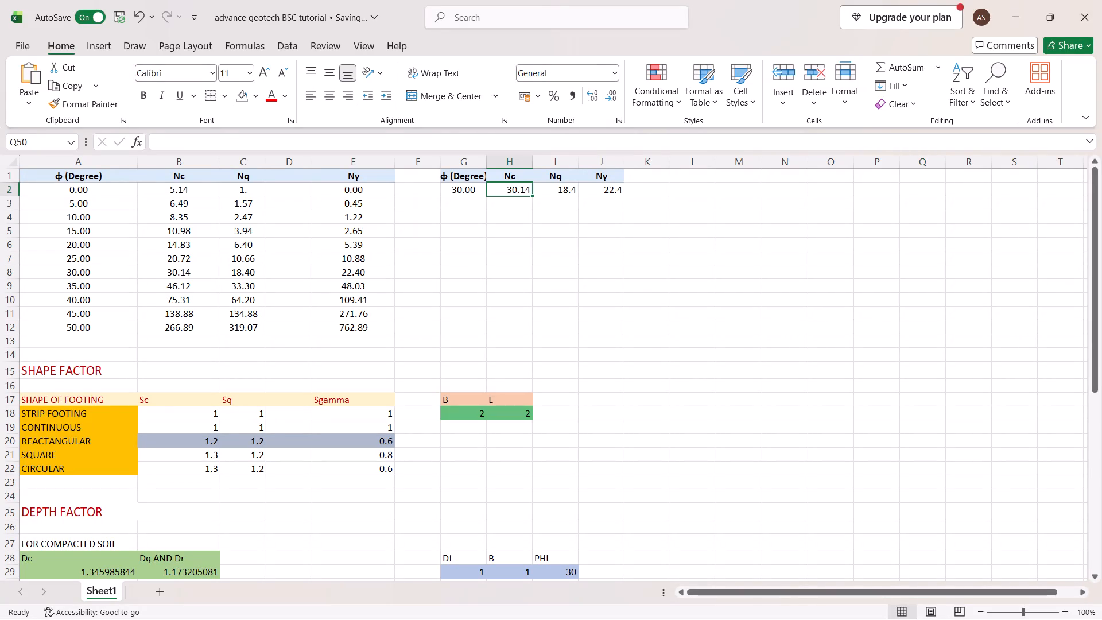
{"action": "left_click", "coordinate": [598, 312]}
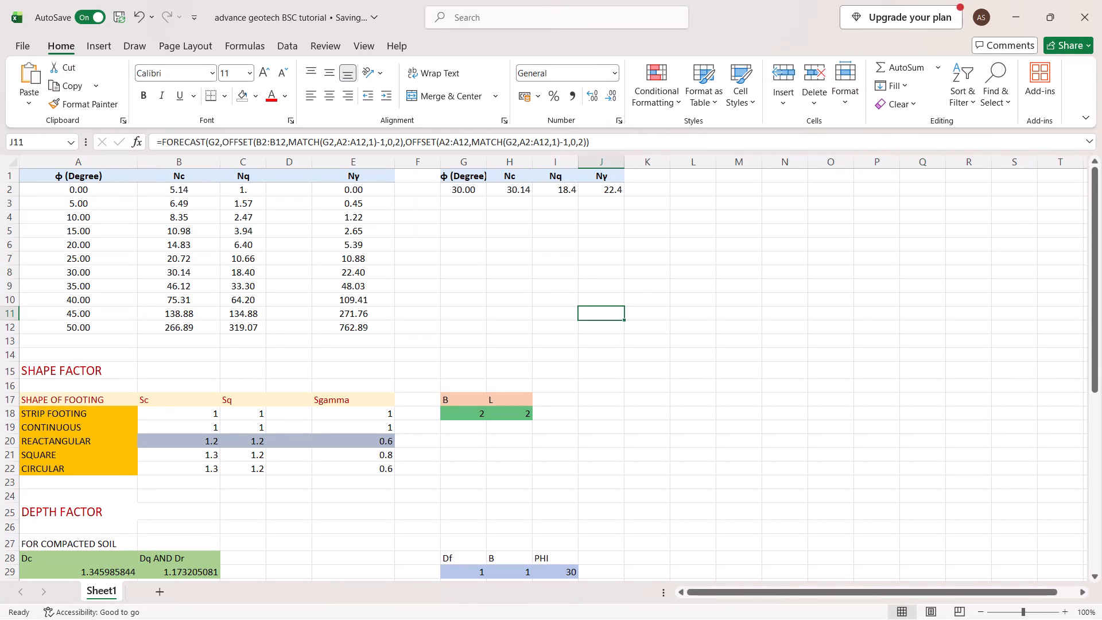
{"action": "scroll", "coordinate": [598, 312], "scroll_direction": "down", "scroll_amount": 4}
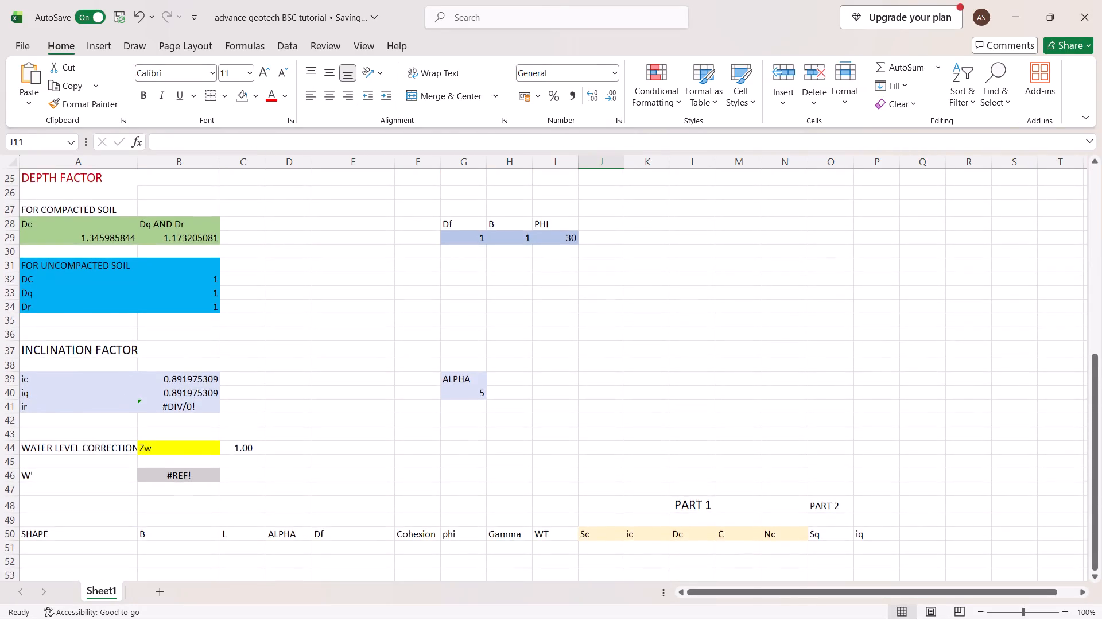
{"action": "scroll", "coordinate": [598, 312], "scroll_direction": "down", "scroll_amount": 1}
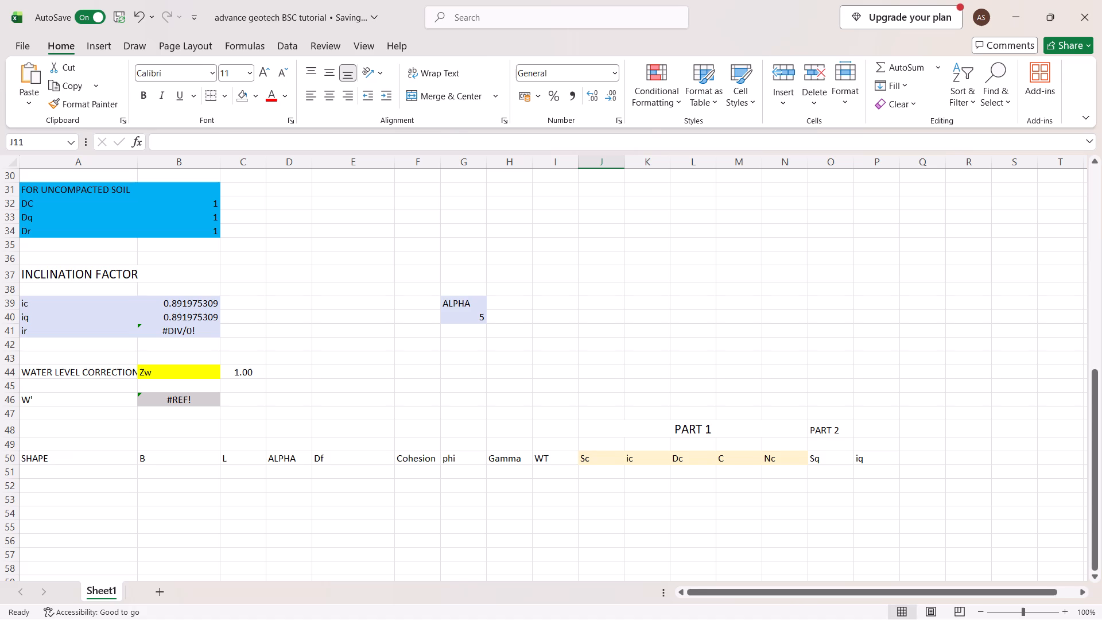
{"action": "left_click", "coordinate": [905, 460]}
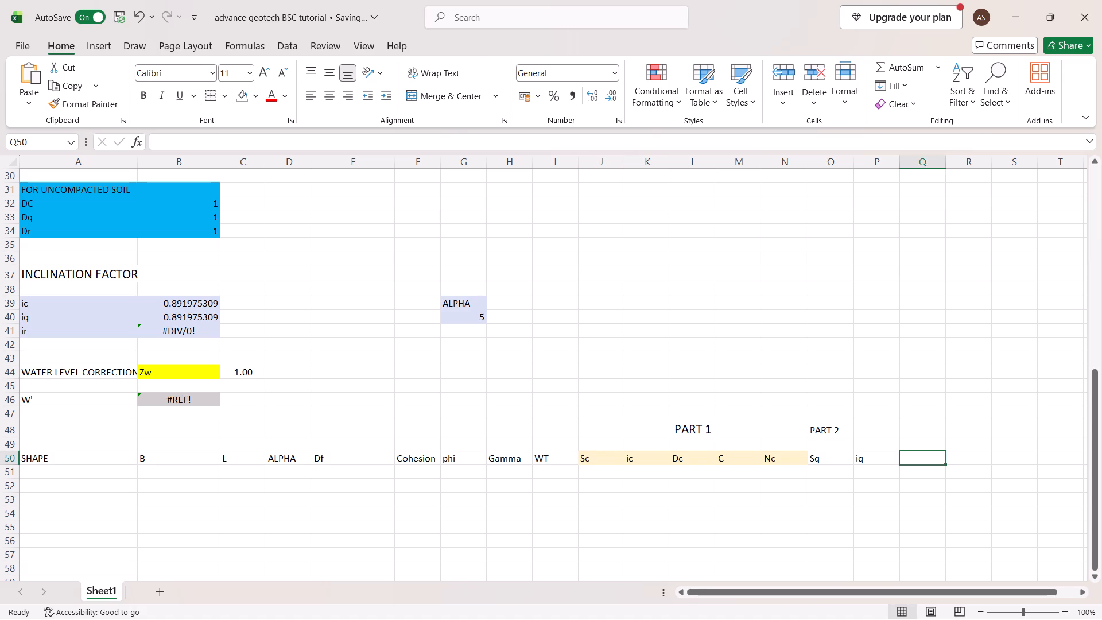
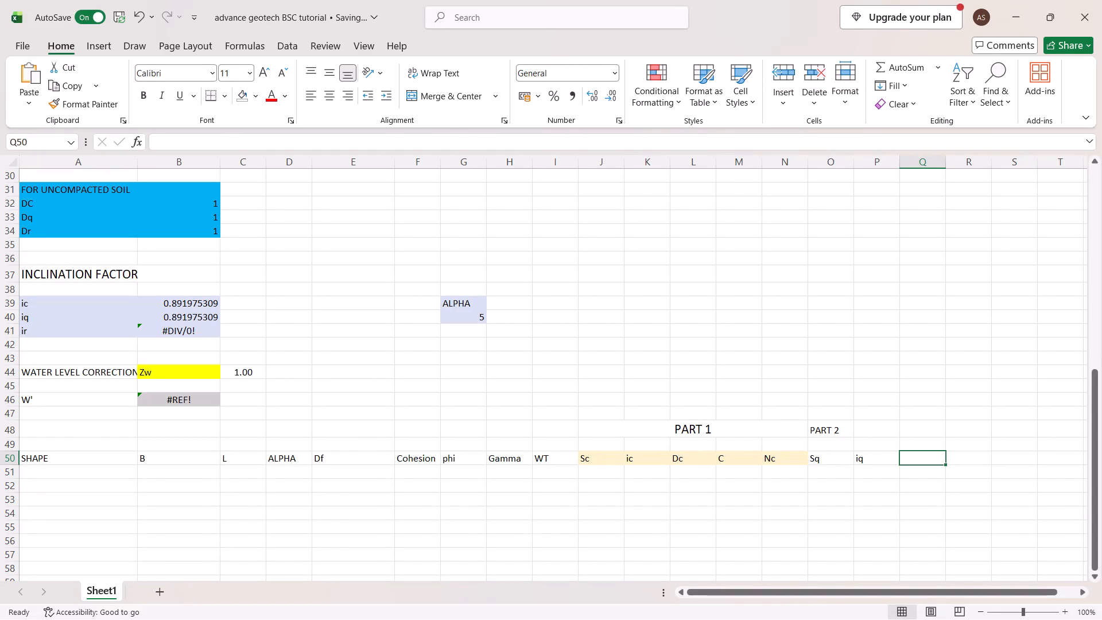
Add the header Dq in cell Q50, beside iq under PART 2.
{"action": "scroll", "coordinate": [565, 454], "scroll_direction": "right", "scroll_amount": 1}
{"action": "scroll", "coordinate": [565, 454], "scroll_direction": "down", "scroll_amount": 5}
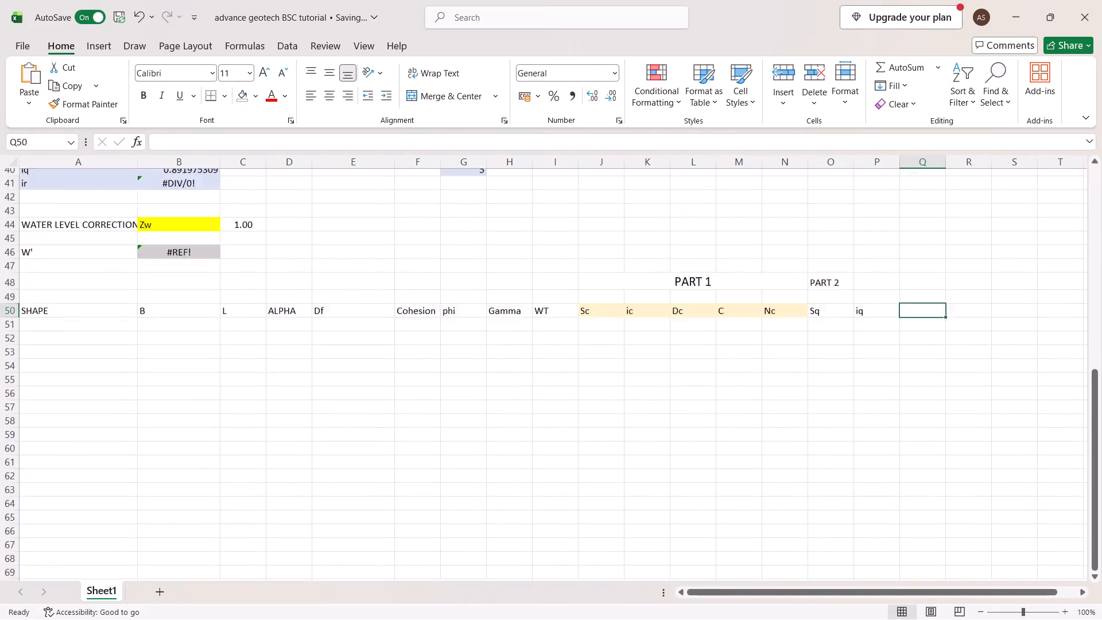
{"action": "scroll", "coordinate": [565, 454], "scroll_direction": "right", "scroll_amount": 1}
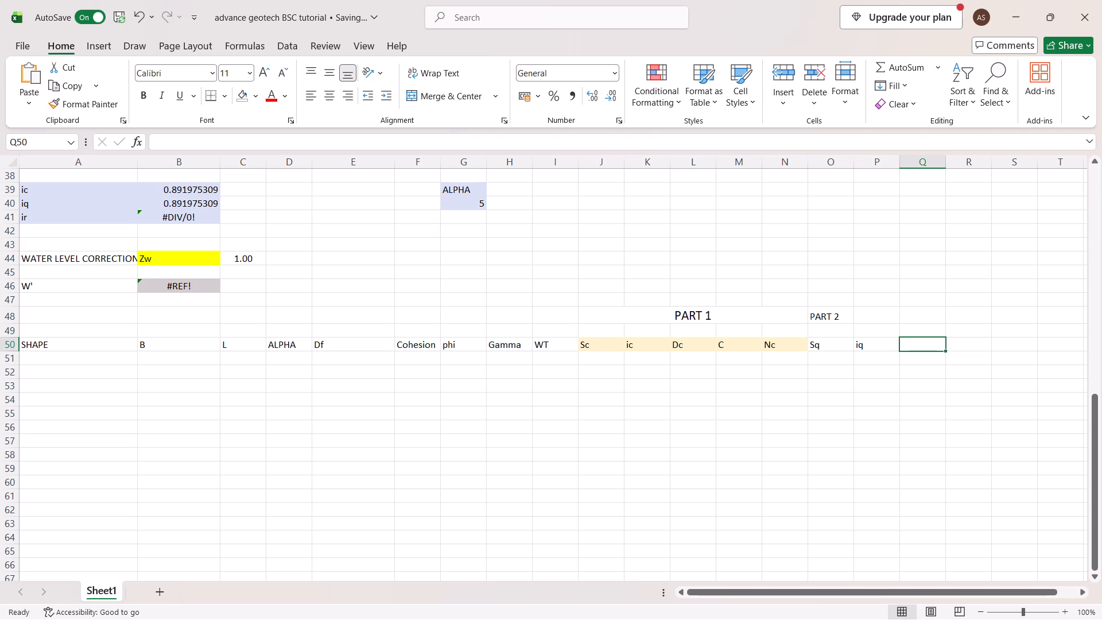
{"action": "scroll", "coordinate": [915, 346], "scroll_direction": "right", "scroll_amount": 1}
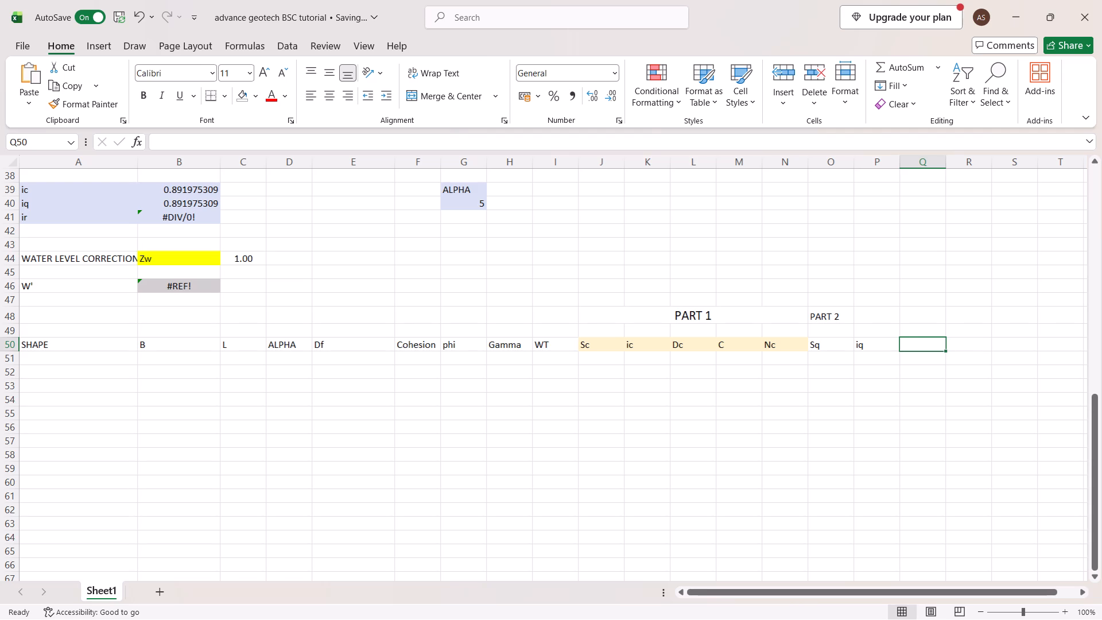
{"action": "key", "text": "d"}
{"action": "key", "text": "shift+q"}
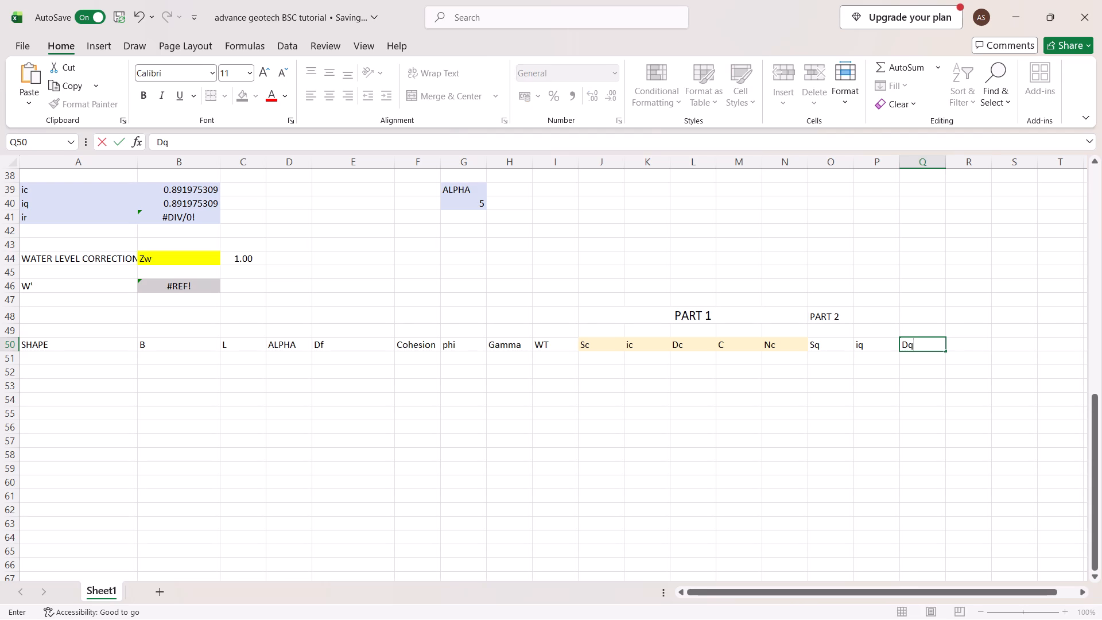
{"action": "key", "text": "Right"}
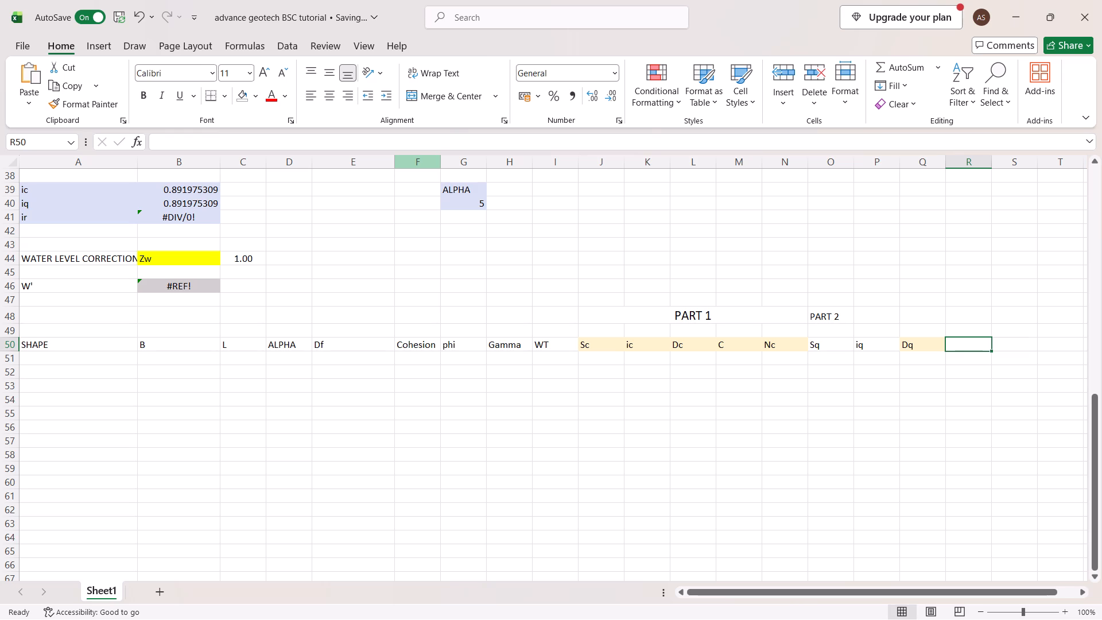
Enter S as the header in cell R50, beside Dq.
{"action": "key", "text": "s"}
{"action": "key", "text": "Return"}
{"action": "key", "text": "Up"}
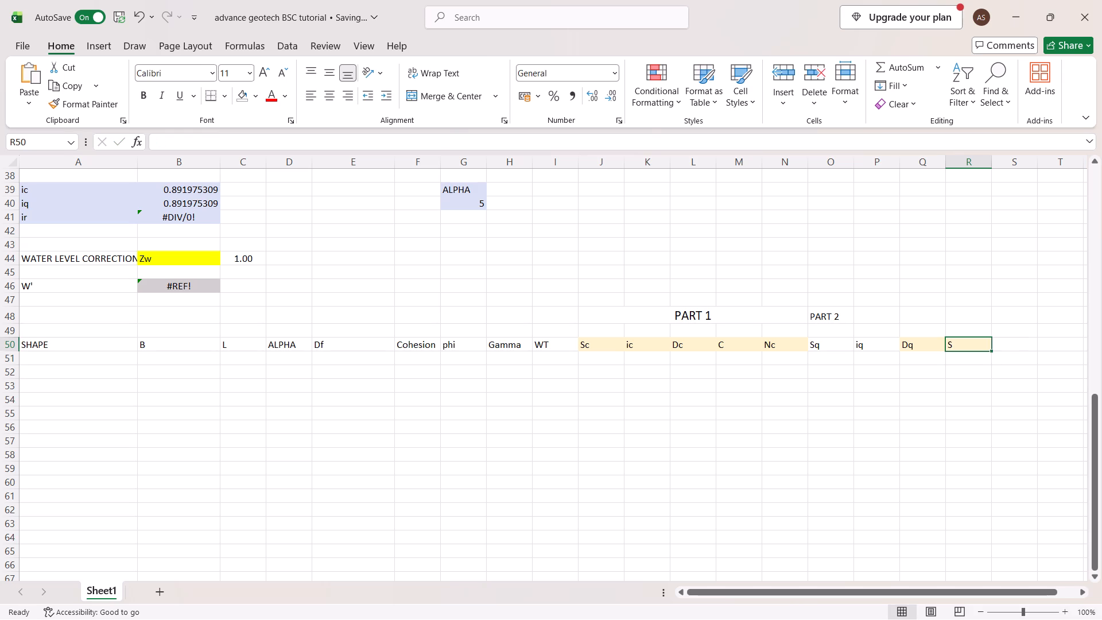
Remove the fill colour from header cells Q50 and R50.
{"action": "left_click", "coordinate": [924, 351]}
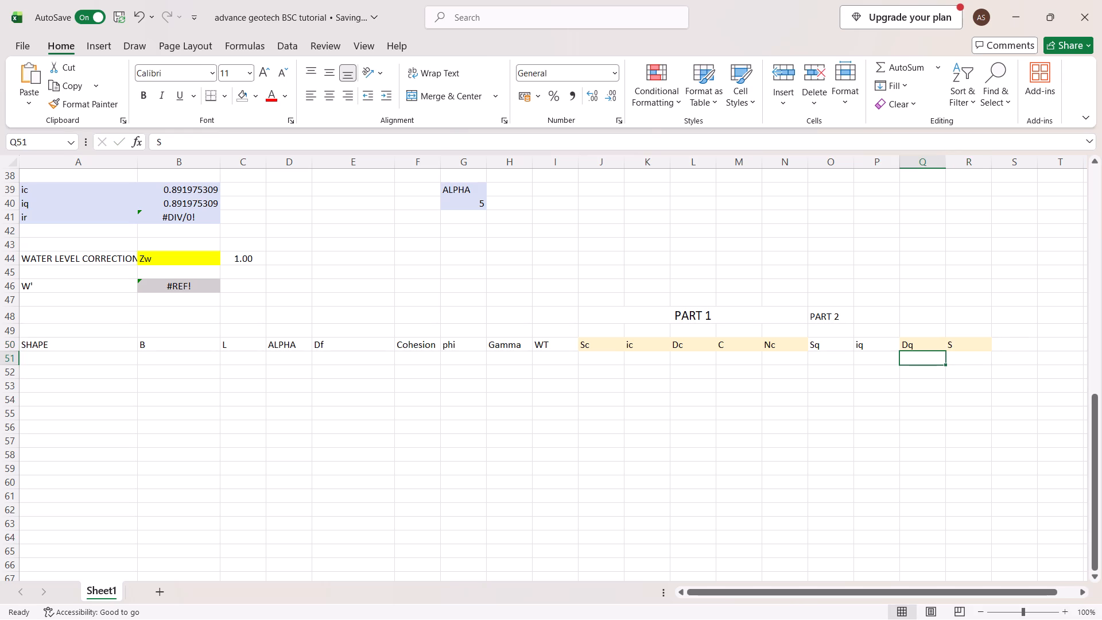
{"action": "left_click_drag", "start_coordinate": [930, 346], "coordinate": [959, 344]}
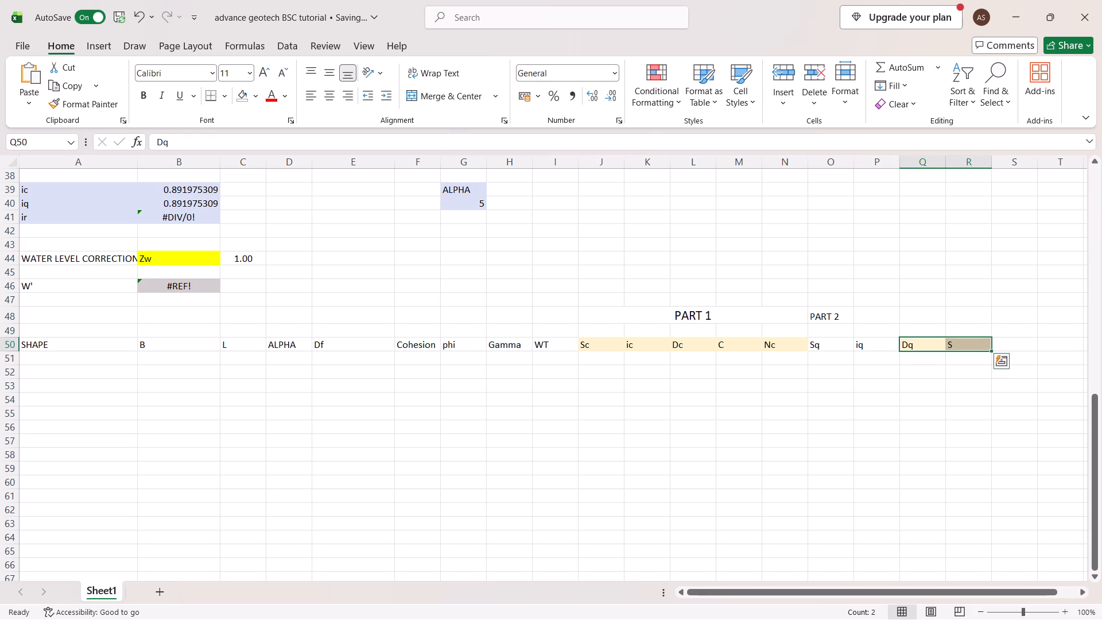
{"action": "left_click", "coordinate": [253, 96]}
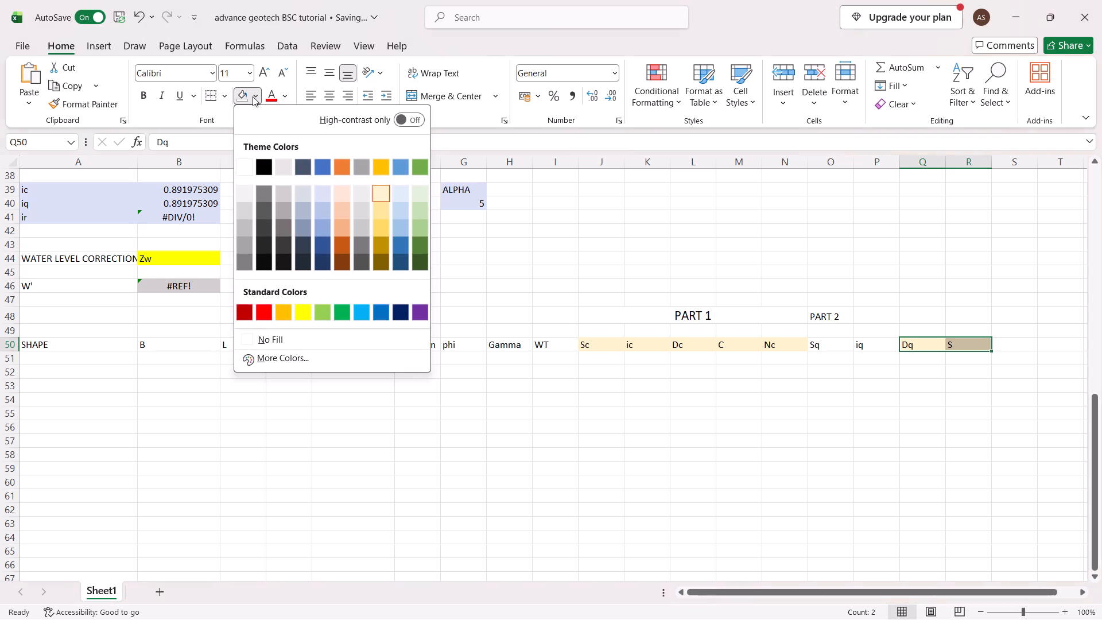
{"action": "left_click", "coordinate": [253, 344]}
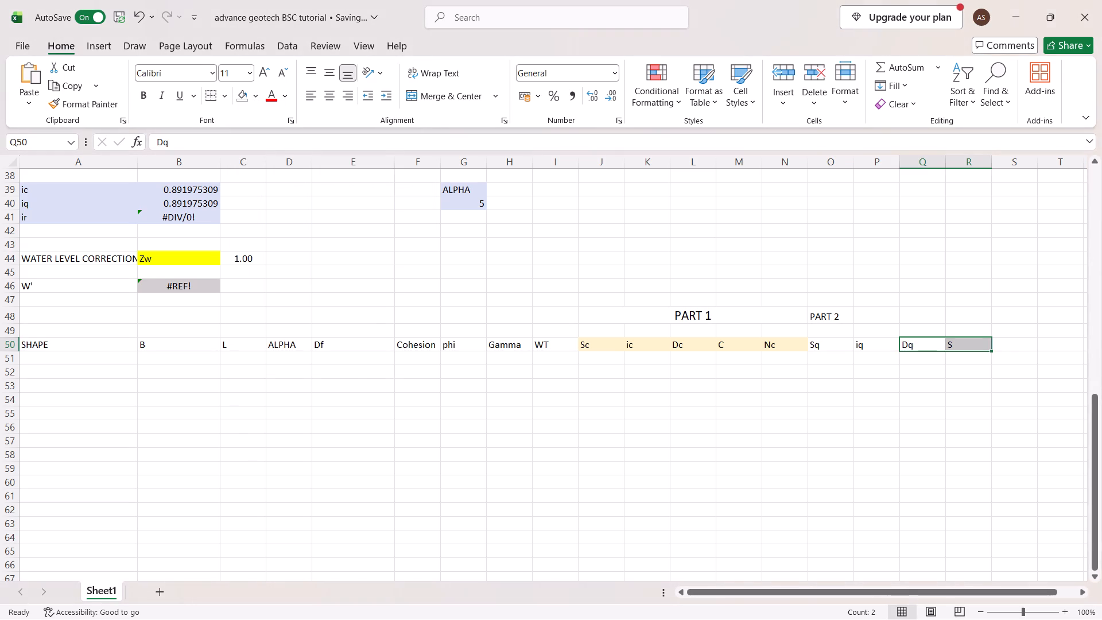
{"action": "left_click", "coordinate": [1084, 288]}
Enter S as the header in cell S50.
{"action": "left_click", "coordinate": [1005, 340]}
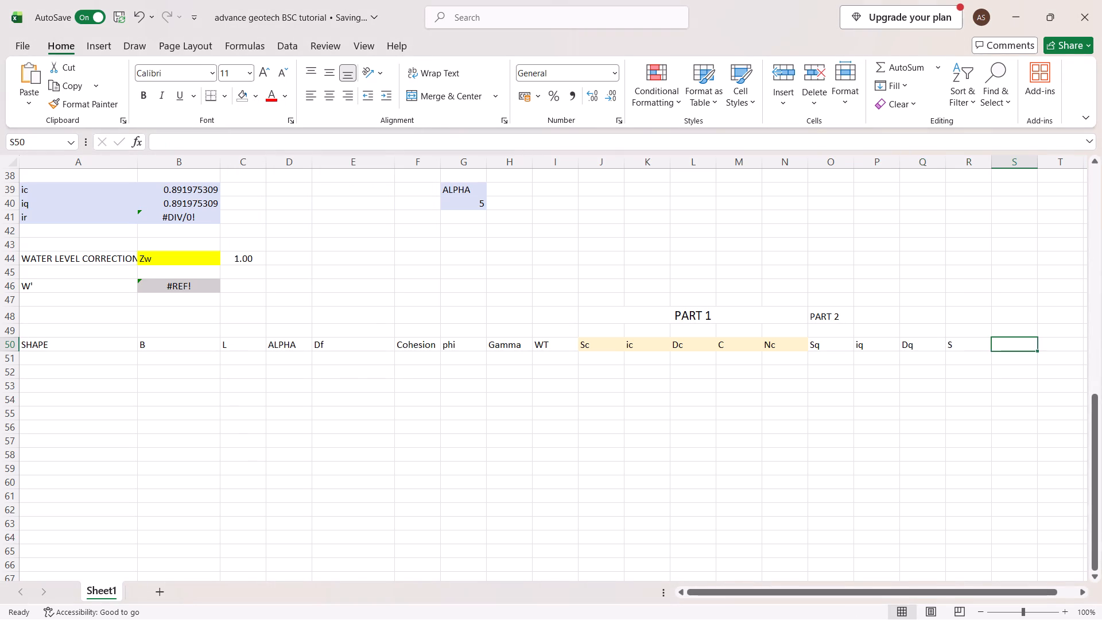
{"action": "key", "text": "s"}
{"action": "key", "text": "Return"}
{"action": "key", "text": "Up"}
Set the remaining PART 2 headers to q in cell R50 and Nq in cell S50.
{"action": "key", "text": "Left"}
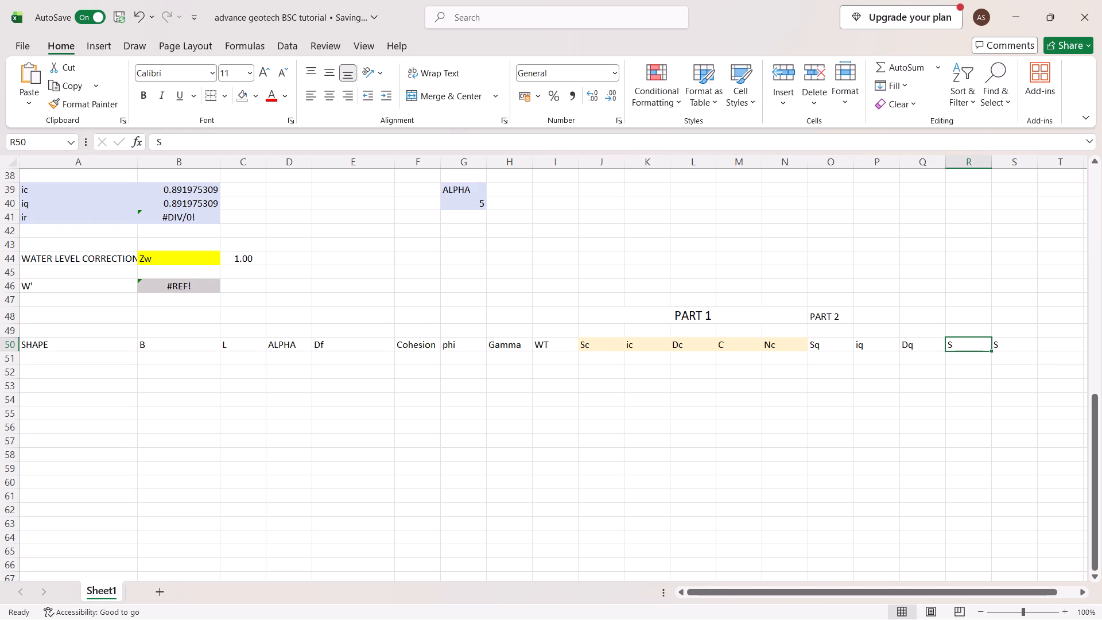
{"action": "key", "text": "shift+q"}
{"action": "key", "text": "Right"}
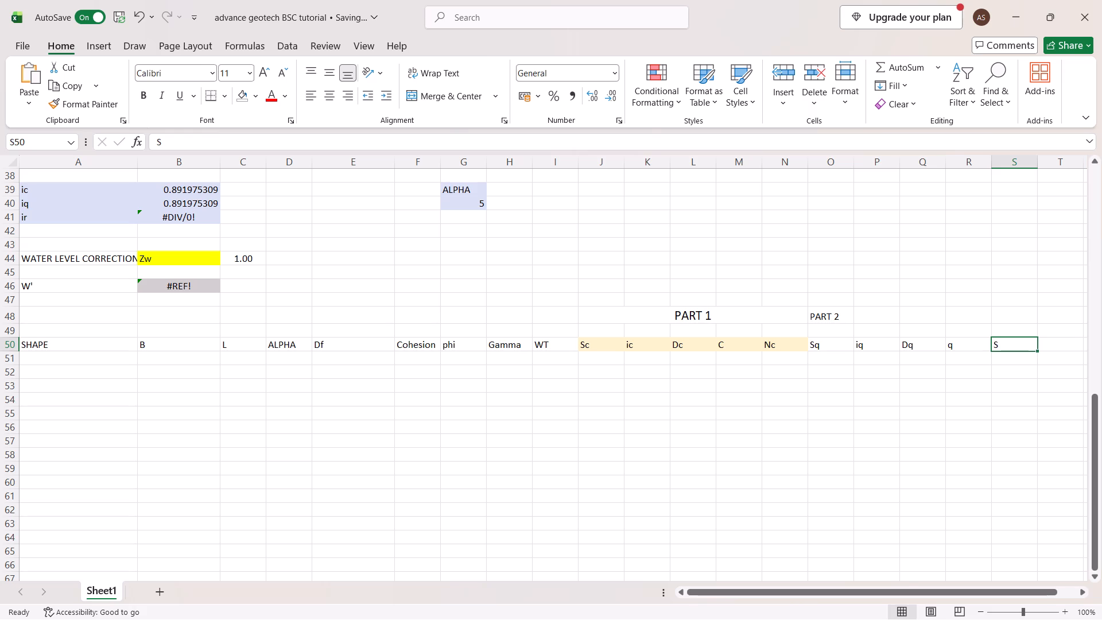
{"action": "type", "text": "Nq"}
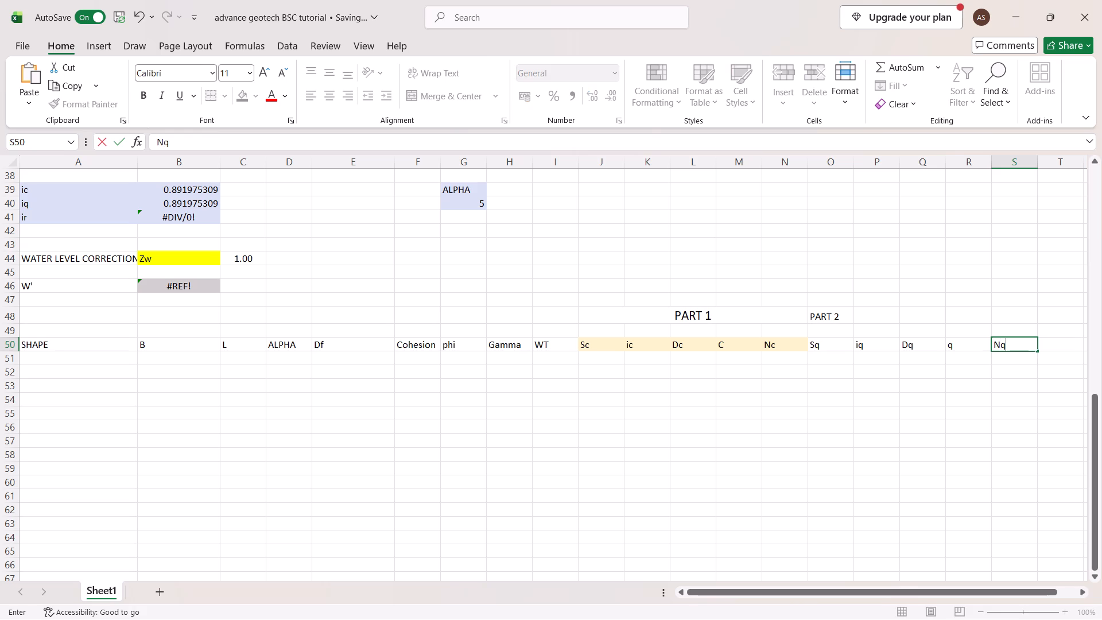
{"action": "key", "text": "Right"}
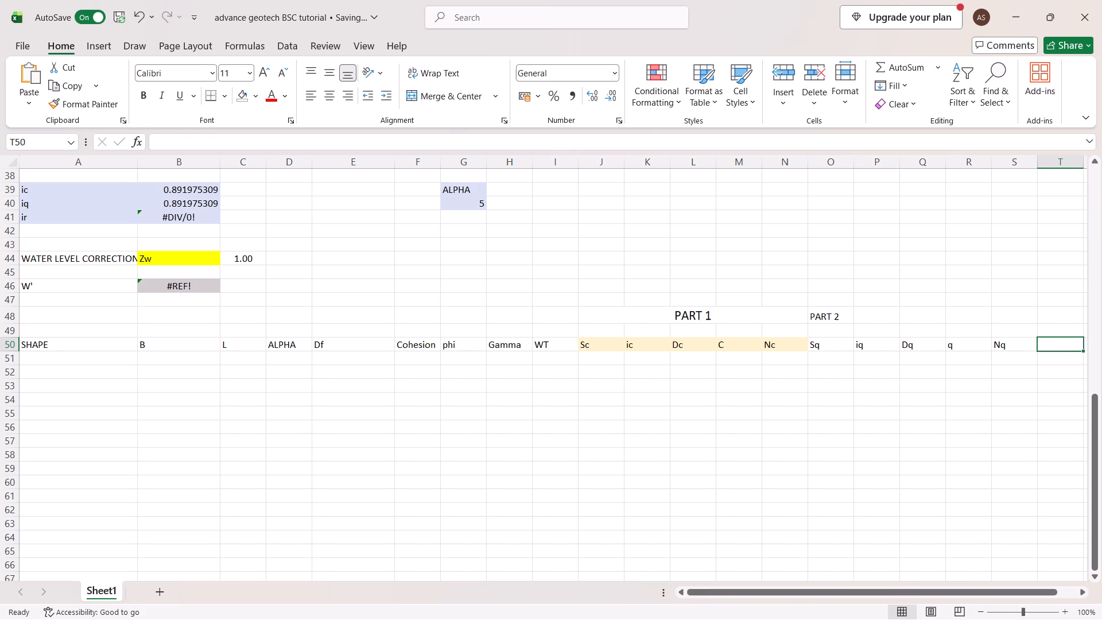
Merge and center the PART 2 title across O48:S48 and enlarge its font to size 14.
{"action": "left_click_drag", "start_coordinate": [822, 315], "coordinate": [1066, 313]}
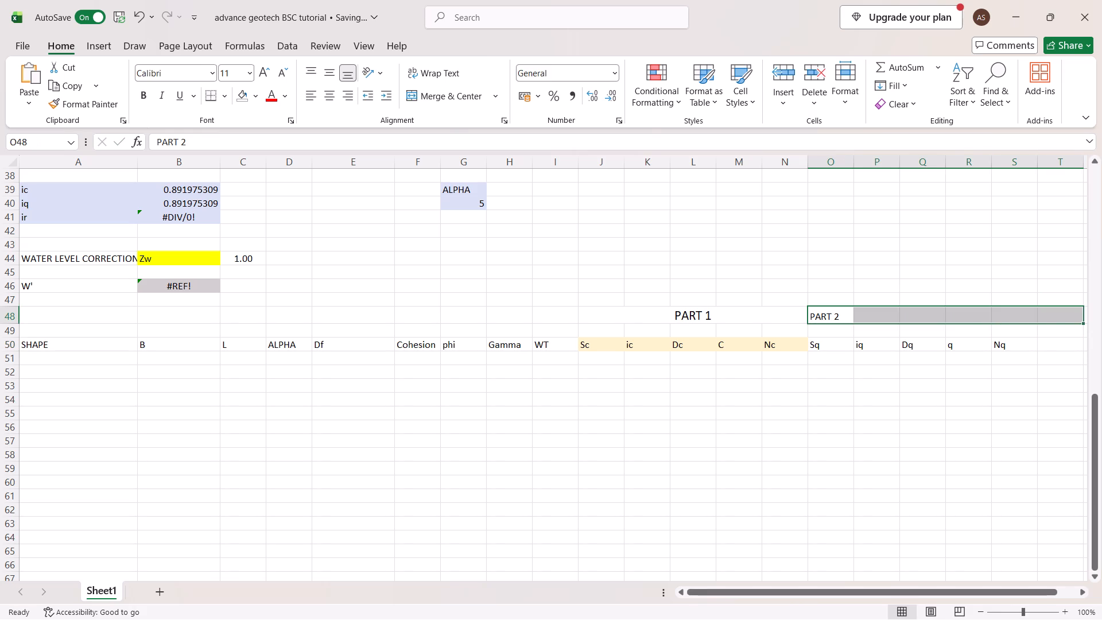
{"action": "left_click", "coordinate": [828, 315]}
{"action": "left_click_drag", "start_coordinate": [828, 315], "coordinate": [864, 313]}
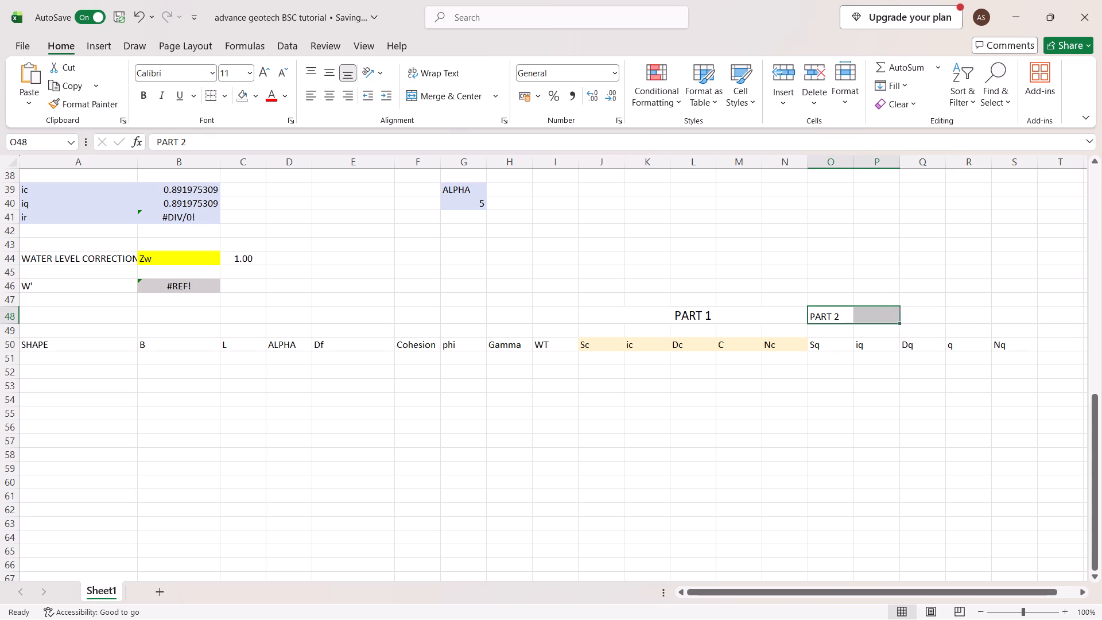
{"action": "left_click_drag", "start_coordinate": [864, 313], "coordinate": [1000, 315]}
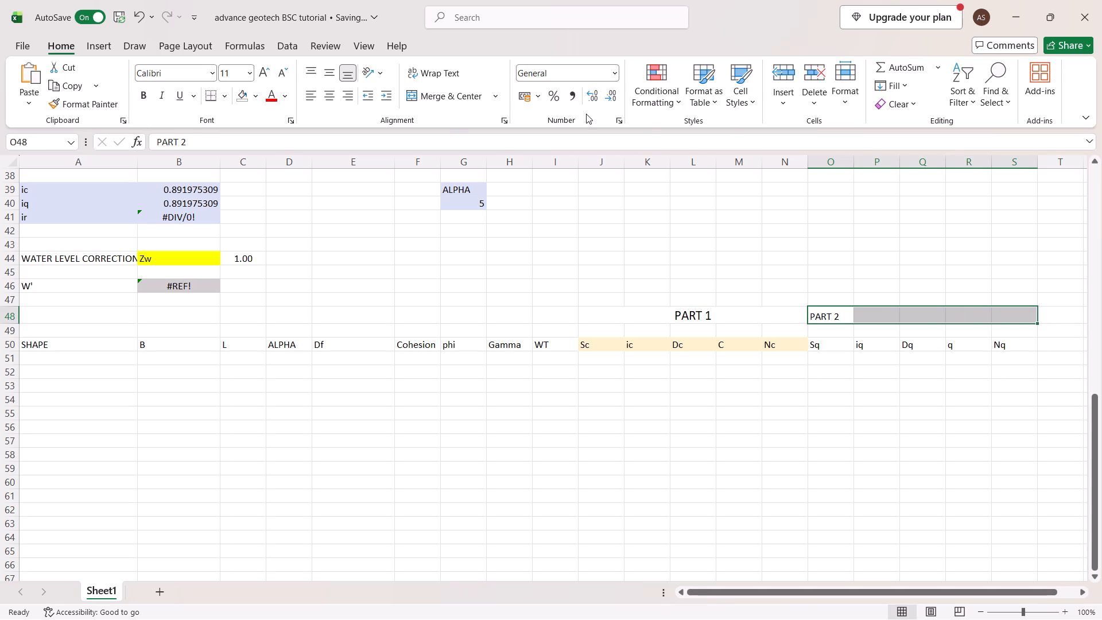
{"action": "left_click", "coordinate": [433, 100]}
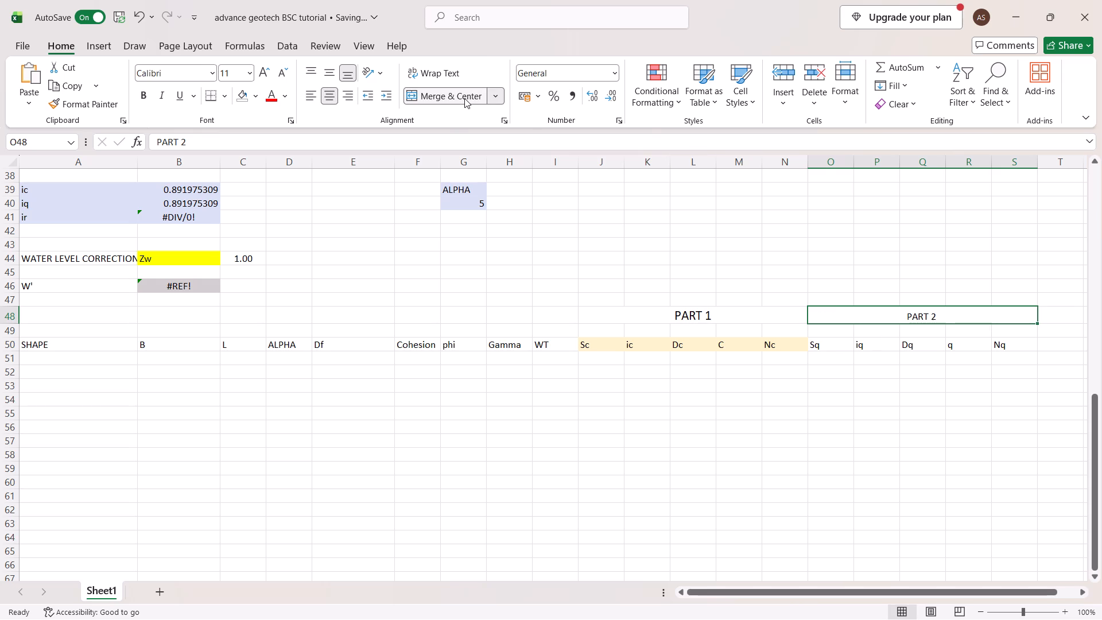
{"action": "left_click", "coordinate": [268, 68]}
{"action": "left_click", "coordinate": [268, 68]}
Add the title PART 3 in cell T48, just after the PART 2 block.
{"action": "scroll", "coordinate": [794, 438], "scroll_direction": "left", "scroll_amount": 3}
{"action": "left_click", "coordinate": [864, 343]}
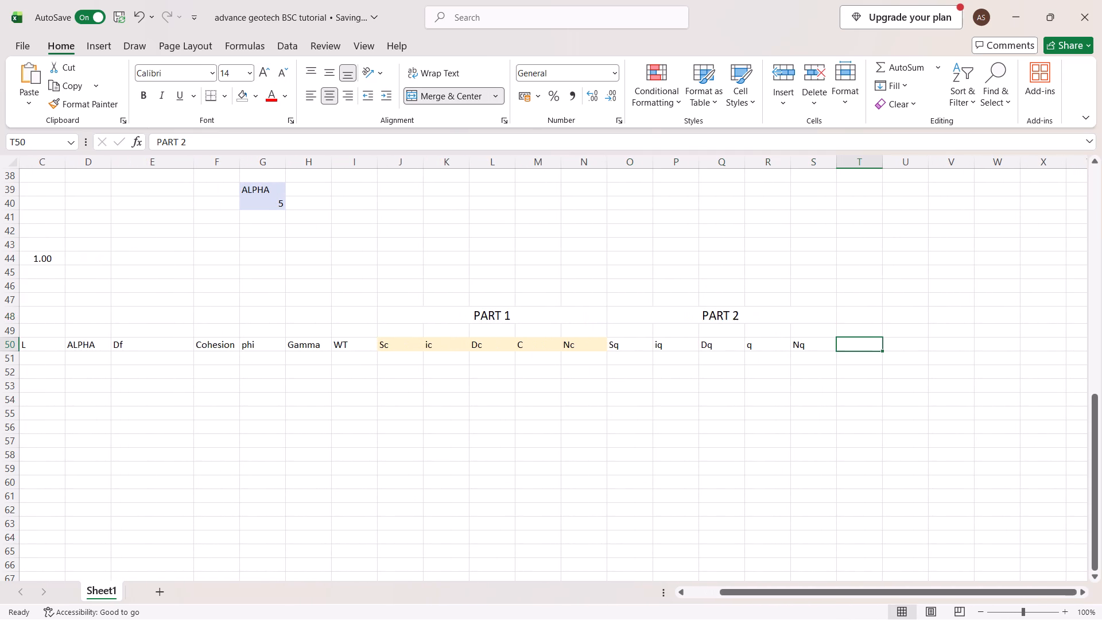
{"action": "left_click", "coordinate": [855, 311]}
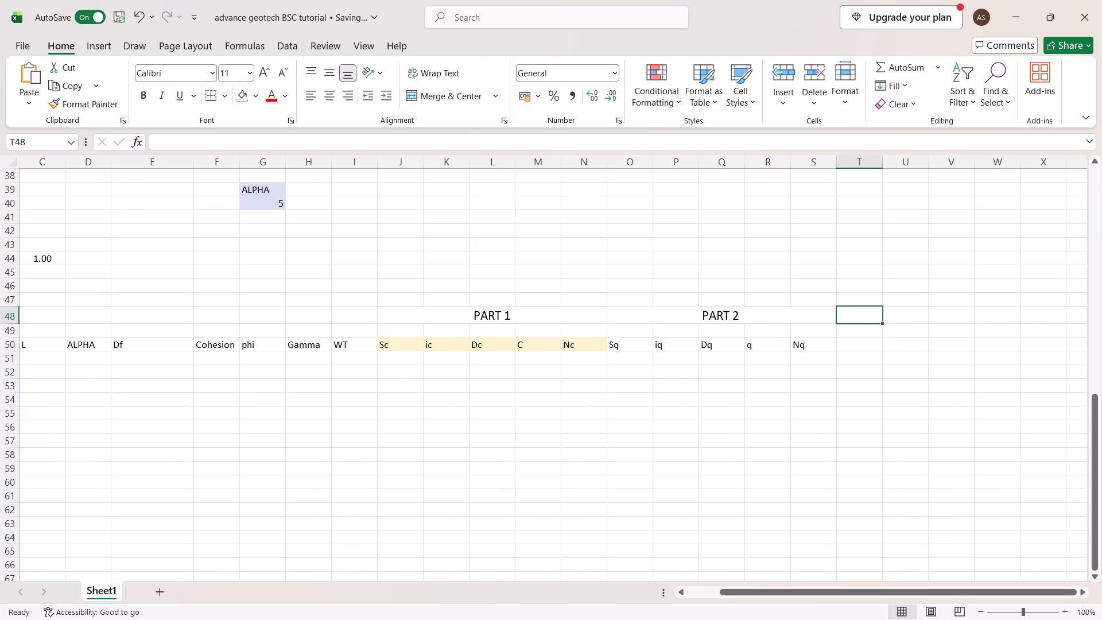
{"action": "type", "text": "PART 3"}
{"action": "key", "text": "space"}
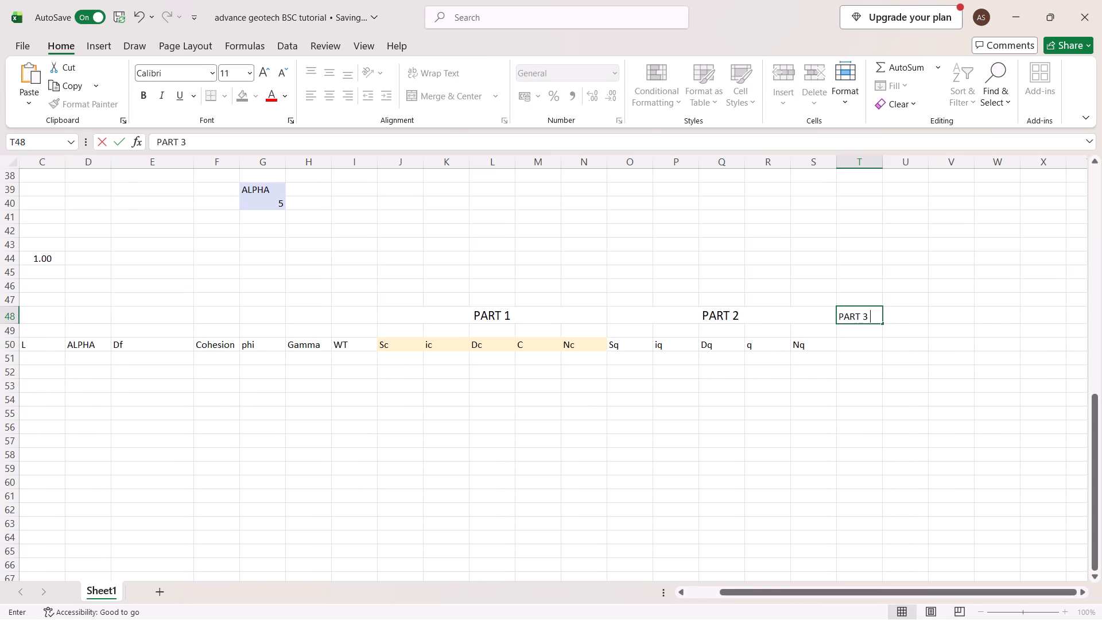
Enter the PART 3 headers Sr, ir and dr in cells T50, U50 and V50.
{"action": "left_click", "coordinate": [861, 346]}
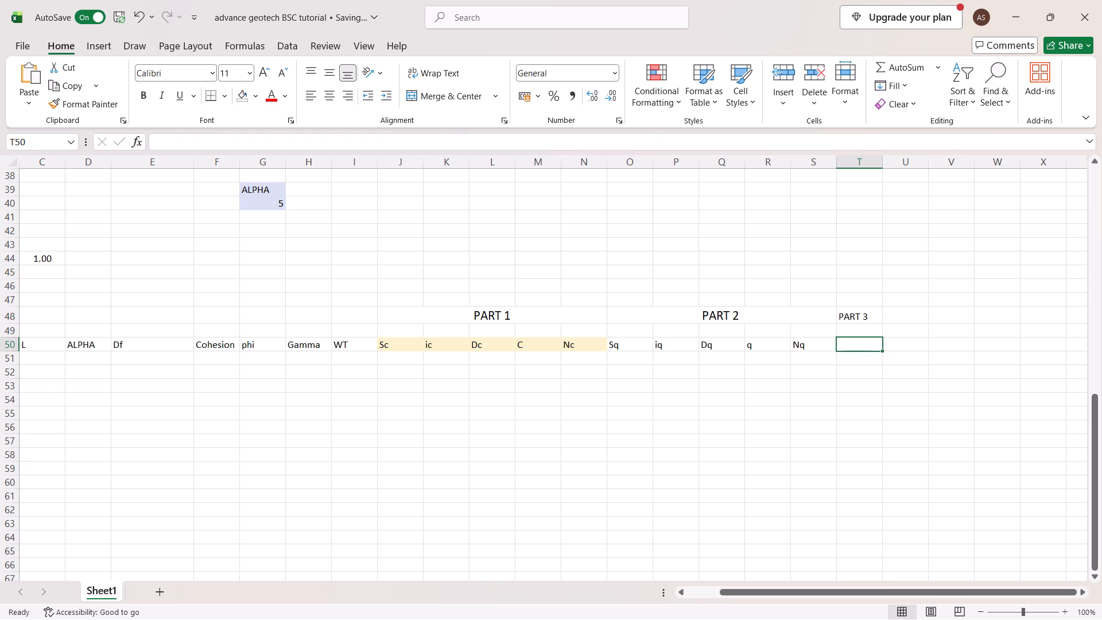
{"action": "key", "text": "s"}
{"action": "key", "text": "shift+r"}
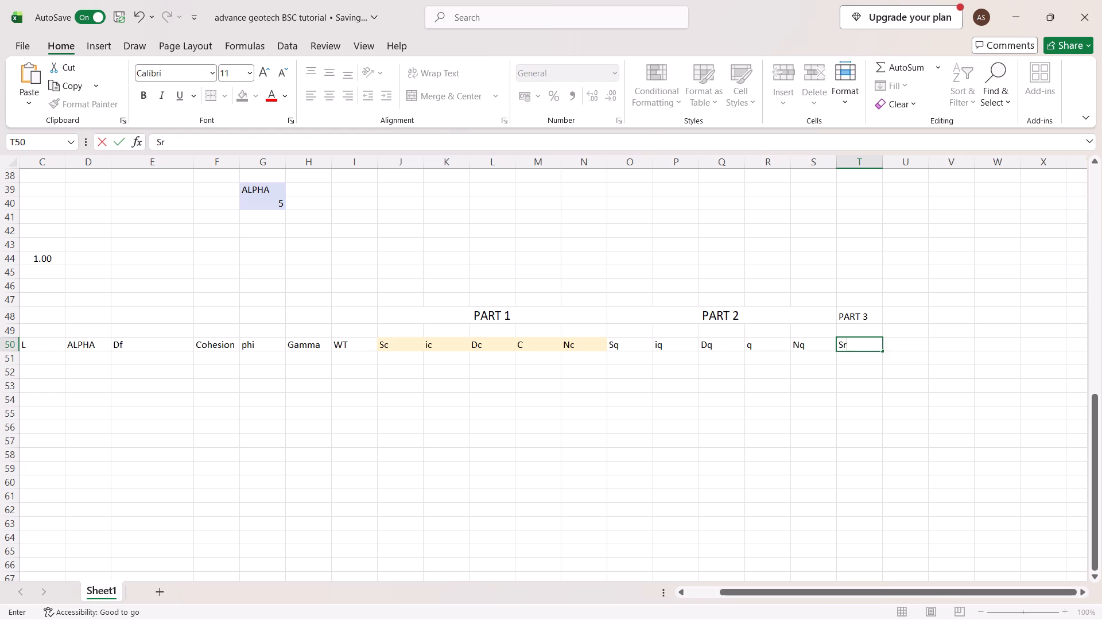
{"action": "key", "text": "Right"}
{"action": "key", "text": "shift+i"}
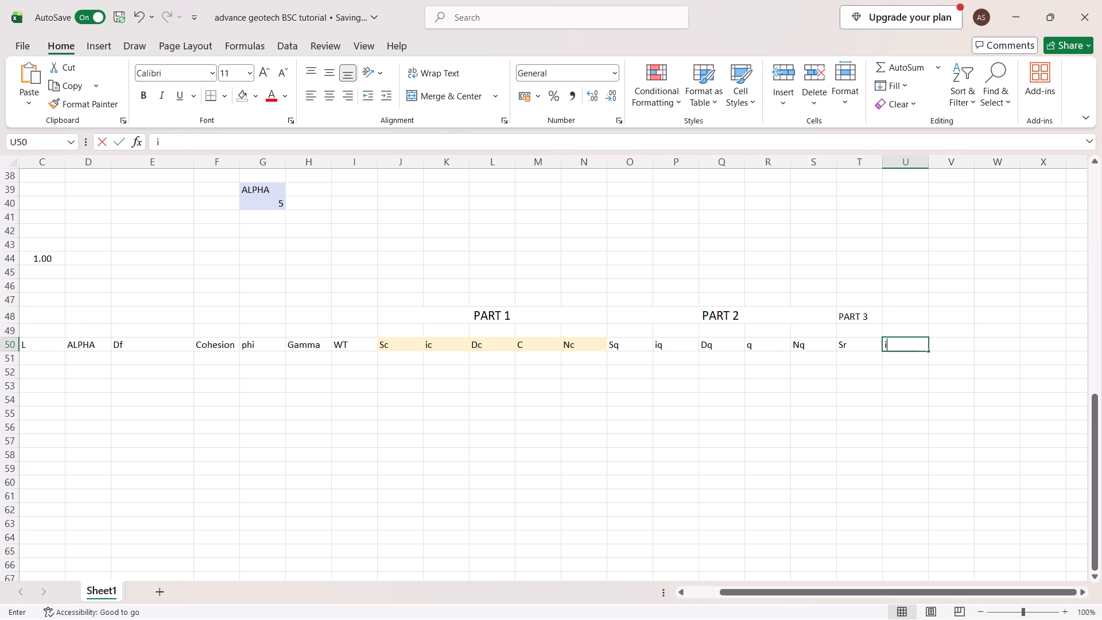
{"action": "key", "text": "shift+r"}
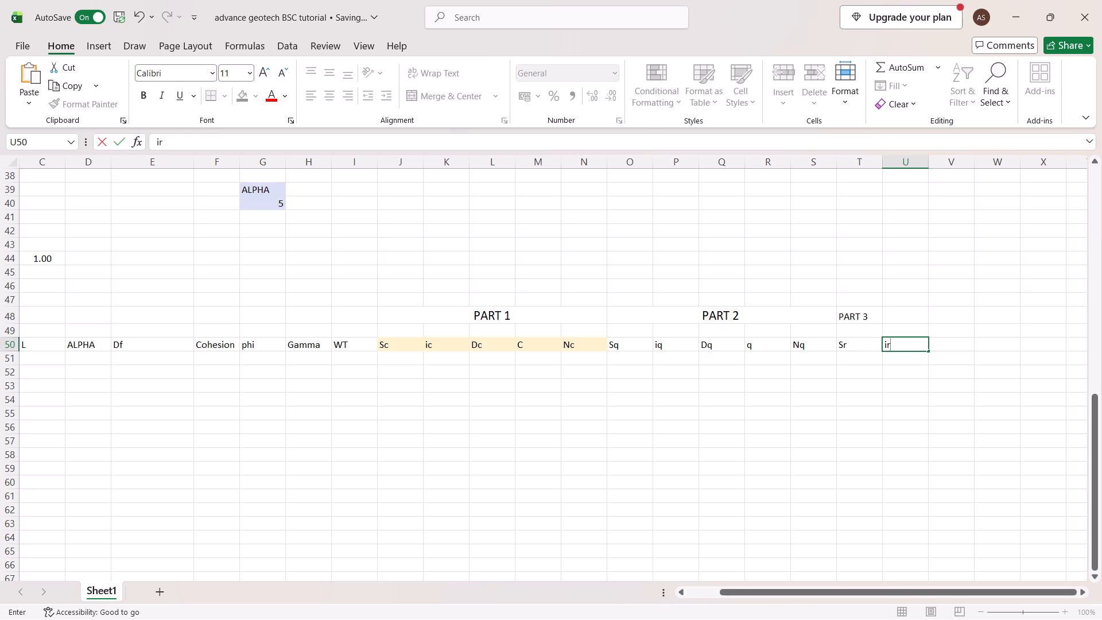
{"action": "key", "text": "Right"}
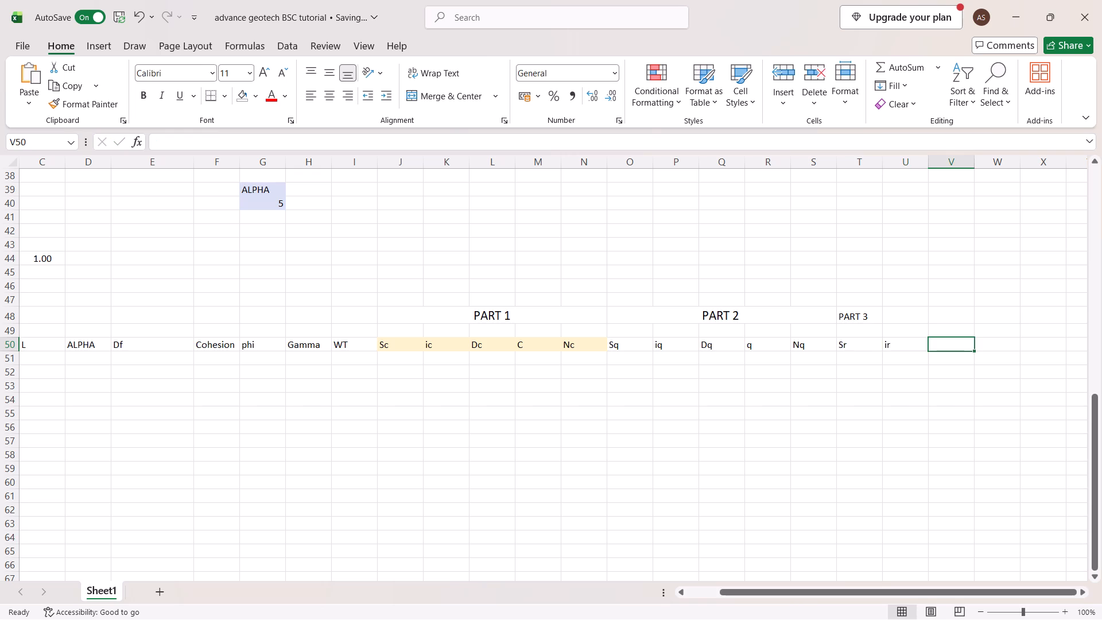
{"action": "scroll", "coordinate": [861, 346], "scroll_direction": "up", "scroll_amount": 1}
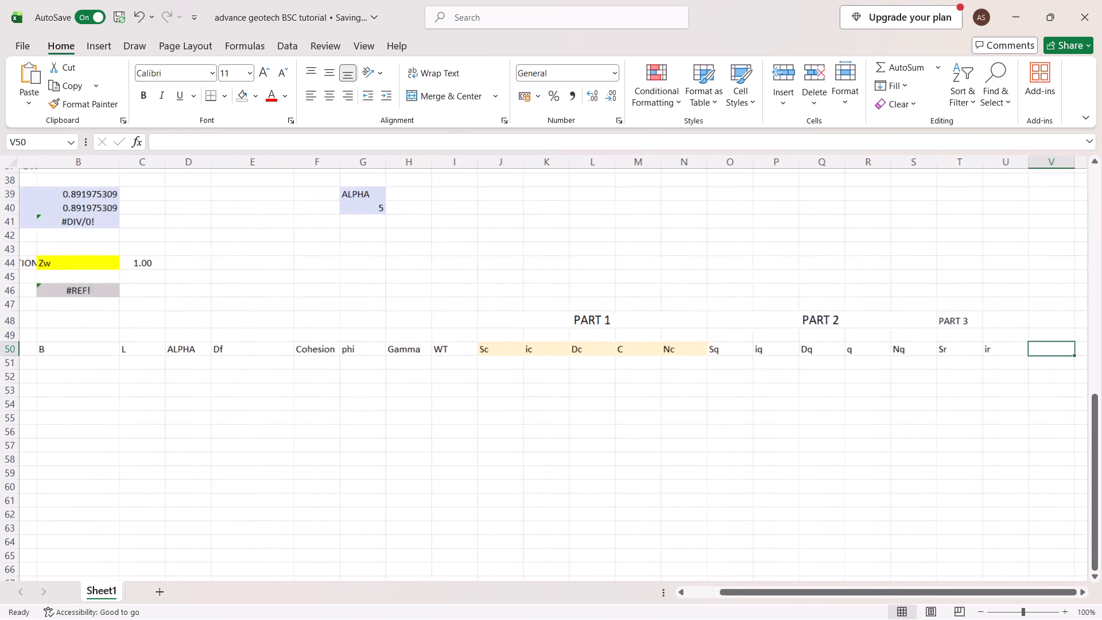
{"action": "scroll", "coordinate": [861, 346], "scroll_direction": "up", "scroll_amount": 1}
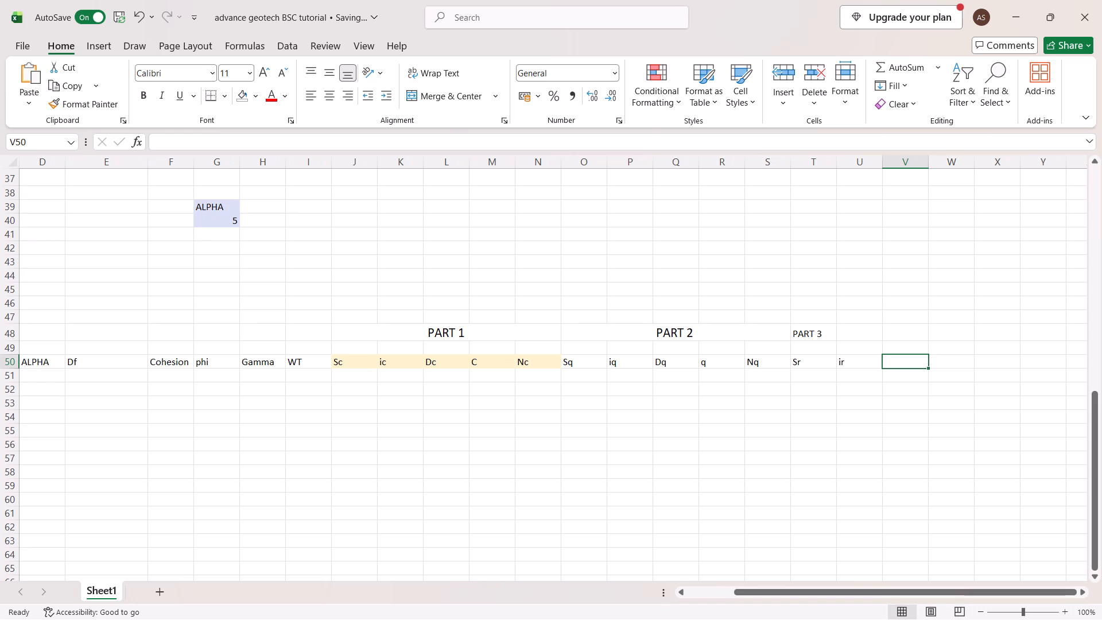
{"action": "type", "text": "dr"}
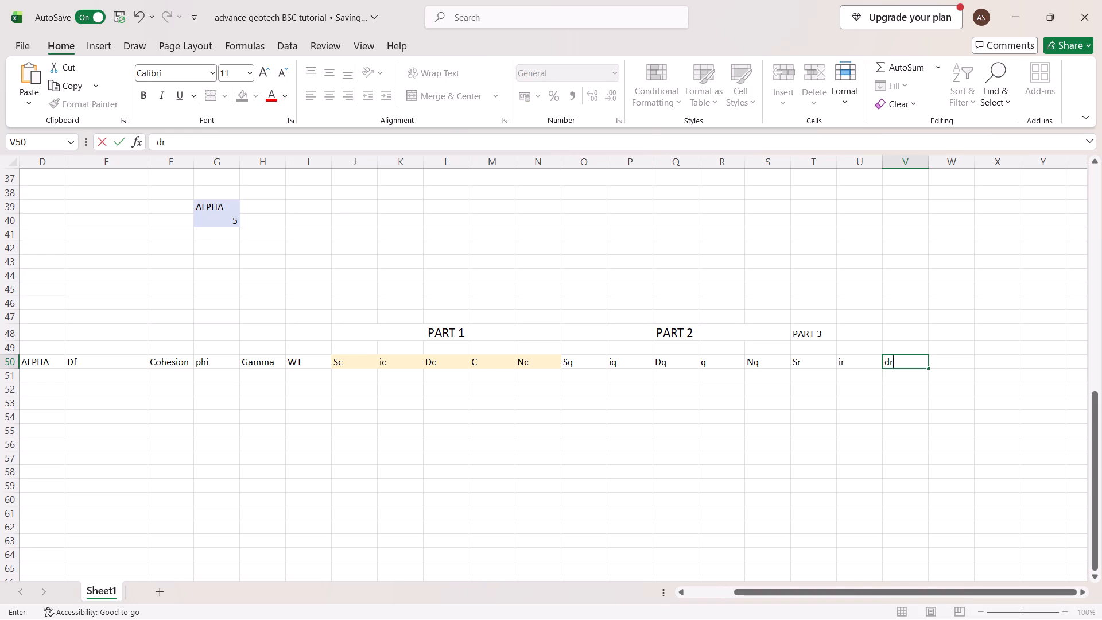
{"action": "key", "text": "shift+Right"}
{"action": "key", "text": "Right"}
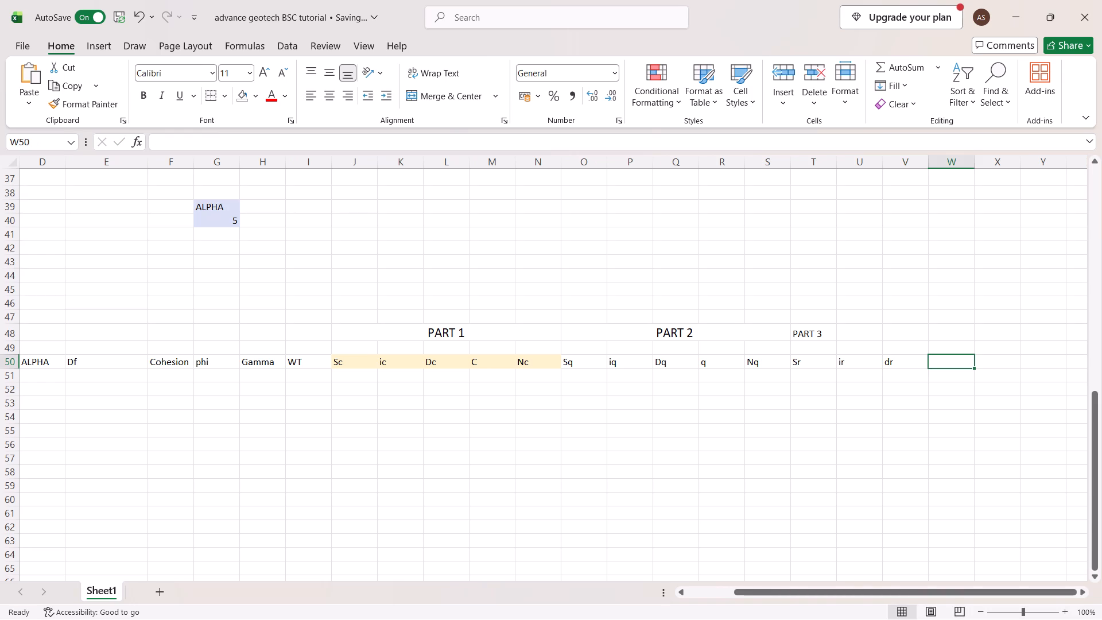
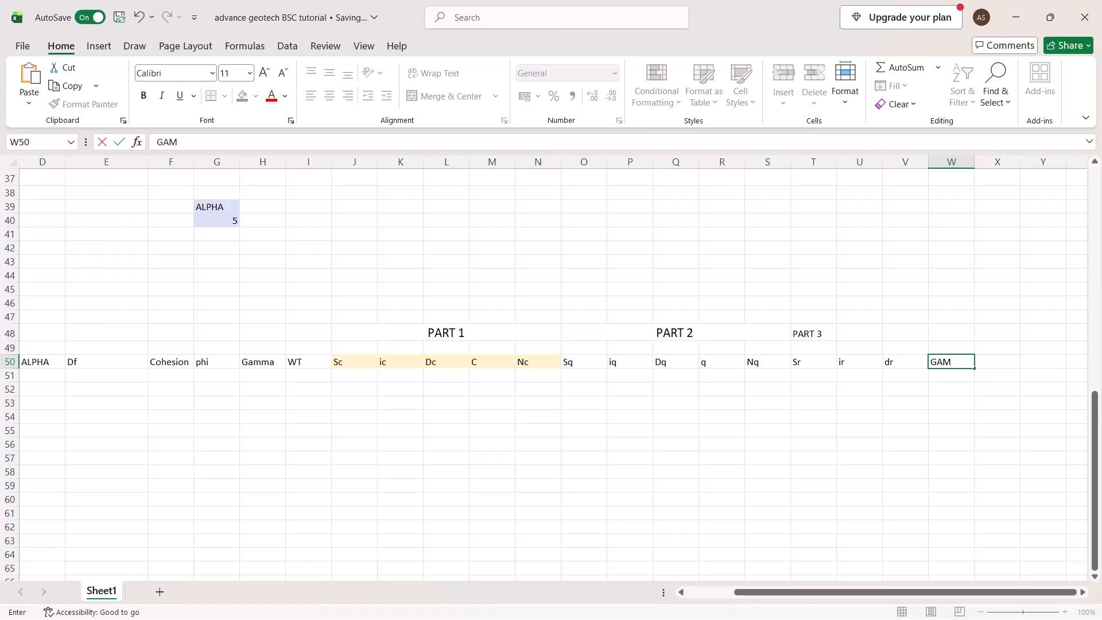
Enter the remaining PART 3 headers GAMMA, B, Nr and w' in cells W50, X50, Y50 and Z50.
{"action": "key", "text": "Right"}
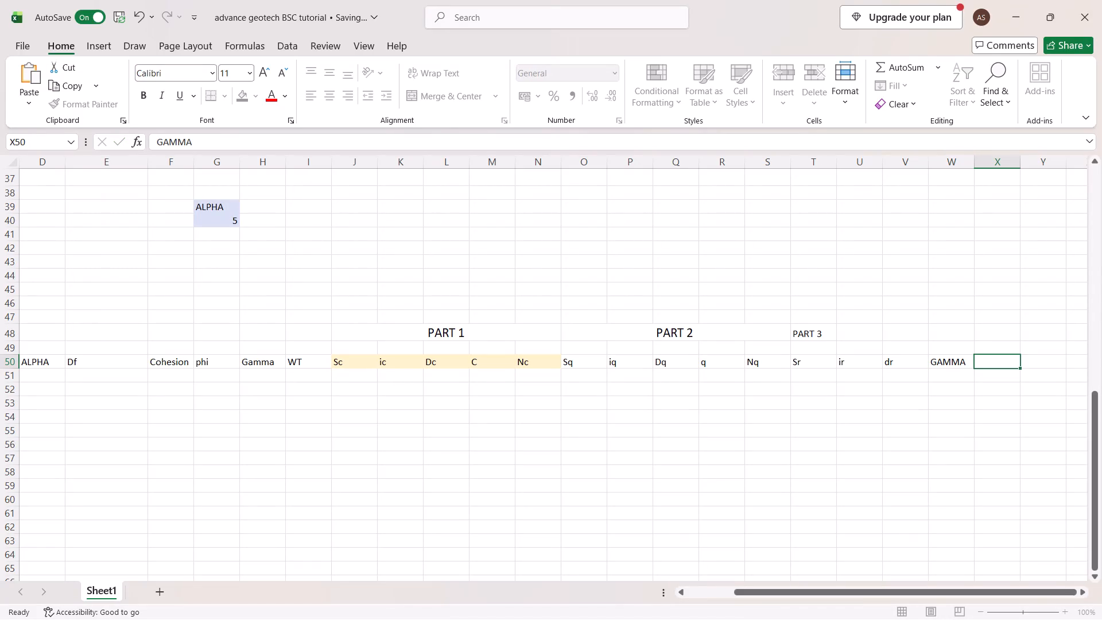
{"action": "key", "text": "b"}
{"action": "key", "text": "Right"}
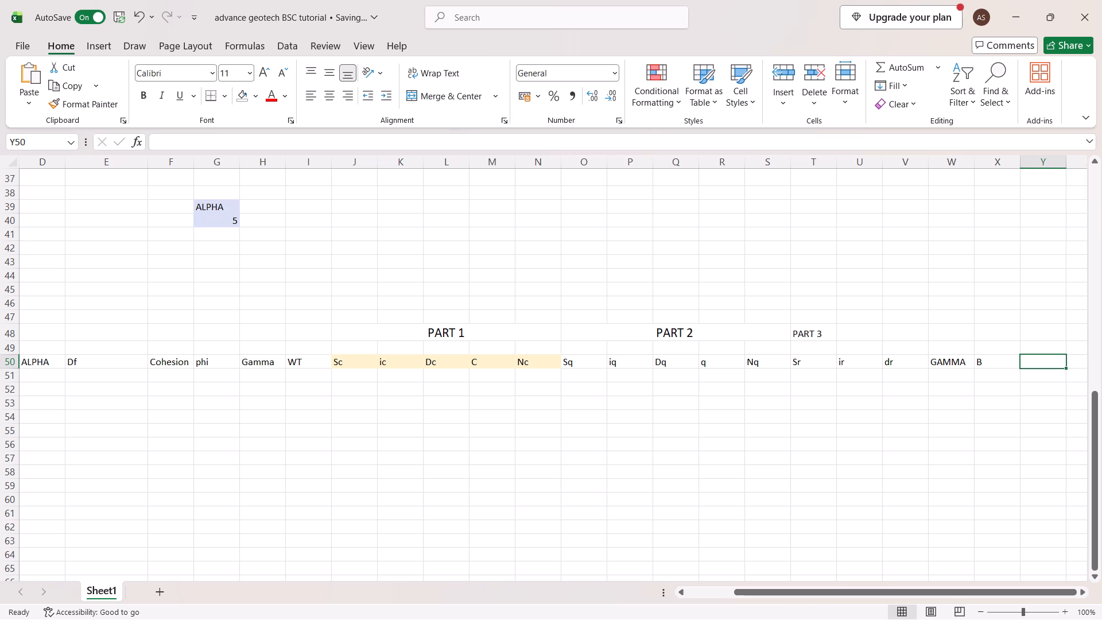
{"action": "key", "text": "n"}
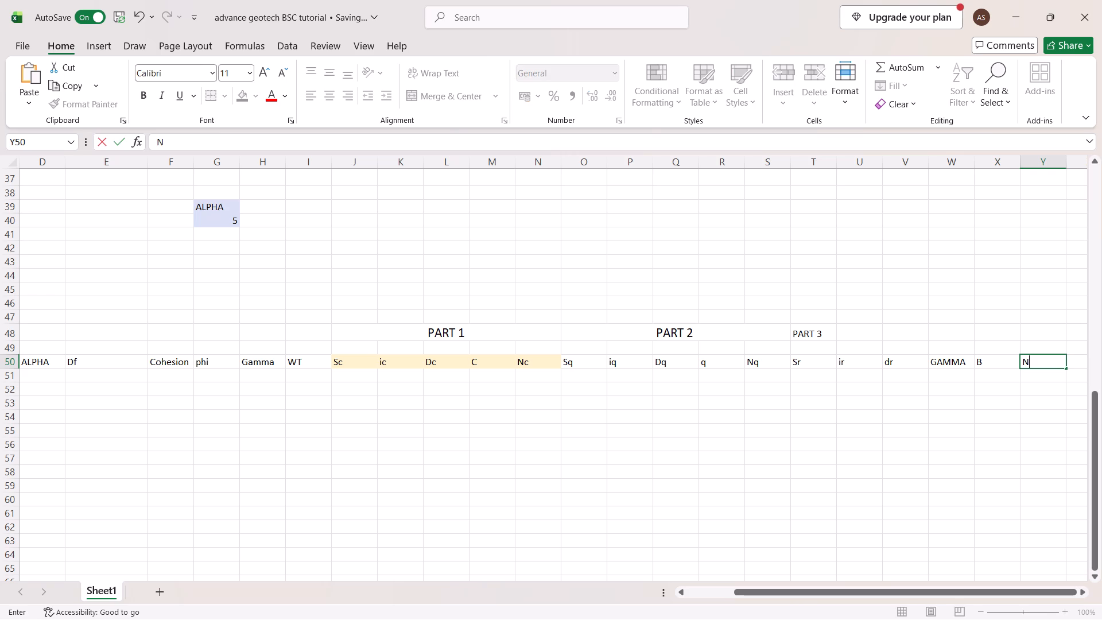
{"action": "key", "text": "shift+r"}
{"action": "key", "text": "Right"}
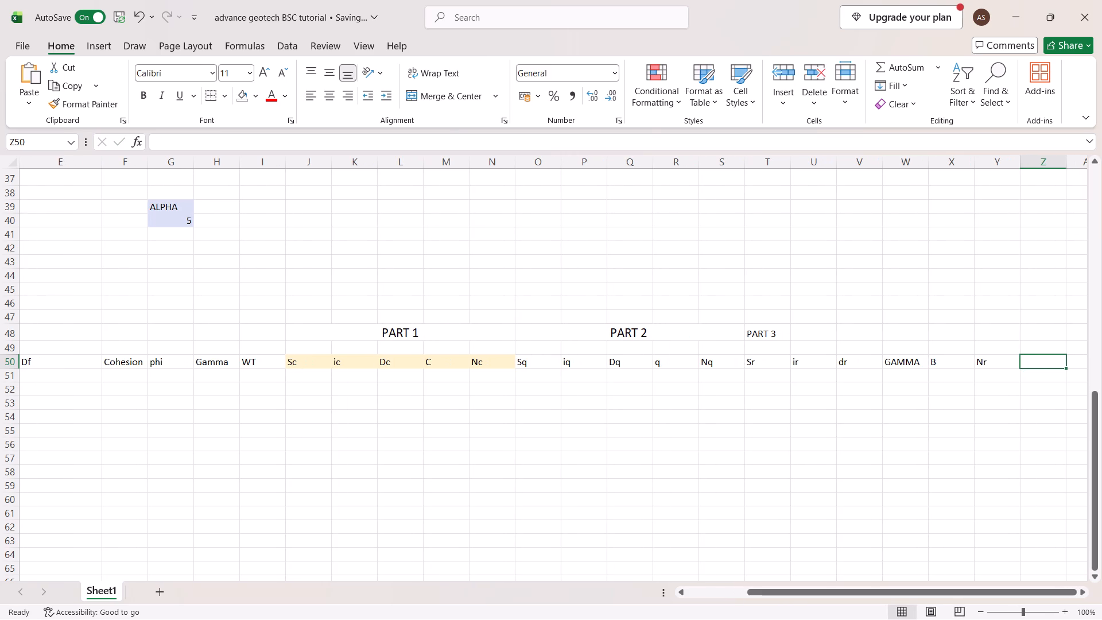
{"action": "key", "text": "shift+w"}
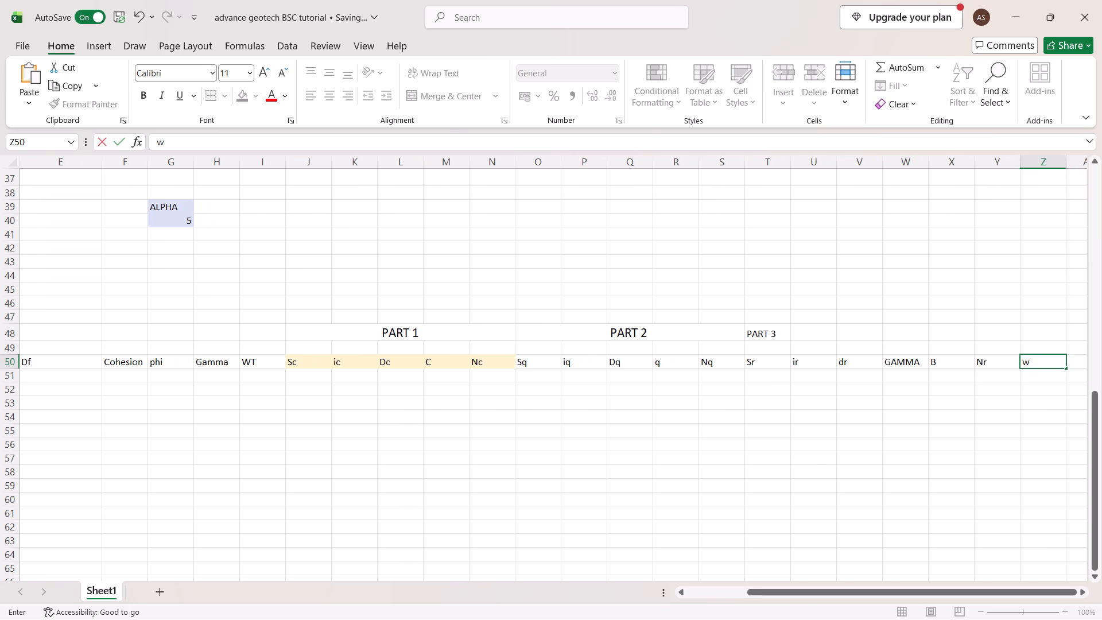
{"action": "key", "text": "apostrophe"}
Merge and center the PART 3 title across T48:Z48 and enlarge its font to match the PART 2 title.
{"action": "left_click", "coordinate": [751, 333]}
{"action": "left_click_drag", "start_coordinate": [751, 333], "coordinate": [729, 312]}
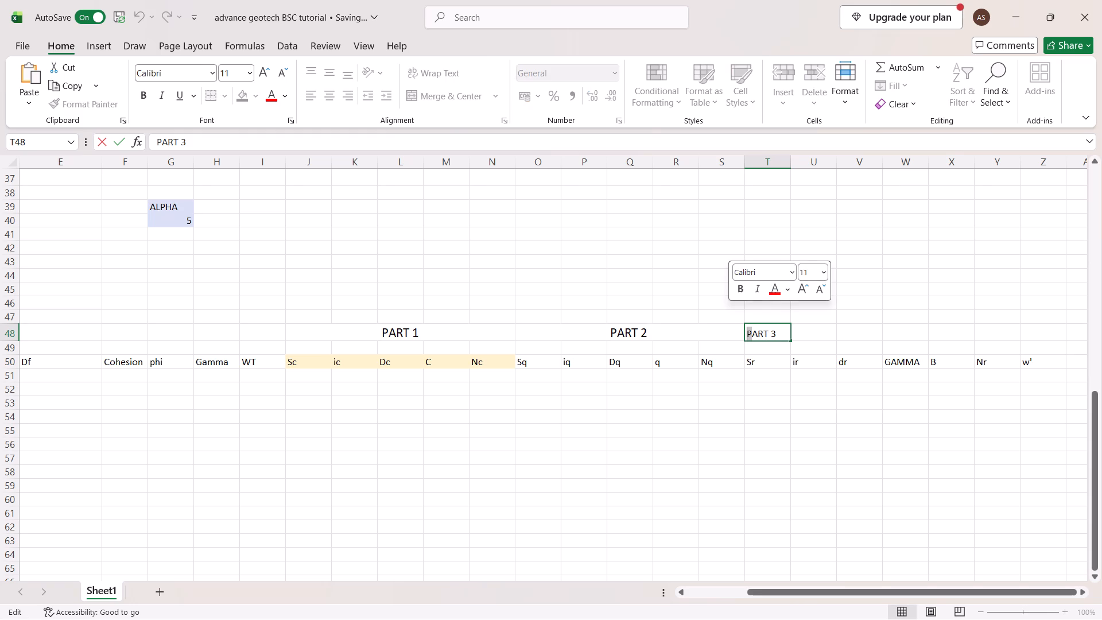
{"action": "left_click_drag", "start_coordinate": [746, 317], "coordinate": [758, 332]}
{"action": "left_click_drag", "start_coordinate": [758, 332], "coordinate": [988, 330]}
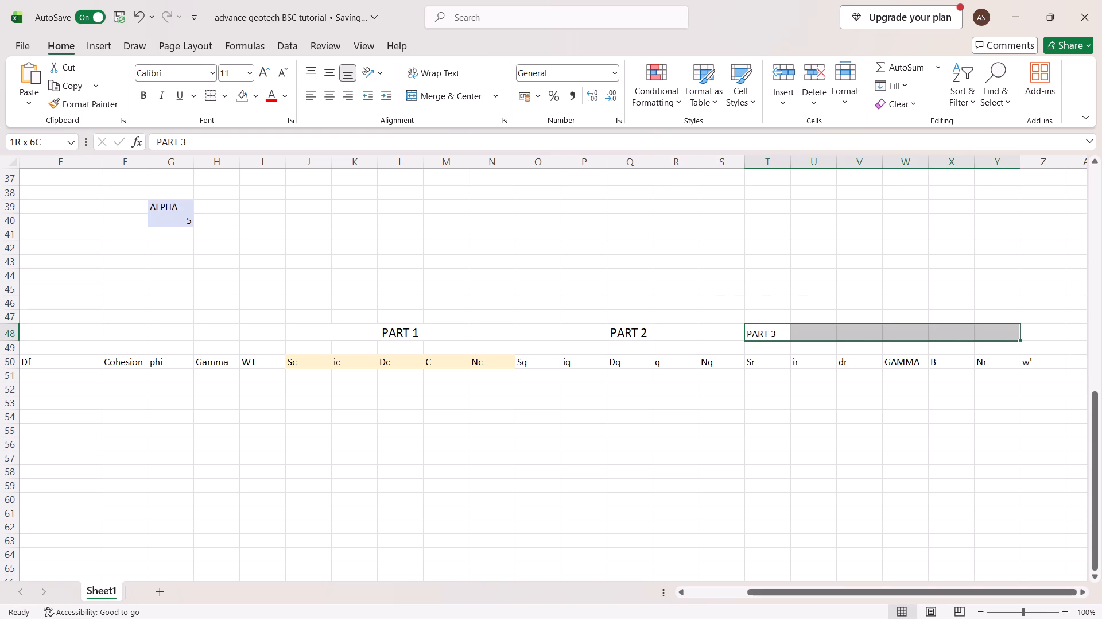
{"action": "left_click_drag", "start_coordinate": [988, 330], "coordinate": [1027, 331]}
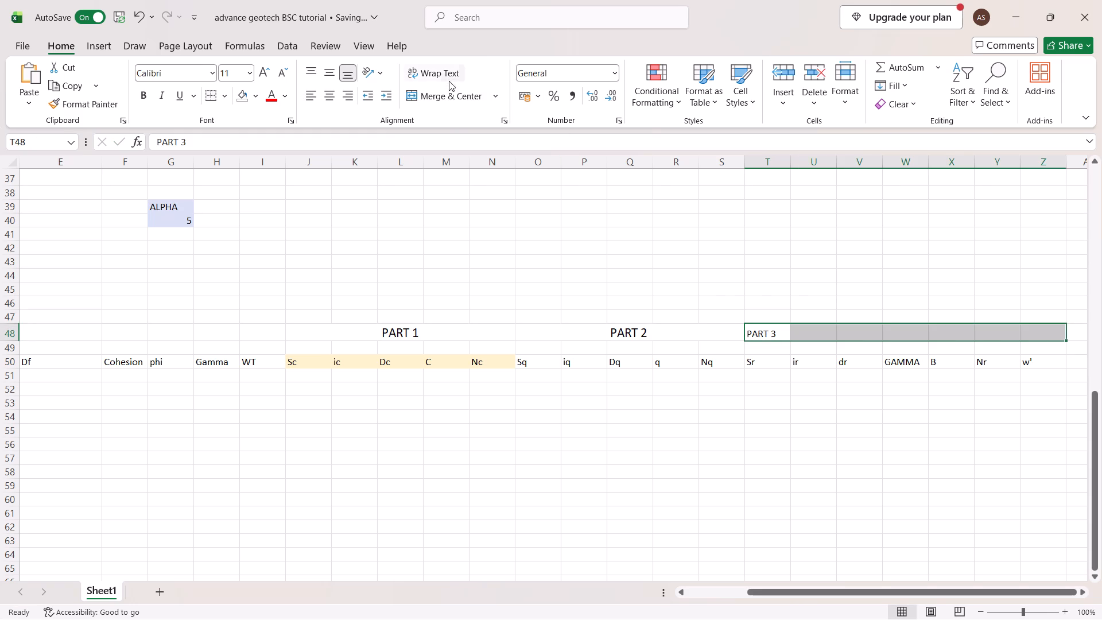
{"action": "left_click", "coordinate": [454, 92]}
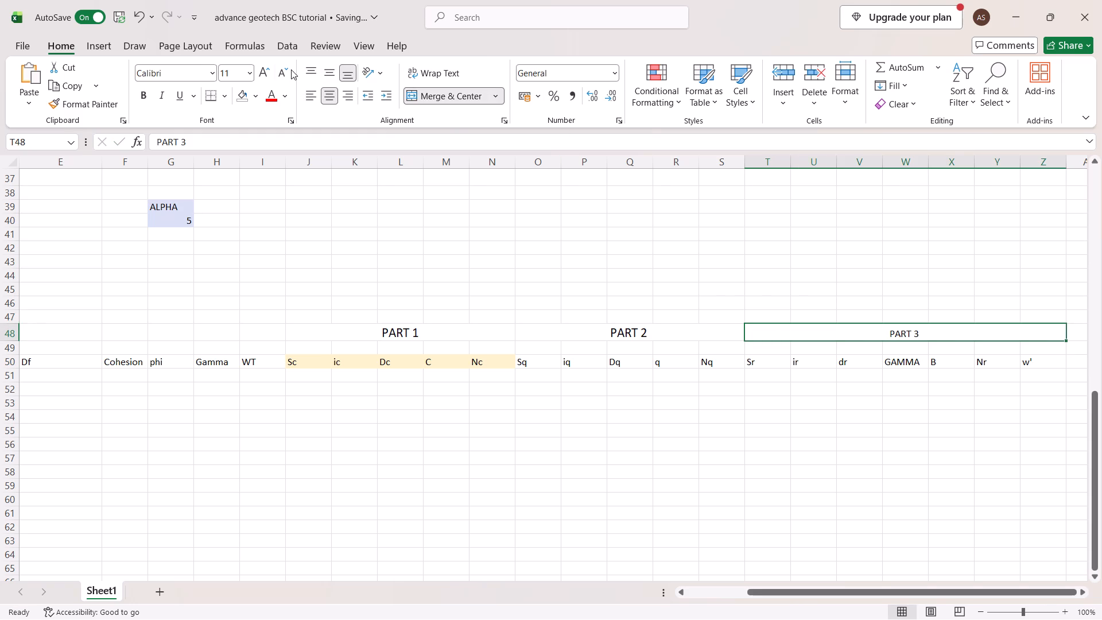
{"action": "triple_click", "coordinate": [265, 67]}
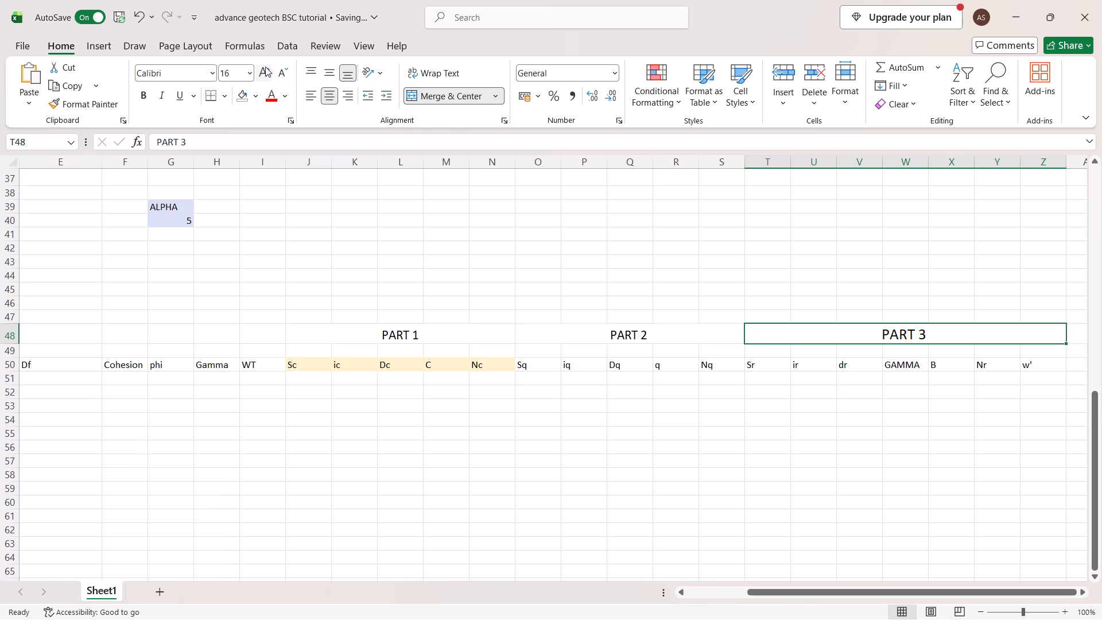
{"action": "left_click", "coordinate": [288, 73]}
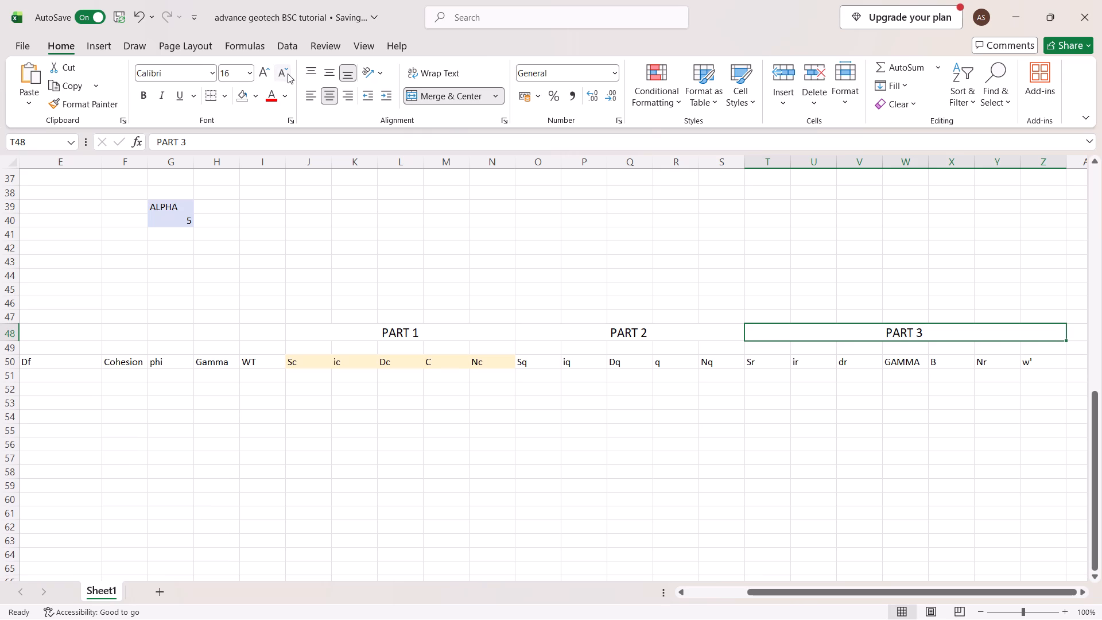
Fill the PART 2 header cells O50:S50, from Sq to Nq, with the lightest blue theme color.
{"action": "left_click", "coordinate": [526, 365]}
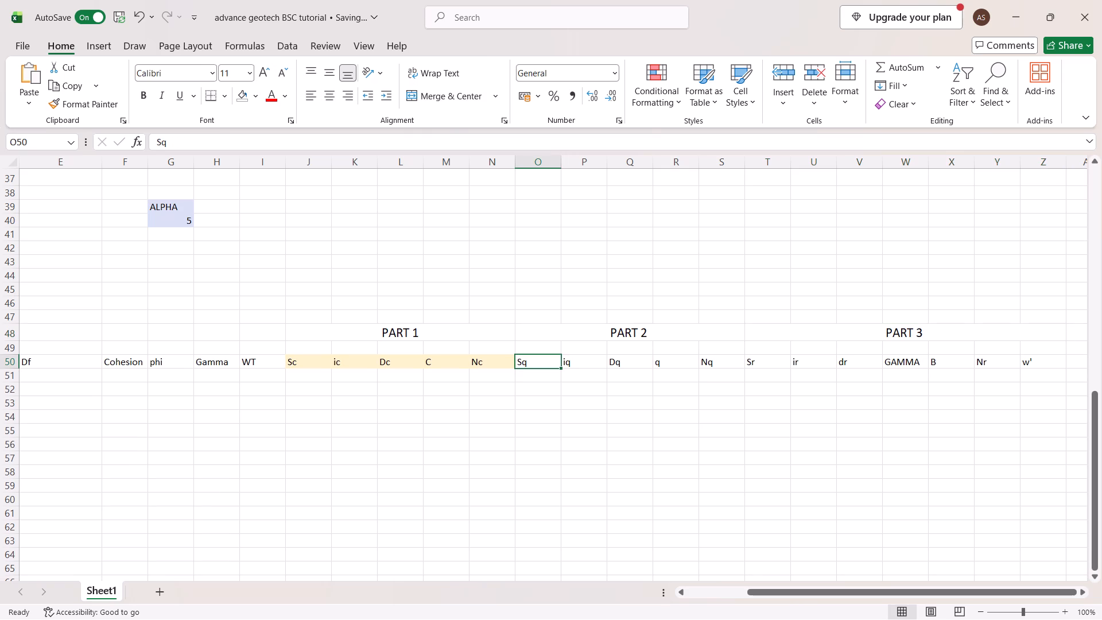
{"action": "left_click_drag", "start_coordinate": [542, 359], "coordinate": [724, 360]}
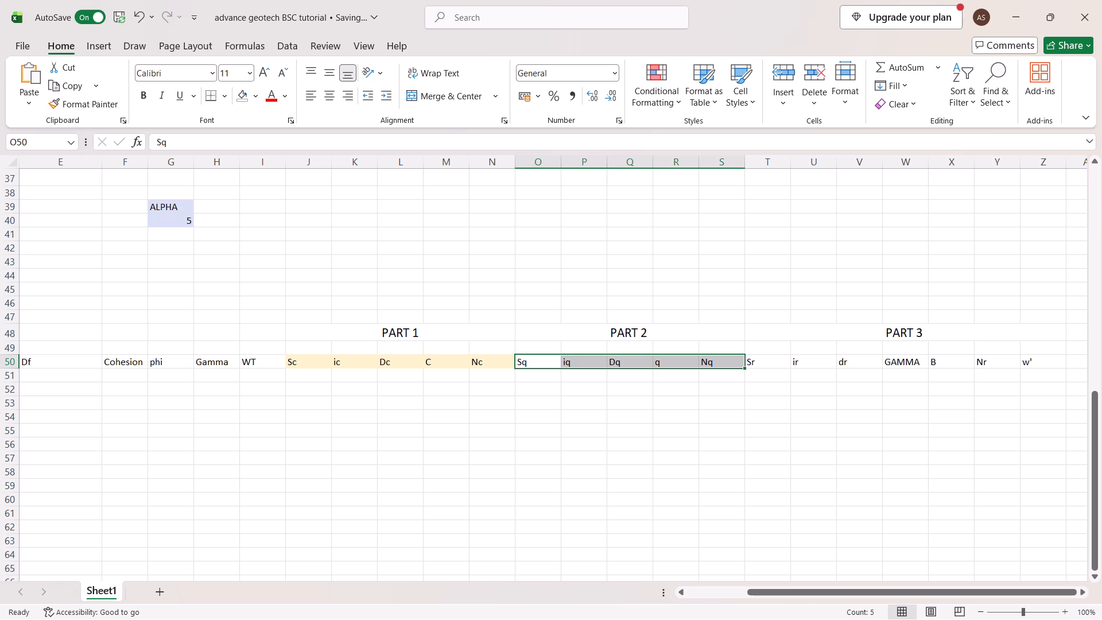
{"action": "left_click", "coordinate": [255, 99]}
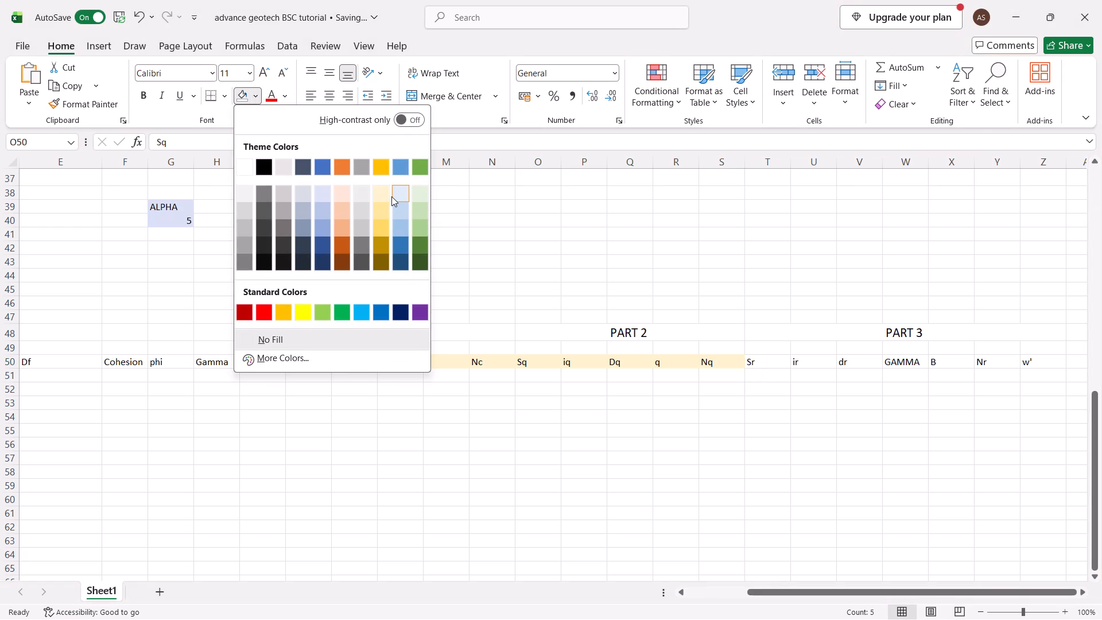
{"action": "left_click", "coordinate": [391, 196]}
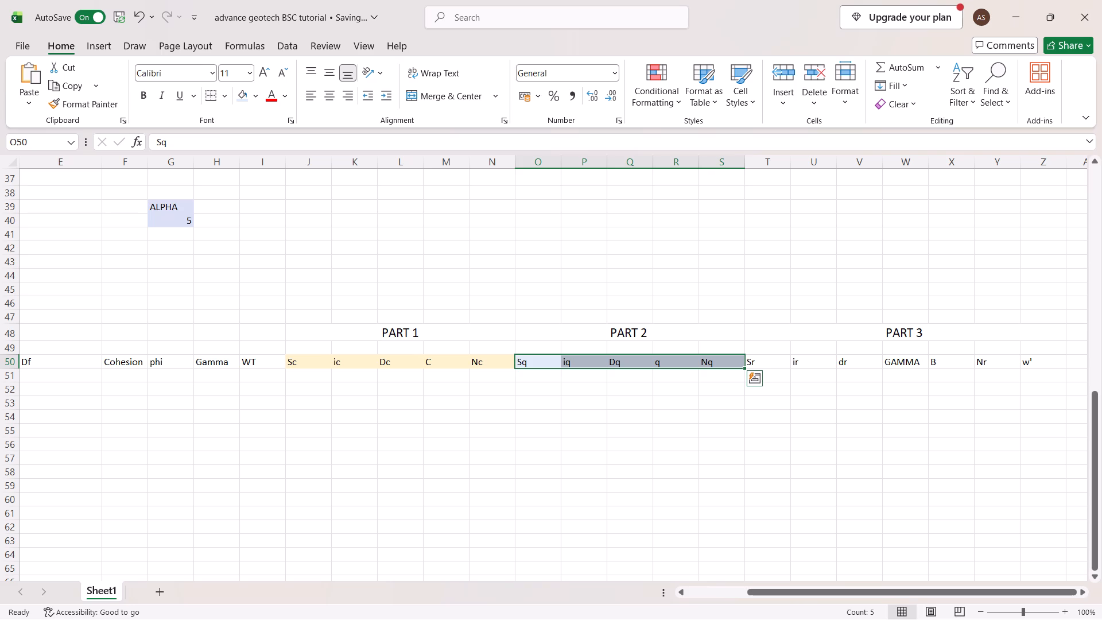
Fill the PART 3 header cells T50:Z50, from Sr to w', with the lightest green theme color.
{"action": "left_click", "coordinate": [773, 362]}
{"action": "left_click_drag", "start_coordinate": [783, 362], "coordinate": [1093, 361]}
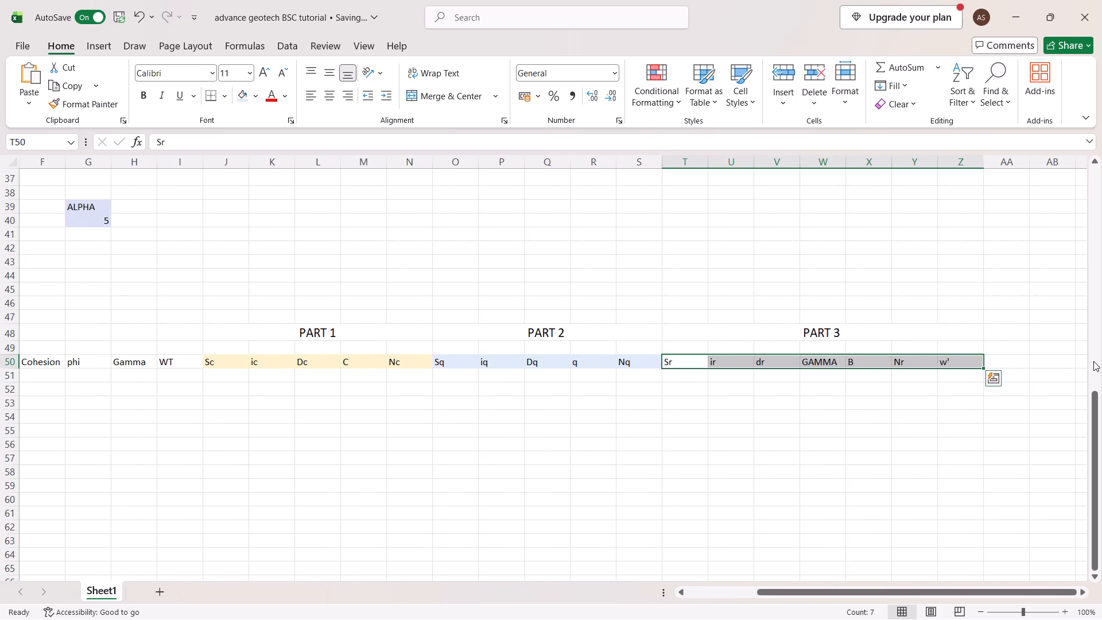
{"action": "left_click", "coordinate": [255, 96]}
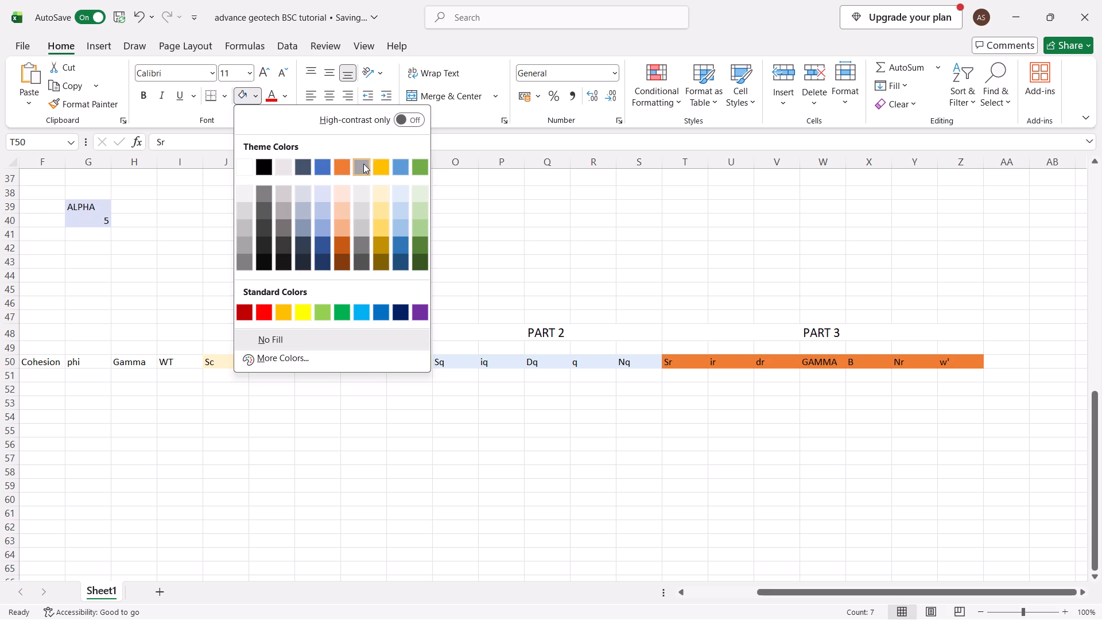
{"action": "left_click", "coordinate": [422, 194]}
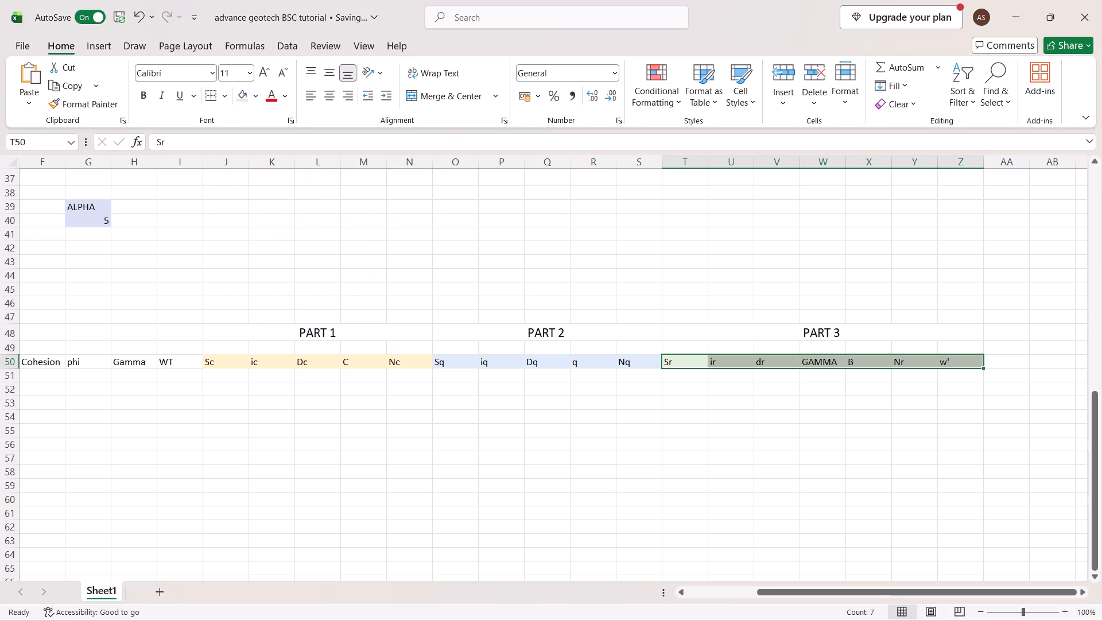
{"action": "left_click", "coordinate": [468, 313]}
Review the full row 50 header table and the bearing capacity, shape, depth, inclination and water level factor sections above it.
{"action": "scroll", "coordinate": [468, 313], "scroll_direction": "down", "scroll_amount": 1}
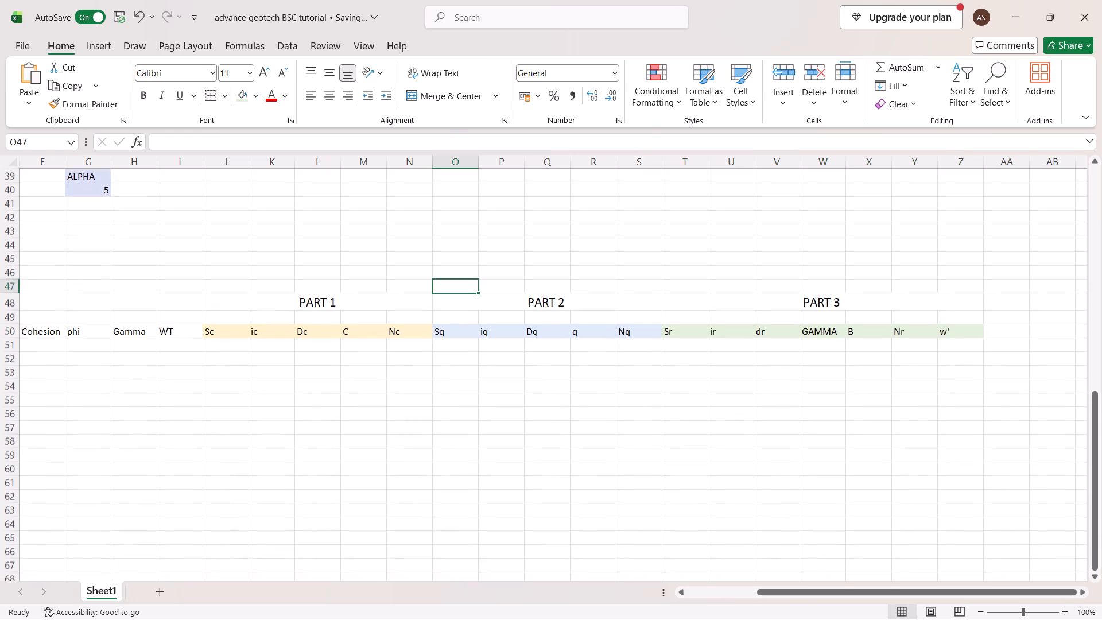
{"action": "scroll", "coordinate": [468, 313], "scroll_direction": "down", "scroll_amount": 2}
{"action": "scroll", "coordinate": [468, 313], "scroll_direction": "up", "scroll_amount": 2}
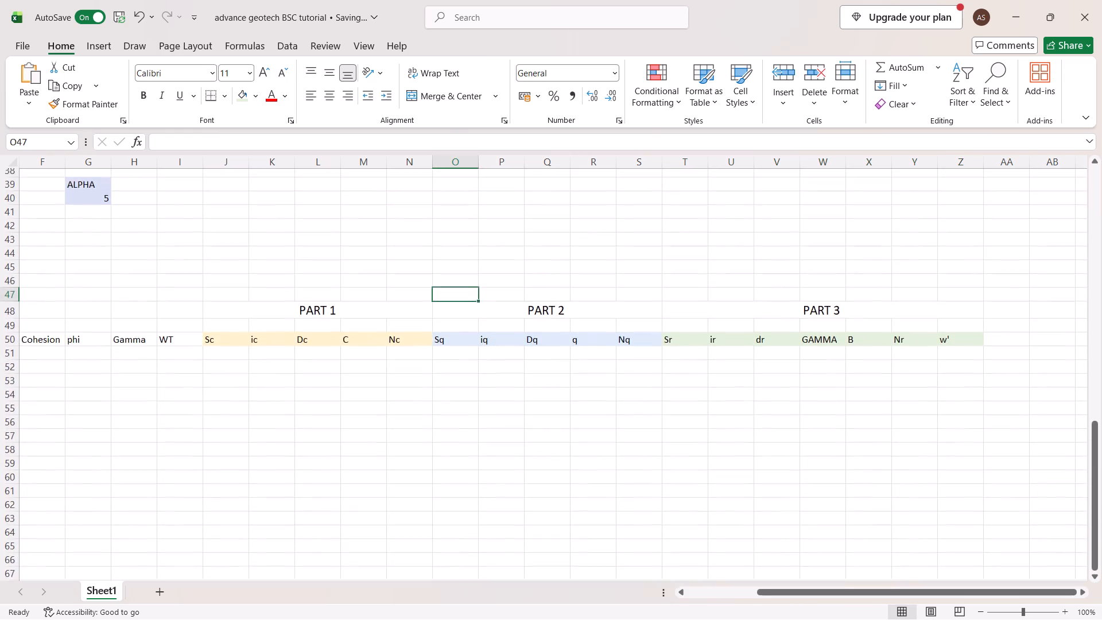
{"action": "scroll", "coordinate": [468, 313], "scroll_direction": "up", "scroll_amount": 2}
{"action": "scroll", "coordinate": [468, 313], "scroll_direction": "right", "scroll_amount": 6}
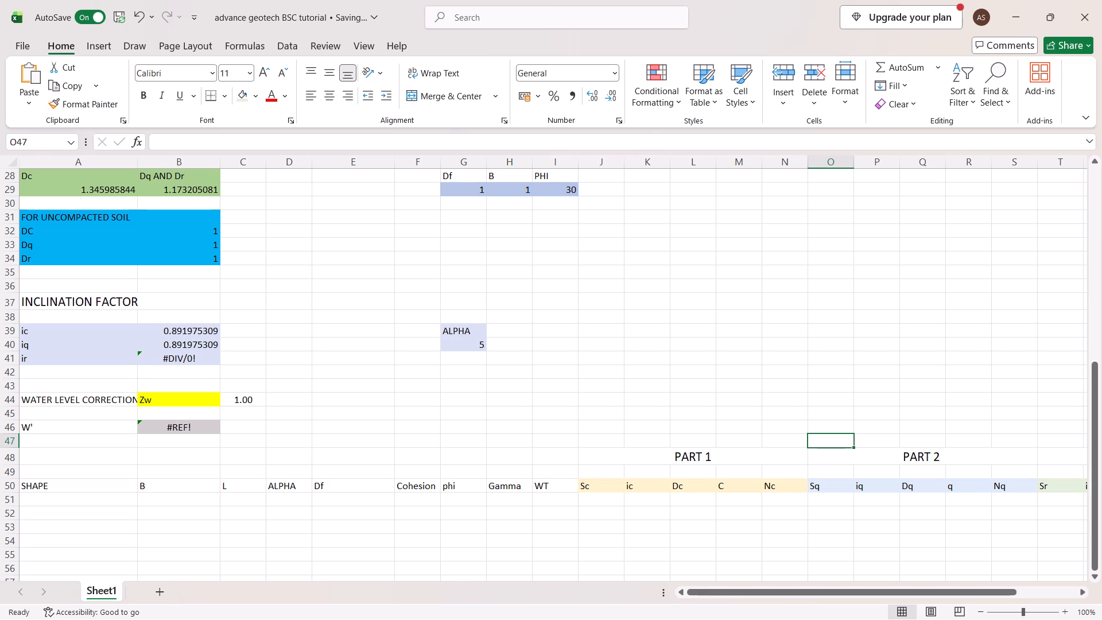
{"action": "scroll", "coordinate": [348, 487], "scroll_direction": "down", "scroll_amount": 1}
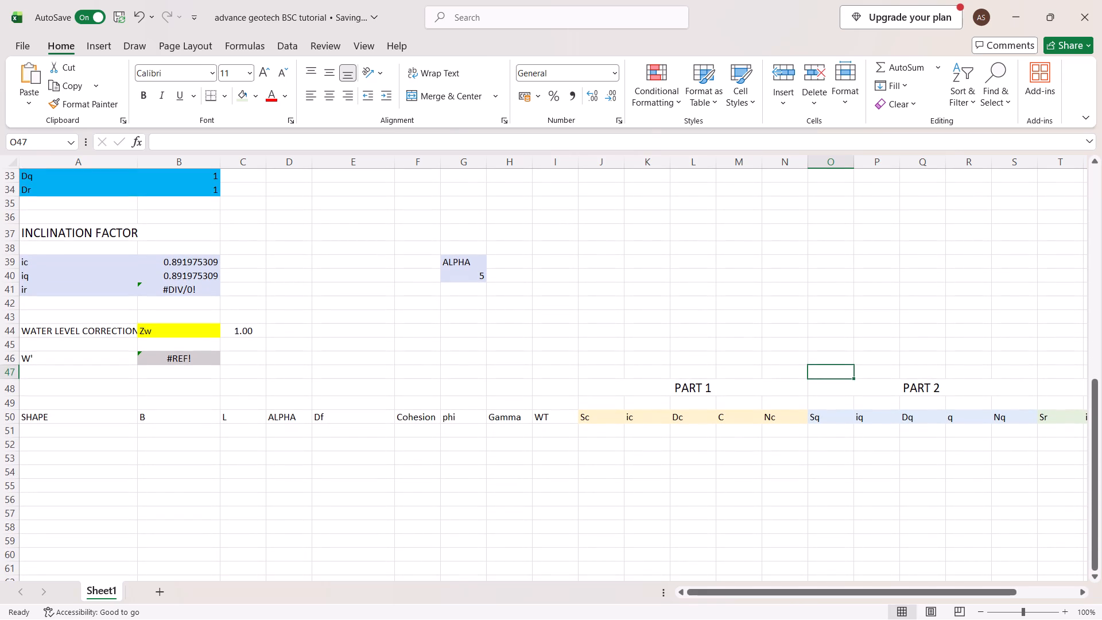
{"action": "scroll", "coordinate": [348, 487], "scroll_direction": "up", "scroll_amount": 1}
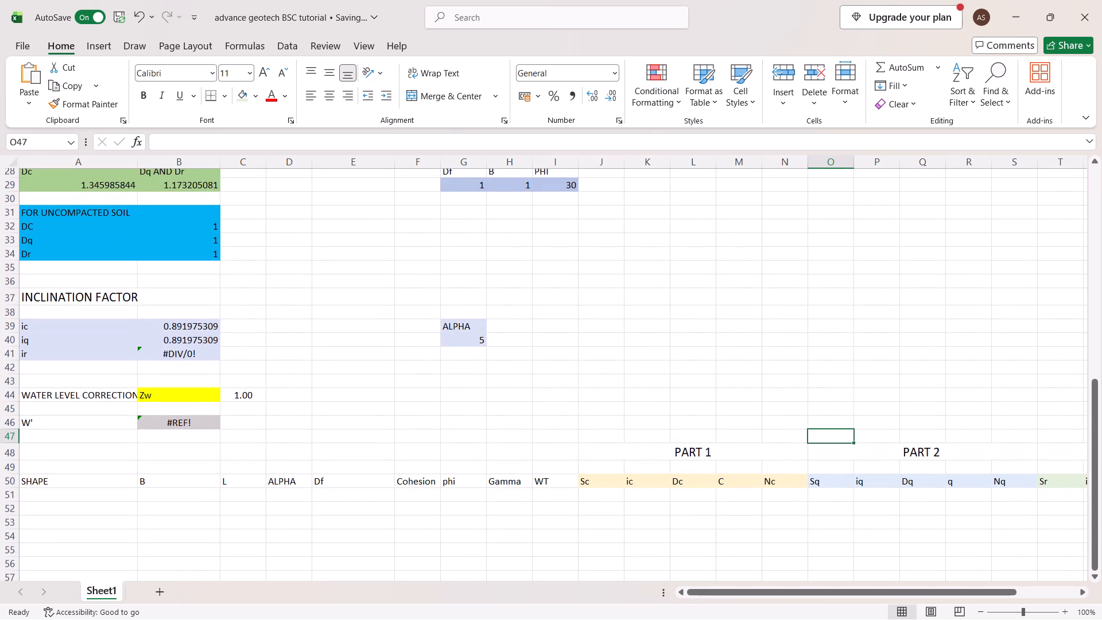
{"action": "scroll", "coordinate": [348, 487], "scroll_direction": "up", "scroll_amount": 2}
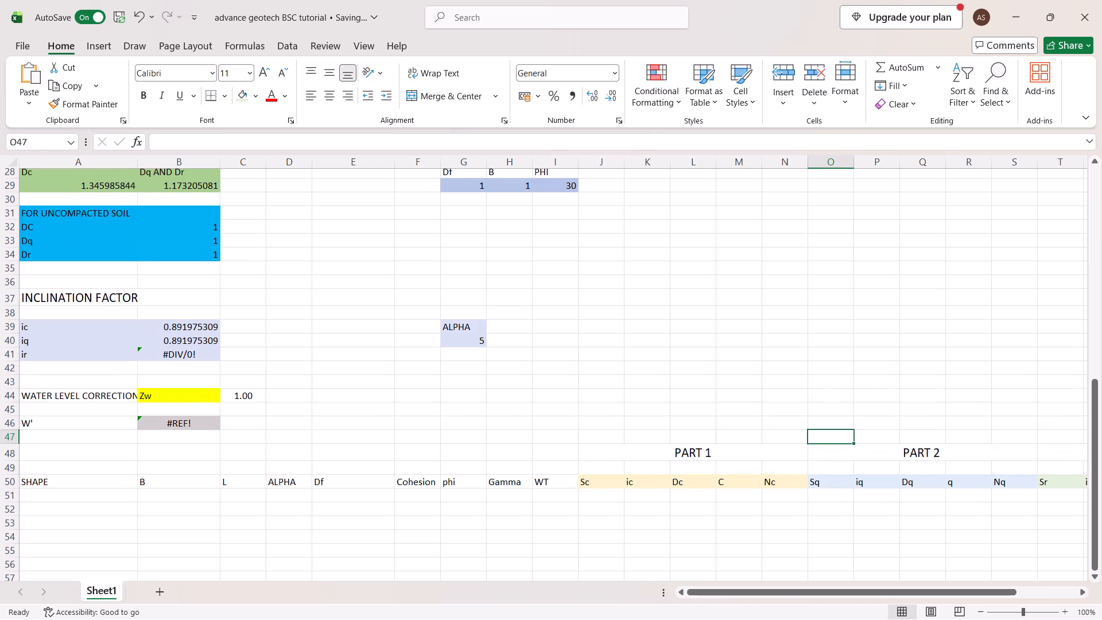
{"action": "scroll", "coordinate": [348, 487], "scroll_direction": "up", "scroll_amount": 2}
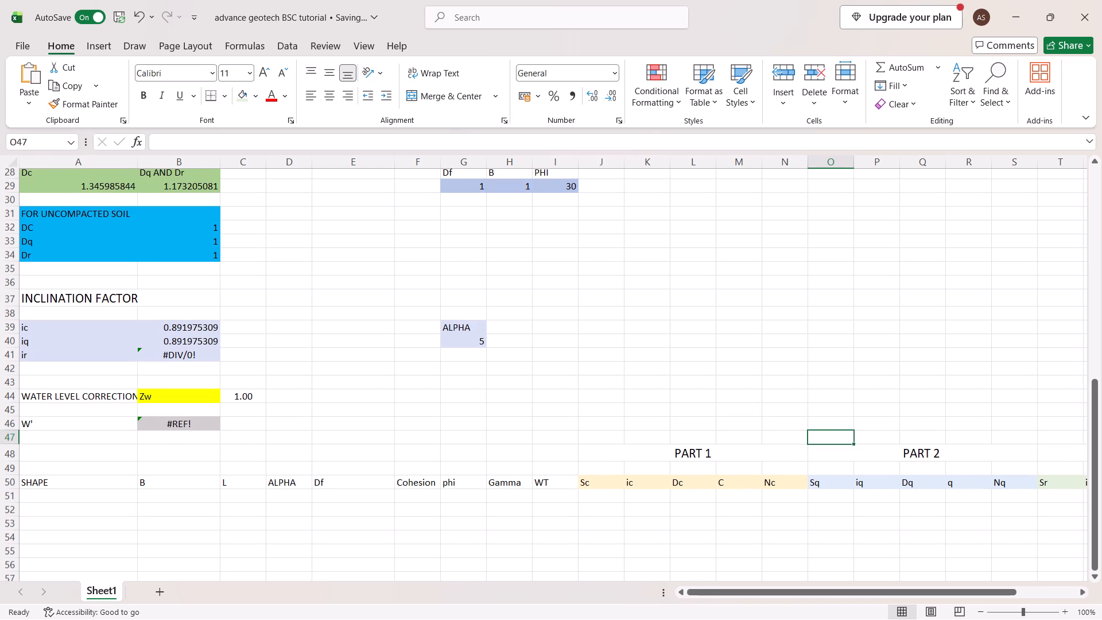
{"action": "scroll", "coordinate": [348, 487], "scroll_direction": "up", "scroll_amount": 2}
{"action": "scroll", "coordinate": [348, 487], "scroll_direction": "right", "scroll_amount": 5}
{"action": "scroll", "coordinate": [348, 487], "scroll_direction": "down", "scroll_amount": 1}
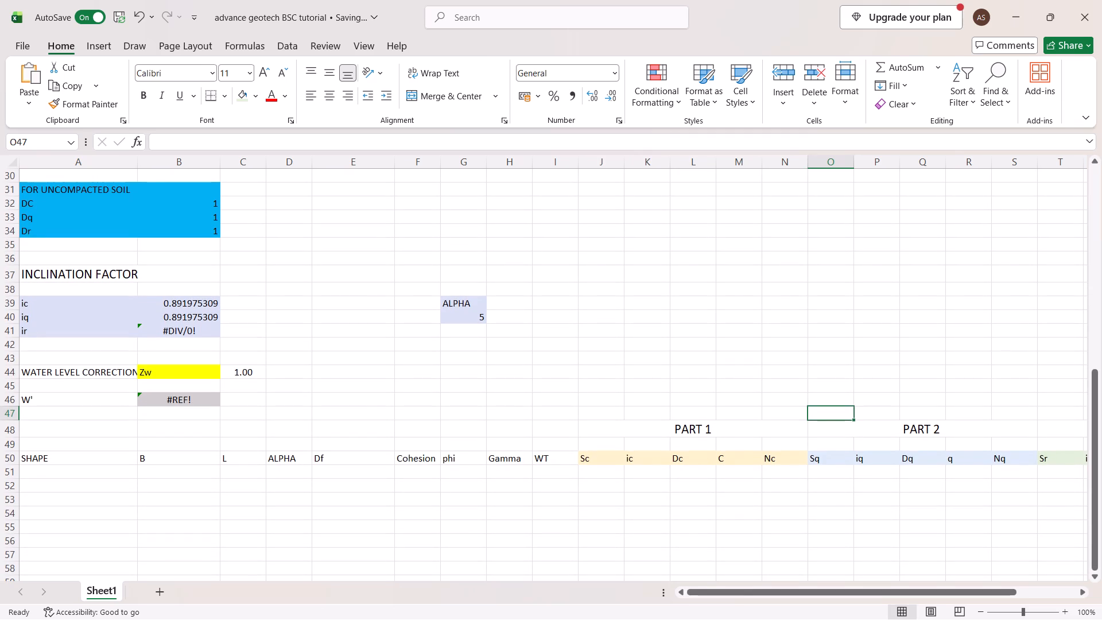
{"action": "scroll", "coordinate": [348, 487], "scroll_direction": "left", "scroll_amount": 7}
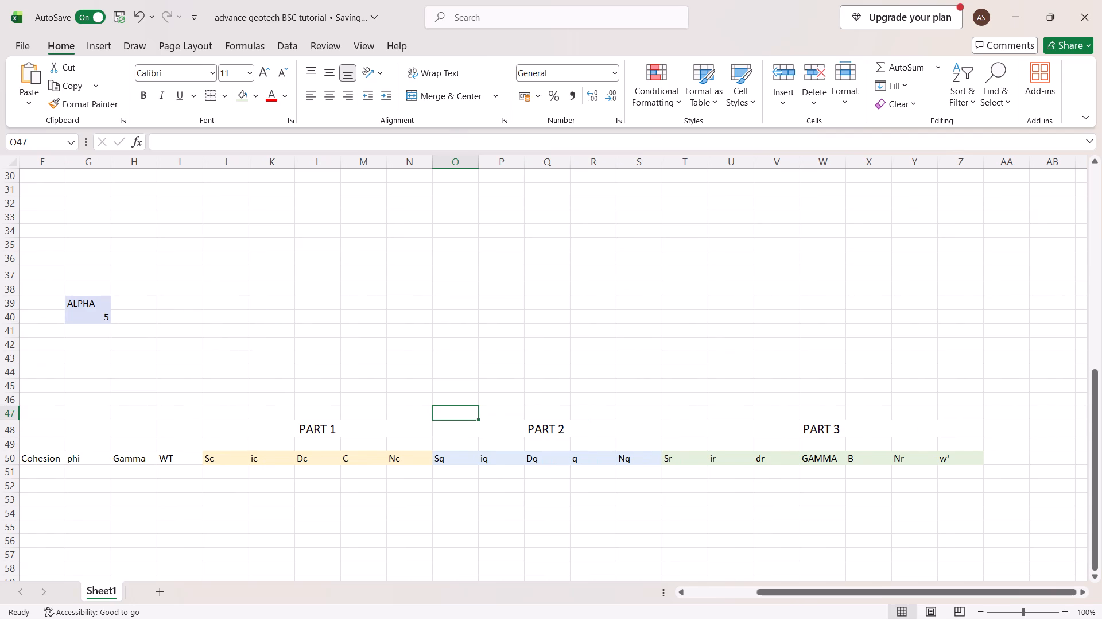
{"action": "scroll", "coordinate": [333, 379], "scroll_direction": "up", "scroll_amount": 2}
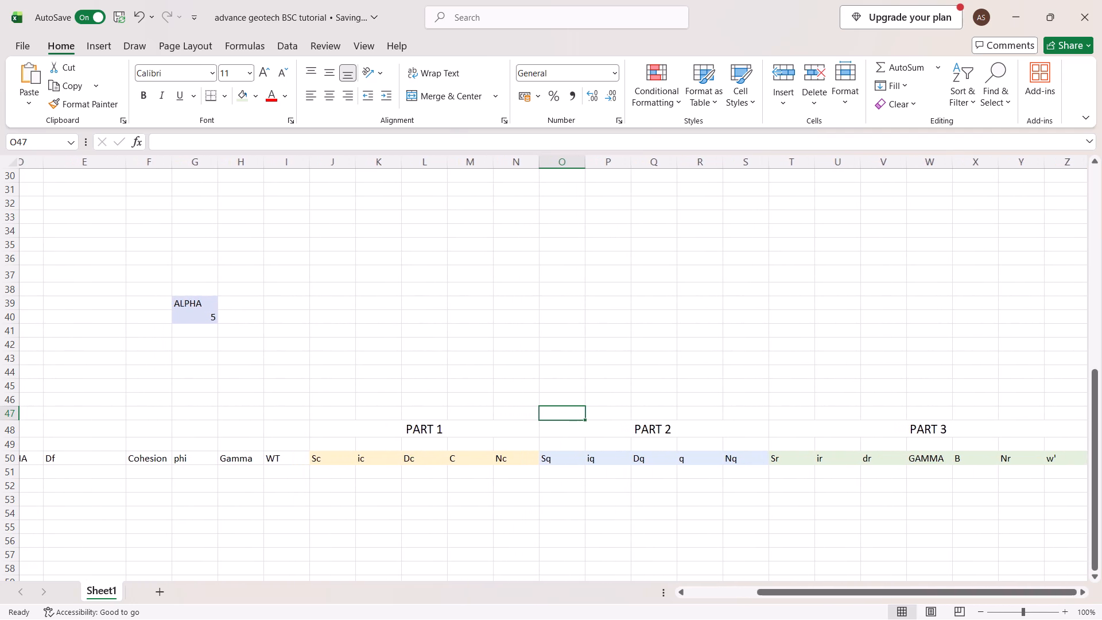
{"action": "scroll", "coordinate": [333, 379], "scroll_direction": "up", "scroll_amount": 1}
{"action": "scroll", "coordinate": [333, 379], "scroll_direction": "right", "scroll_amount": 16}
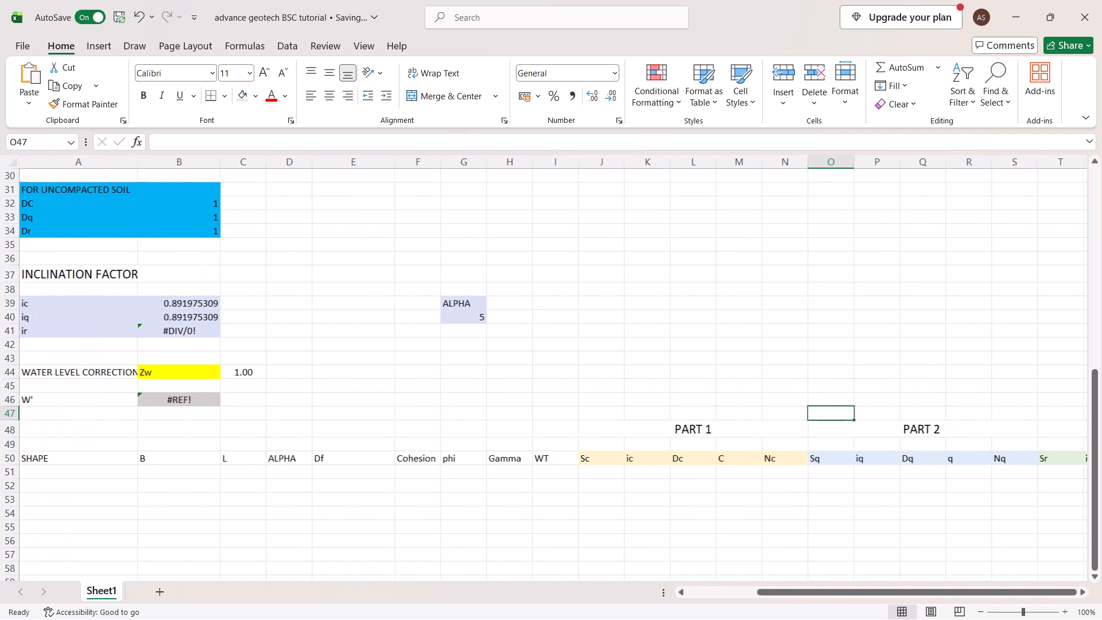
{"action": "scroll", "coordinate": [333, 379], "scroll_direction": "up", "scroll_amount": 1}
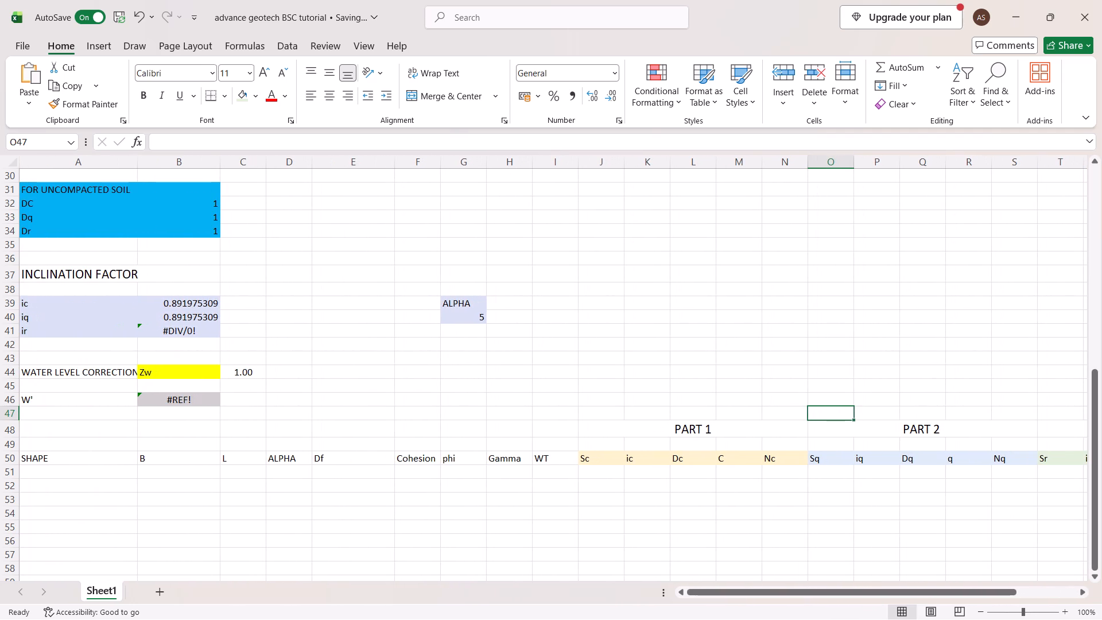
{"action": "scroll", "coordinate": [333, 379], "scroll_direction": "right", "scroll_amount": 7}
{"action": "scroll", "coordinate": [333, 379], "scroll_direction": "up", "scroll_amount": 7}
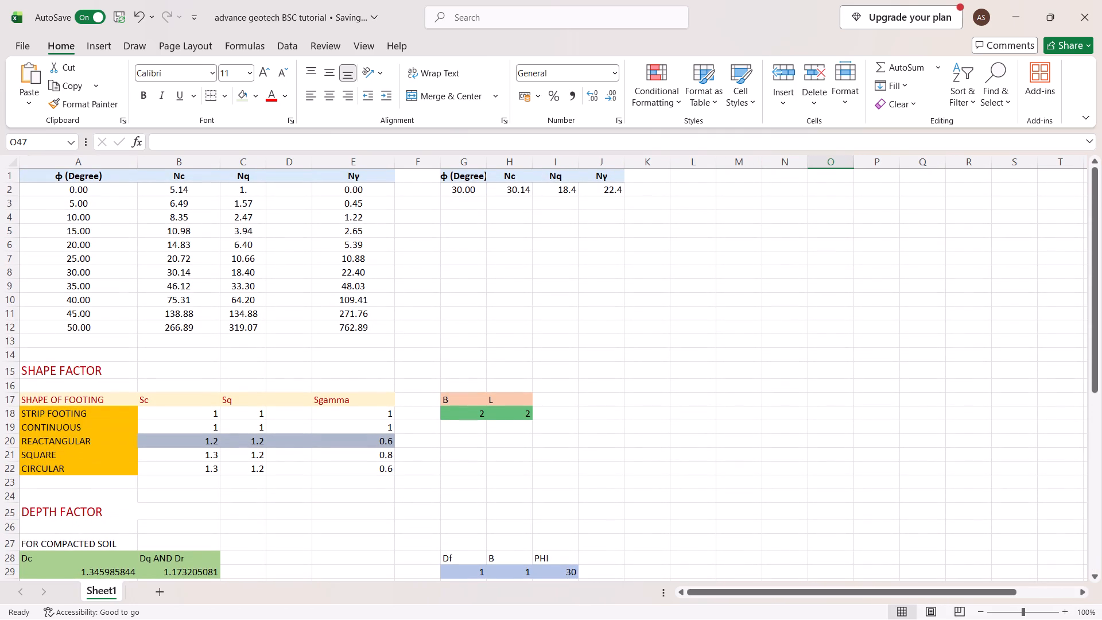
{"action": "scroll", "coordinate": [333, 379], "scroll_direction": "down", "scroll_amount": 4}
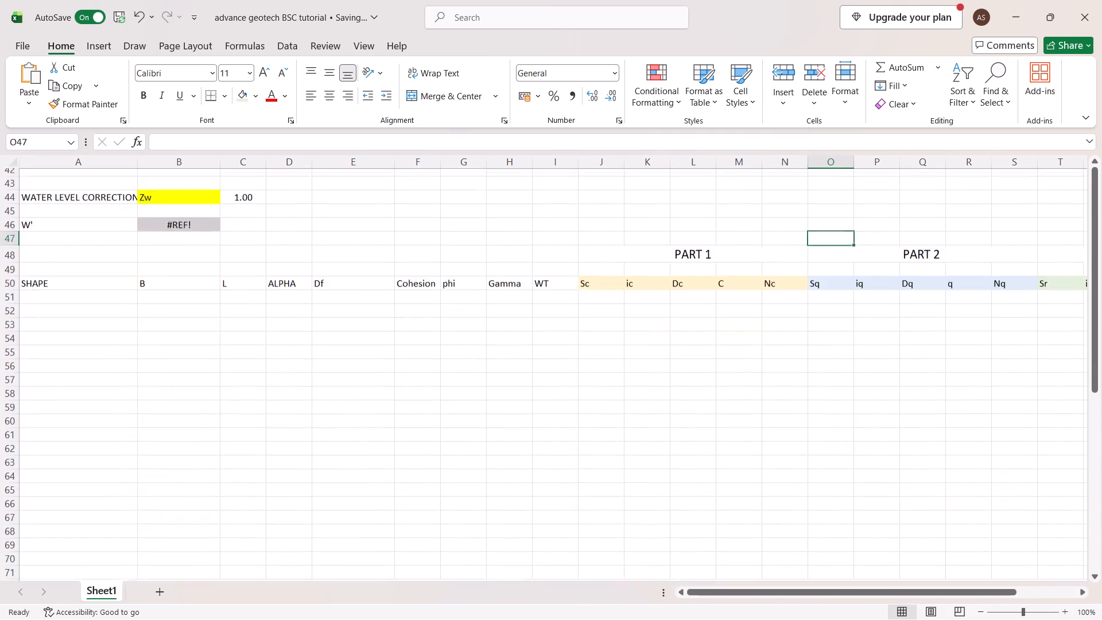
Review the bearing capacity, shape, depth, inclination and water level sections against the row 50 header table.
{"action": "scroll", "coordinate": [333, 379], "scroll_direction": "down", "scroll_amount": 3}
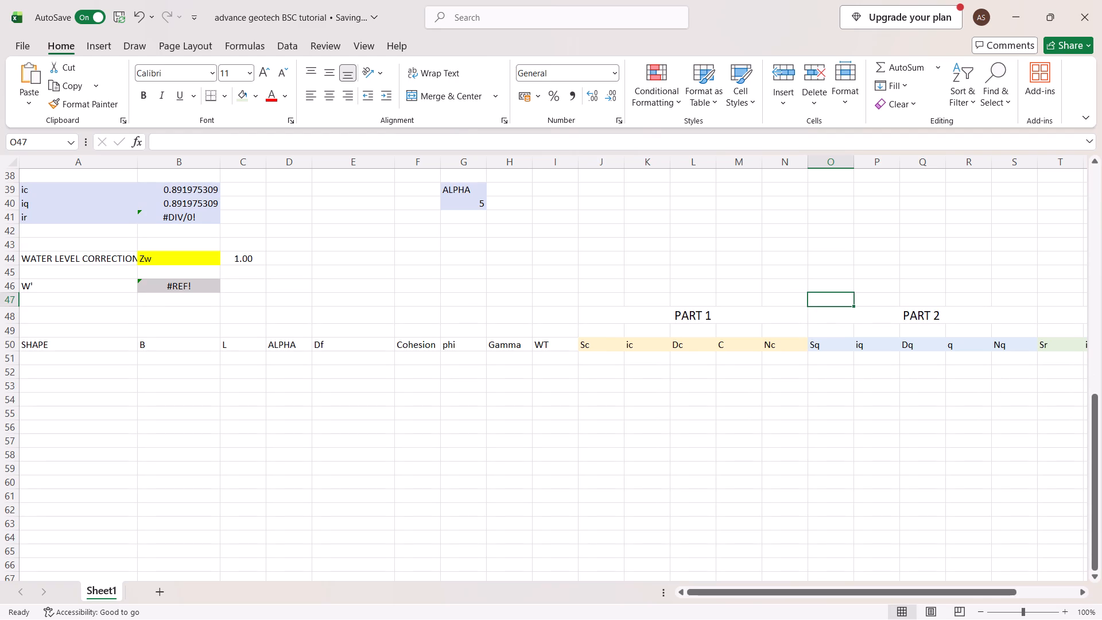
{"action": "scroll", "coordinate": [333, 379], "scroll_direction": "up", "scroll_amount": 1}
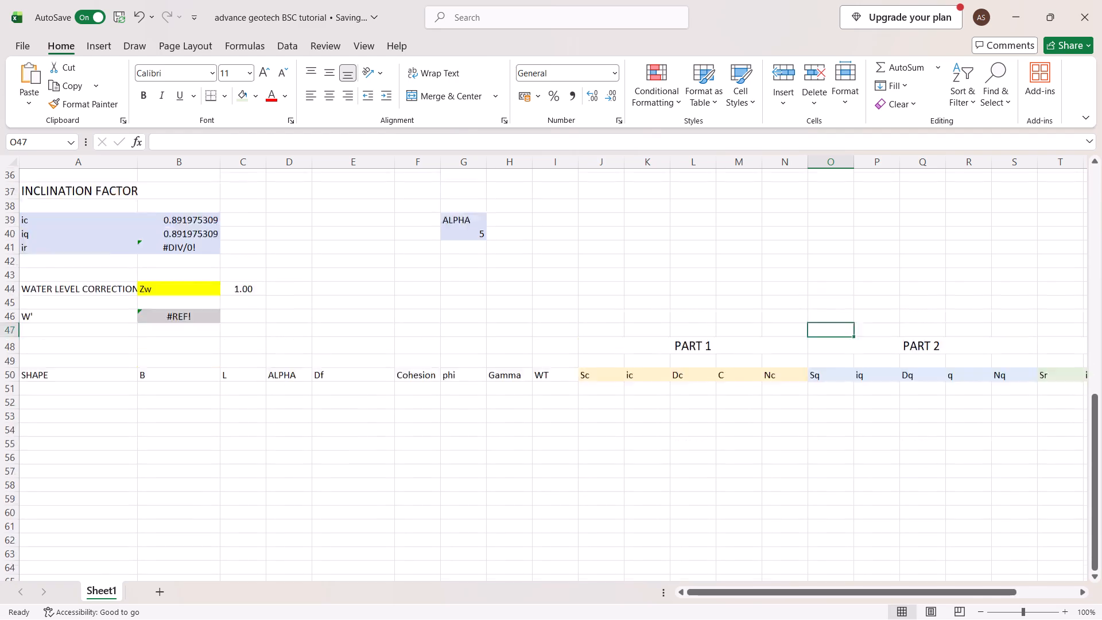
{"action": "scroll", "coordinate": [333, 379], "scroll_direction": "up", "scroll_amount": 6}
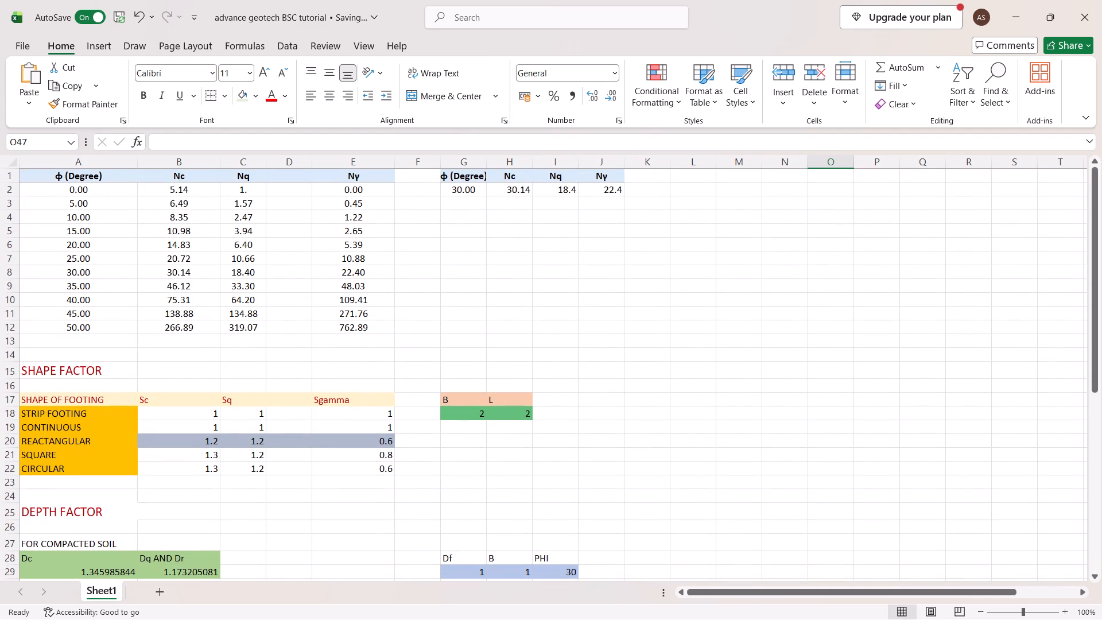
{"action": "scroll", "coordinate": [333, 379], "scroll_direction": "down", "scroll_amount": 2}
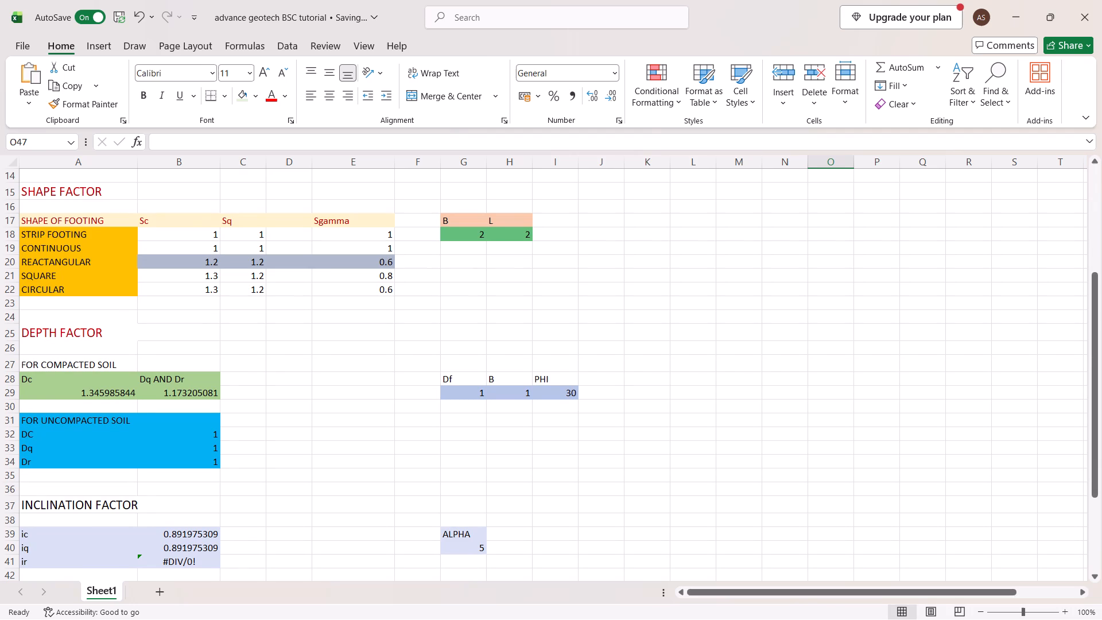
{"action": "scroll", "coordinate": [333, 379], "scroll_direction": "right", "scroll_amount": 1}
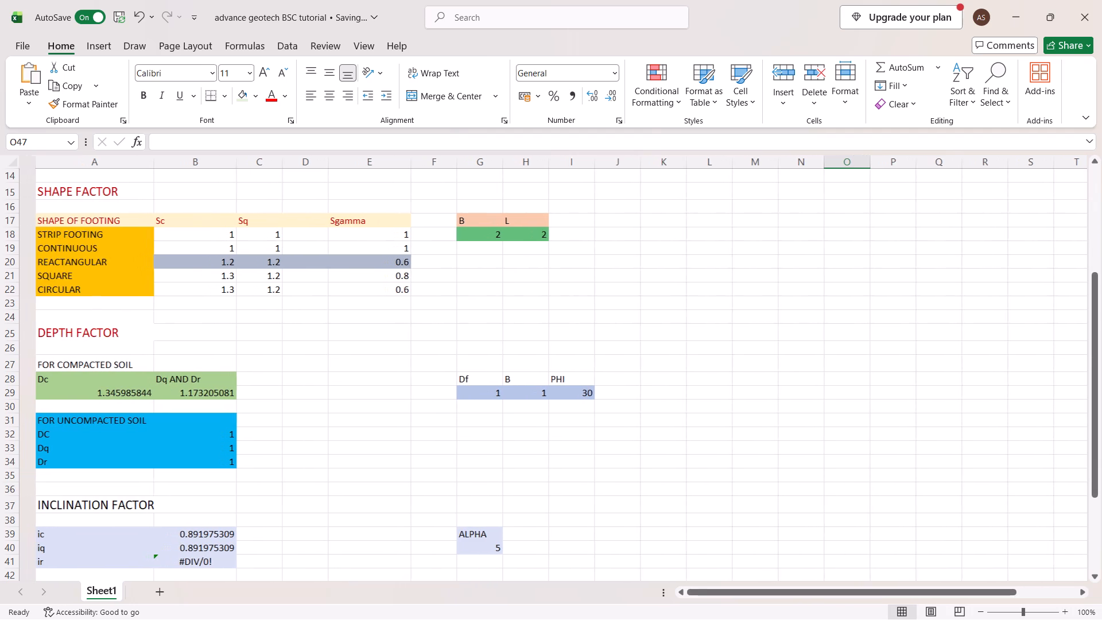
{"action": "scroll", "coordinate": [333, 379], "scroll_direction": "right", "scroll_amount": 1}
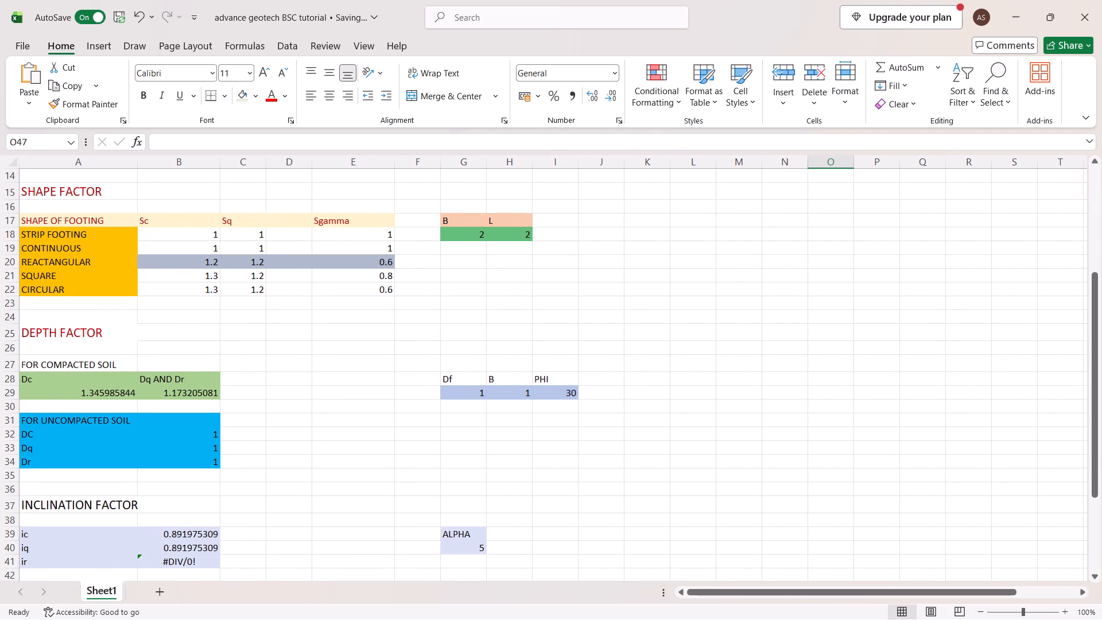
{"action": "scroll", "coordinate": [544, 491], "scroll_direction": "down", "scroll_amount": 3}
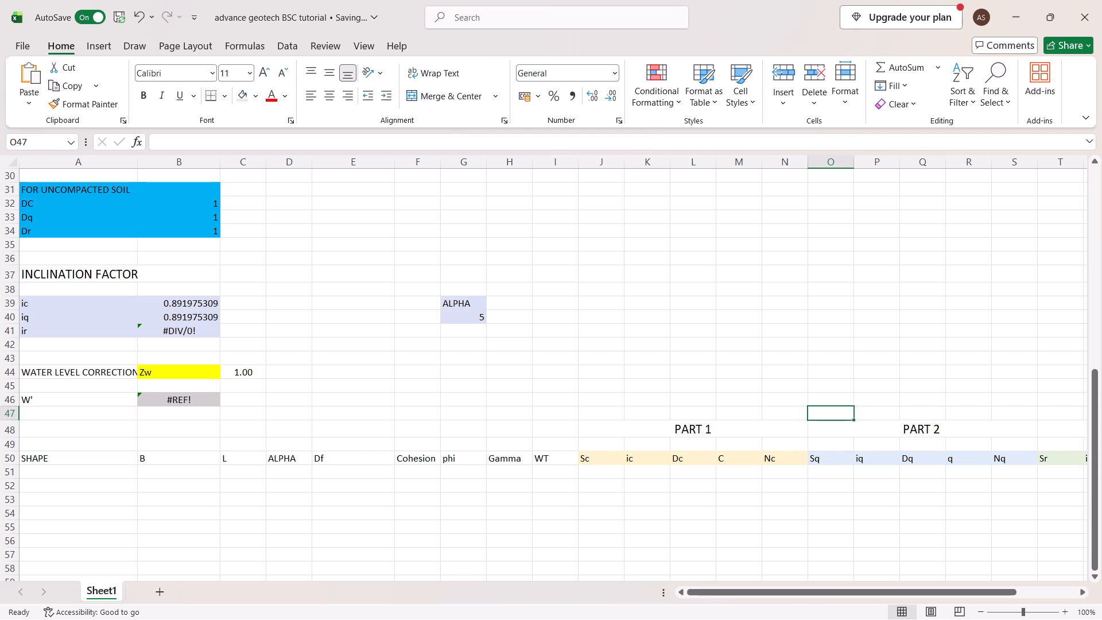
{"action": "scroll", "coordinate": [600, 476], "scroll_direction": "up", "scroll_amount": 5}
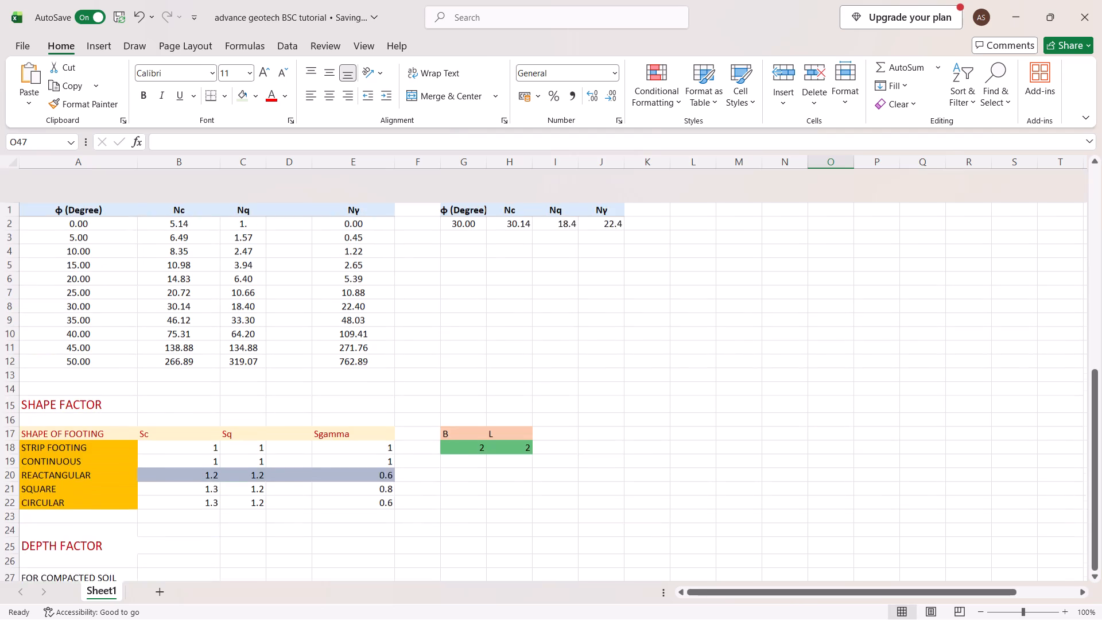
Examine the shape factor table and the rectangular footing's Sc formula in B20, then return to the row 50 header table.
{"action": "right_click", "coordinate": [94, 416]}
{"action": "scroll", "coordinate": [94, 416], "scroll_direction": "down", "scroll_amount": 1}
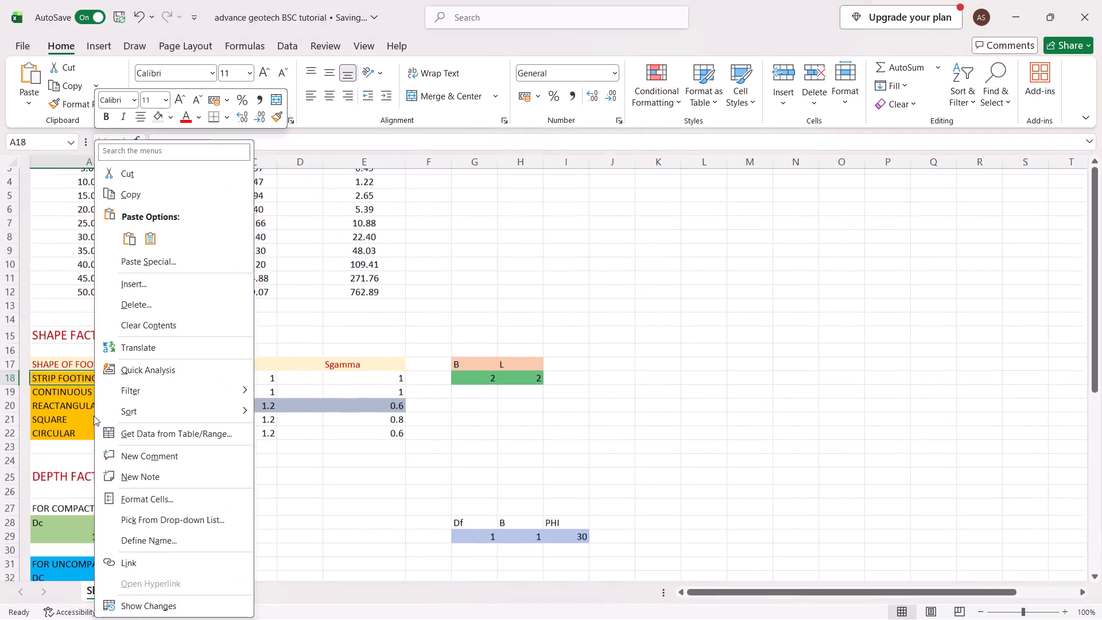
{"action": "scroll", "coordinate": [94, 416], "scroll_direction": "down", "scroll_amount": 1}
{"action": "left_click_drag", "start_coordinate": [518, 414], "coordinate": [119, 394]}
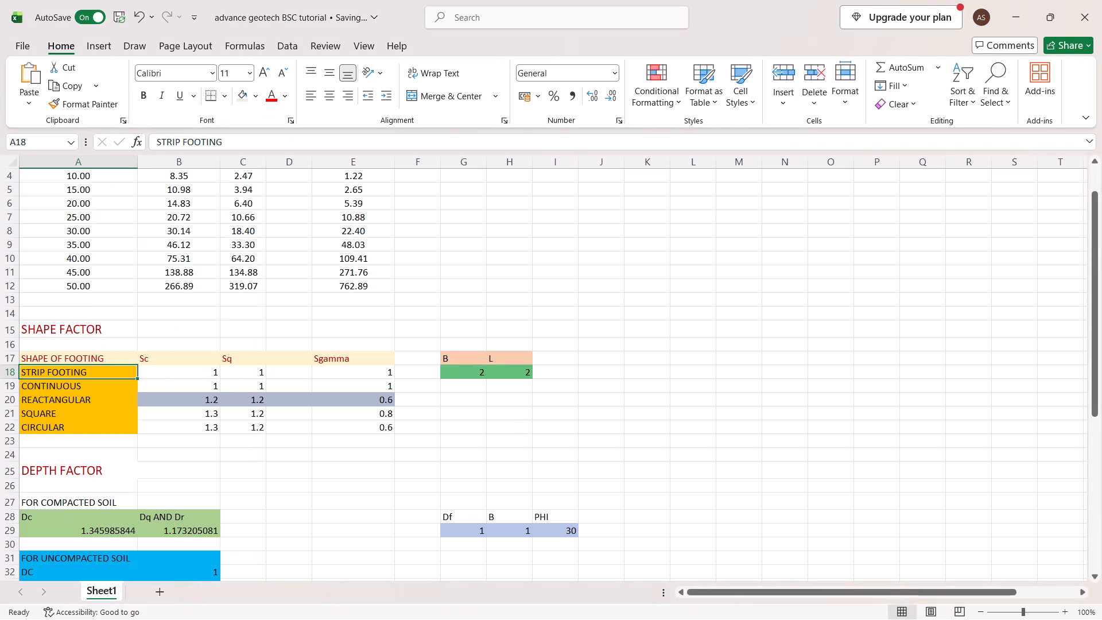
{"action": "left_click_drag", "start_coordinate": [119, 394], "coordinate": [83, 401]}
{"action": "scroll", "coordinate": [174, 359], "scroll_direction": "down", "scroll_amount": 1}
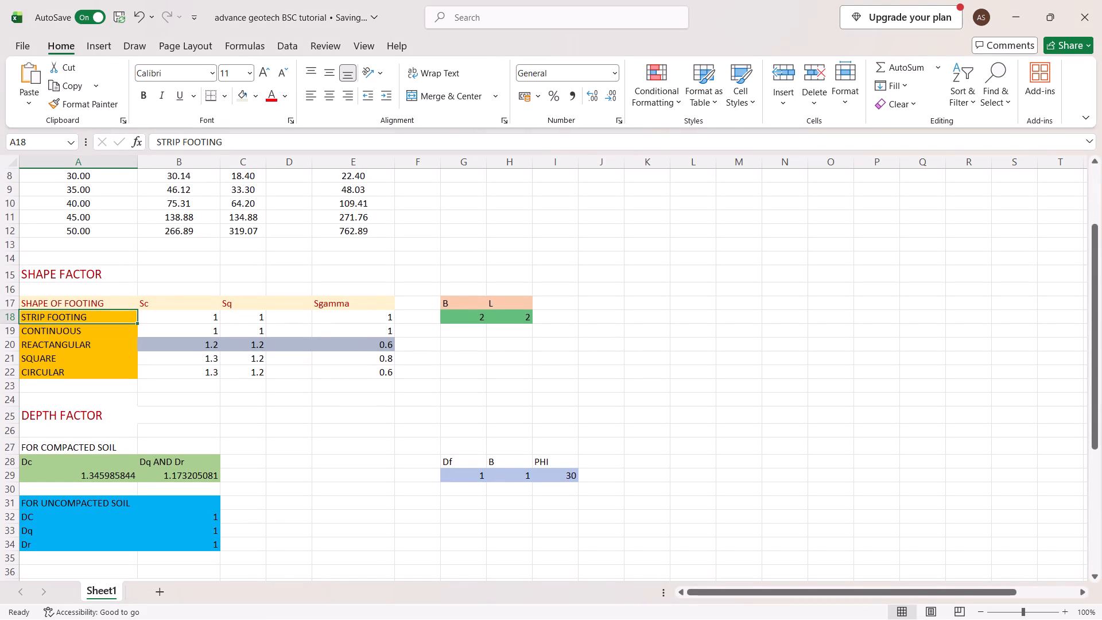
{"action": "left_click", "coordinate": [195, 346]}
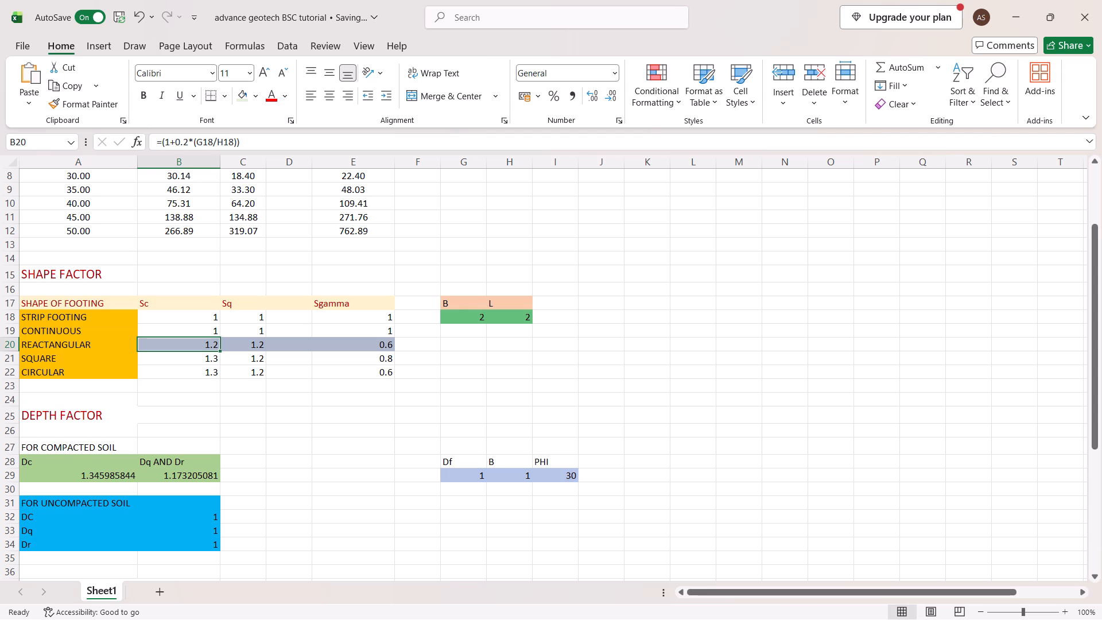
{"action": "scroll", "coordinate": [195, 346], "scroll_direction": "down", "scroll_amount": 5}
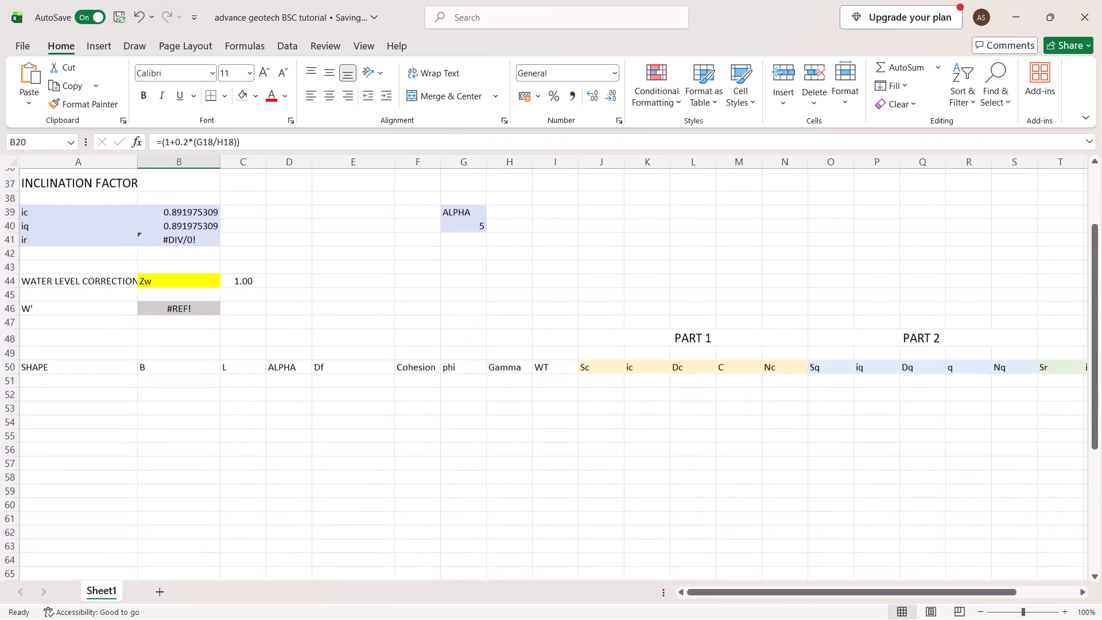
{"action": "scroll", "coordinate": [195, 346], "scroll_direction": "down", "scroll_amount": 1}
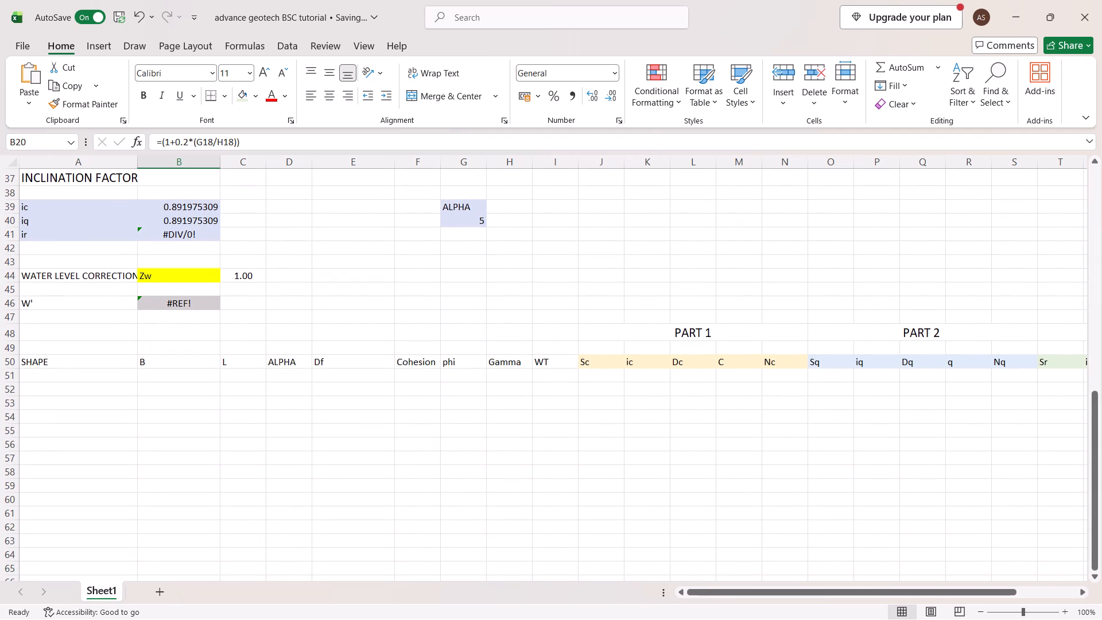
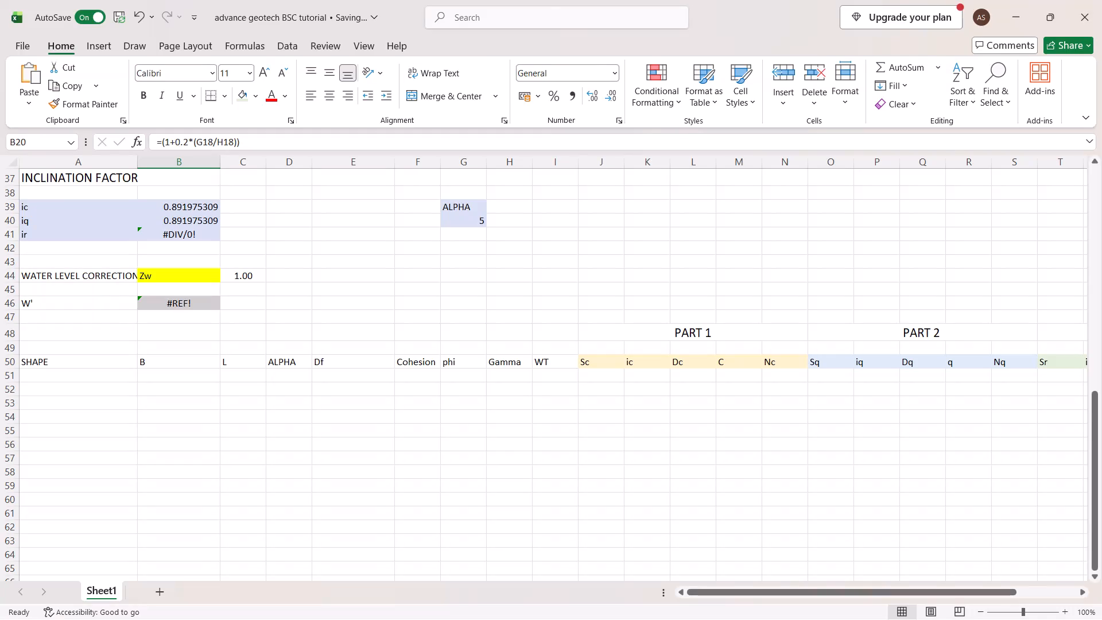
Examine the W' water level correction formula in cell B46.
{"action": "left_click", "coordinate": [169, 299]}
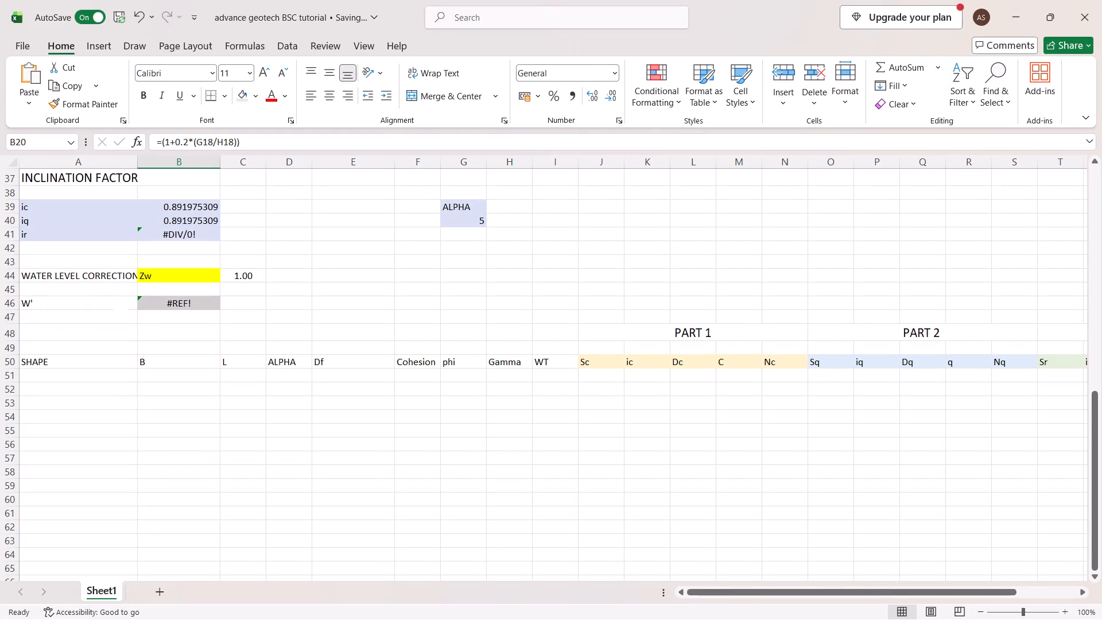
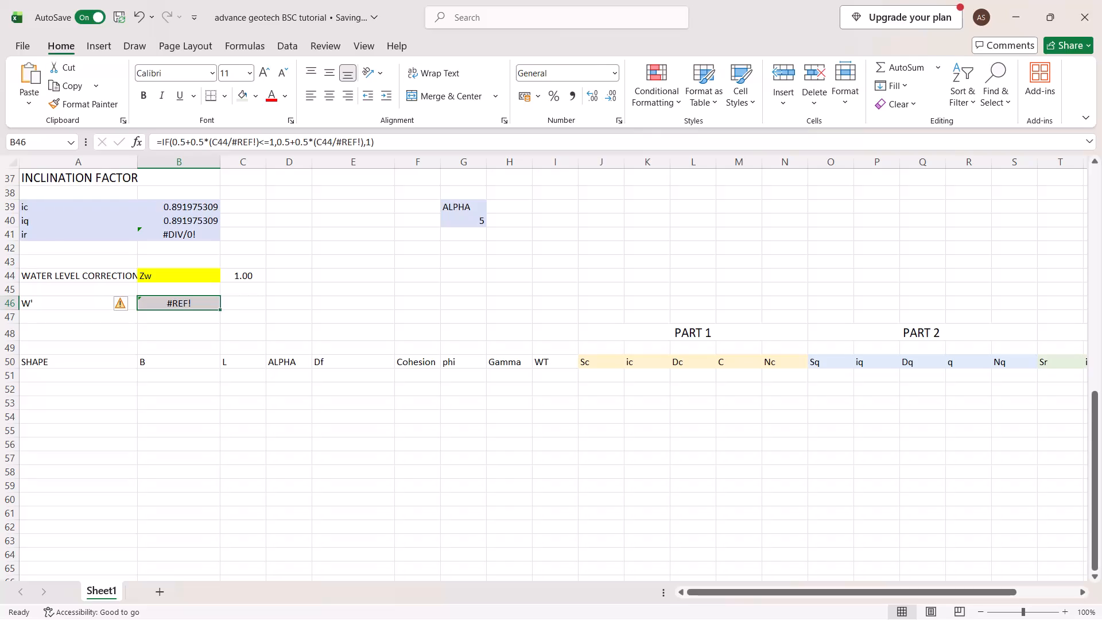
Copy the ic formula =(1-(G40/90))^2 from cell B39 into the PART 2 iq cell P51.
{"action": "left_click", "coordinate": [207, 207]}
{"action": "scroll", "coordinate": [207, 207], "scroll_direction": "up", "scroll_amount": 5}
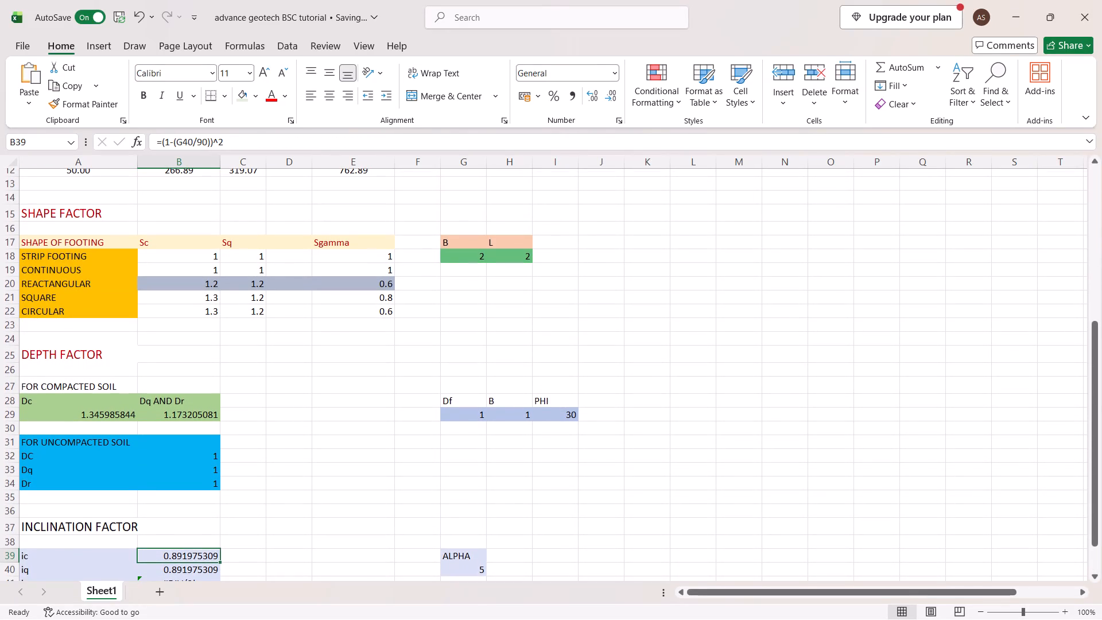
{"action": "scroll", "coordinate": [207, 207], "scroll_direction": "up", "scroll_amount": 1}
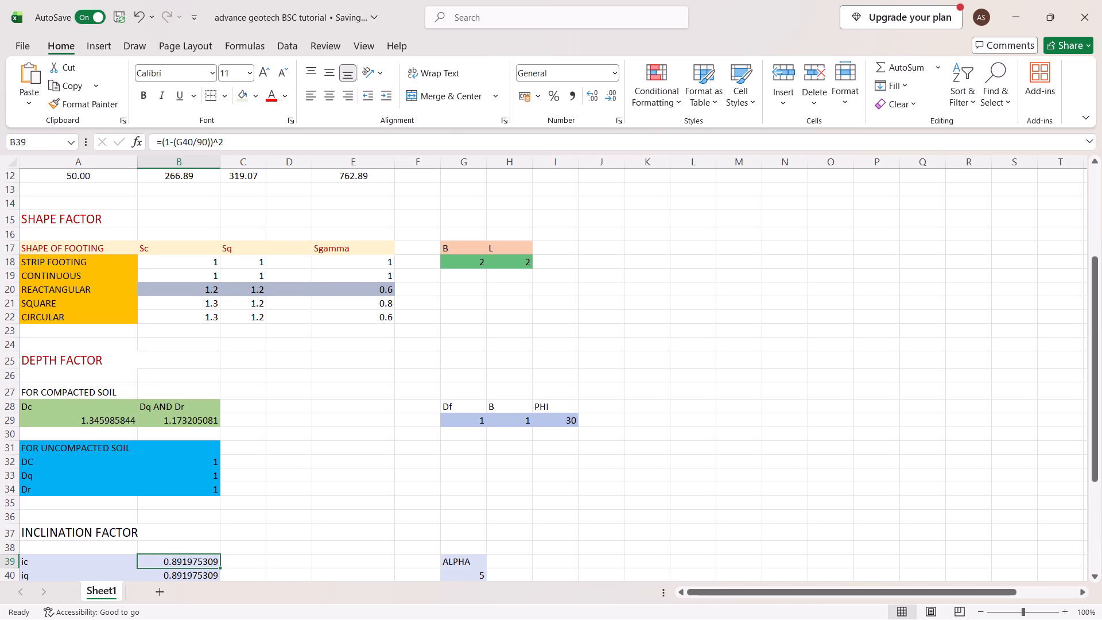
{"action": "scroll", "coordinate": [207, 207], "scroll_direction": "down", "scroll_amount": 1}
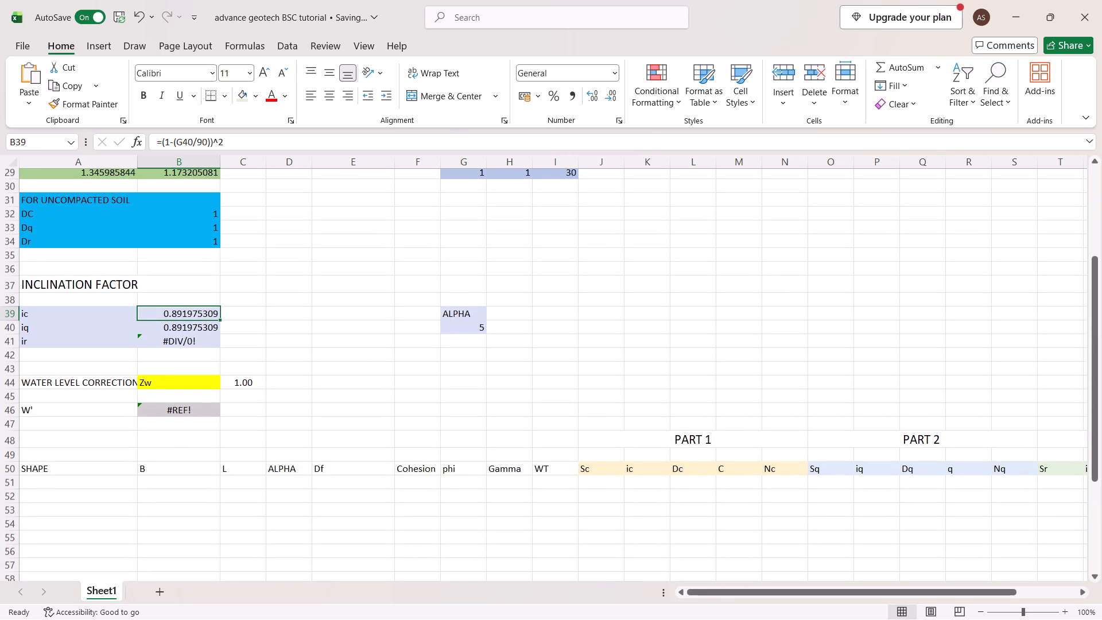
{"action": "scroll", "coordinate": [207, 207], "scroll_direction": "down", "scroll_amount": 2}
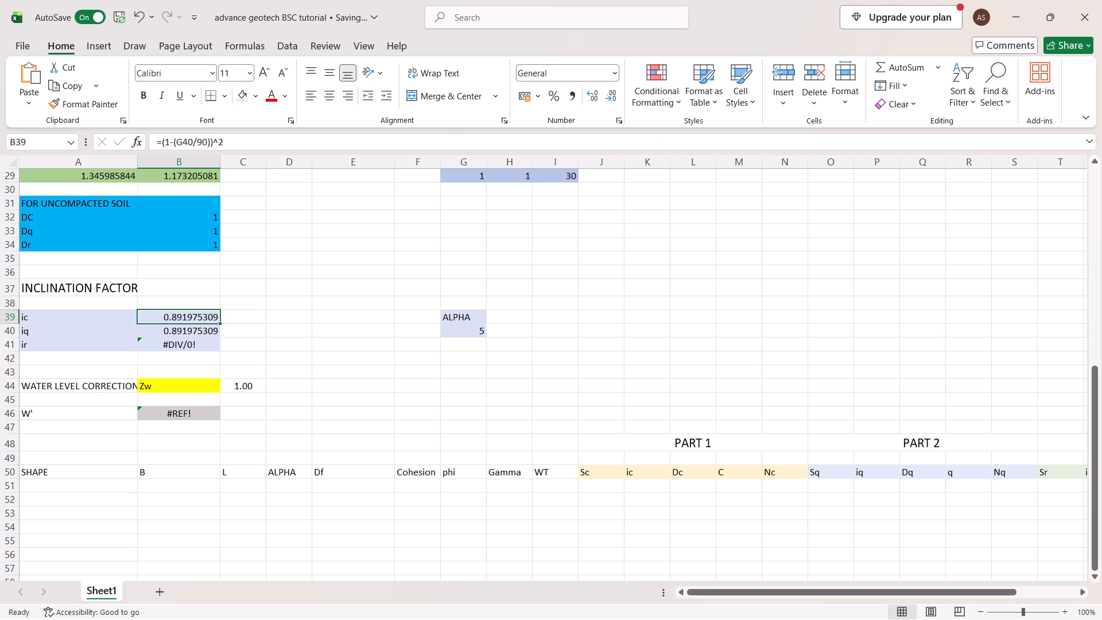
{"action": "scroll", "coordinate": [257, 262], "scroll_direction": "up", "scroll_amount": 3}
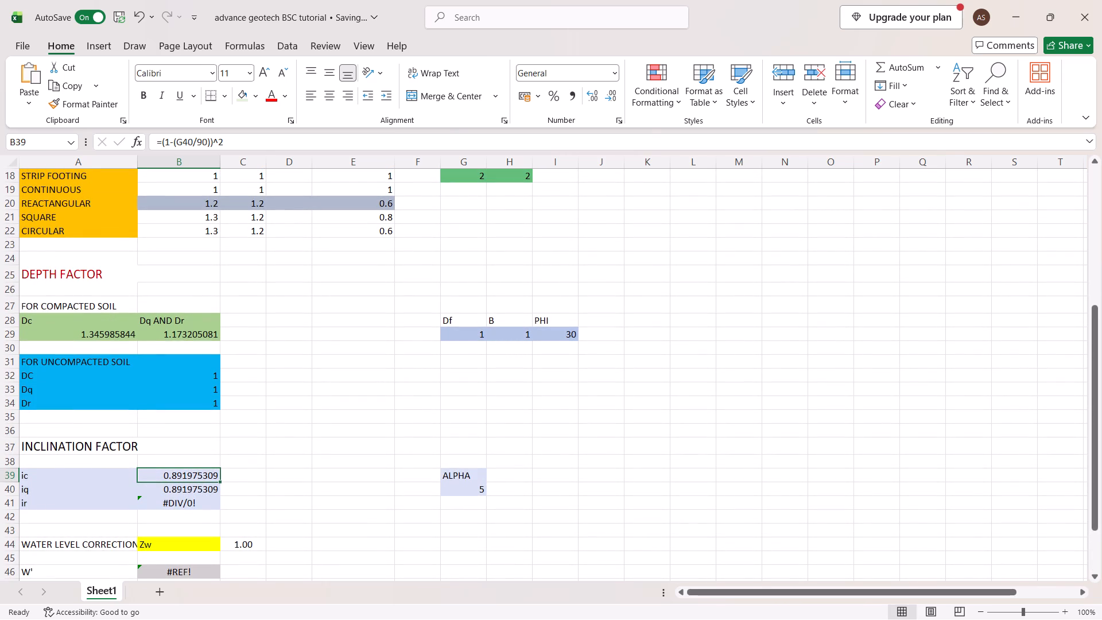
{"action": "left_click_drag", "start_coordinate": [234, 138], "coordinate": [149, 134]}
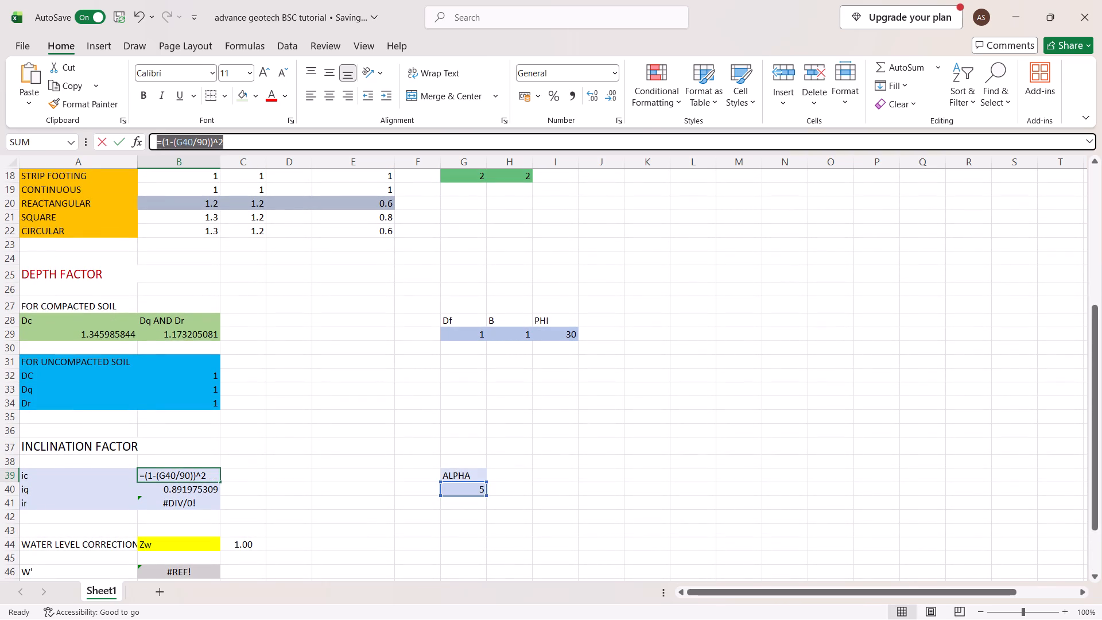
{"action": "left_click_drag", "start_coordinate": [149, 134], "coordinate": [149, 133]}
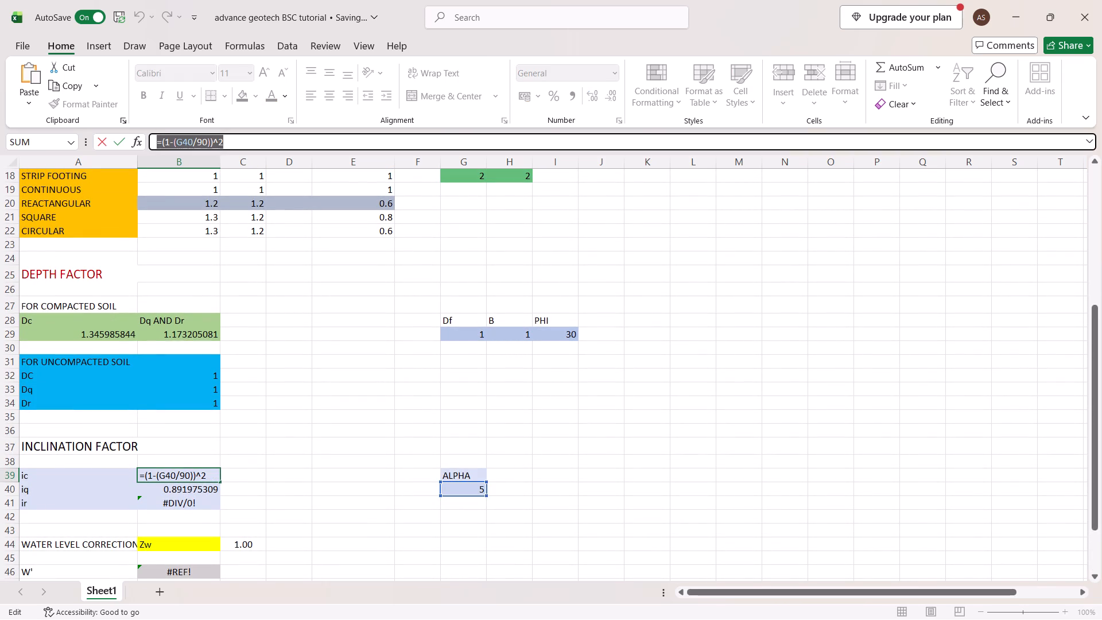
{"action": "key", "text": "ctrl+c"}
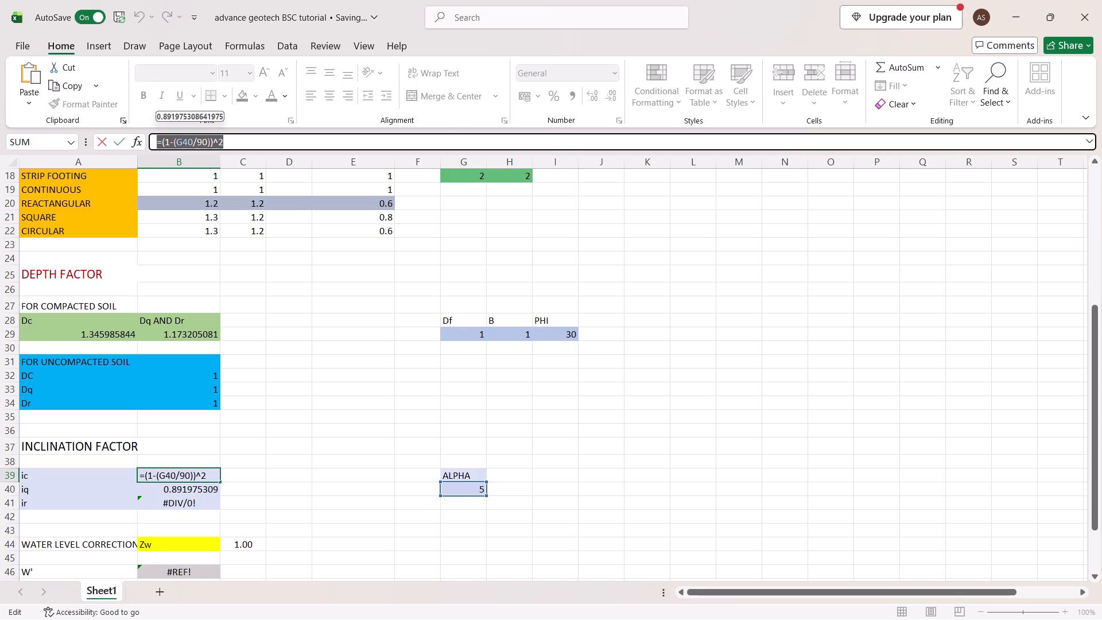
{"action": "key", "text": "Return"}
{"action": "scroll", "coordinate": [149, 133], "scroll_direction": "down", "scroll_amount": 3}
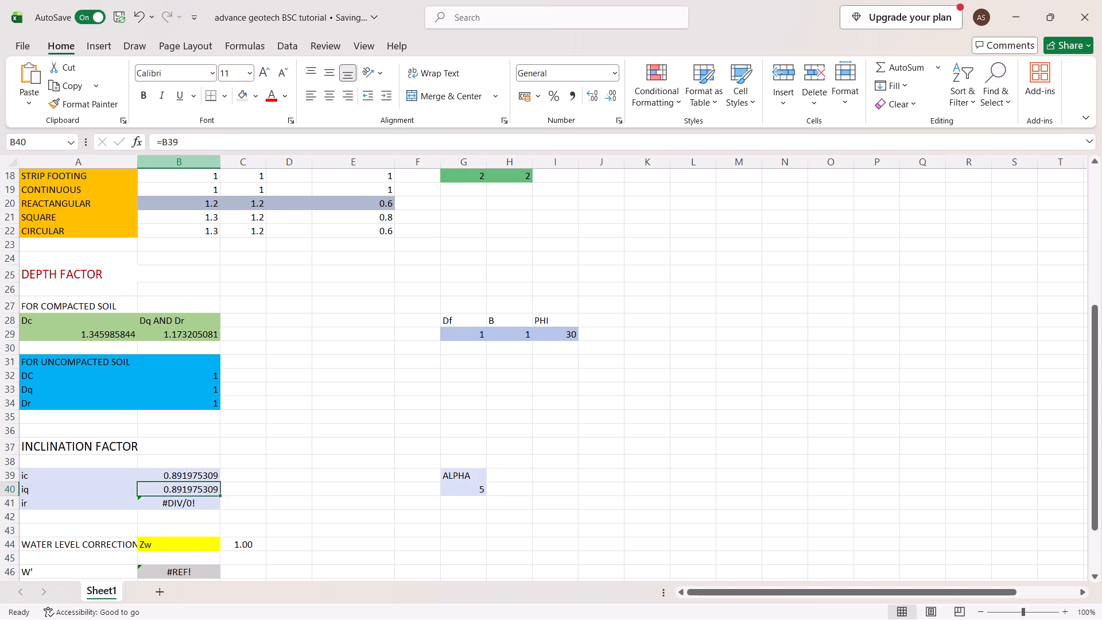
{"action": "scroll", "coordinate": [354, 263], "scroll_direction": "down", "scroll_amount": 3}
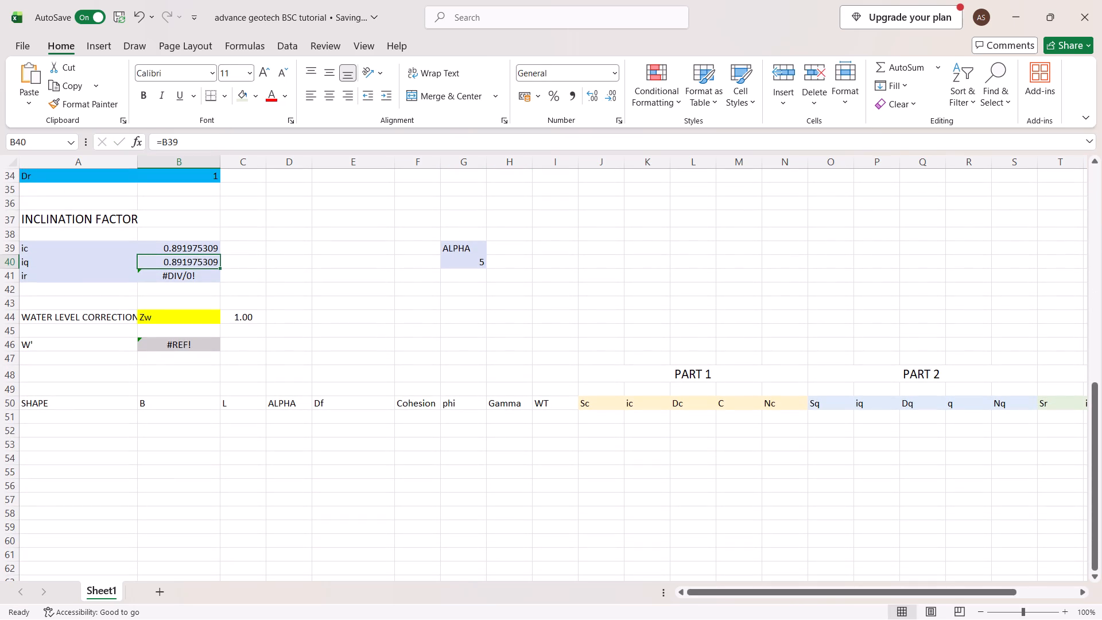
{"action": "left_click", "coordinate": [876, 417]}
{"action": "key", "text": "ctrl+v"}
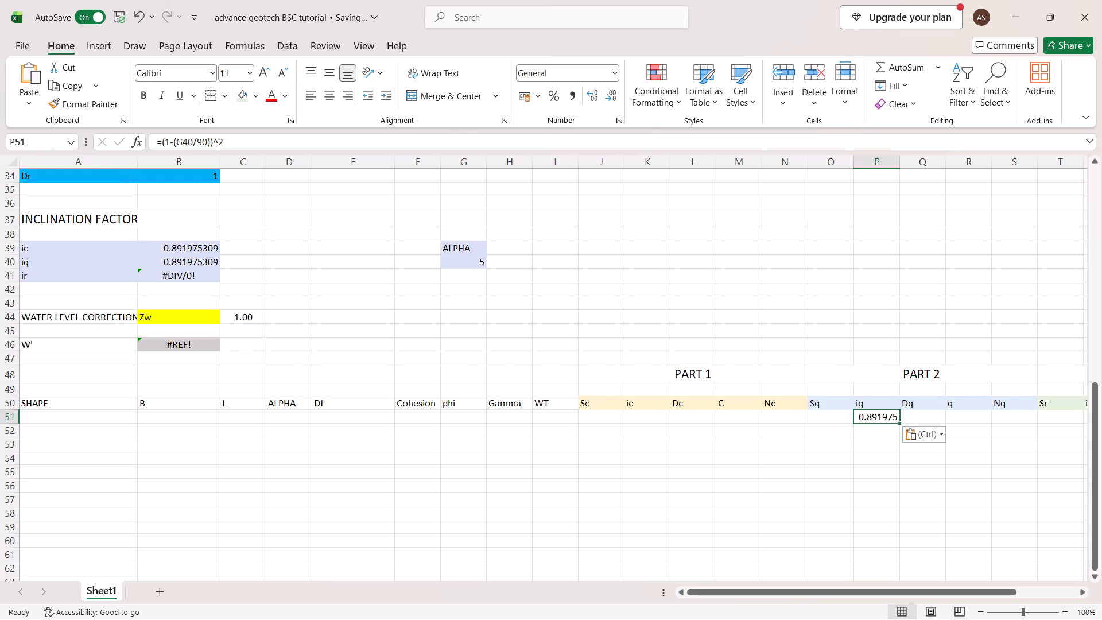
Review the bearing capacity, shape, depth and inclination factor tables above the calculation row.
{"action": "scroll", "coordinate": [199, 390], "scroll_direction": "up", "scroll_amount": 5}
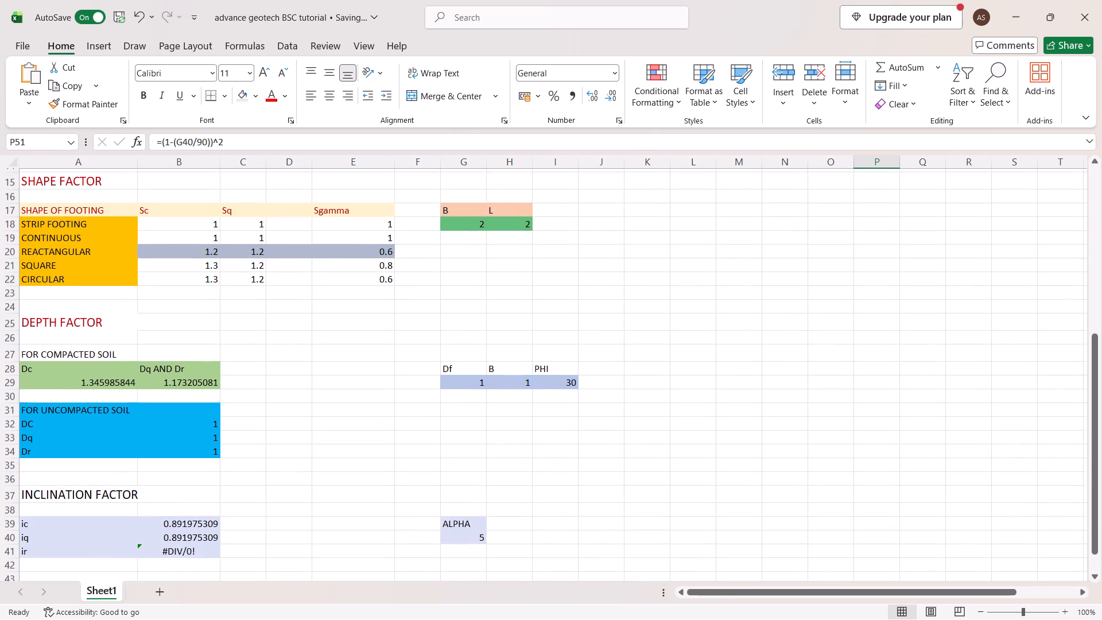
{"action": "scroll", "coordinate": [199, 390], "scroll_direction": "up", "scroll_amount": 5}
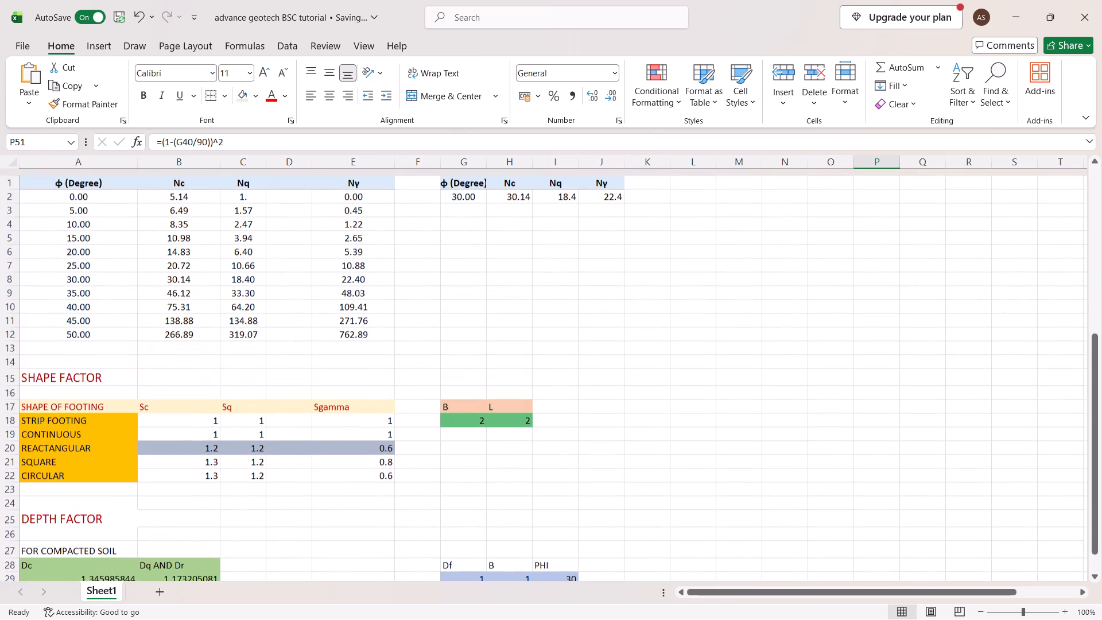
{"action": "scroll", "coordinate": [199, 390], "scroll_direction": "up", "scroll_amount": 1}
{"action": "scroll", "coordinate": [199, 390], "scroll_direction": "down", "scroll_amount": 2}
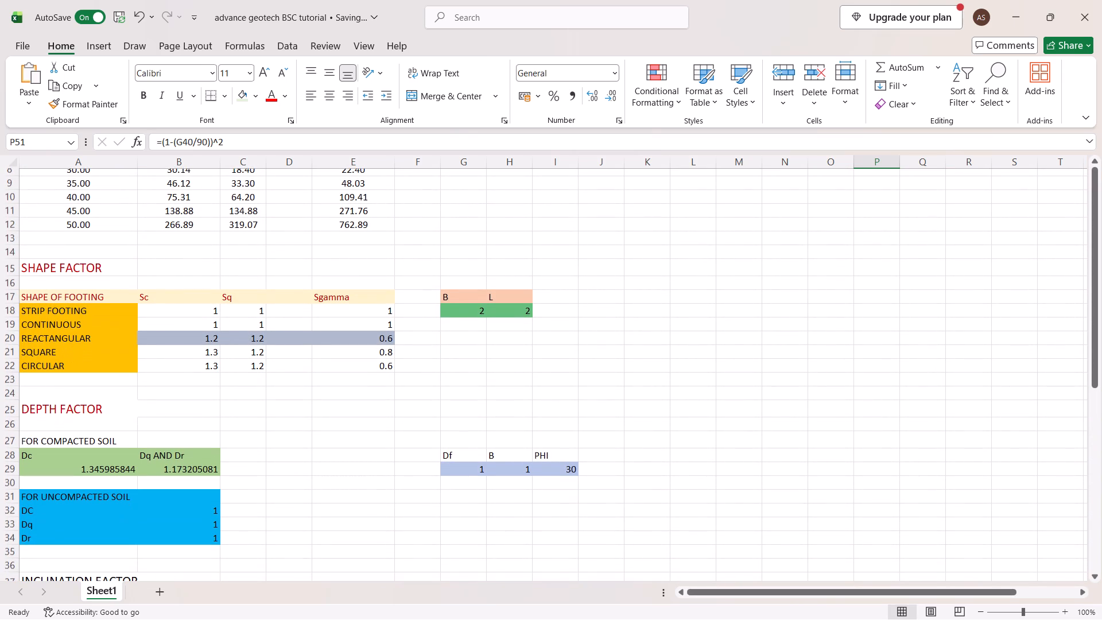
{"action": "scroll", "coordinate": [199, 390], "scroll_direction": "down", "scroll_amount": 2}
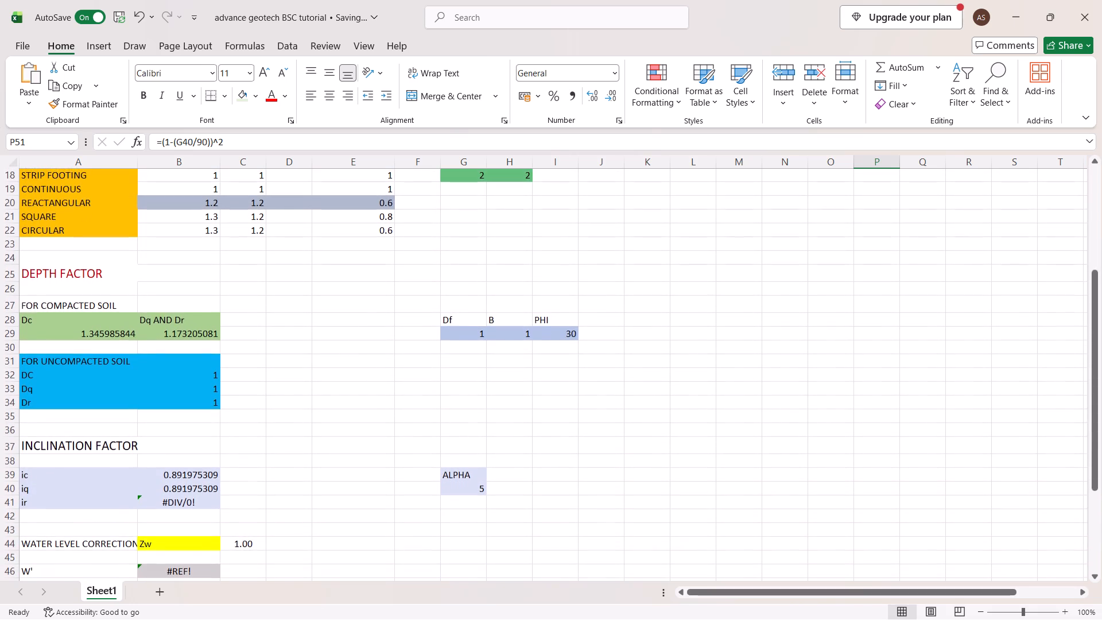
{"action": "scroll", "coordinate": [199, 390], "scroll_direction": "down", "scroll_amount": 1}
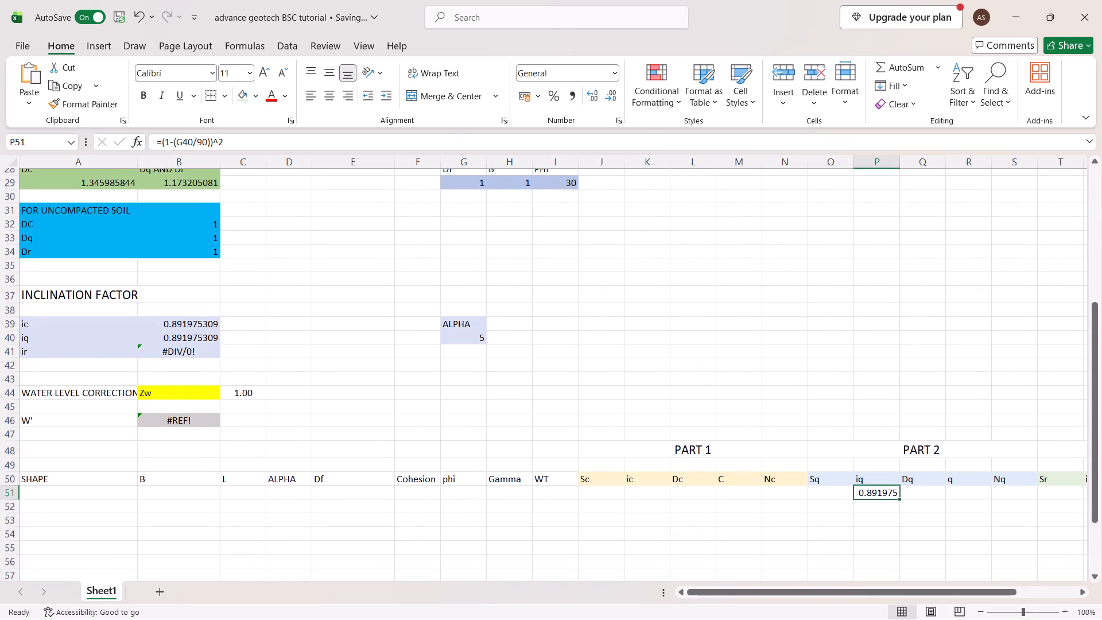
{"action": "scroll", "coordinate": [199, 390], "scroll_direction": "down", "scroll_amount": 4}
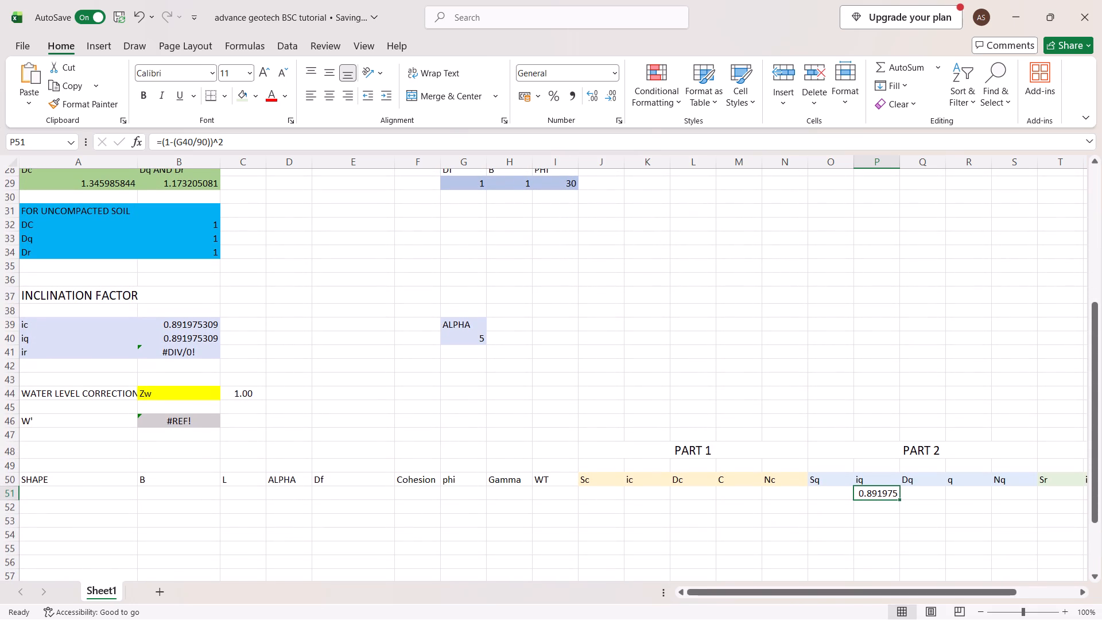
{"action": "scroll", "coordinate": [199, 390], "scroll_direction": "down", "scroll_amount": 4}
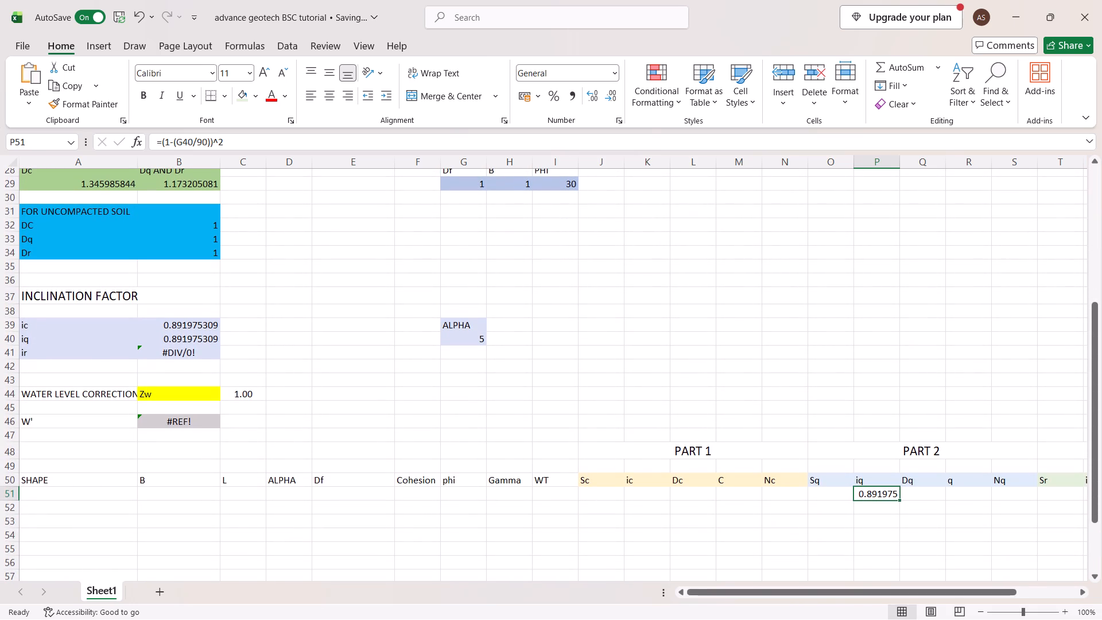
{"action": "scroll", "coordinate": [199, 390], "scroll_direction": "down", "scroll_amount": 2}
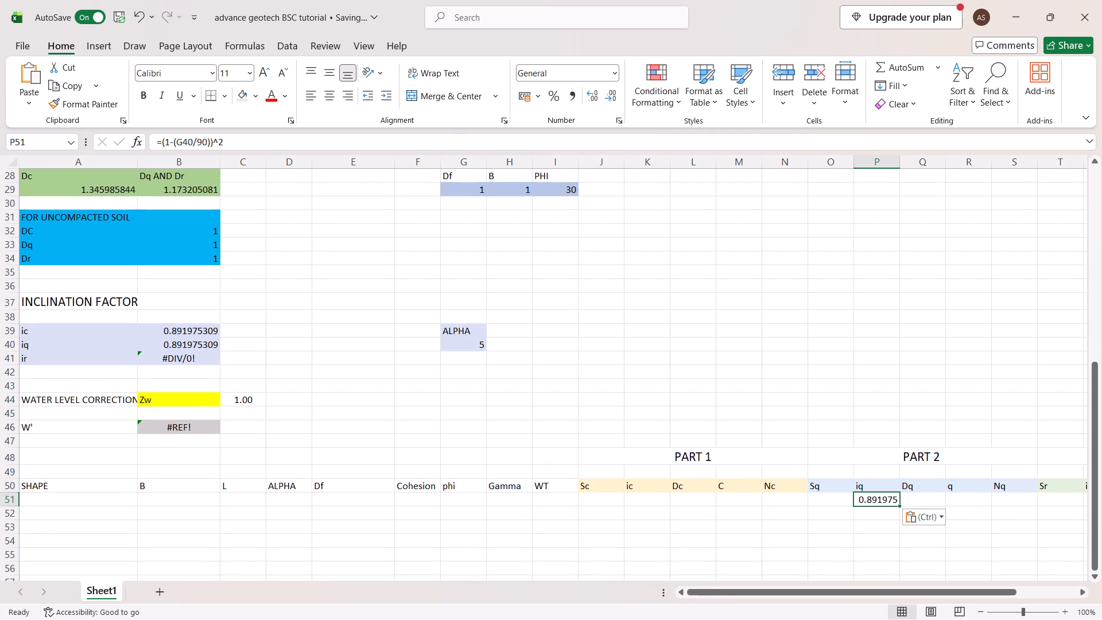
{"action": "scroll", "coordinate": [199, 390], "scroll_direction": "right", "scroll_amount": 1}
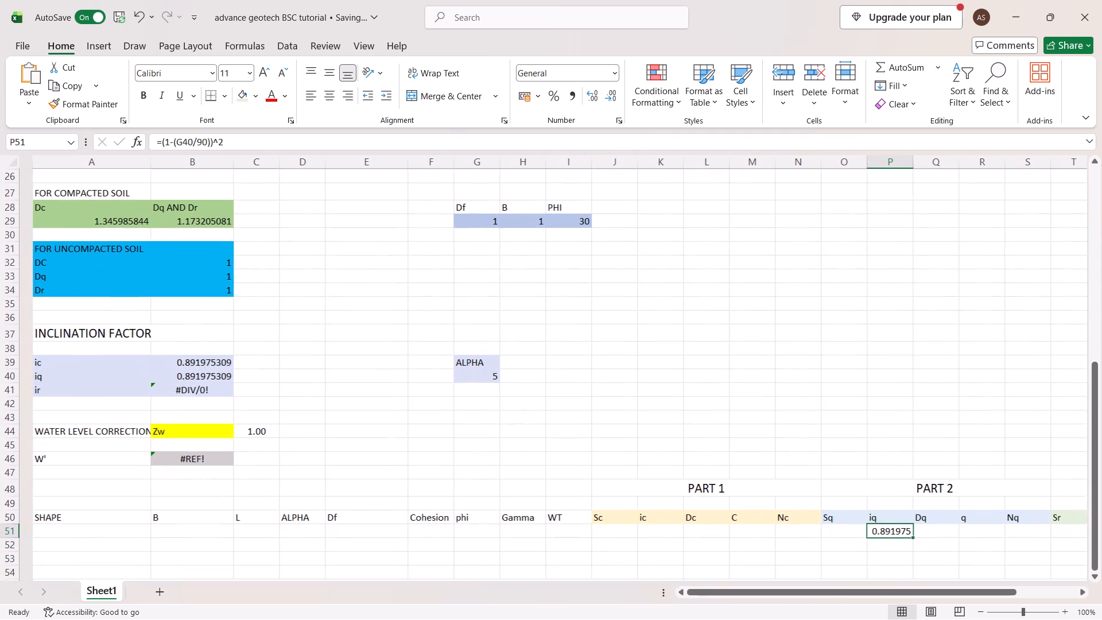
{"action": "scroll", "coordinate": [199, 390], "scroll_direction": "right", "scroll_amount": 2}
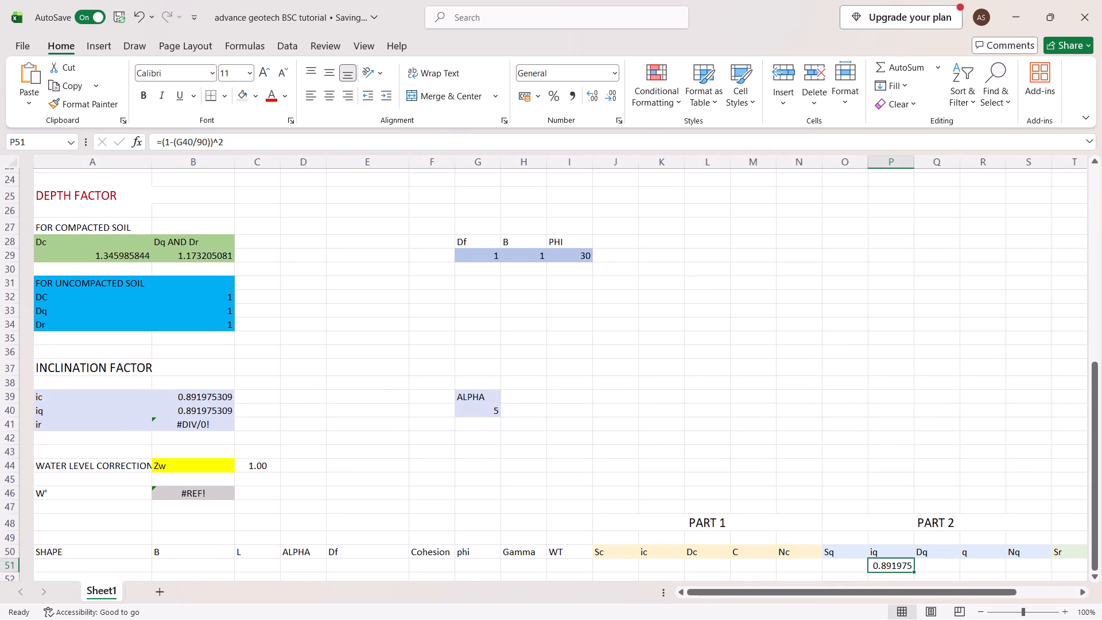
{"action": "scroll", "coordinate": [199, 390], "scroll_direction": "right", "scroll_amount": 1}
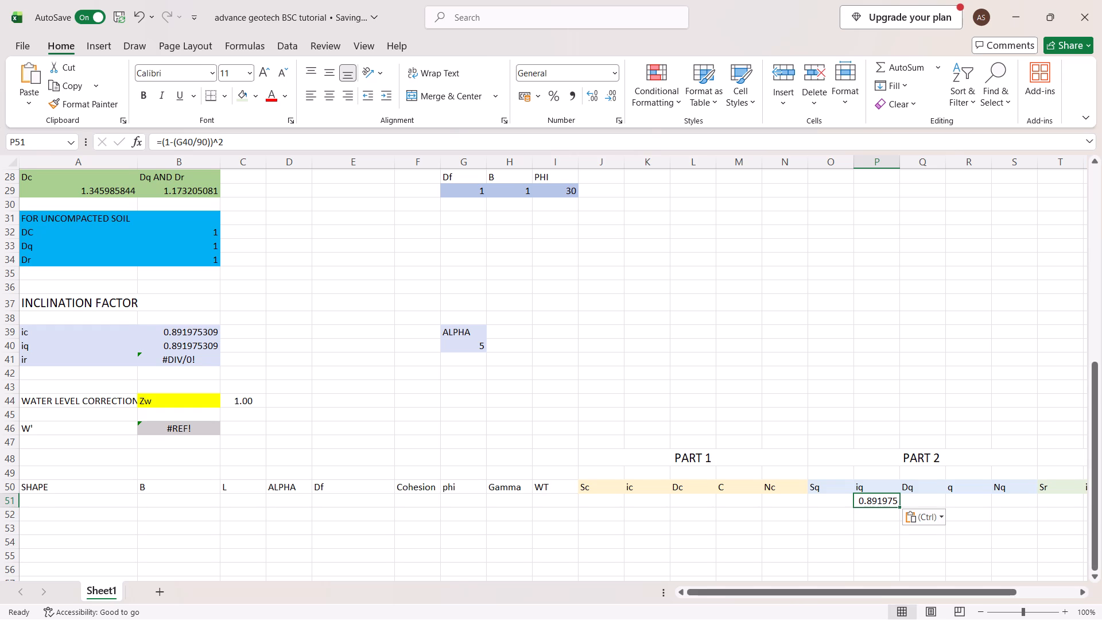
Replace the alpha reference in the iq formula in P51 with D51, making it =(1-(D51/90))^2.
{"action": "left_click", "coordinate": [188, 140]}
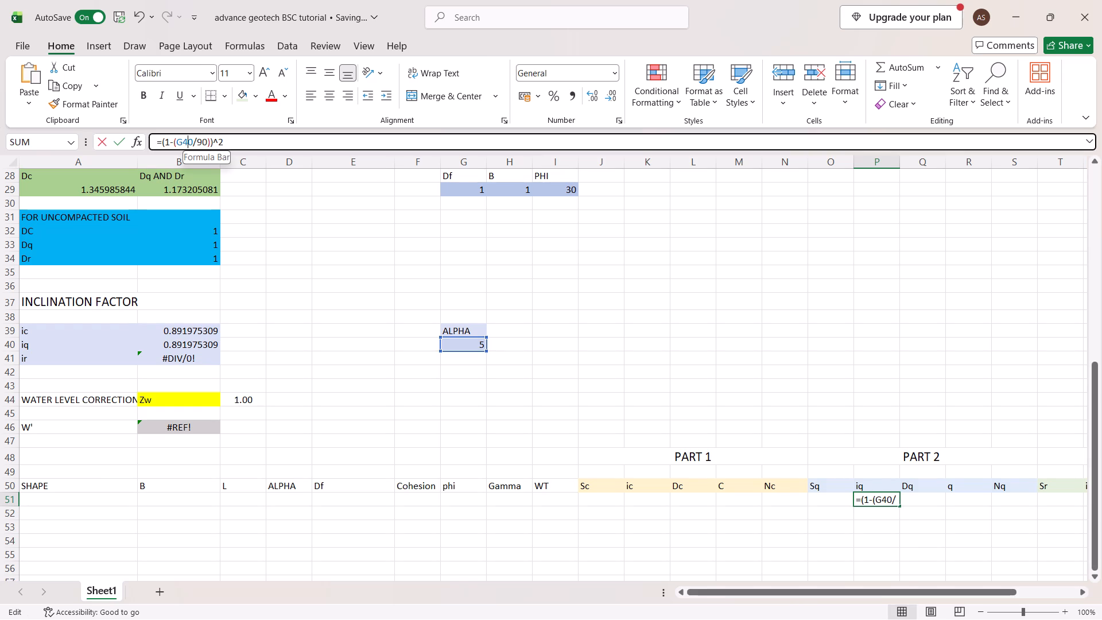
{"action": "key", "text": "Right"}
{"action": "key", "text": "BackSpace"}
{"action": "key", "text": "BackSpace"}
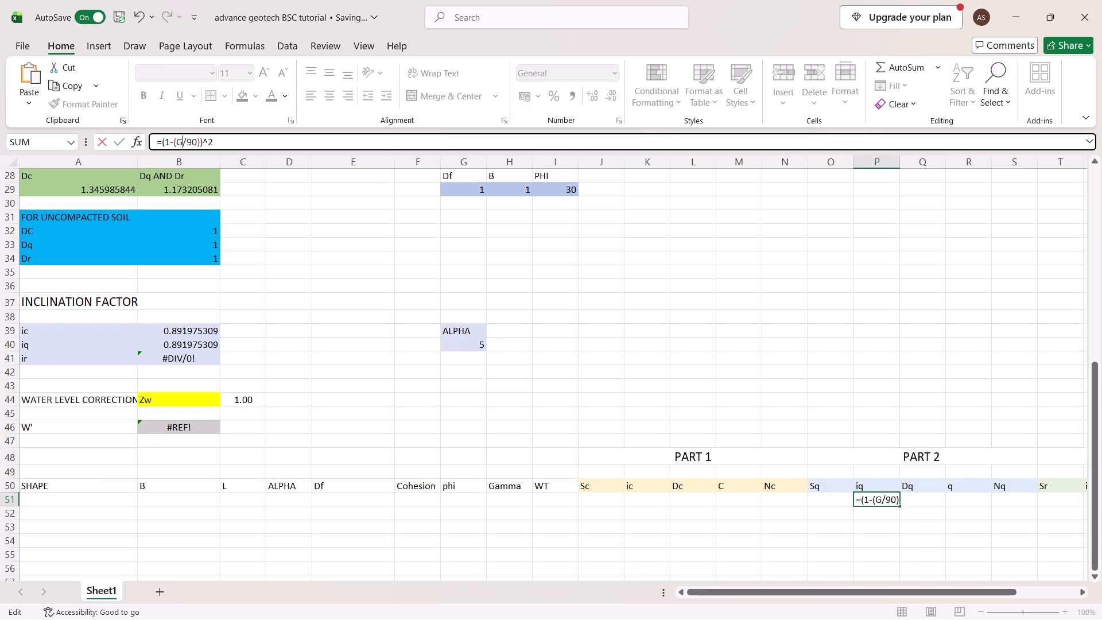
{"action": "key", "text": "BackSpace"}
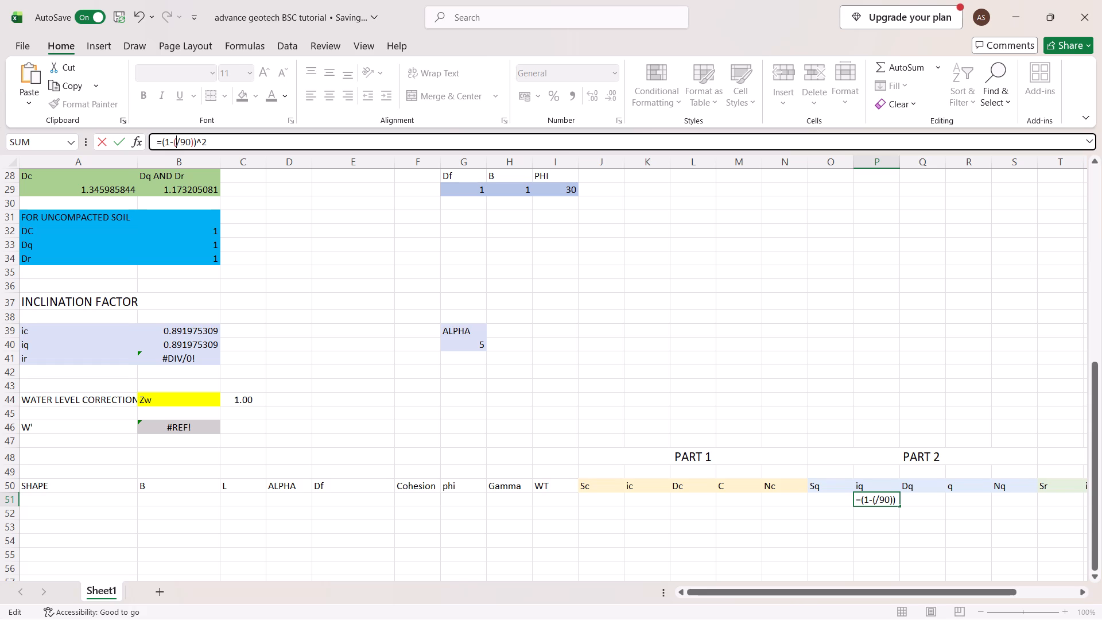
{"action": "left_click", "coordinate": [294, 498]}
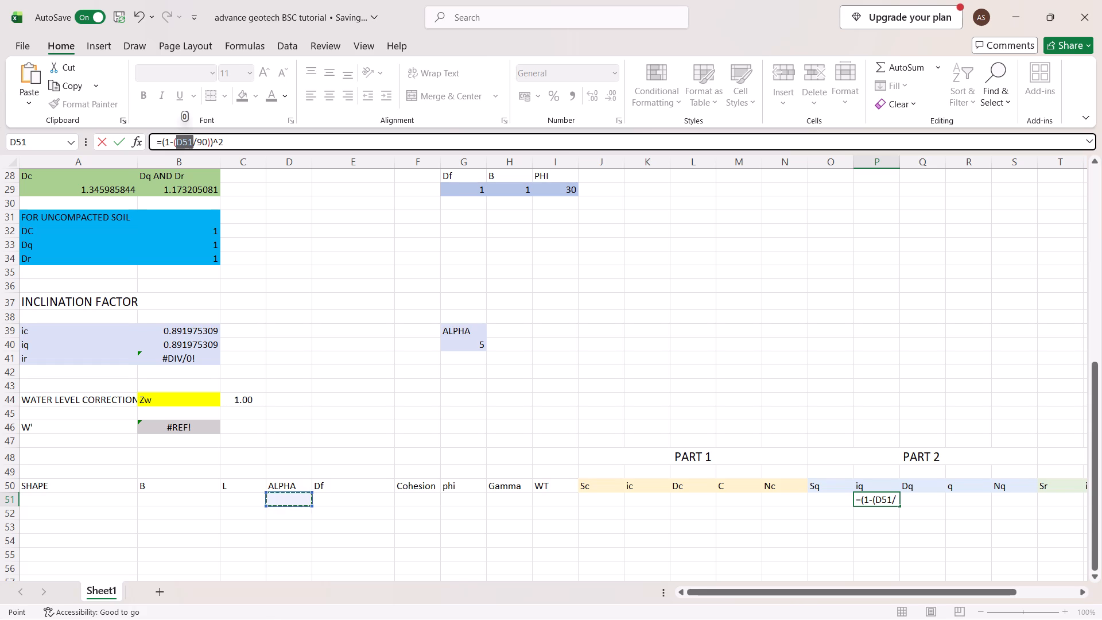
{"action": "key", "text": "Return"}
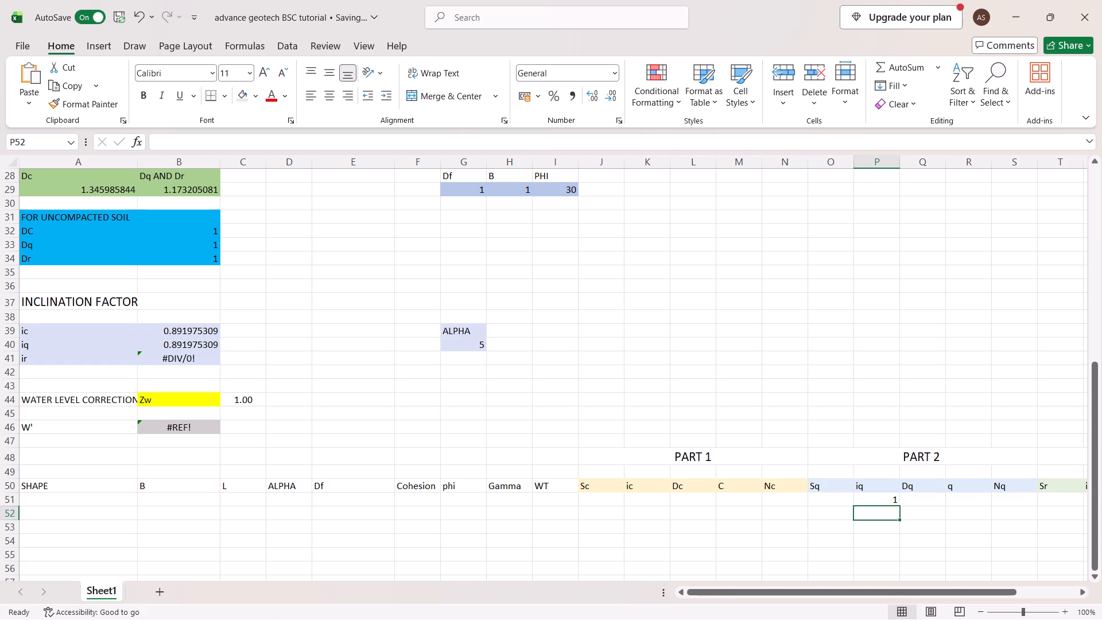
Examine the iq formula in cell P51 and the factor columns around it.
{"action": "scroll", "coordinate": [340, 530], "scroll_direction": "down", "scroll_amount": 1}
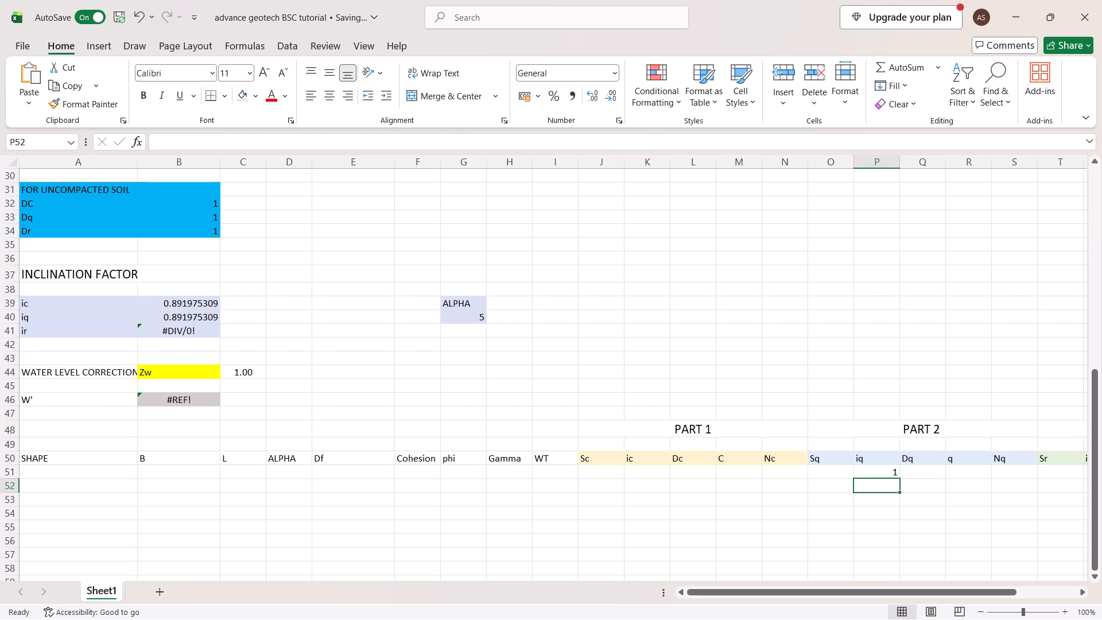
{"action": "left_click", "coordinate": [871, 472]}
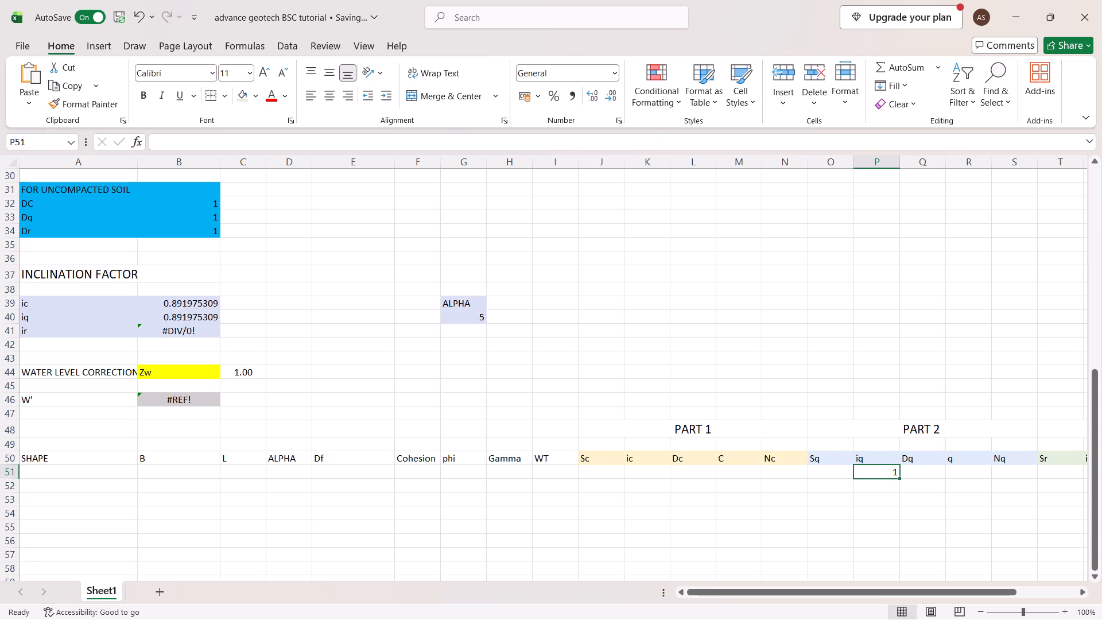
{"action": "scroll", "coordinate": [627, 459], "scroll_direction": "right", "scroll_amount": 1}
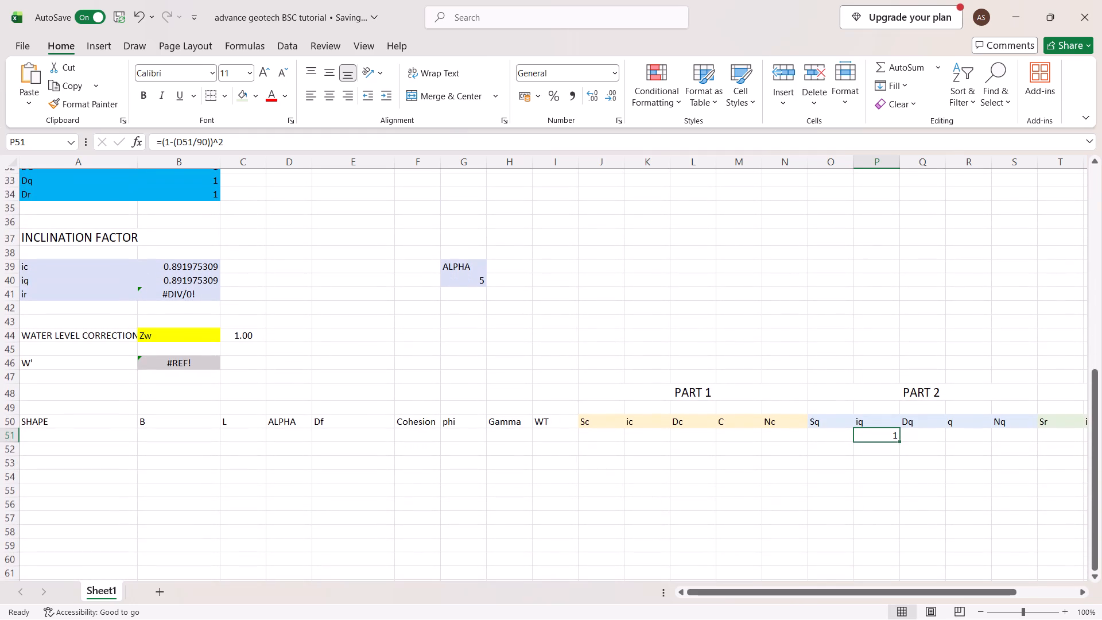
{"action": "scroll", "coordinate": [627, 459], "scroll_direction": "right", "scroll_amount": 2}
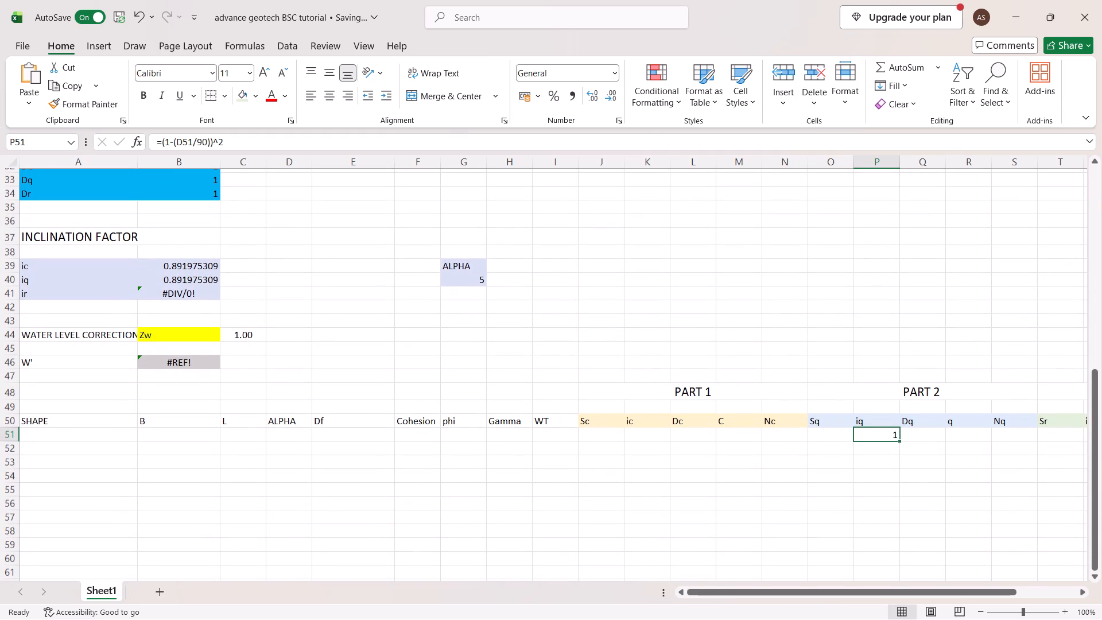
{"action": "scroll", "coordinate": [627, 459], "scroll_direction": "right", "scroll_amount": 4}
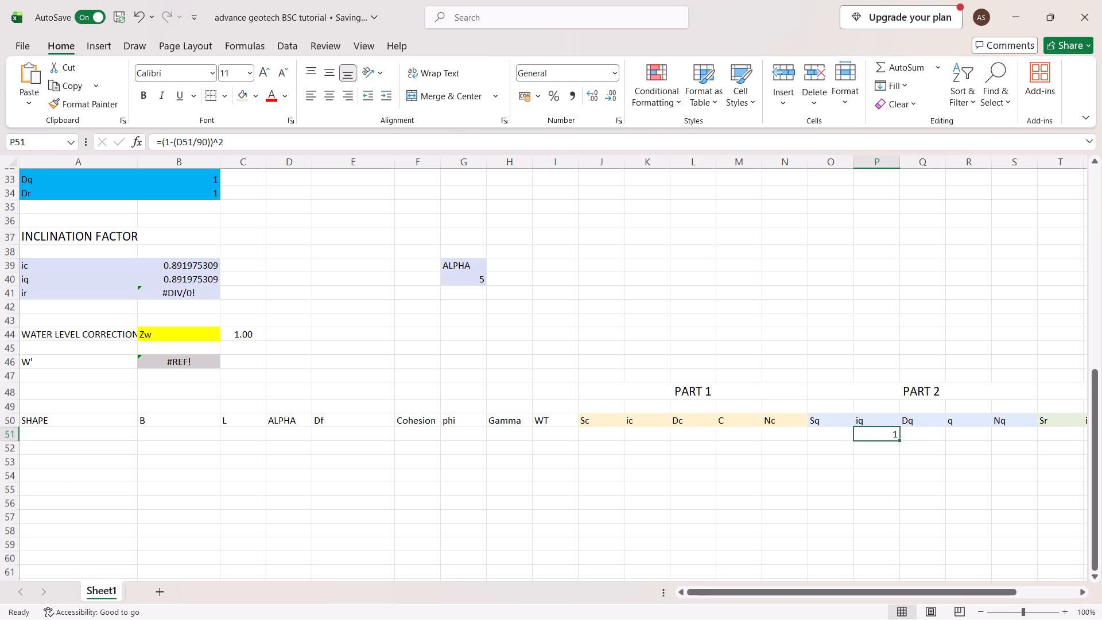
{"action": "scroll", "coordinate": [627, 459], "scroll_direction": "right", "scroll_amount": 1}
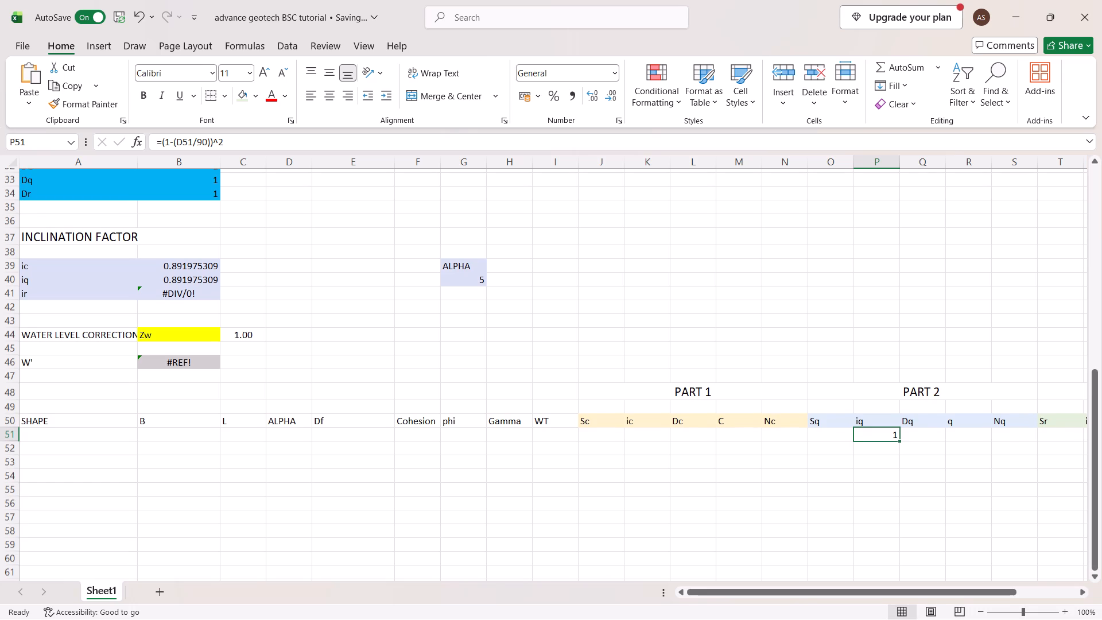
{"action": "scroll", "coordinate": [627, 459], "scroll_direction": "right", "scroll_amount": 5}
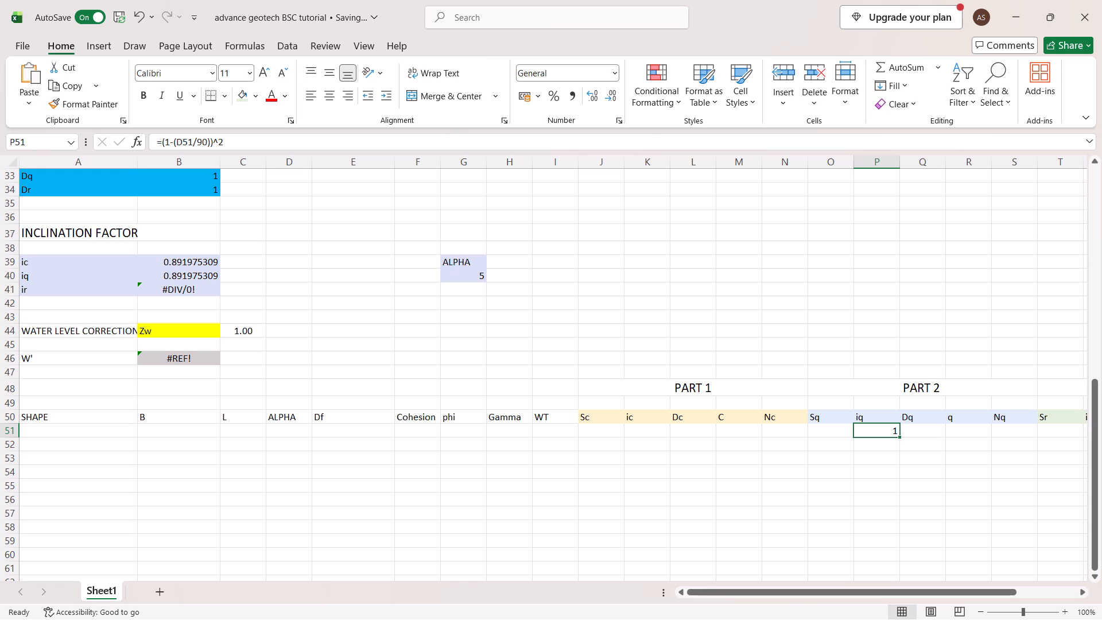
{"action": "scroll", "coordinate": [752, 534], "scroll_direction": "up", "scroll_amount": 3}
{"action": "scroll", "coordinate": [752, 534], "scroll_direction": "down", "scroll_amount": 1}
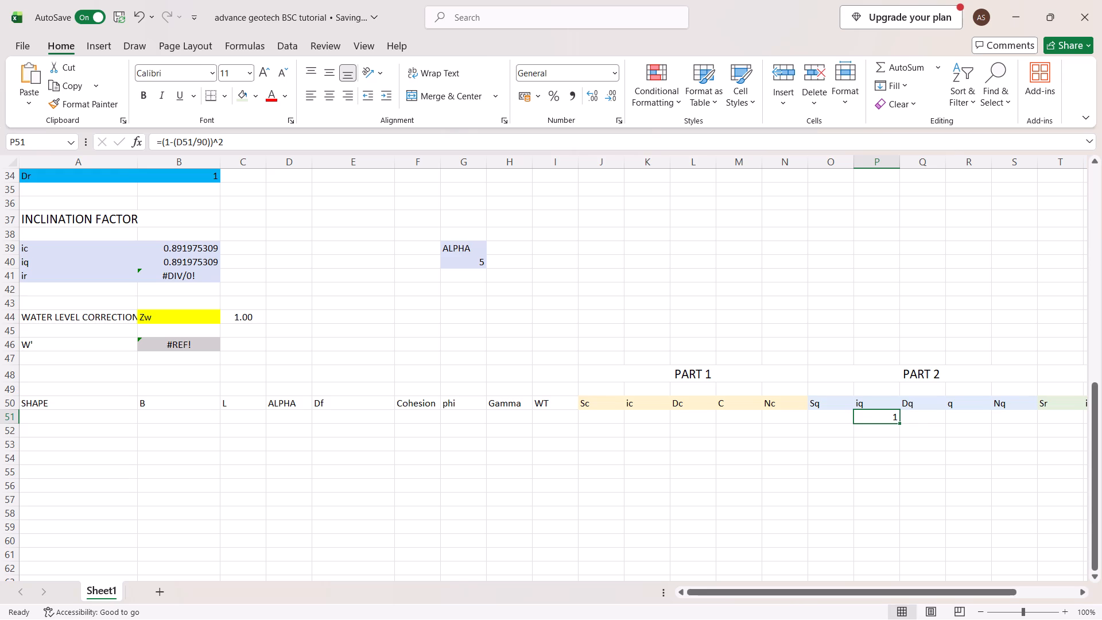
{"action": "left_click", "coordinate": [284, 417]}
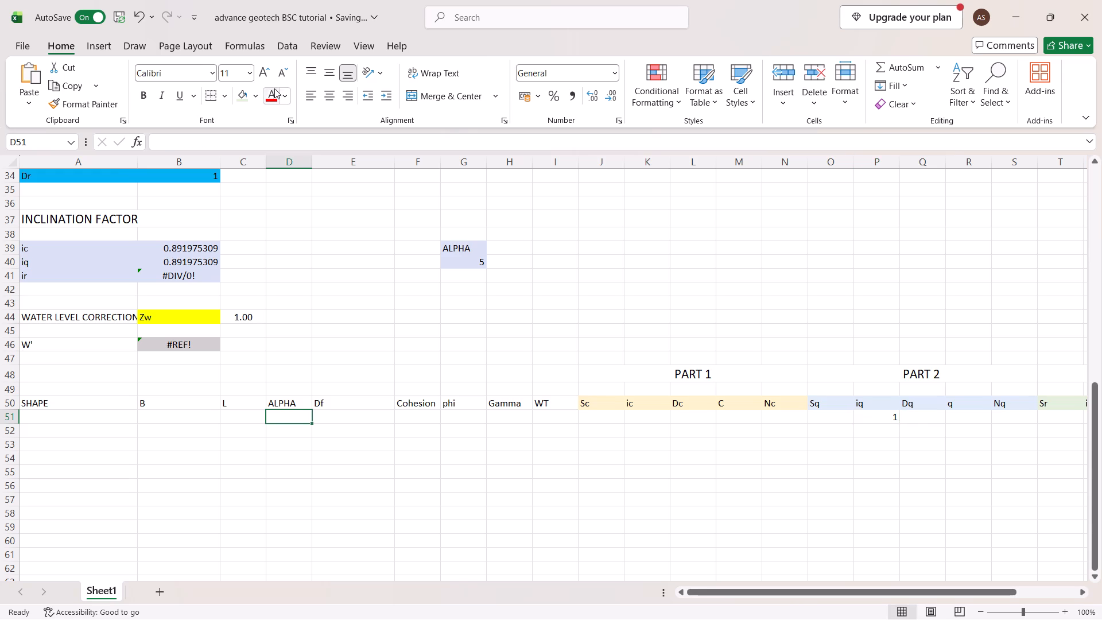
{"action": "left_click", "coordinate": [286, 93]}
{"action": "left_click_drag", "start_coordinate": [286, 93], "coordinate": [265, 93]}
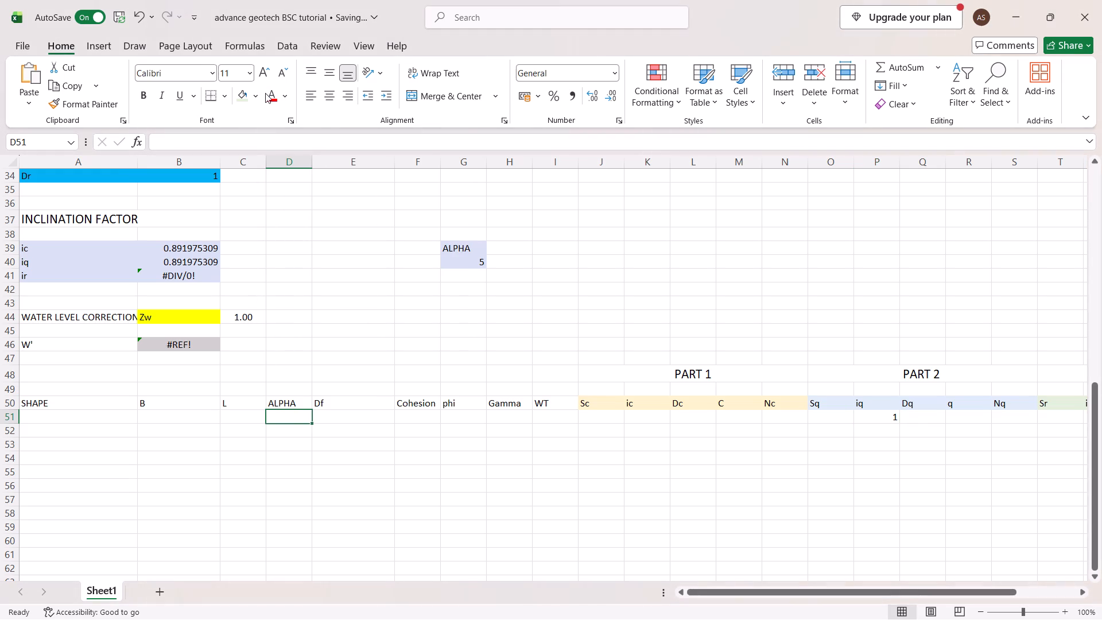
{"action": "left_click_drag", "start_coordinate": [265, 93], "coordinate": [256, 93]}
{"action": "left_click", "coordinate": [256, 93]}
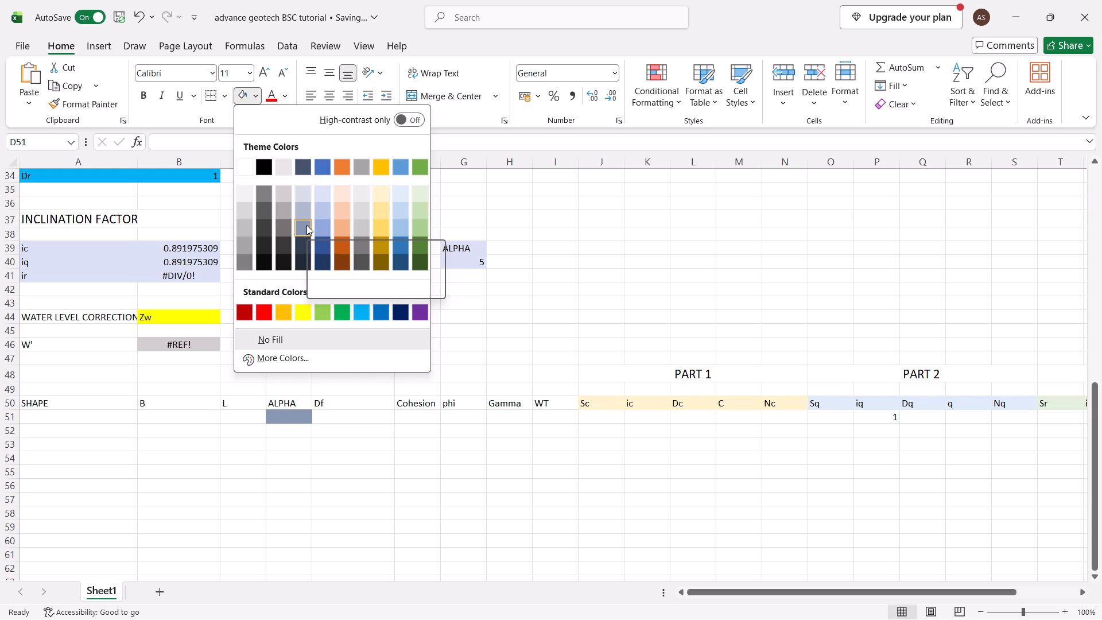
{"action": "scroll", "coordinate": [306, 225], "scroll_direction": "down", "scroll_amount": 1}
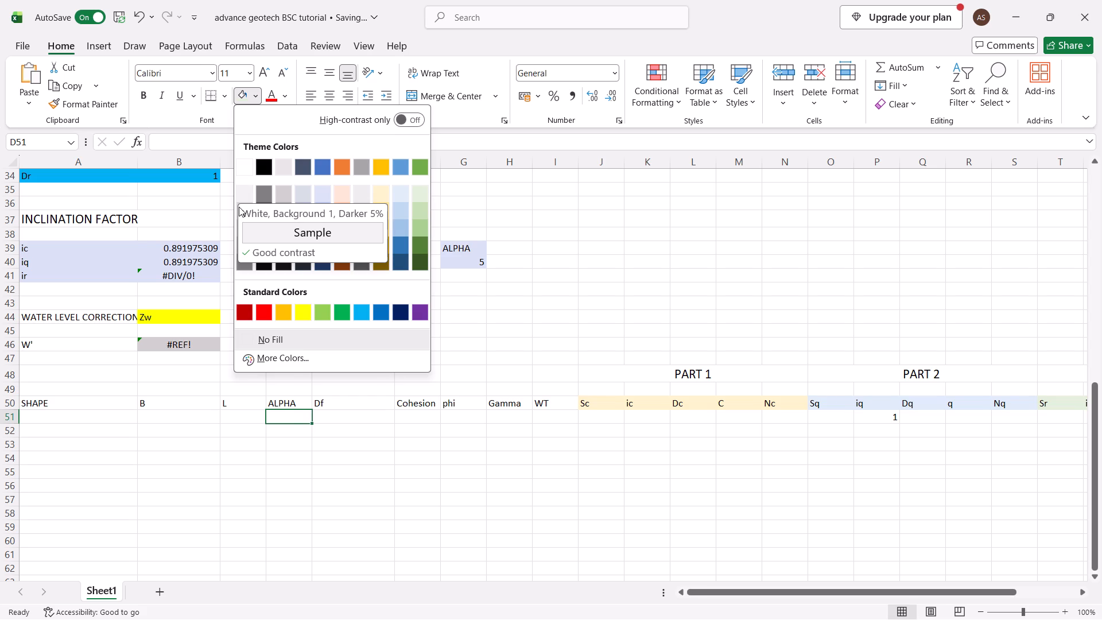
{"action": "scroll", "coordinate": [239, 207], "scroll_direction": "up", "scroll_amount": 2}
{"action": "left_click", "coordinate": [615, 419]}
Review the inclination, depth, shape and bearing capacity factor tables above the calculation row for the Sc cell J51.
{"action": "left_click", "coordinate": [604, 418]}
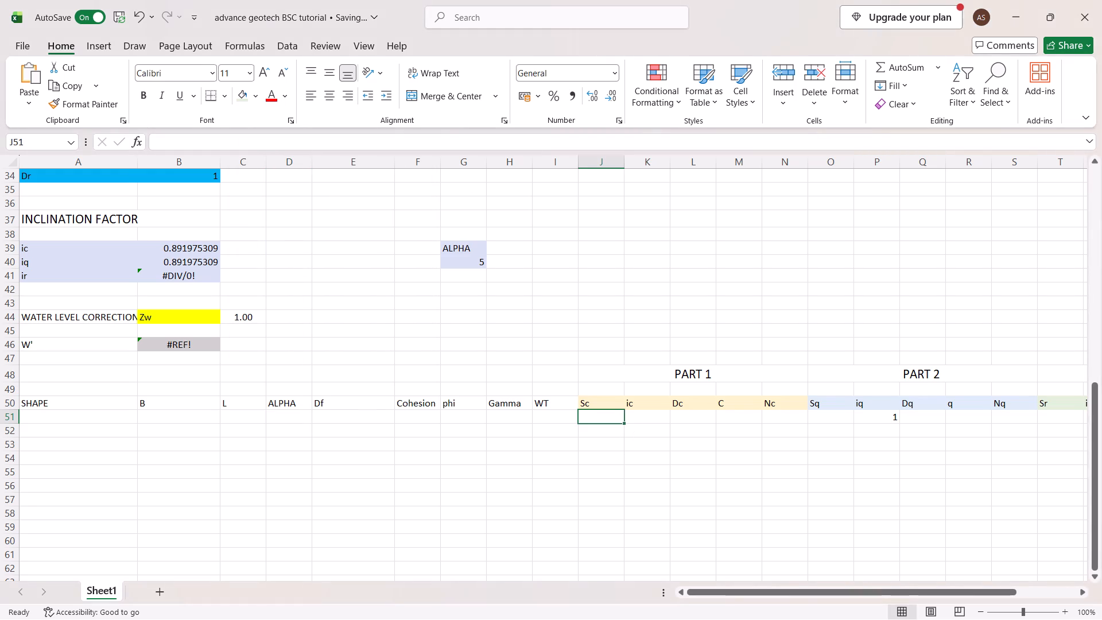
{"action": "scroll", "coordinate": [604, 418], "scroll_direction": "up", "scroll_amount": 5}
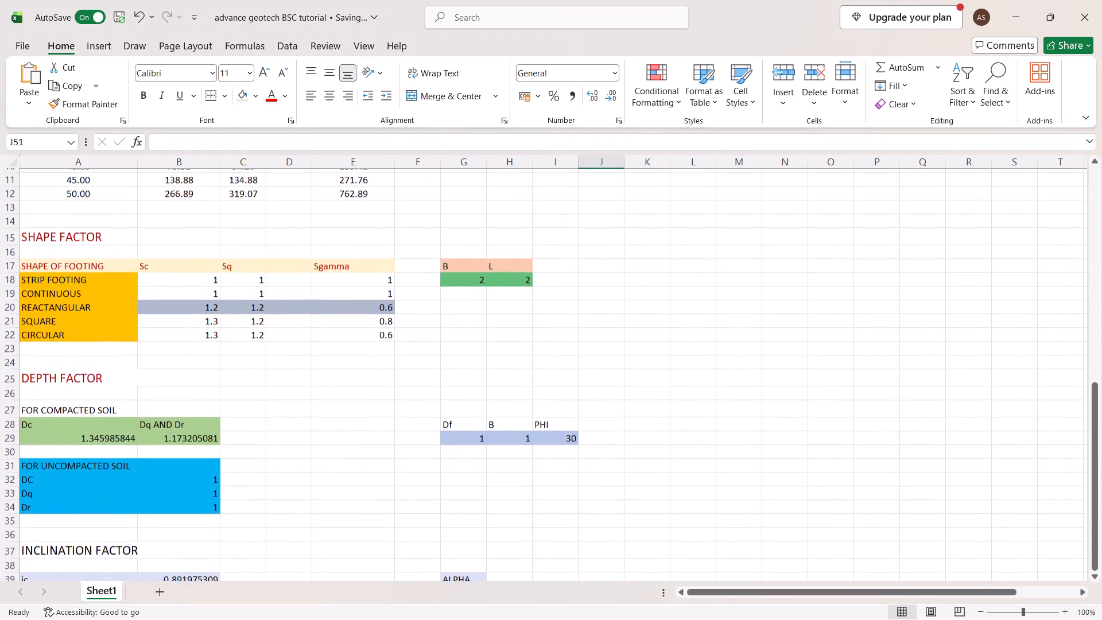
{"action": "scroll", "coordinate": [604, 418], "scroll_direction": "up", "scroll_amount": 1}
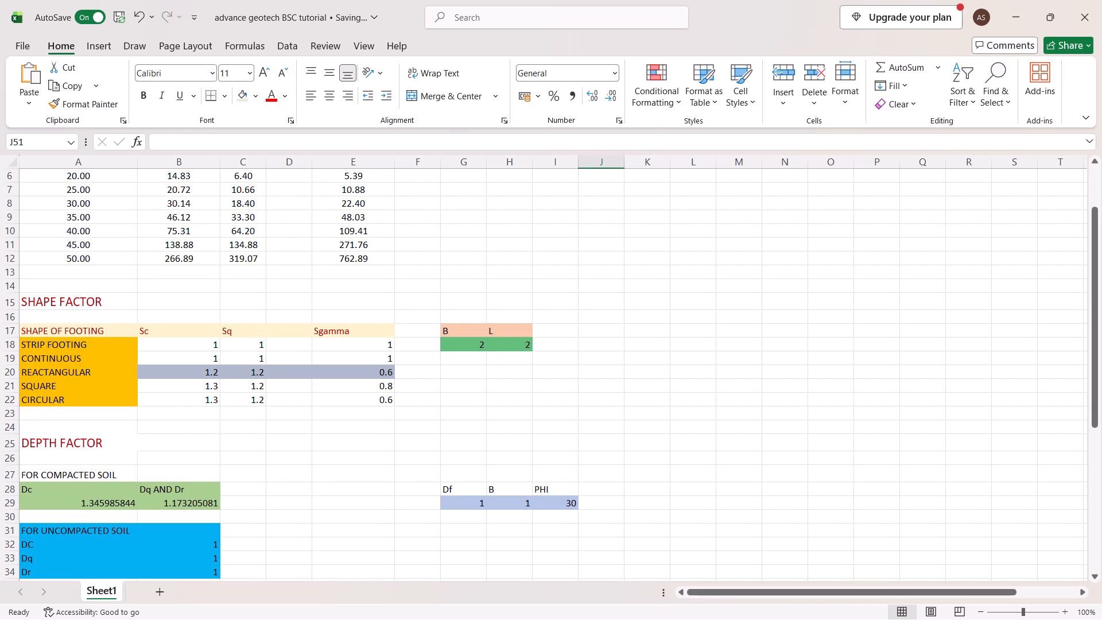
{"action": "scroll", "coordinate": [533, 308], "scroll_direction": "down", "scroll_amount": 6}
{"action": "scroll", "coordinate": [533, 308], "scroll_direction": "up", "scroll_amount": 1}
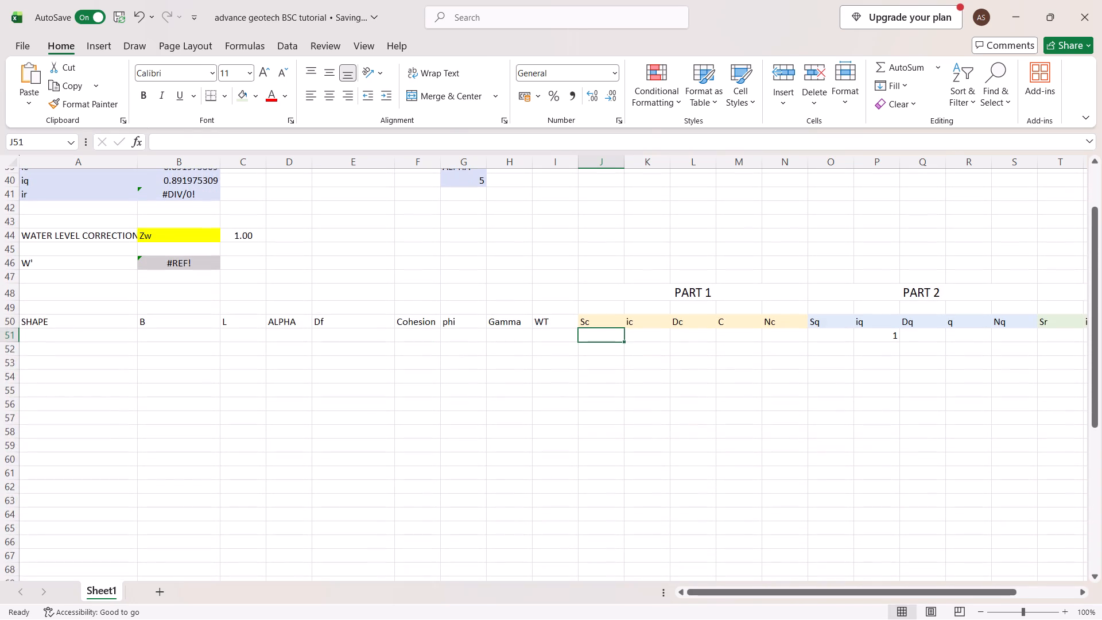
{"action": "scroll", "coordinate": [533, 308], "scroll_direction": "up", "scroll_amount": 1}
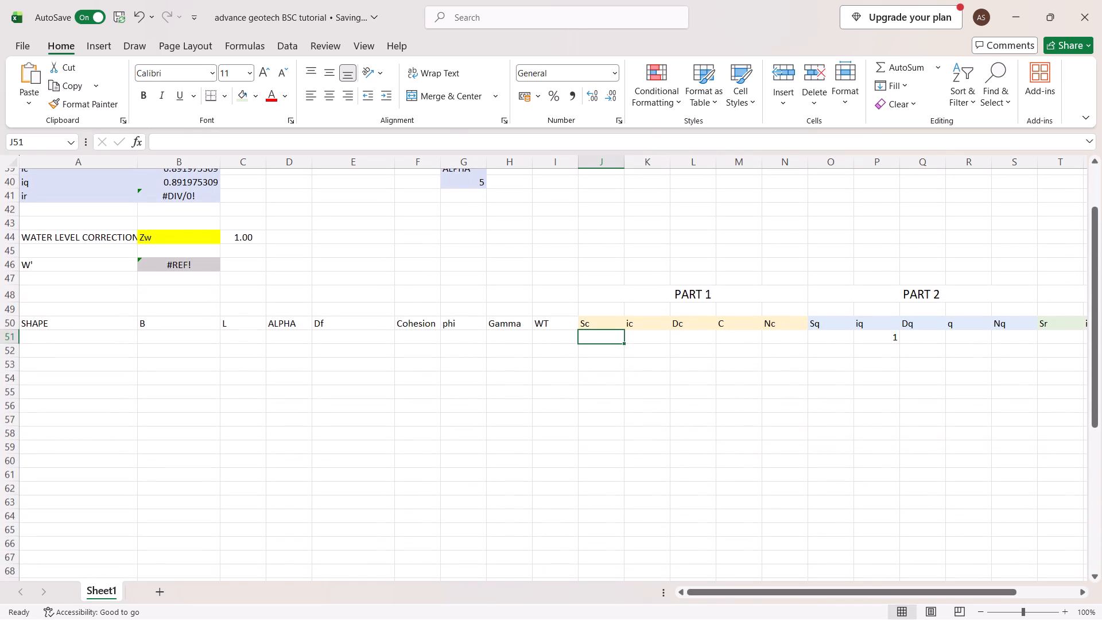
{"action": "scroll", "coordinate": [533, 308], "scroll_direction": "up", "scroll_amount": 3}
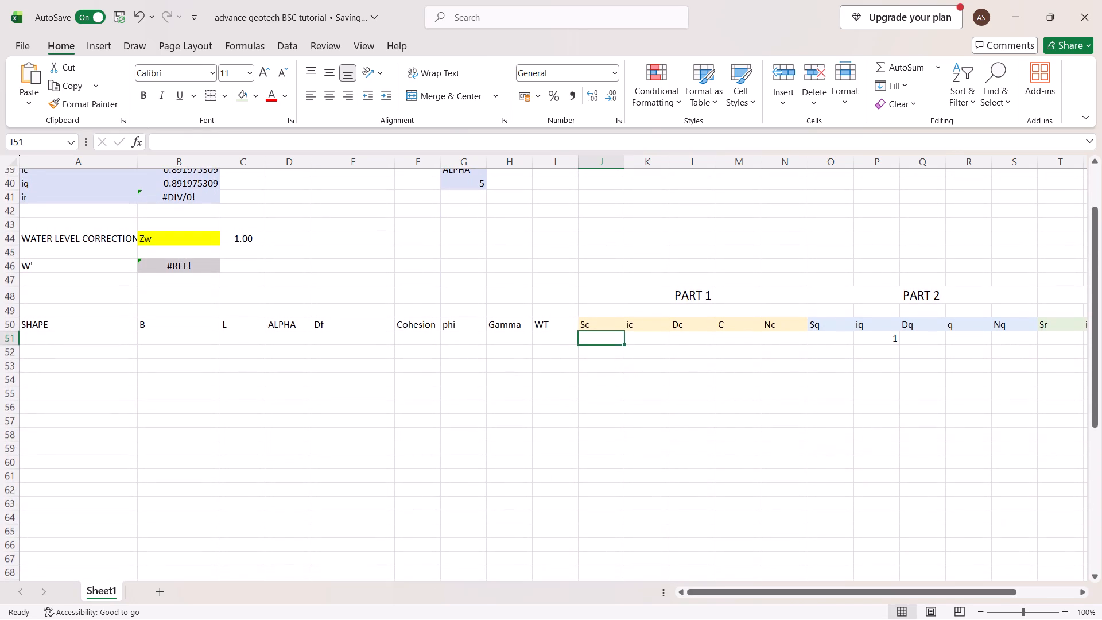
{"action": "scroll", "coordinate": [533, 308], "scroll_direction": "up", "scroll_amount": 1}
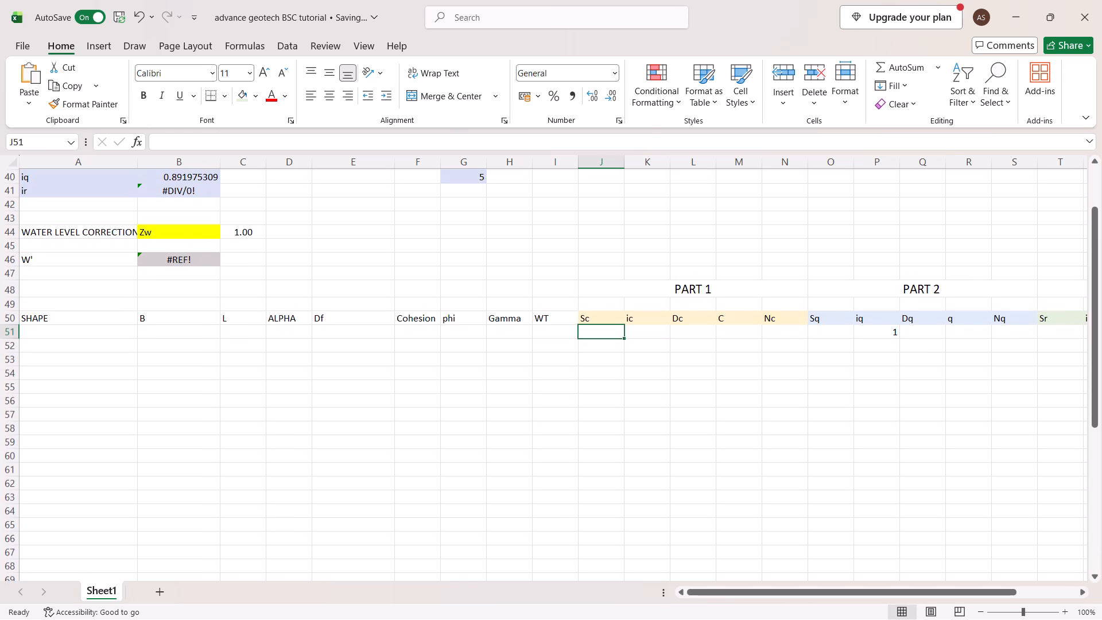
{"action": "scroll", "coordinate": [533, 308], "scroll_direction": "up", "scroll_amount": 3}
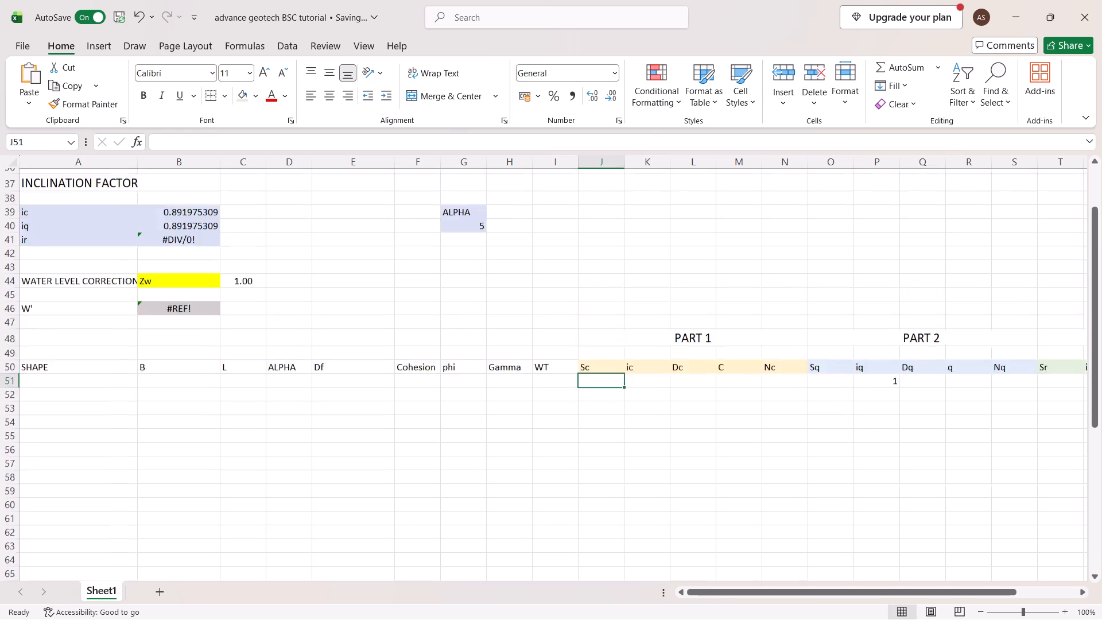
{"action": "scroll", "coordinate": [533, 308], "scroll_direction": "up", "scroll_amount": 1}
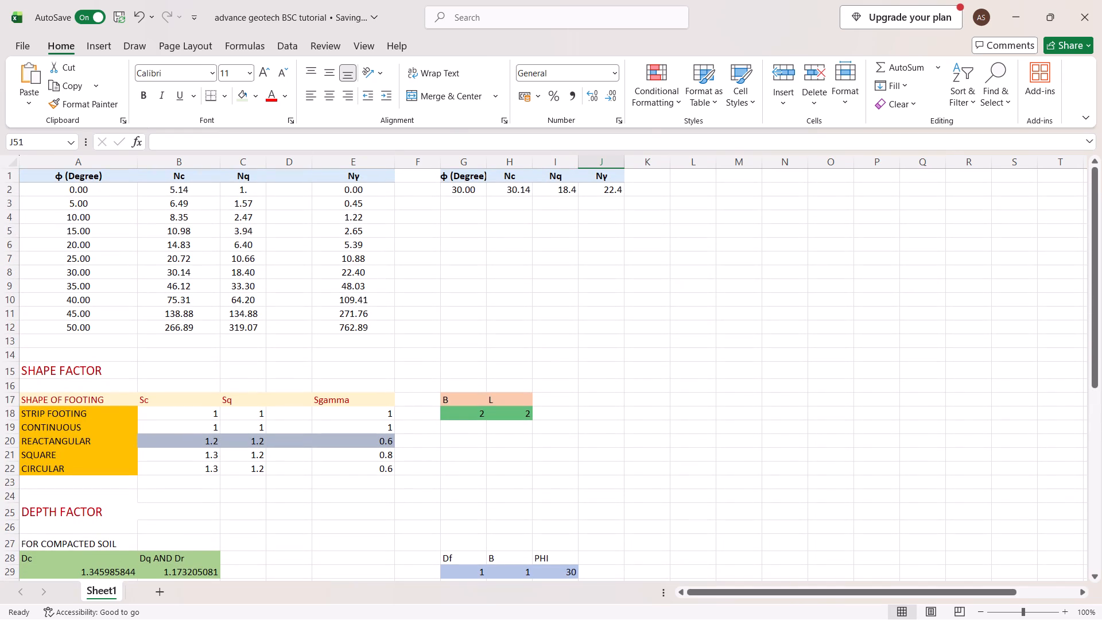
Enter the formula =LOOKUP(A18:E22,A18:E18) in cell L18, using the shape factor table and its strip footing row.
{"action": "left_click", "coordinate": [680, 420]}
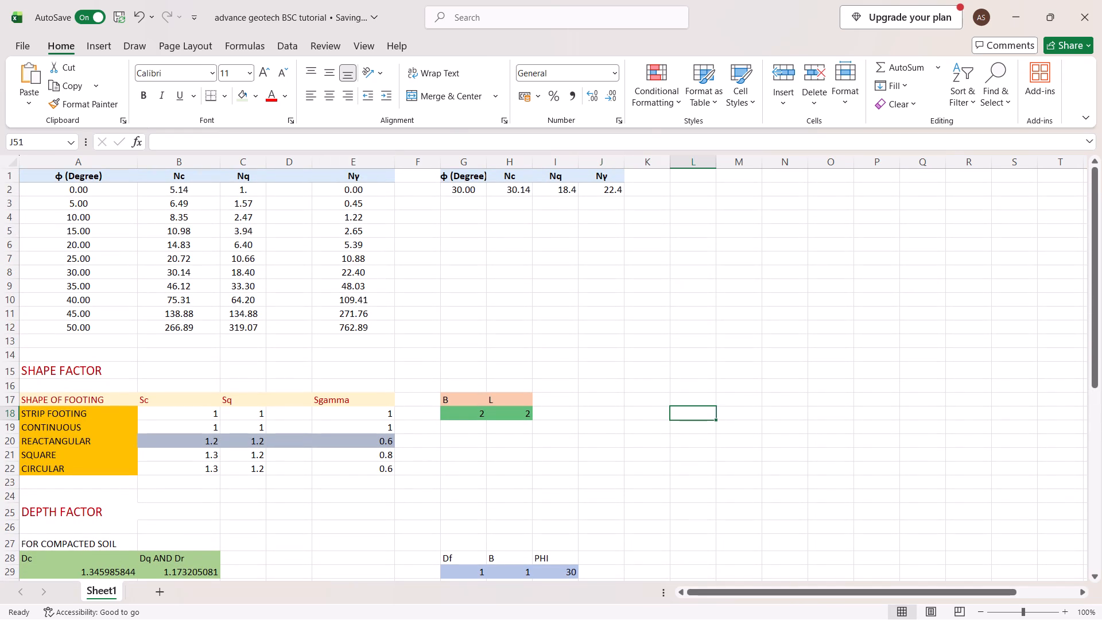
{"action": "key", "text": "equal"}
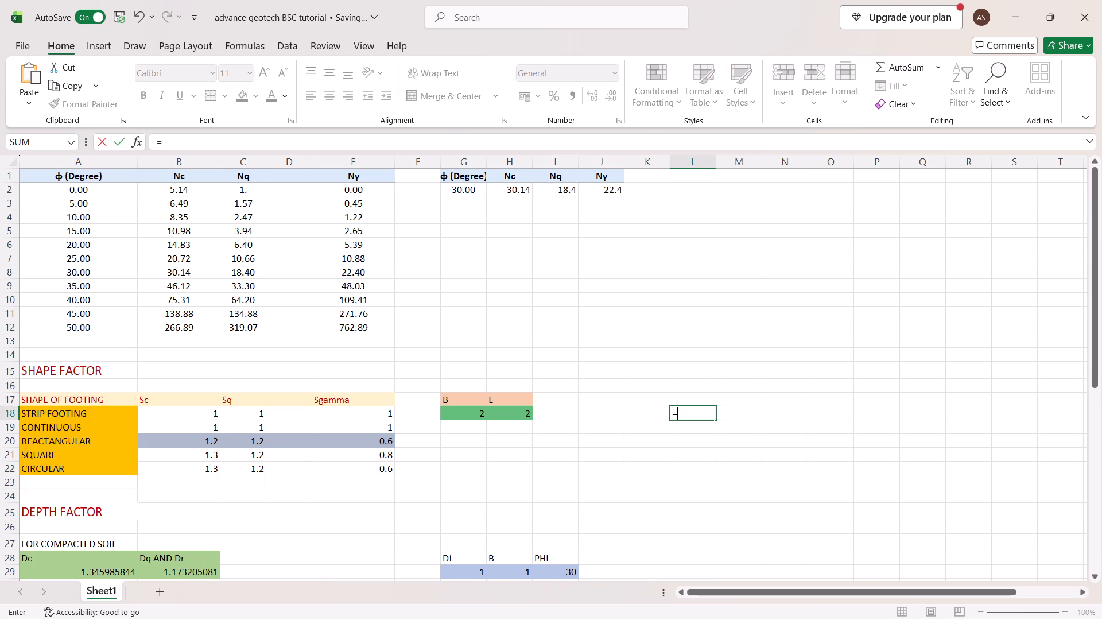
{"action": "type", "text": "WE"}
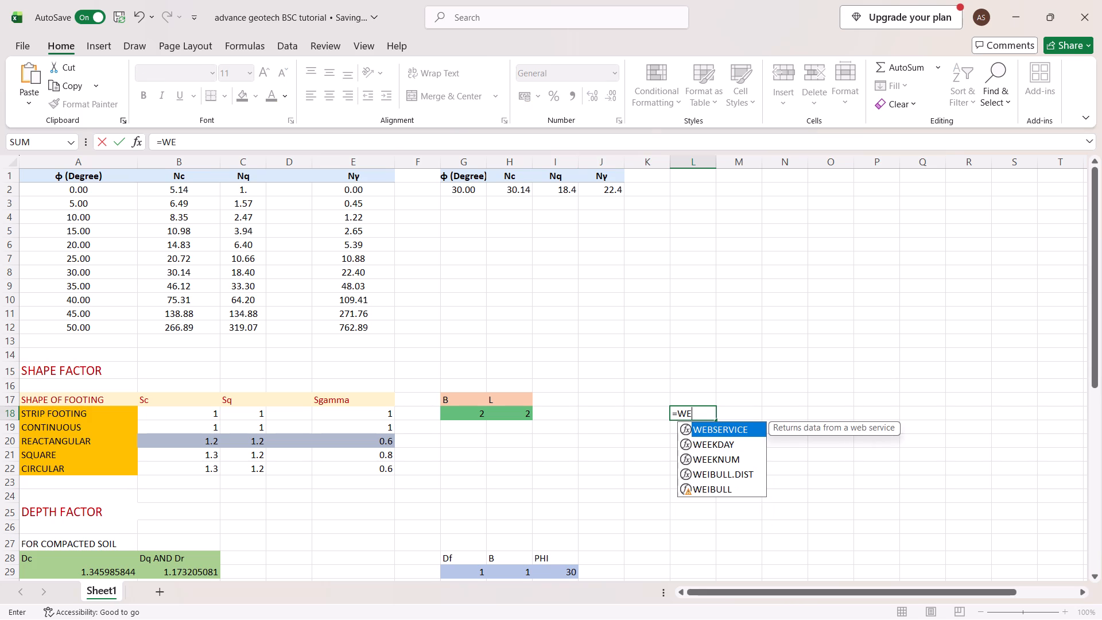
{"action": "key", "text": "BackSpace"}
{"action": "key", "text": "BackSpace"}
{"action": "type", "text": "LOO"}
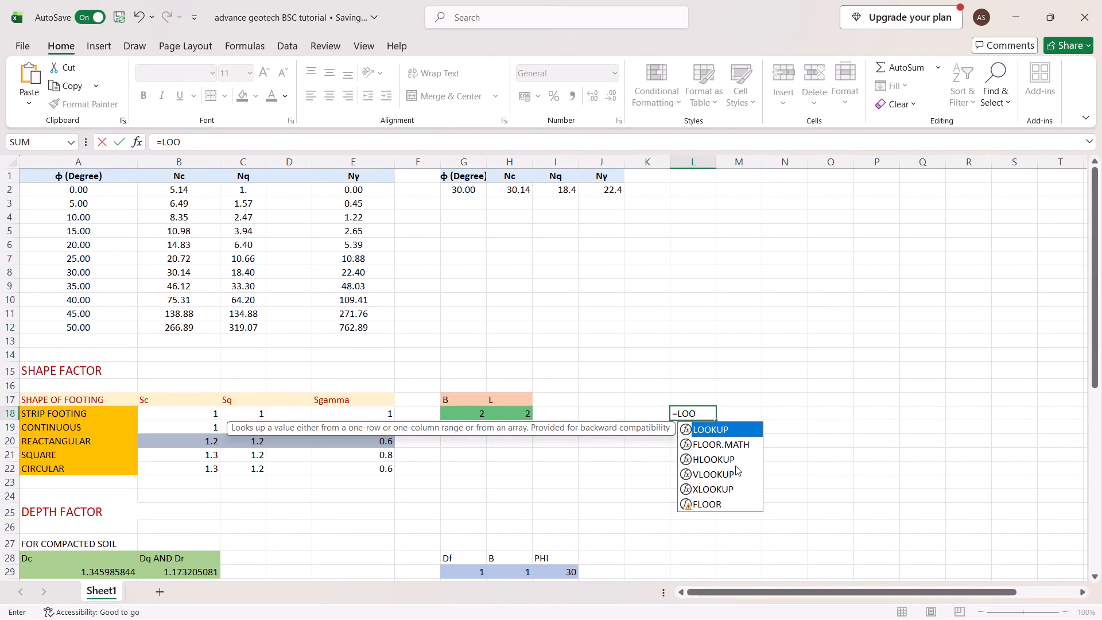
{"action": "left_click", "coordinate": [686, 456]}
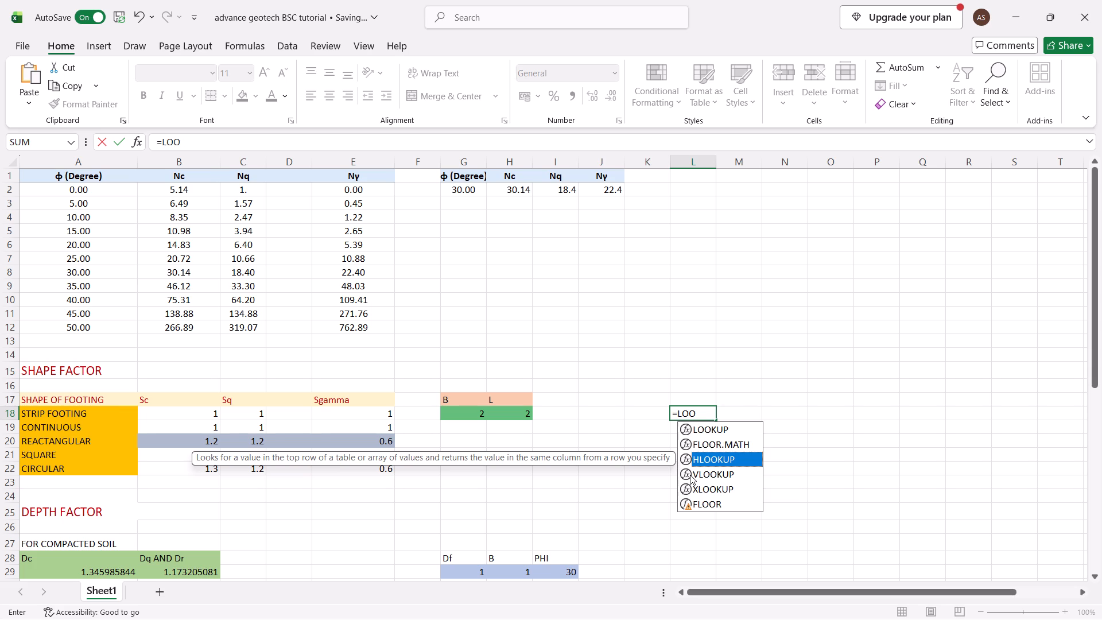
{"action": "left_click", "coordinate": [690, 475]}
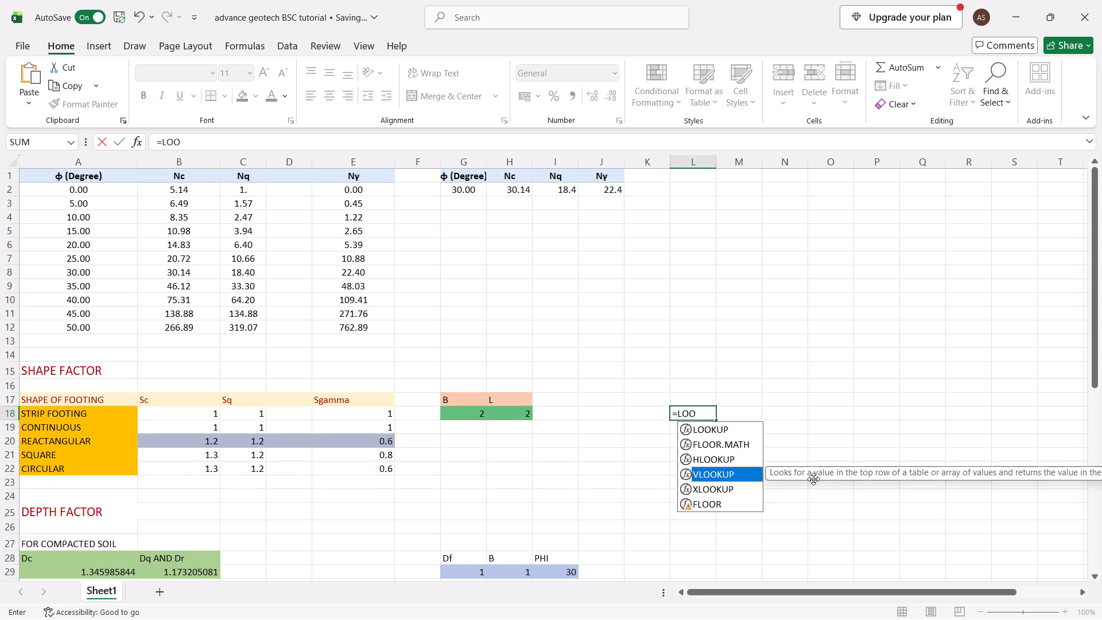
{"action": "scroll", "coordinate": [862, 474], "scroll_direction": "left", "scroll_amount": 1}
{"action": "left_click", "coordinate": [738, 431]}
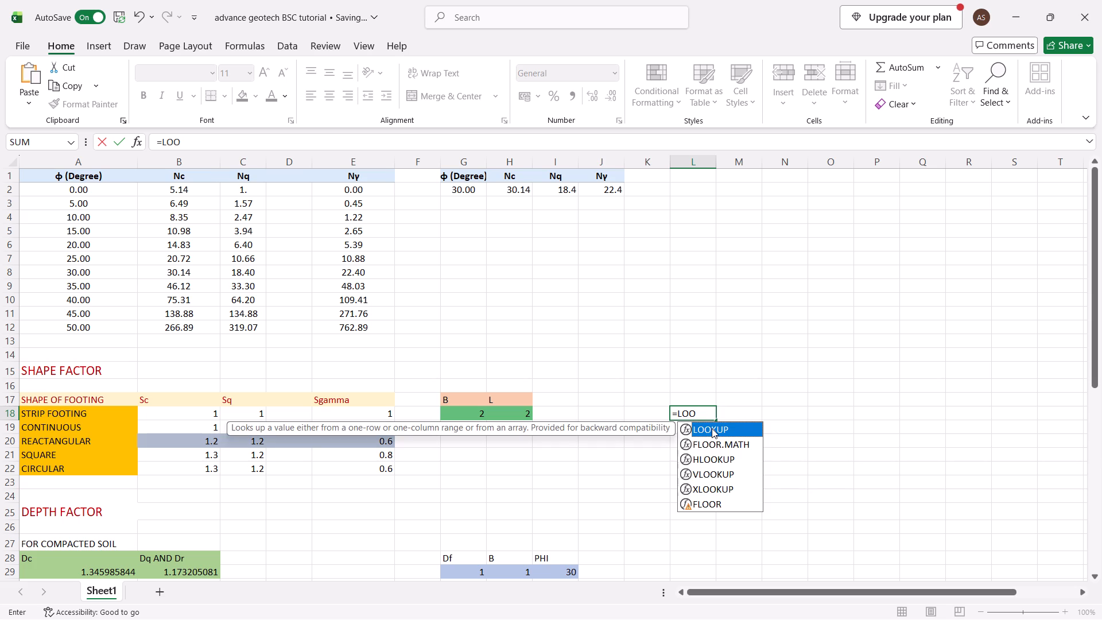
{"action": "left_click", "coordinate": [711, 428]}
{"action": "left_click", "coordinate": [711, 428]}
{"action": "left_click", "coordinate": [711, 428]}
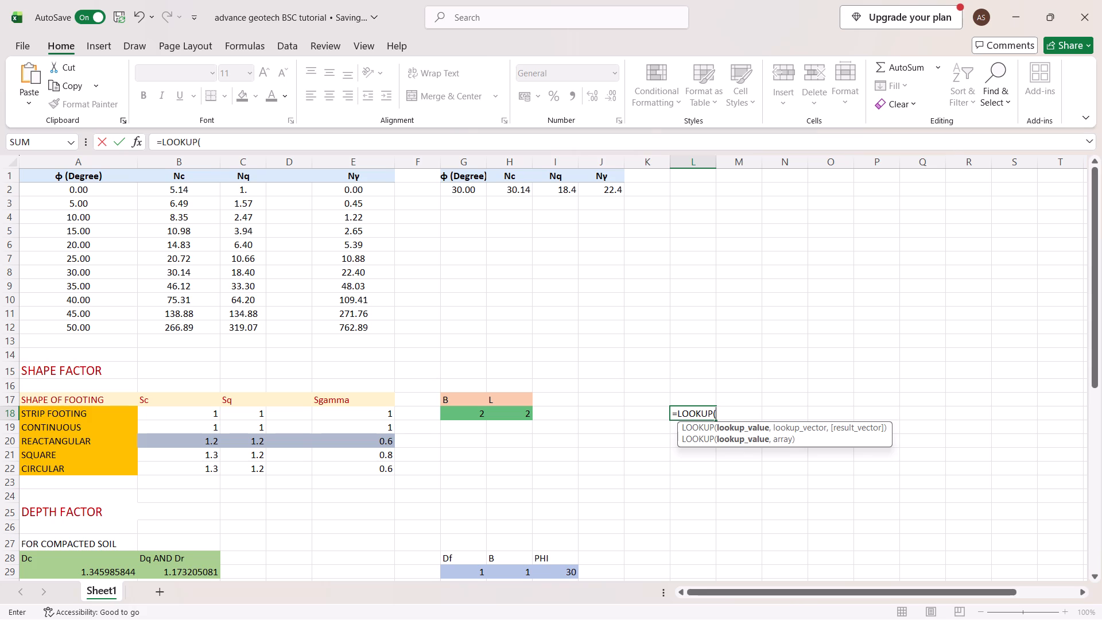
{"action": "left_click_drag", "start_coordinate": [30, 414], "coordinate": [342, 474]}
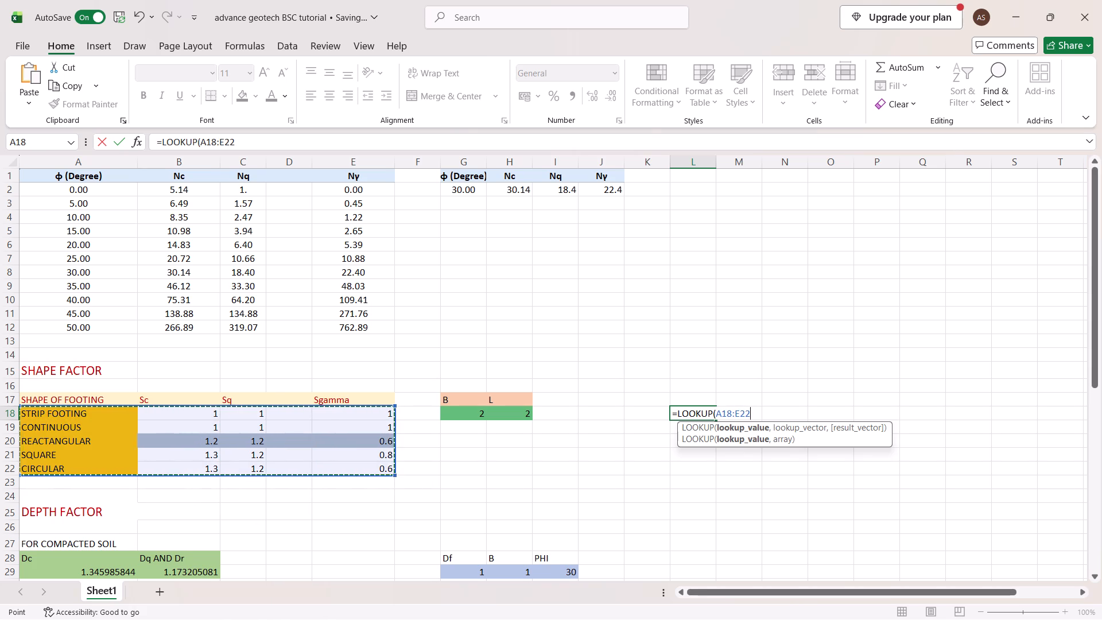
{"action": "key", "text": "comma"}
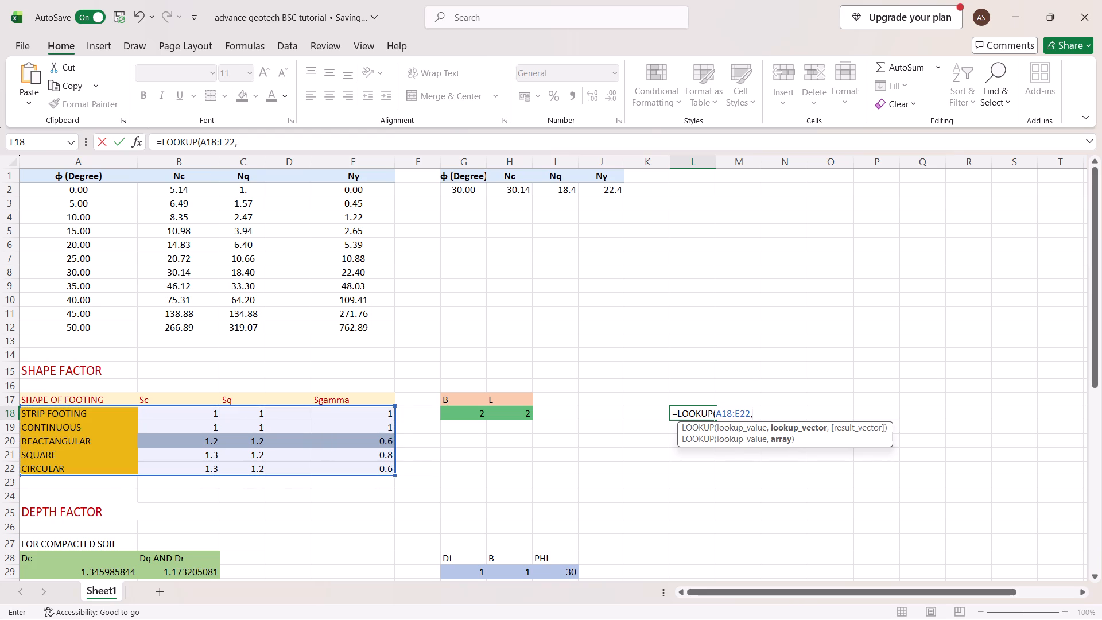
{"action": "left_click_drag", "start_coordinate": [29, 412], "coordinate": [192, 417]}
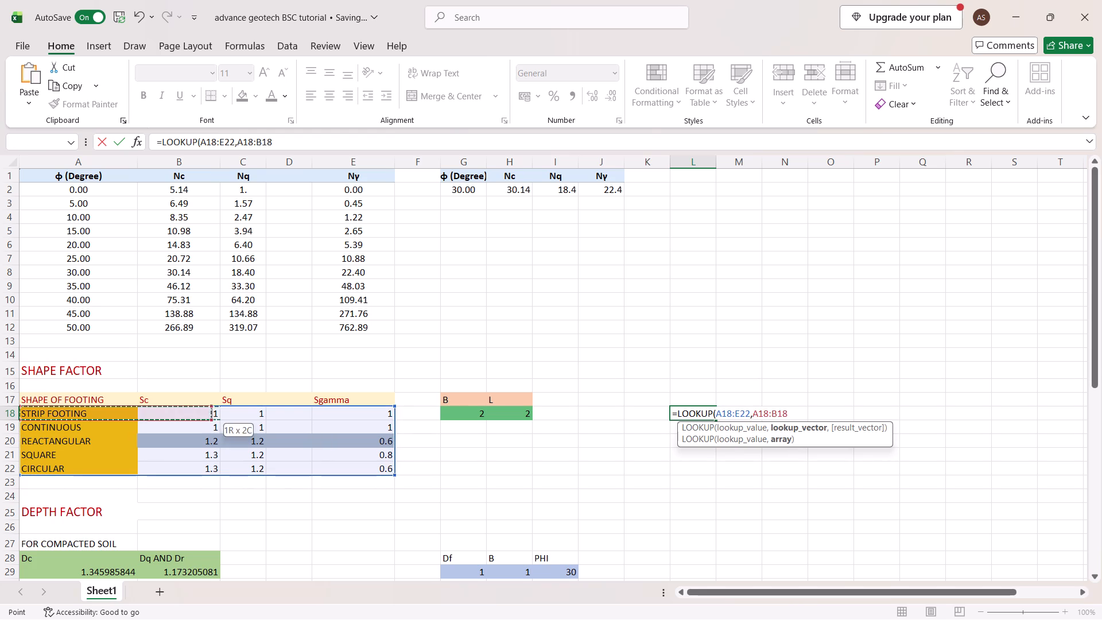
{"action": "left_click_drag", "start_coordinate": [192, 417], "coordinate": [352, 412]}
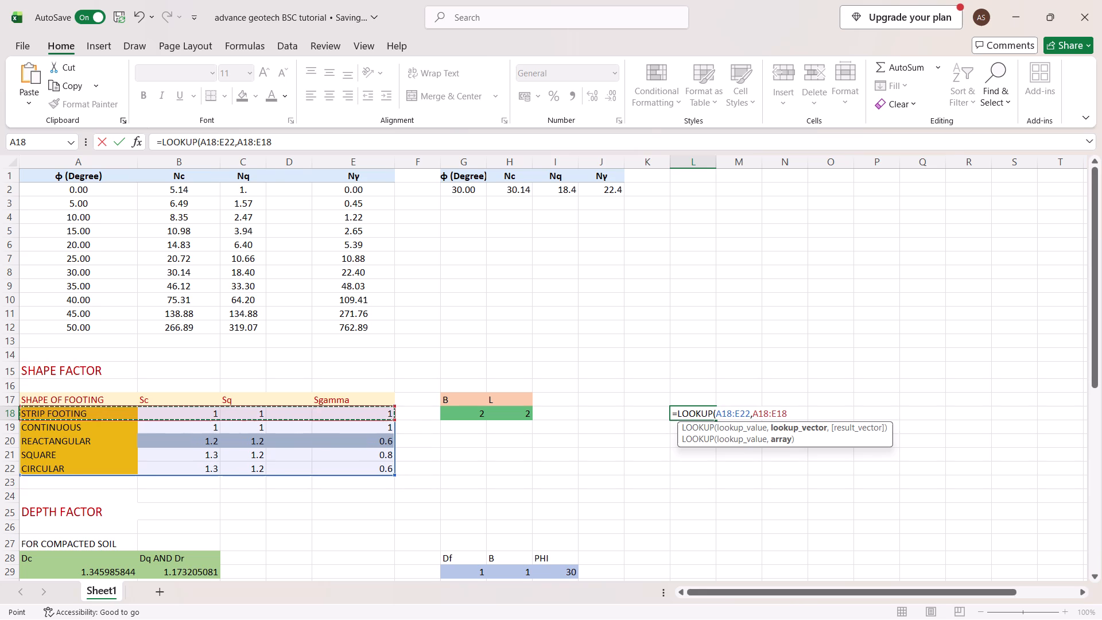
{"action": "key", "text": "comma"}
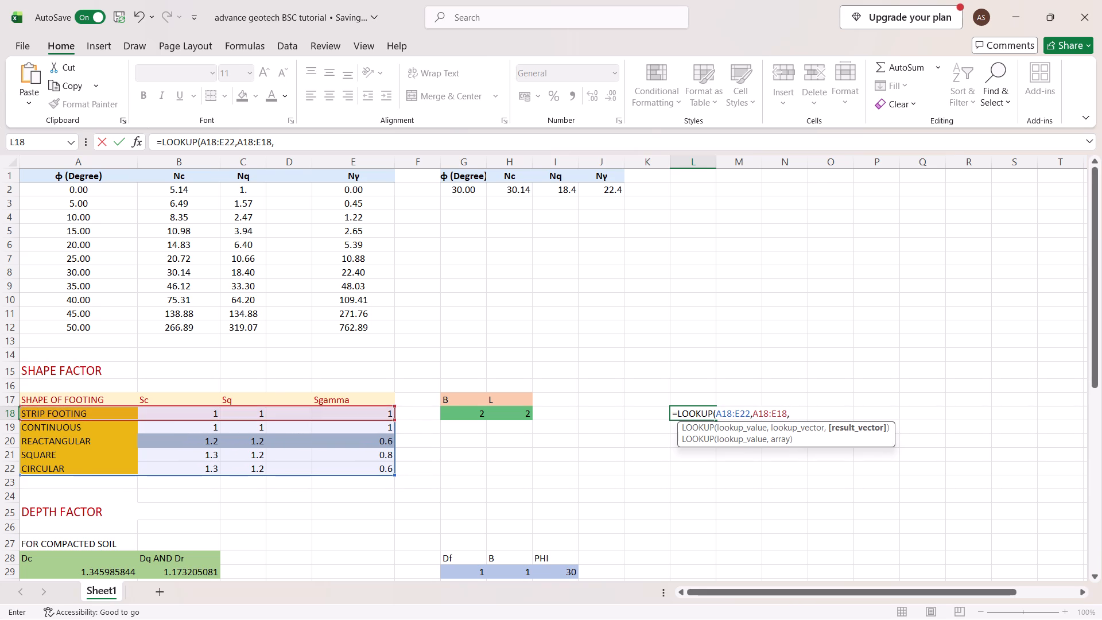
{"action": "key", "text": "BackSpace"}
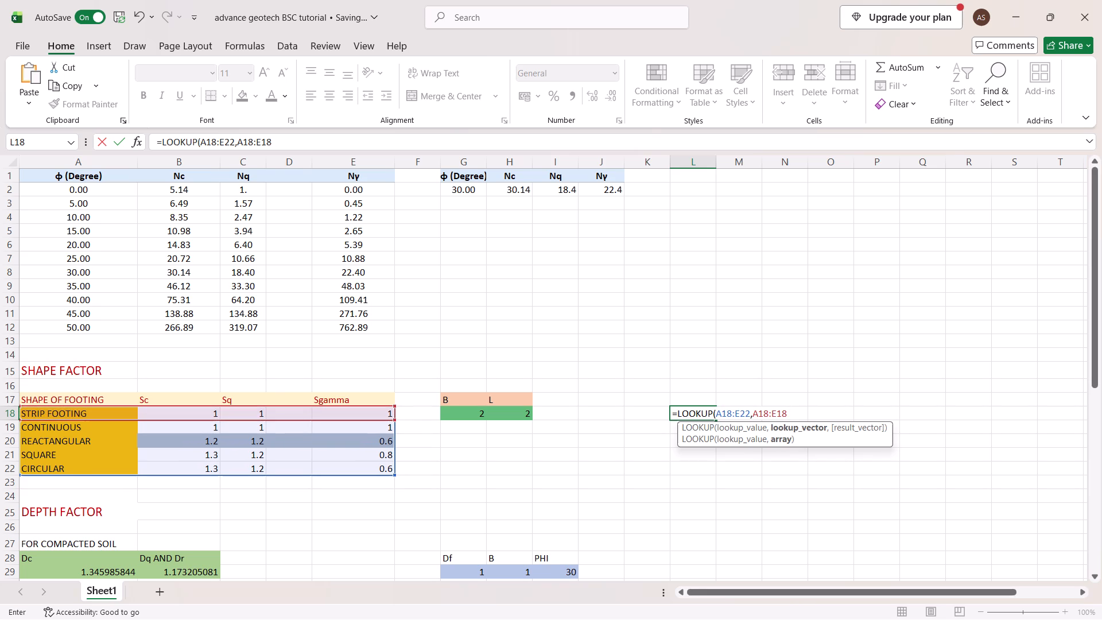
{"action": "key", "text": "ctrl+0"}
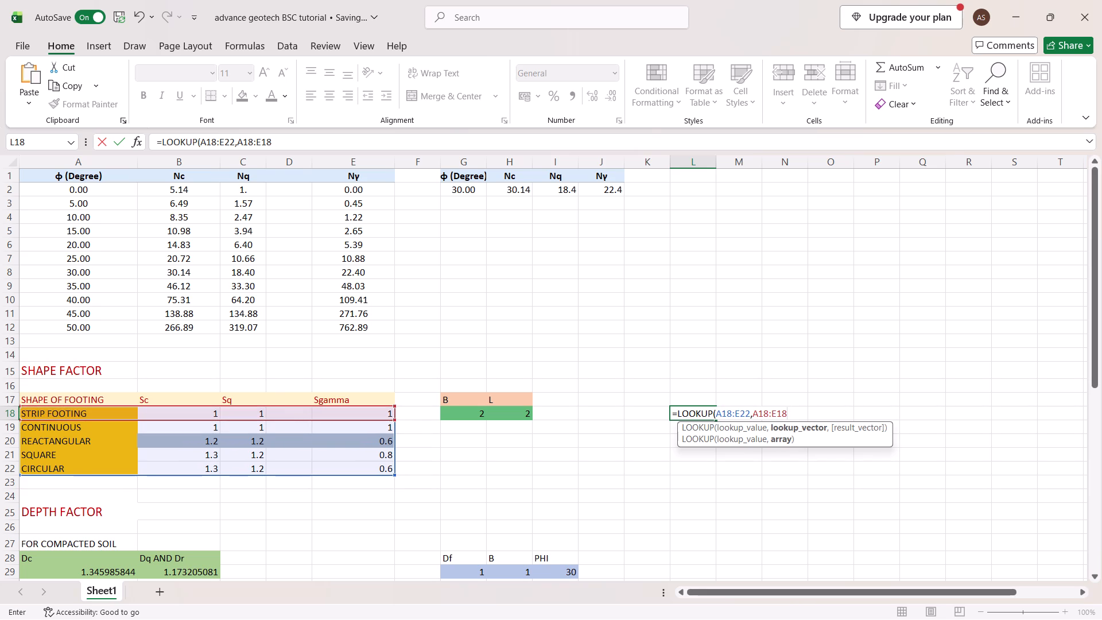
{"action": "key", "text": "shift+parenright"}
{"action": "key", "text": "Return"}
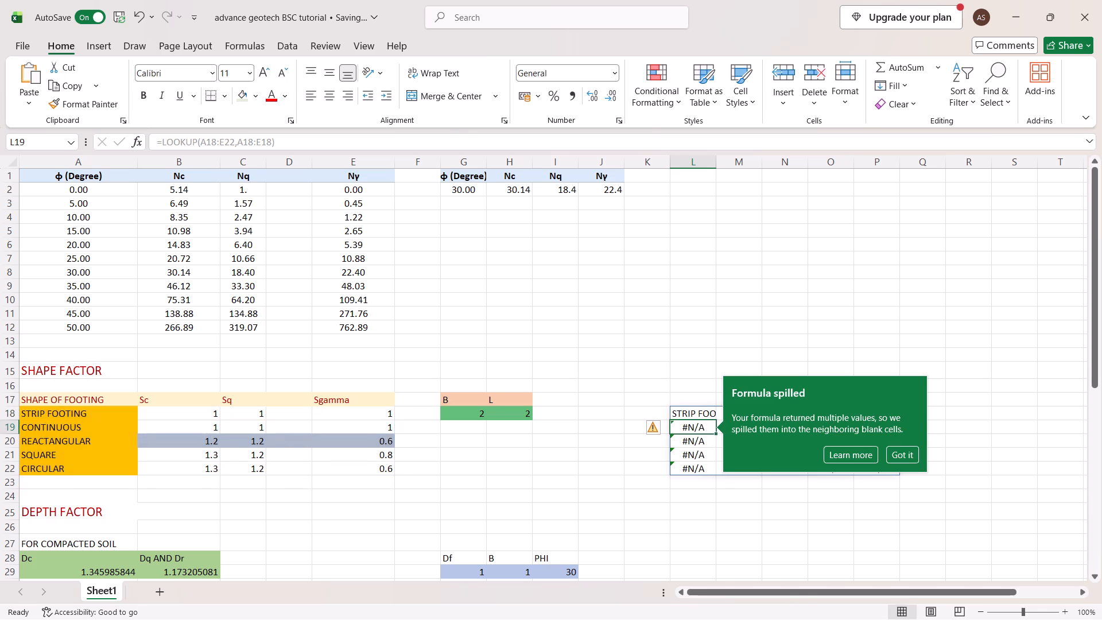
Undo the LOOKUP formula entered in cell L18 beside the shape factor table.
{"action": "scroll", "coordinate": [723, 498], "scroll_direction": "down", "scroll_amount": 1}
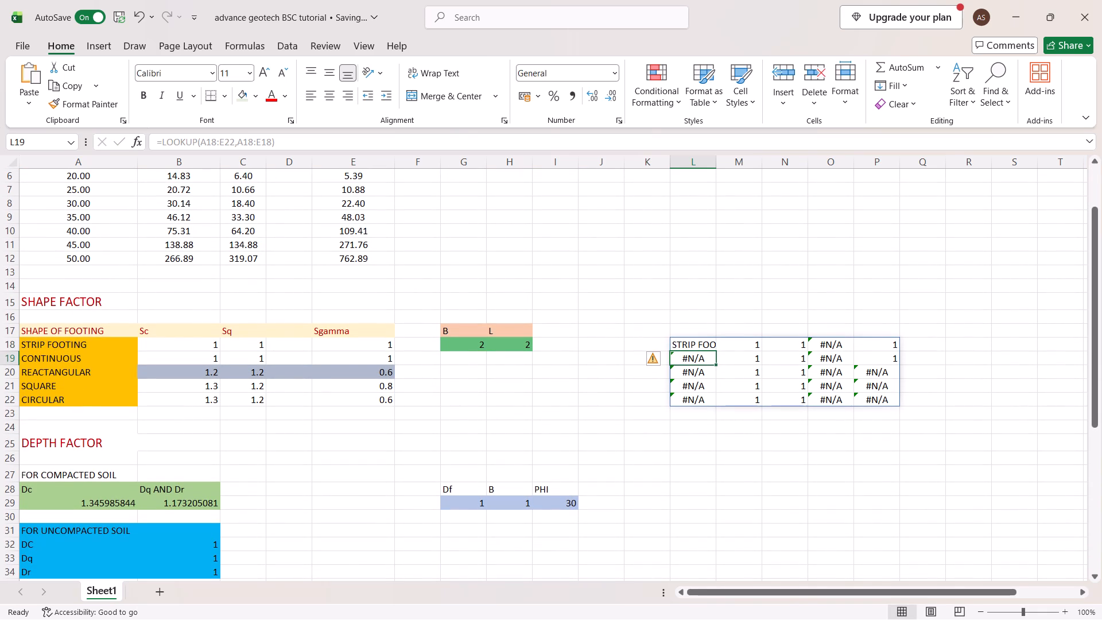
{"action": "key", "text": "ctrl+z"}
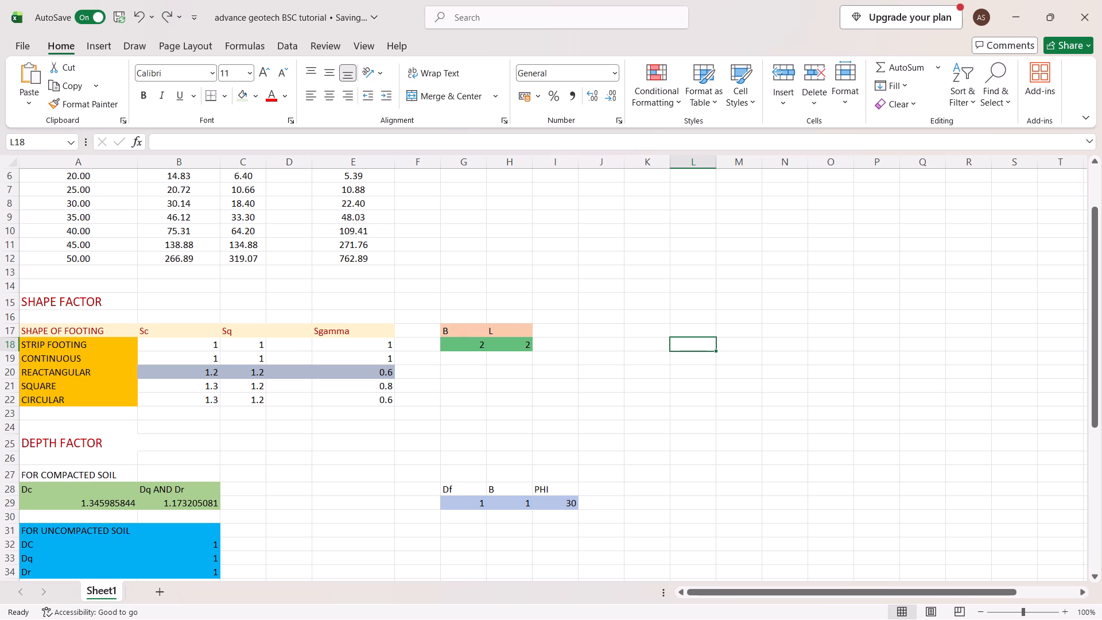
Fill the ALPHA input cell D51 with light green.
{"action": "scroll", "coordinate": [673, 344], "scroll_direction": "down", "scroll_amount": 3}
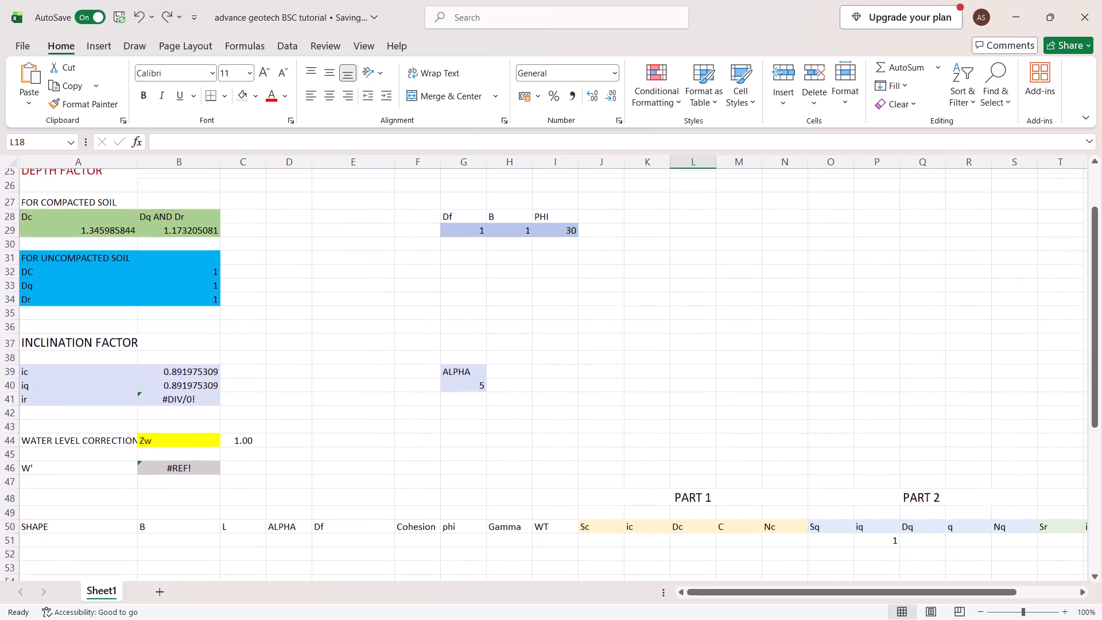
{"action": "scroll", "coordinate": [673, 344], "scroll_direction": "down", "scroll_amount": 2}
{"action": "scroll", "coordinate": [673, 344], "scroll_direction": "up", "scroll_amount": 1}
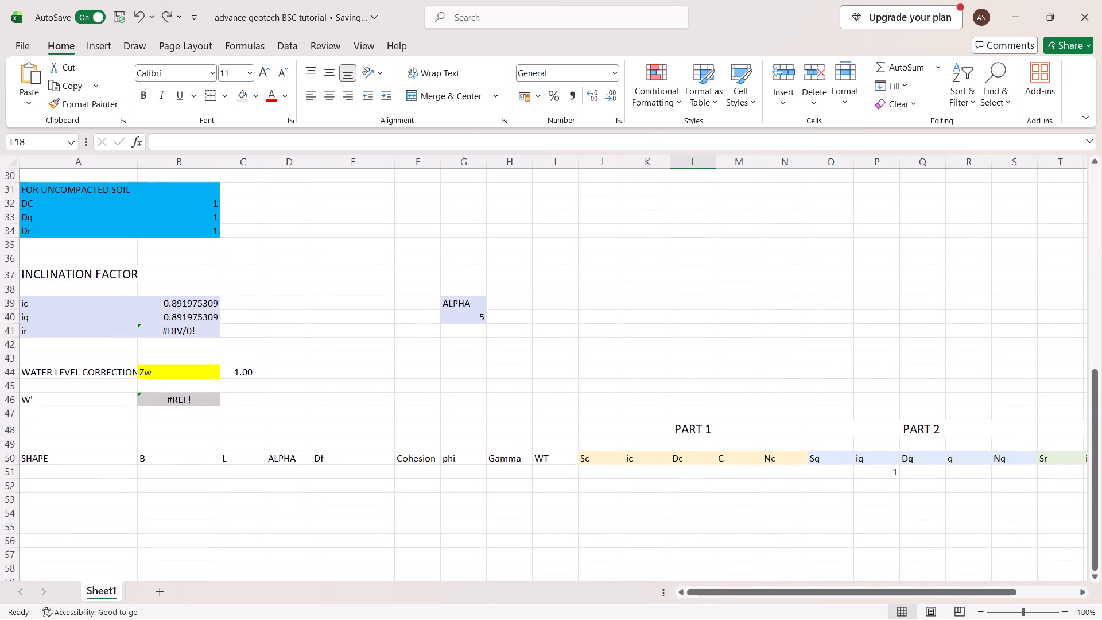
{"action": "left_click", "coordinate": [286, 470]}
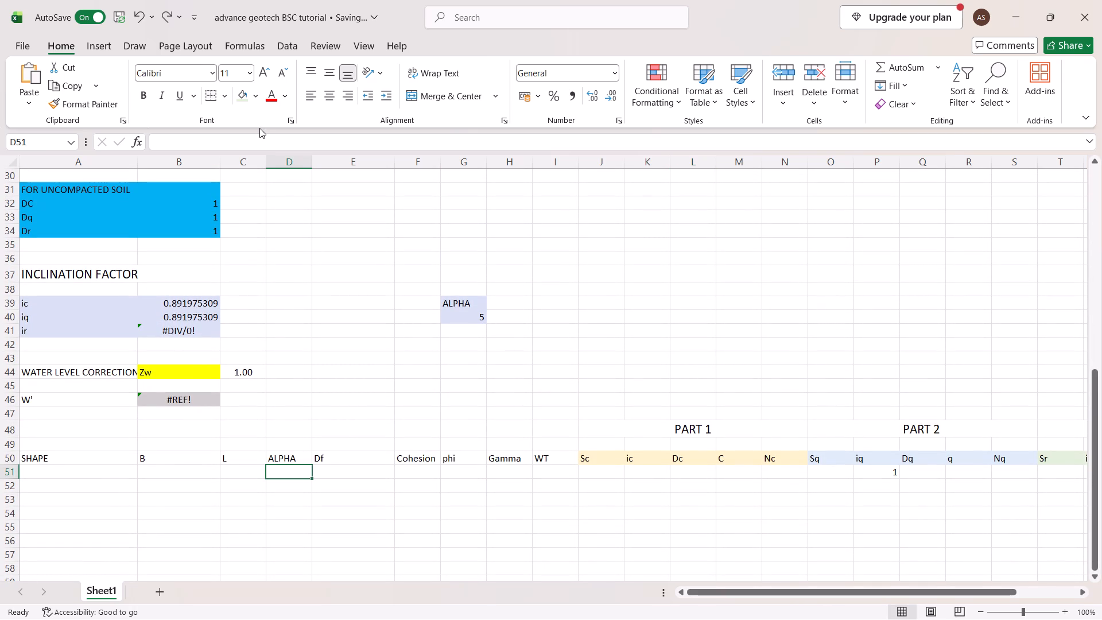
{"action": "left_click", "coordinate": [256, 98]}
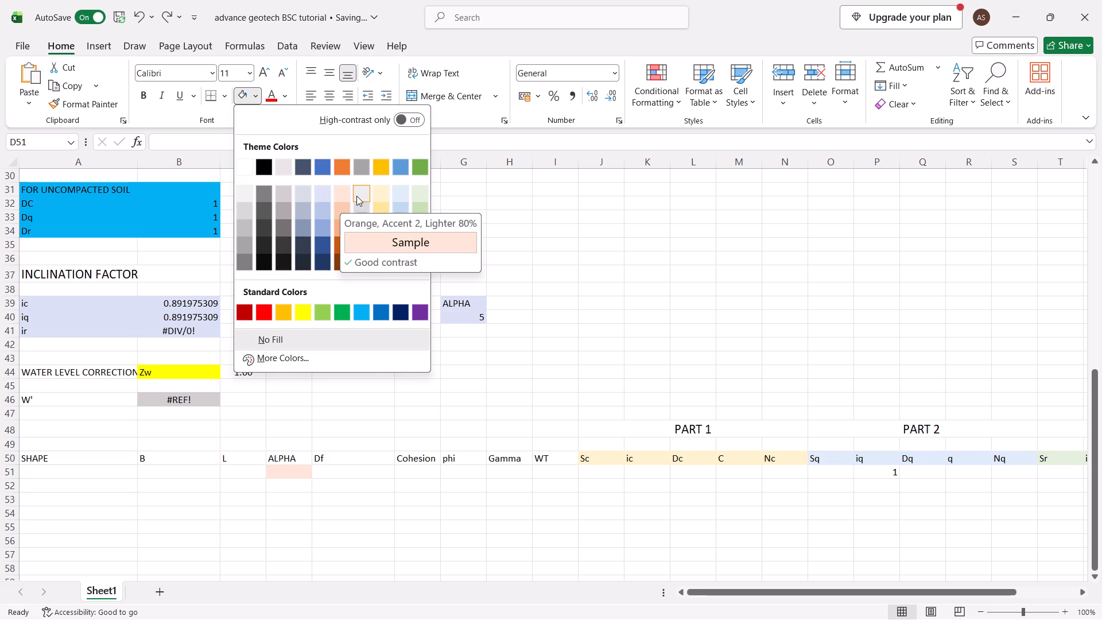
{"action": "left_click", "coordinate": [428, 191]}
Fill the ALPHA input cell D51 with dark orange.
{"action": "scroll", "coordinate": [435, 422], "scroll_direction": "down", "scroll_amount": 2}
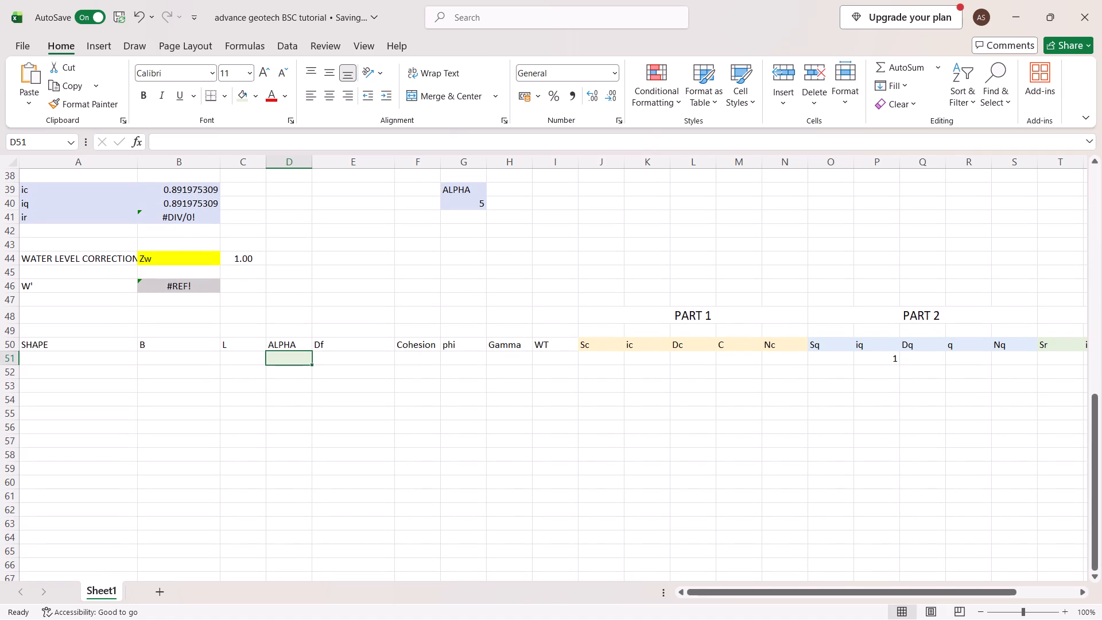
{"action": "left_click", "coordinate": [871, 361]}
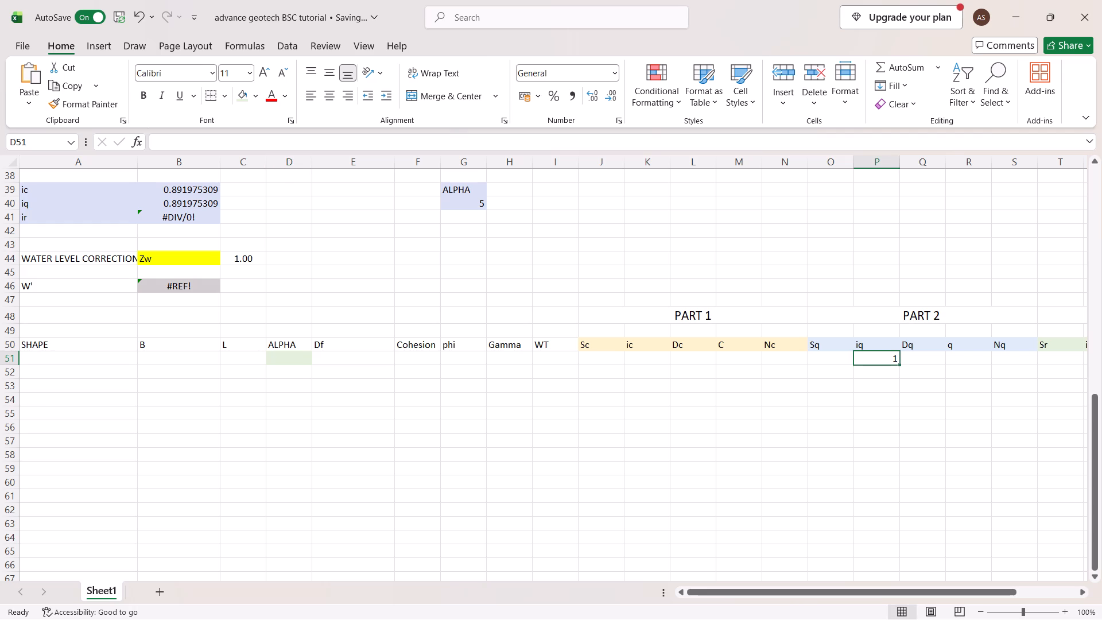
{"action": "left_click", "coordinate": [296, 358]}
{"action": "left_click", "coordinate": [253, 95]}
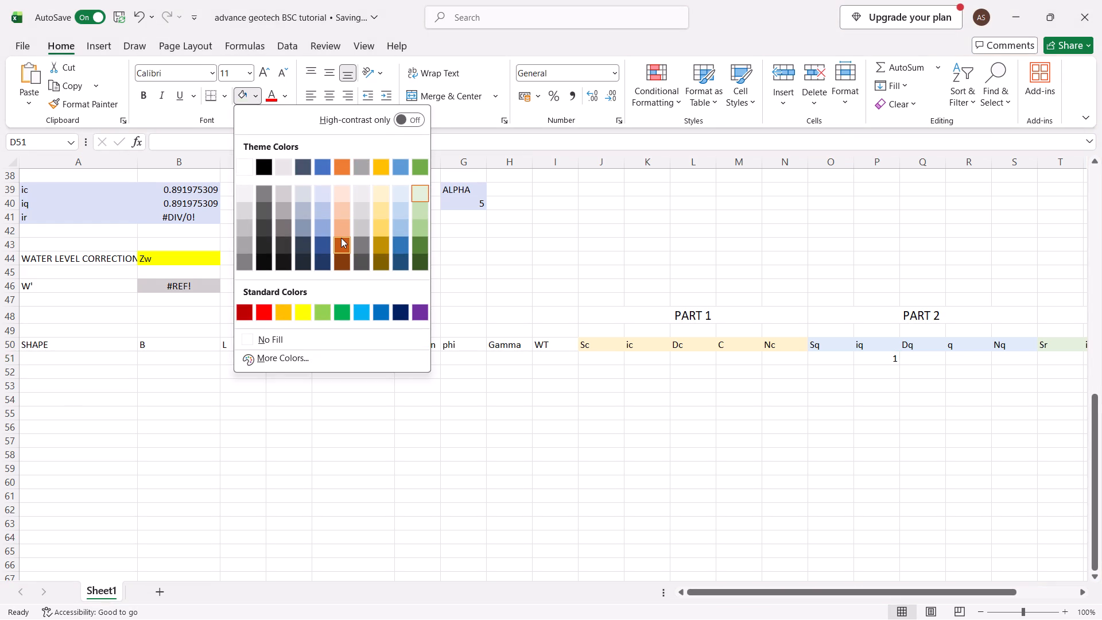
{"action": "left_click", "coordinate": [341, 238]}
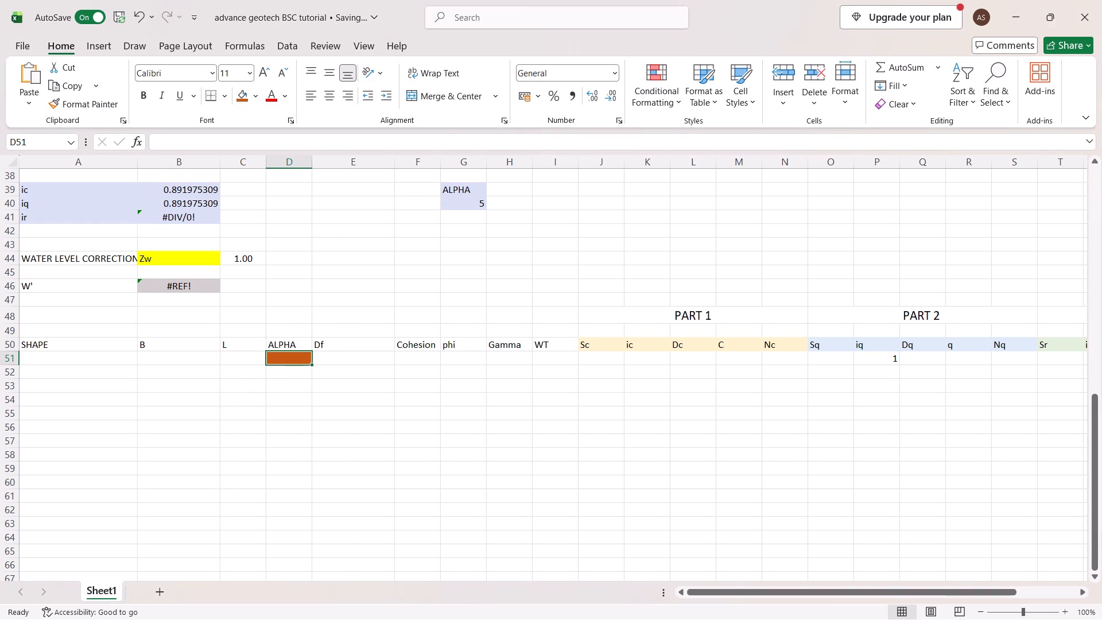
Apply the same dark orange fill to the iq cell P51, the ir cell U51 and the ic cell K51.
{"action": "left_click", "coordinate": [875, 363]}
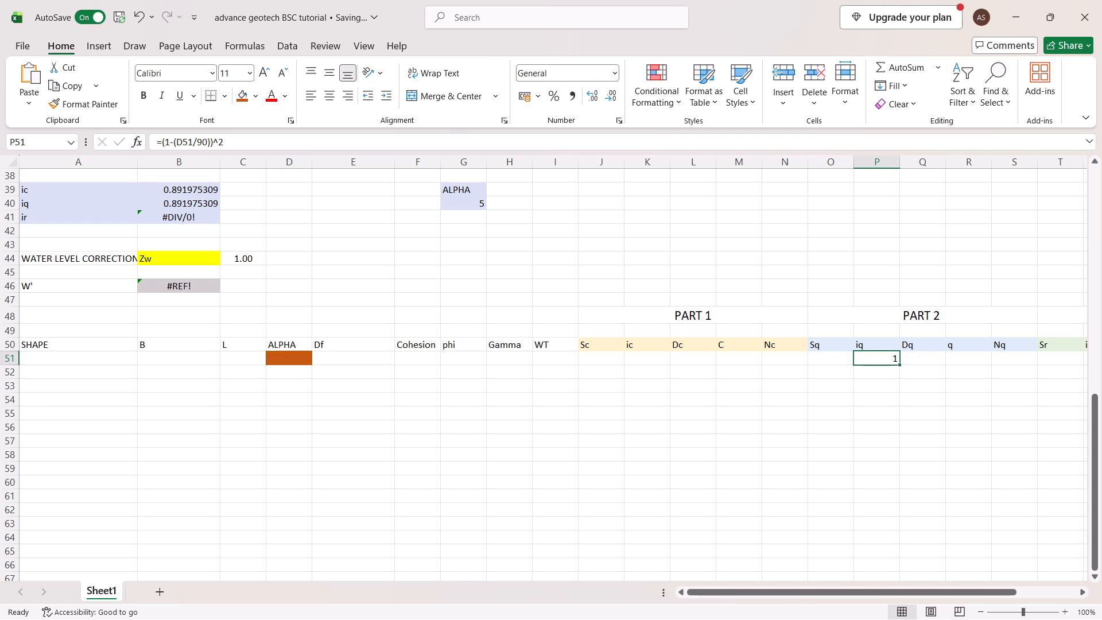
{"action": "left_click", "coordinate": [243, 96]}
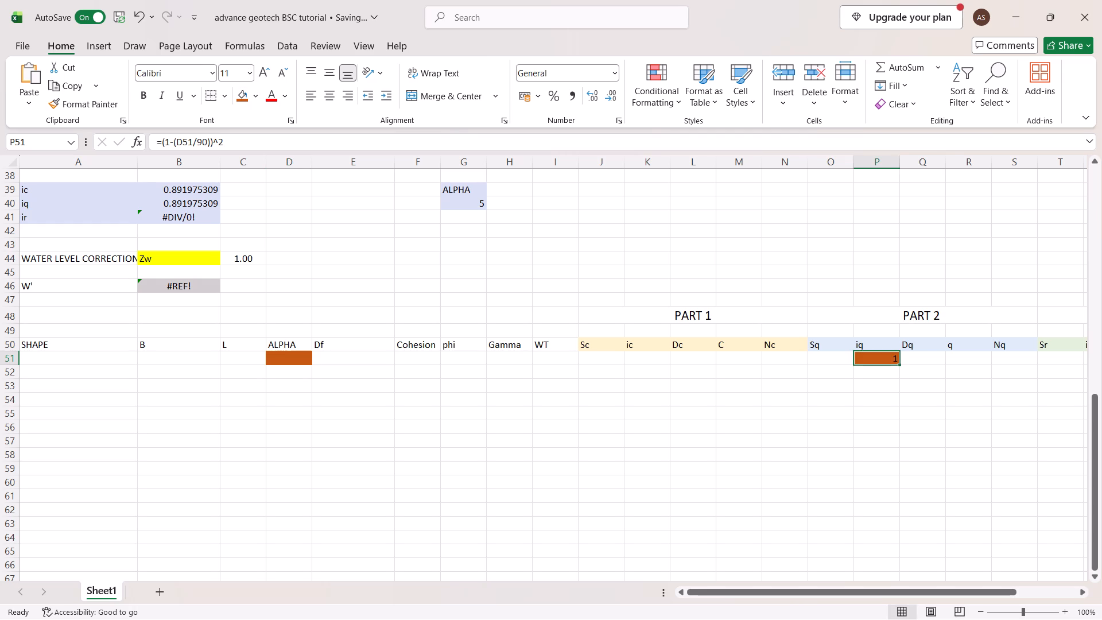
{"action": "scroll", "coordinate": [590, 307], "scroll_direction": "left", "scroll_amount": 5}
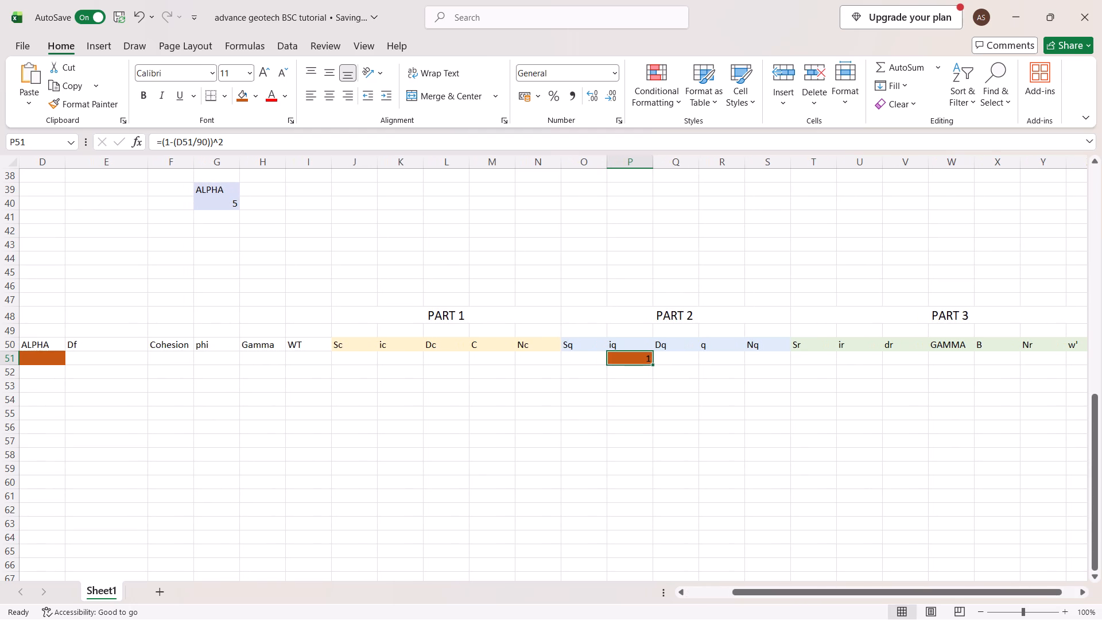
{"action": "left_click", "coordinate": [864, 359]}
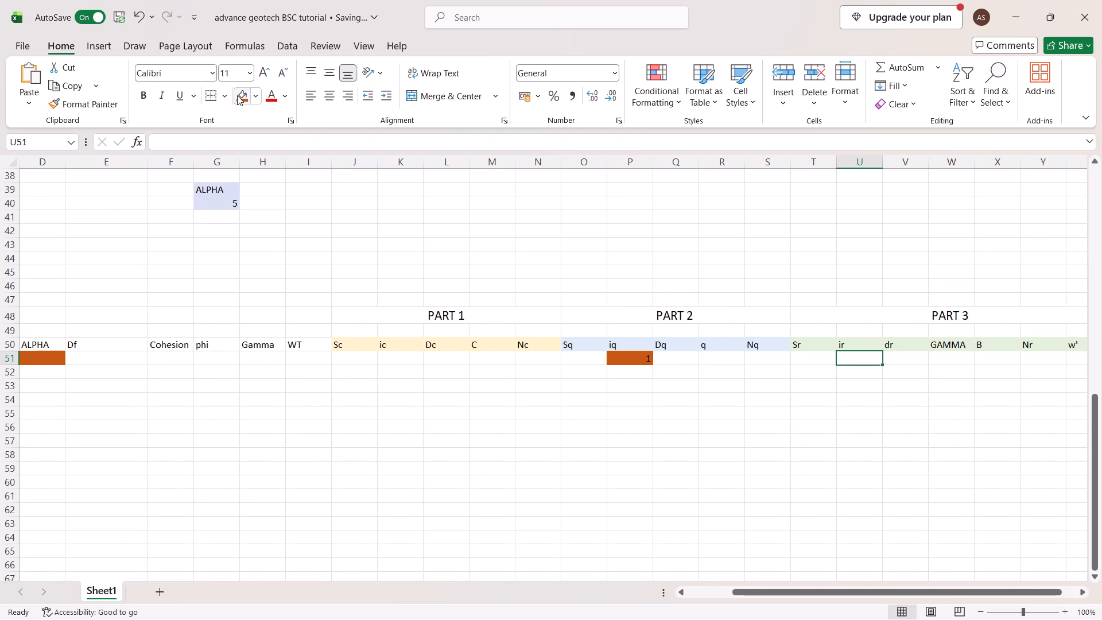
{"action": "left_click", "coordinate": [237, 95]}
{"action": "scroll", "coordinate": [673, 292], "scroll_direction": "left", "scroll_amount": 2}
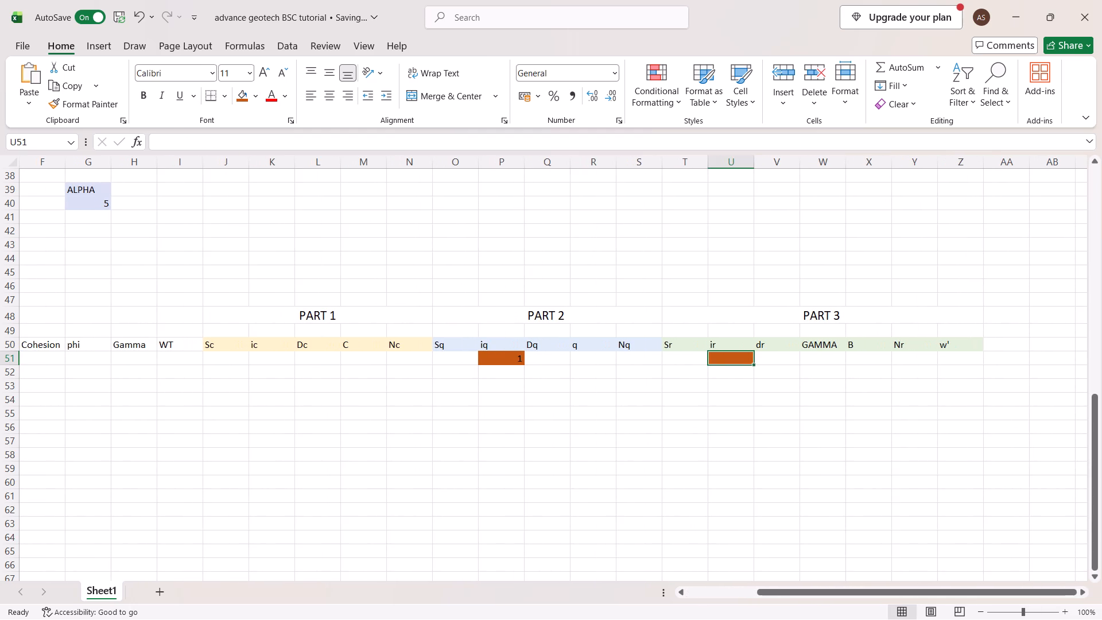
{"action": "left_click", "coordinate": [266, 359]}
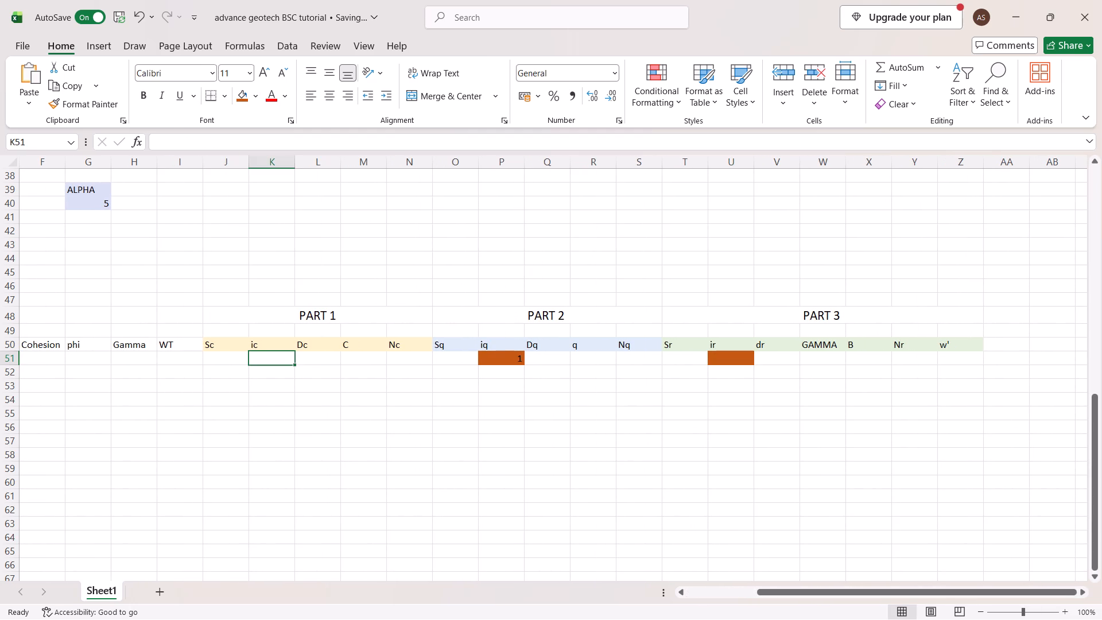
{"action": "left_click", "coordinate": [239, 95]}
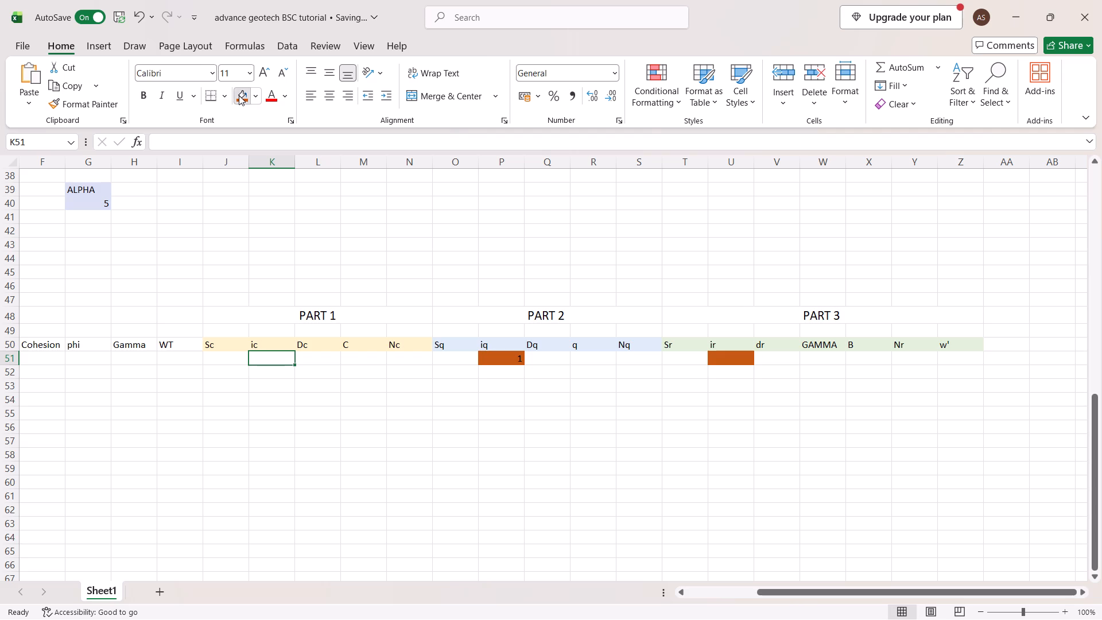
Examine the iq formula in P51 and the ic and iq formulas in B39 and B40 of the inclination factor table.
{"action": "scroll", "coordinate": [320, 285], "scroll_direction": "right", "scroll_amount": 3}
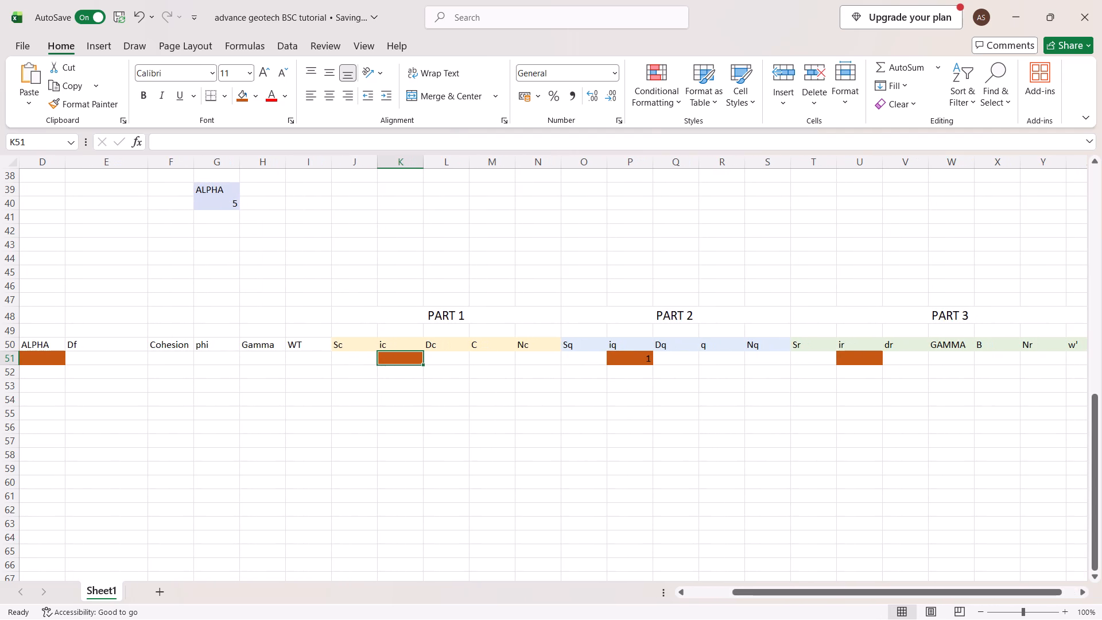
{"action": "scroll", "coordinate": [448, 412], "scroll_direction": "down", "scroll_amount": 1}
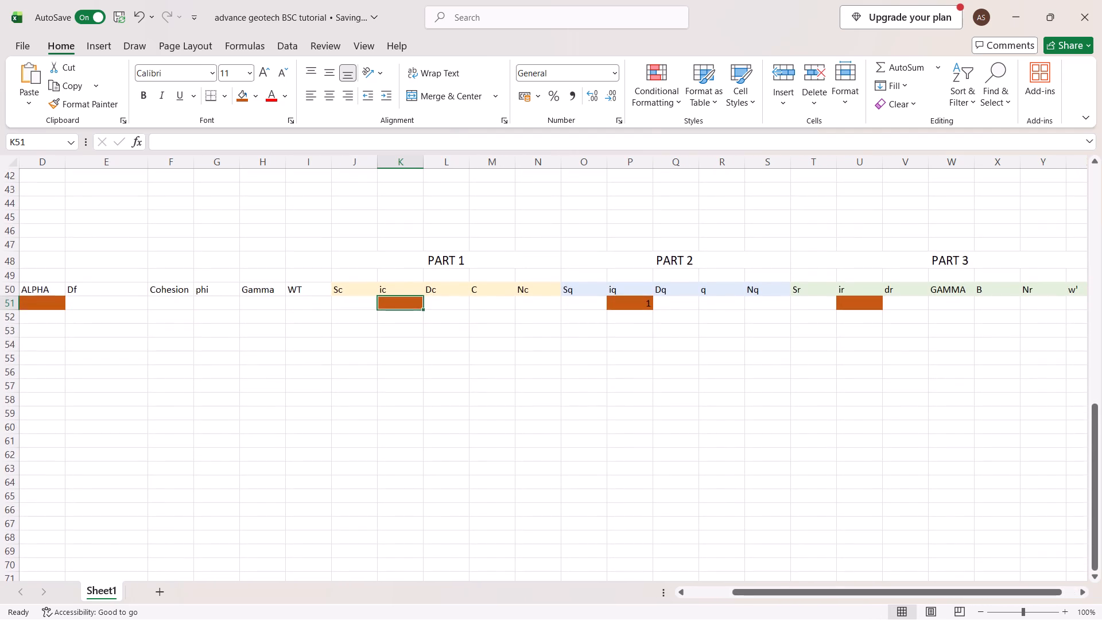
{"action": "scroll", "coordinate": [448, 412], "scroll_direction": "up", "scroll_amount": 2}
{"action": "left_click", "coordinate": [630, 501]}
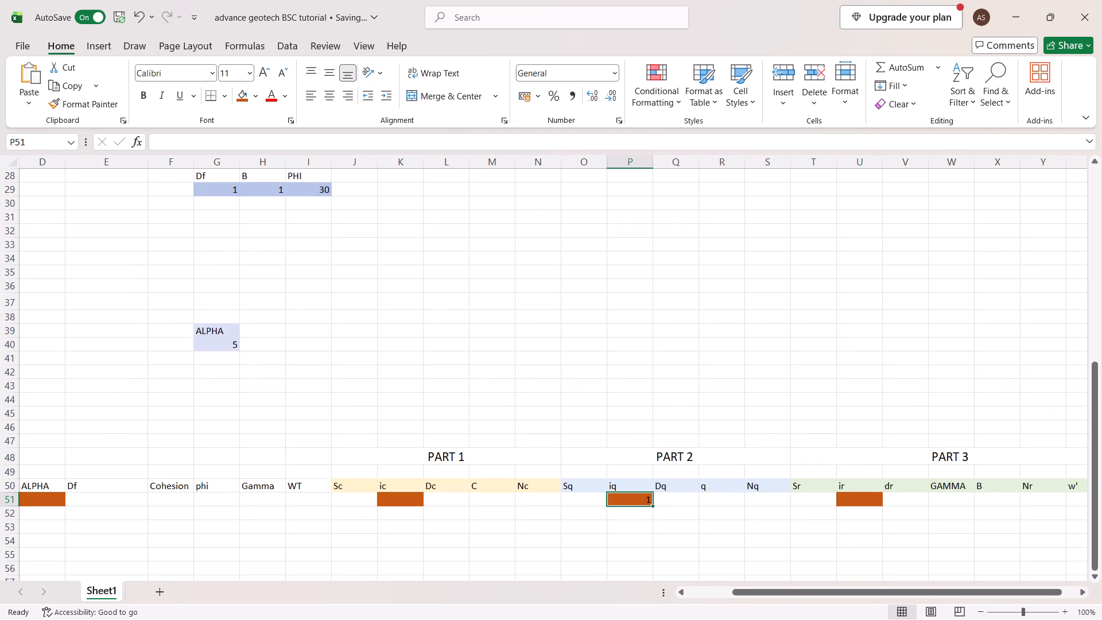
{"action": "scroll", "coordinate": [220, 226], "scroll_direction": "right", "scroll_amount": 6}
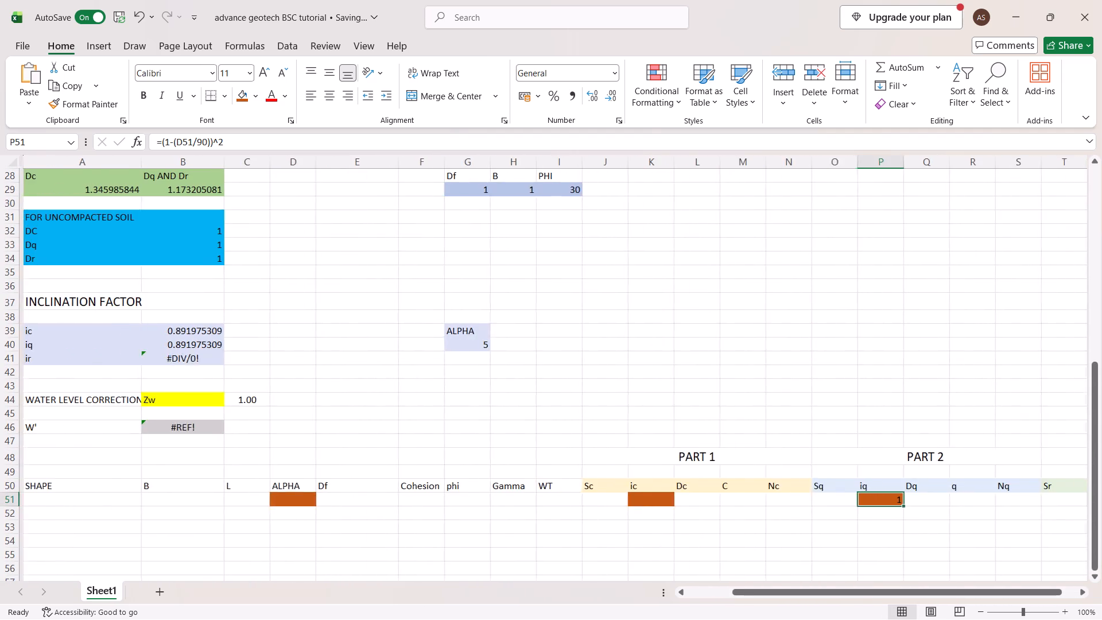
{"action": "scroll", "coordinate": [220, 226], "scroll_direction": "right", "scroll_amount": 2}
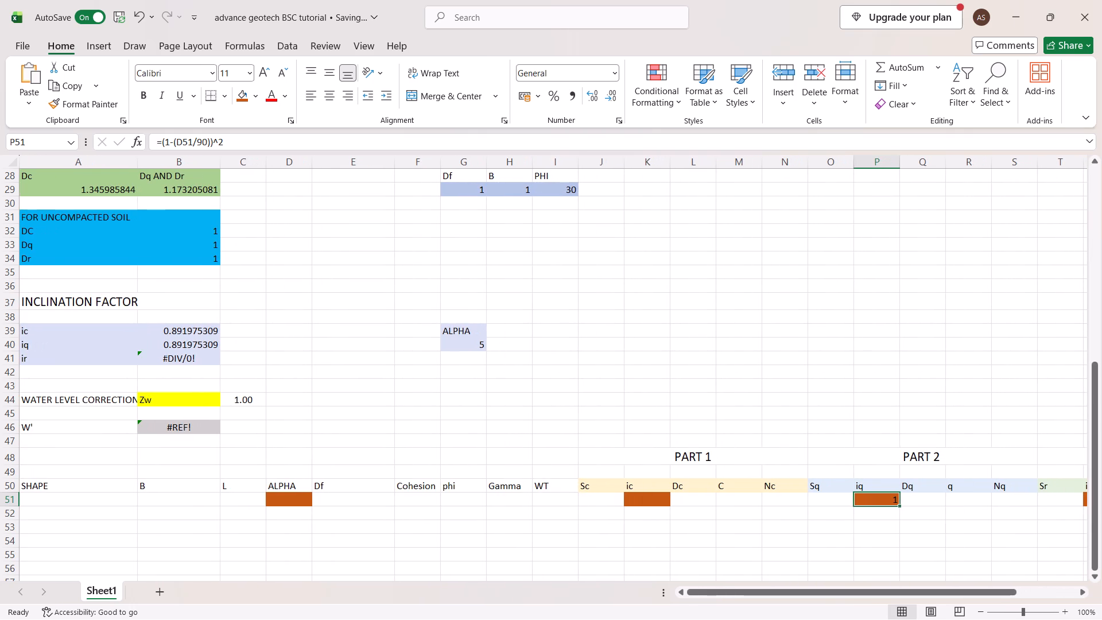
{"action": "scroll", "coordinate": [162, 335], "scroll_direction": "up", "scroll_amount": 1}
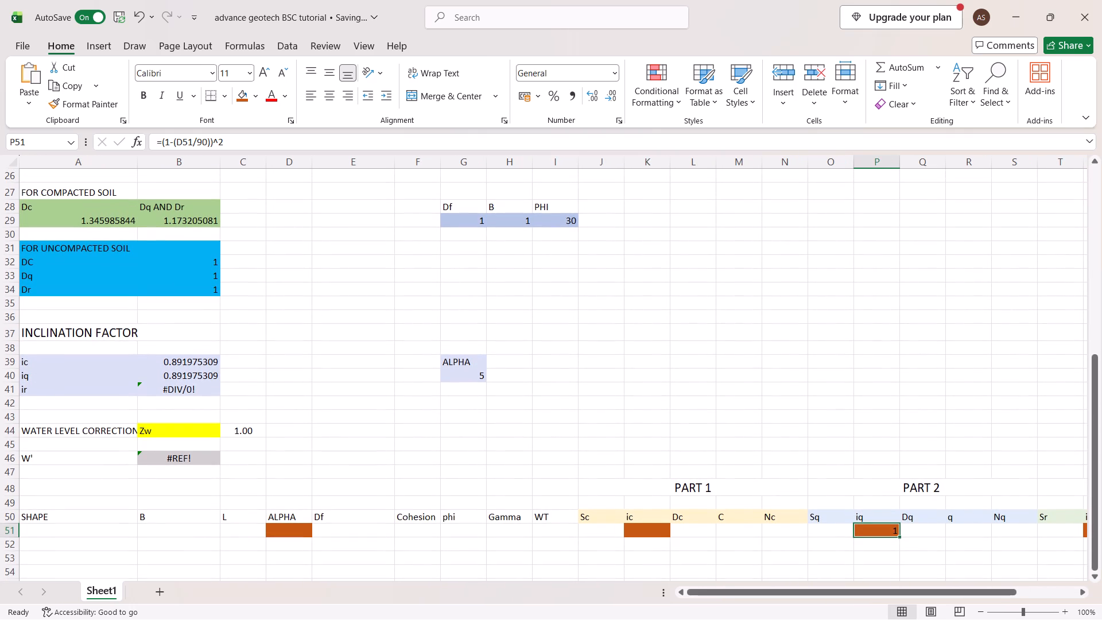
{"action": "left_click", "coordinate": [182, 363]}
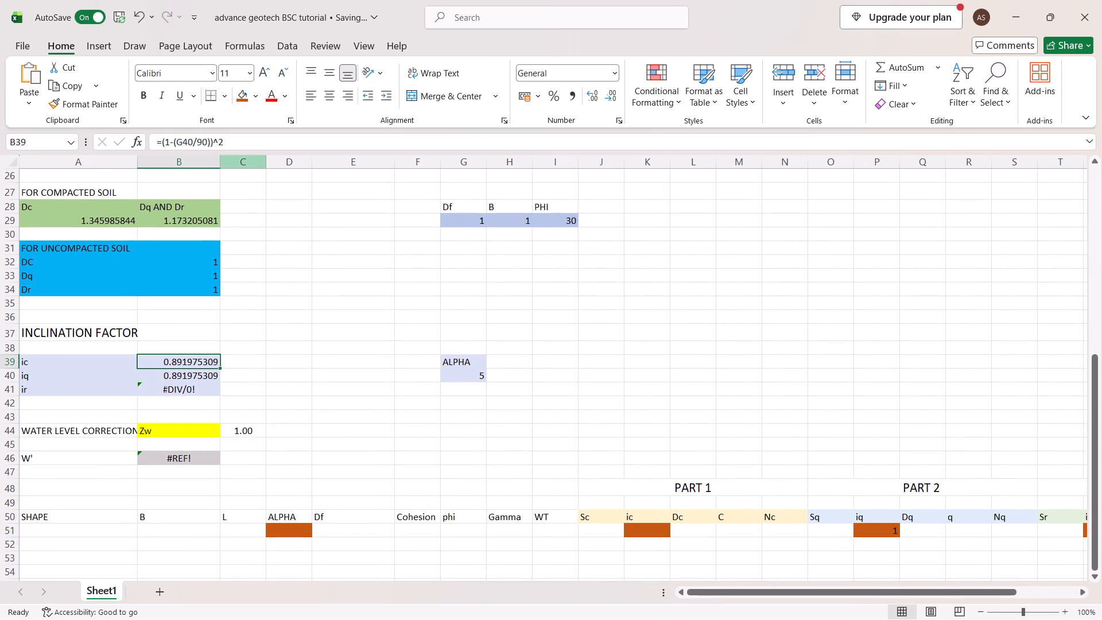
{"action": "left_click_drag", "start_coordinate": [232, 141], "coordinate": [150, 131]}
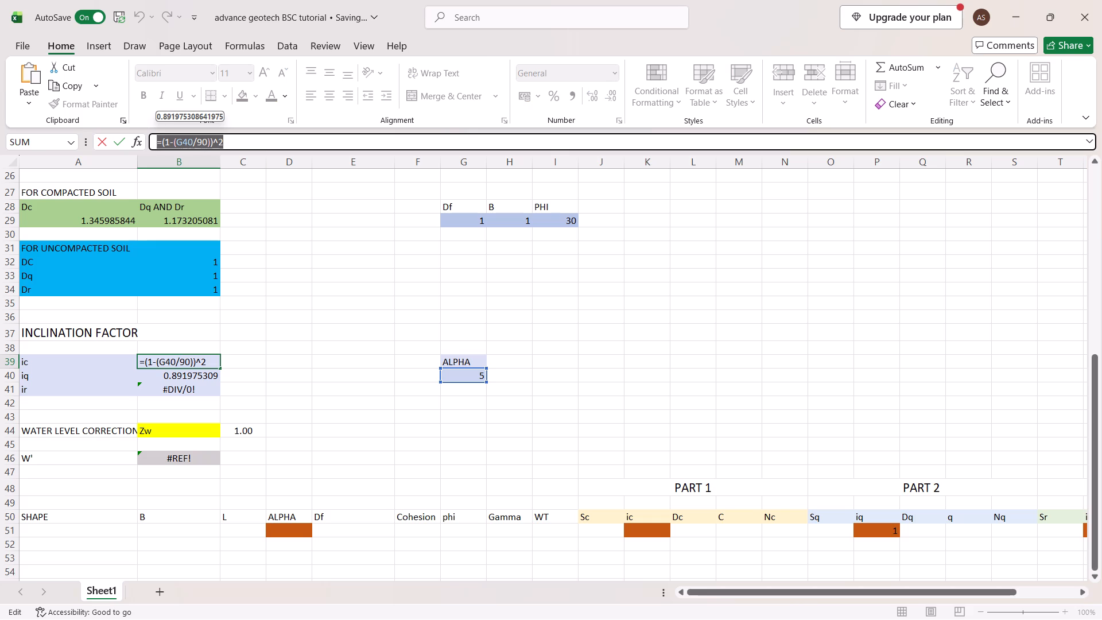
{"action": "left_click", "coordinate": [179, 382]}
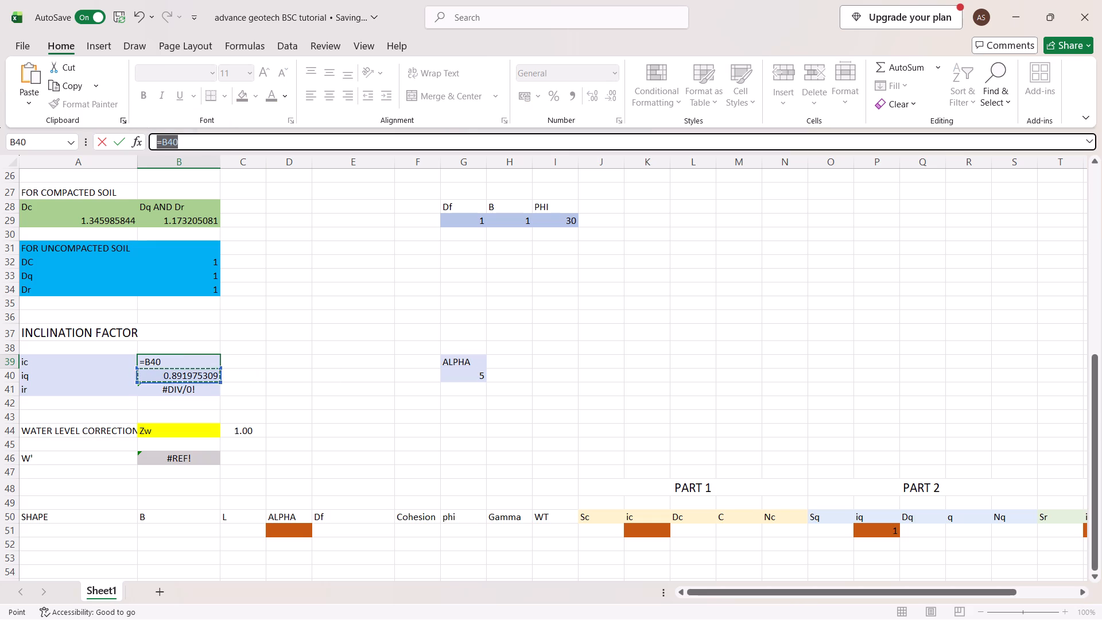
{"action": "key", "text": "ctrl+z"}
{"action": "key", "text": "Return"}
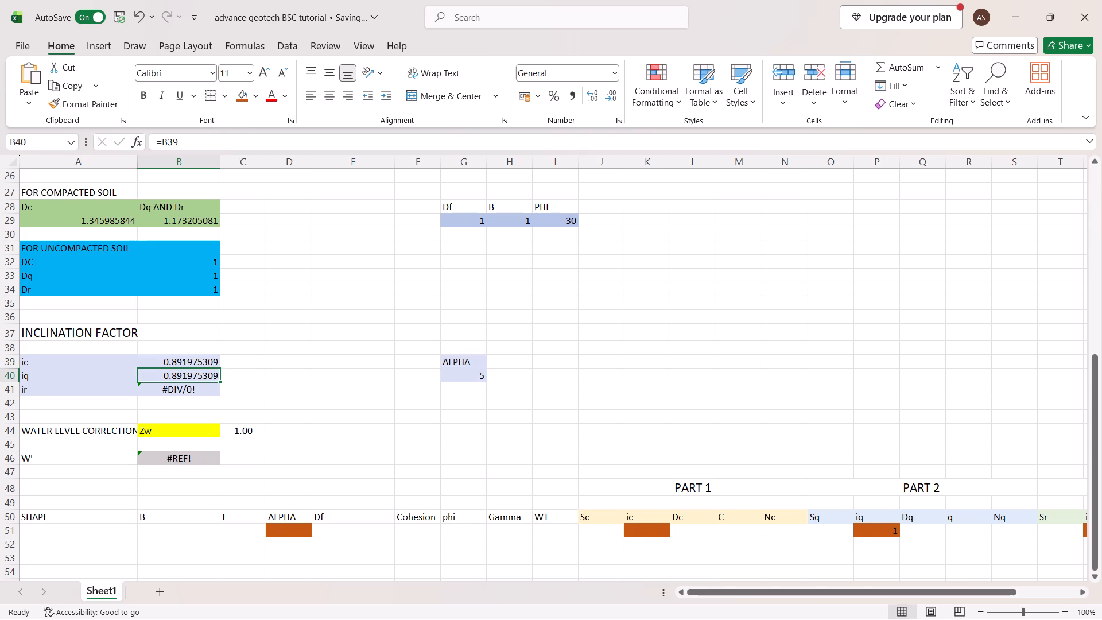
{"action": "left_click", "coordinate": [203, 365]}
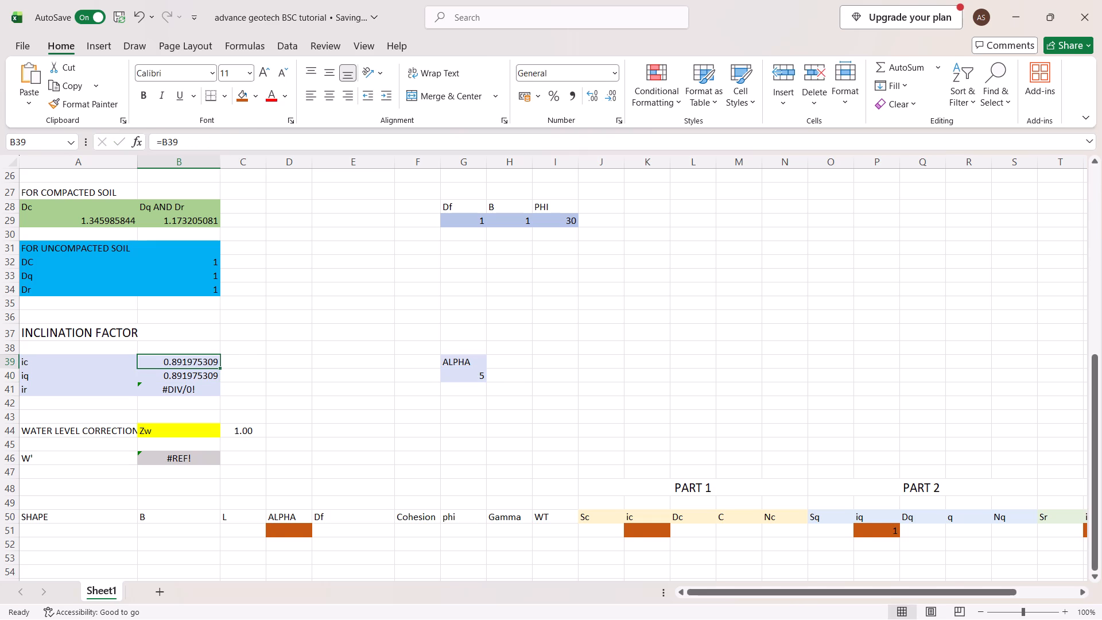
{"action": "left_click", "coordinate": [193, 382]}
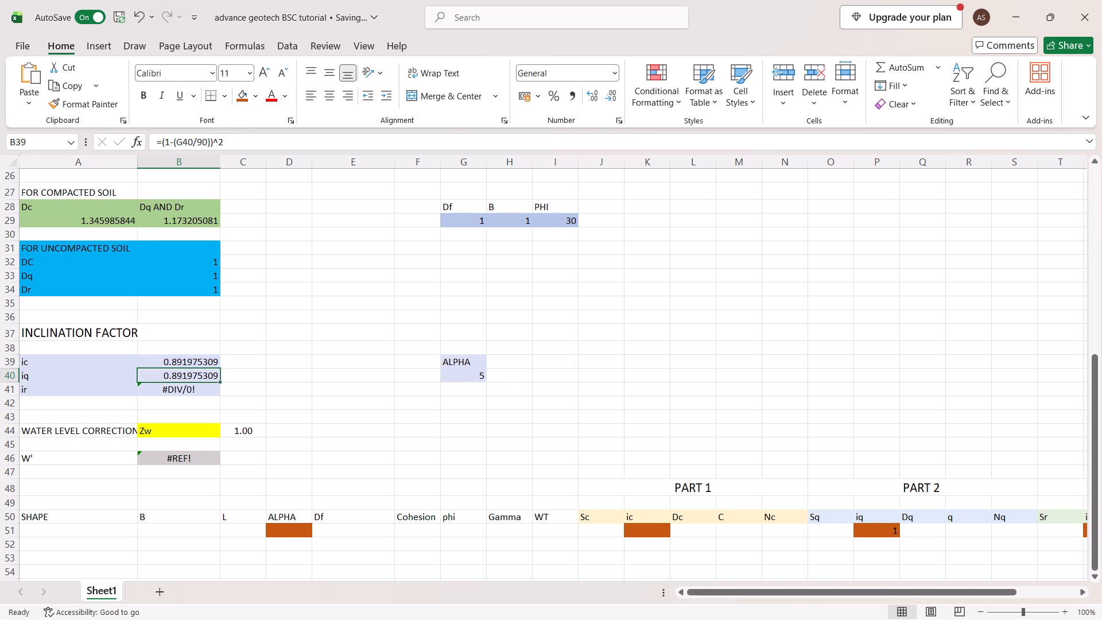
Link the PART 1 ic cell K51 to the PART 2 iq cell with the formula =P51.
{"action": "left_click", "coordinate": [649, 525]}
{"action": "key", "text": "equal"}
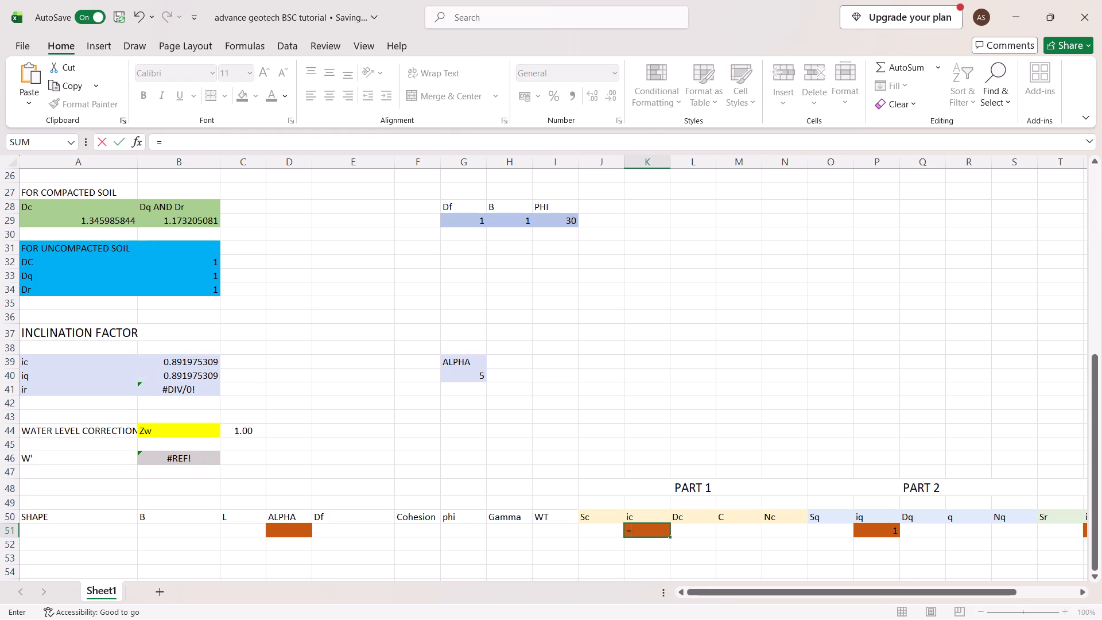
{"action": "left_click", "coordinate": [872, 529]}
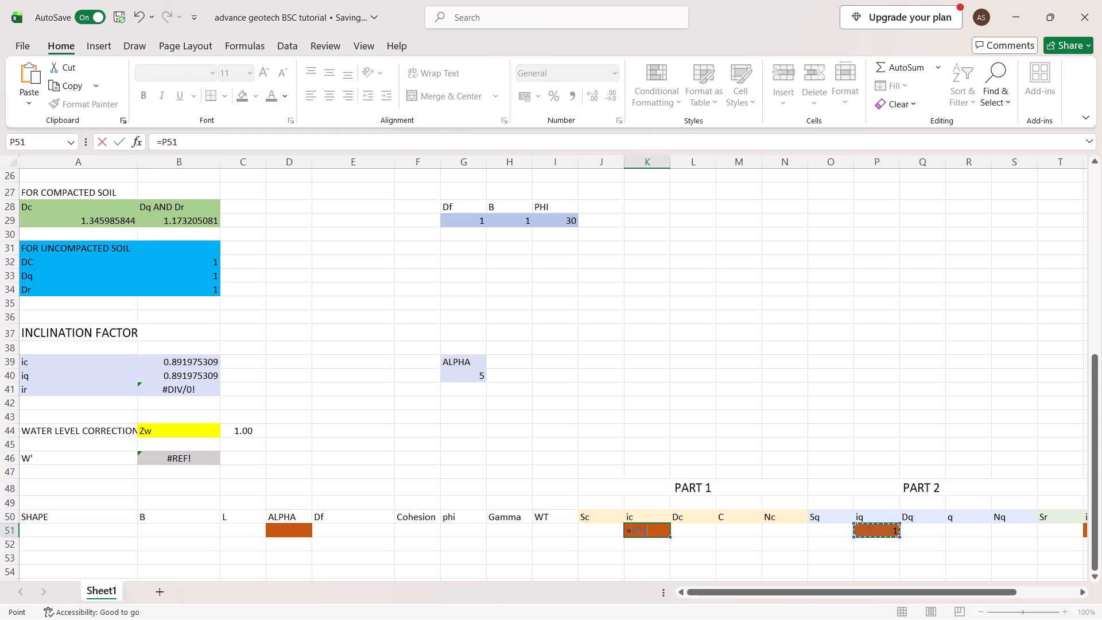
{"action": "key", "text": "Return"}
Copy the ir formula =(1-(G40/I26))^2 from B41 of the inclination factor table into the PART 3 ir cell U51.
{"action": "scroll", "coordinate": [636, 491], "scroll_direction": "down", "scroll_amount": 1}
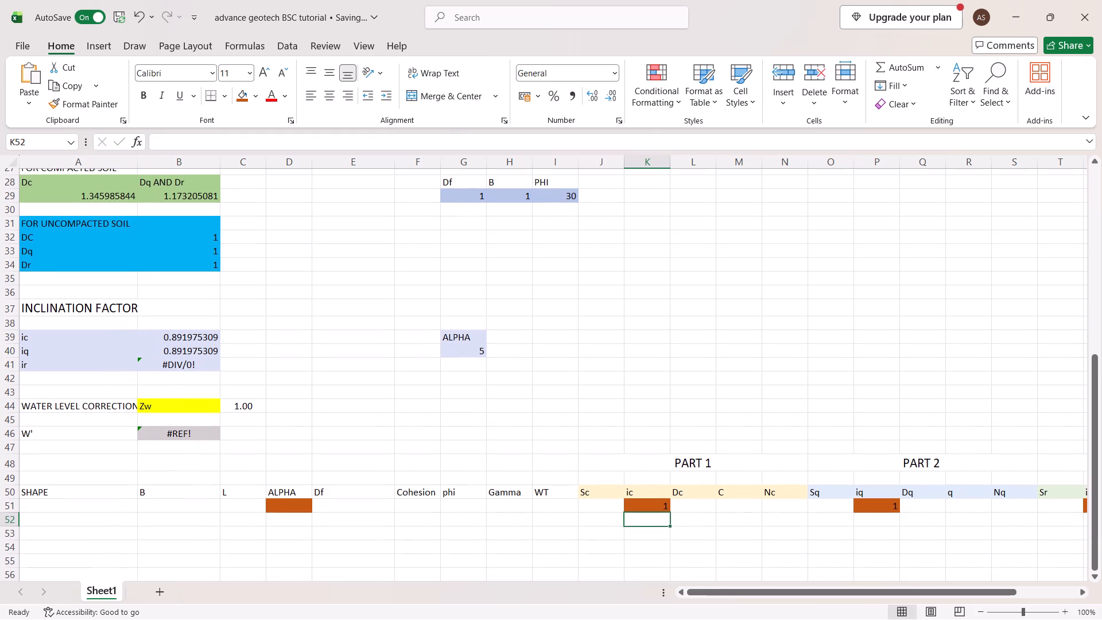
{"action": "left_click", "coordinate": [180, 364]}
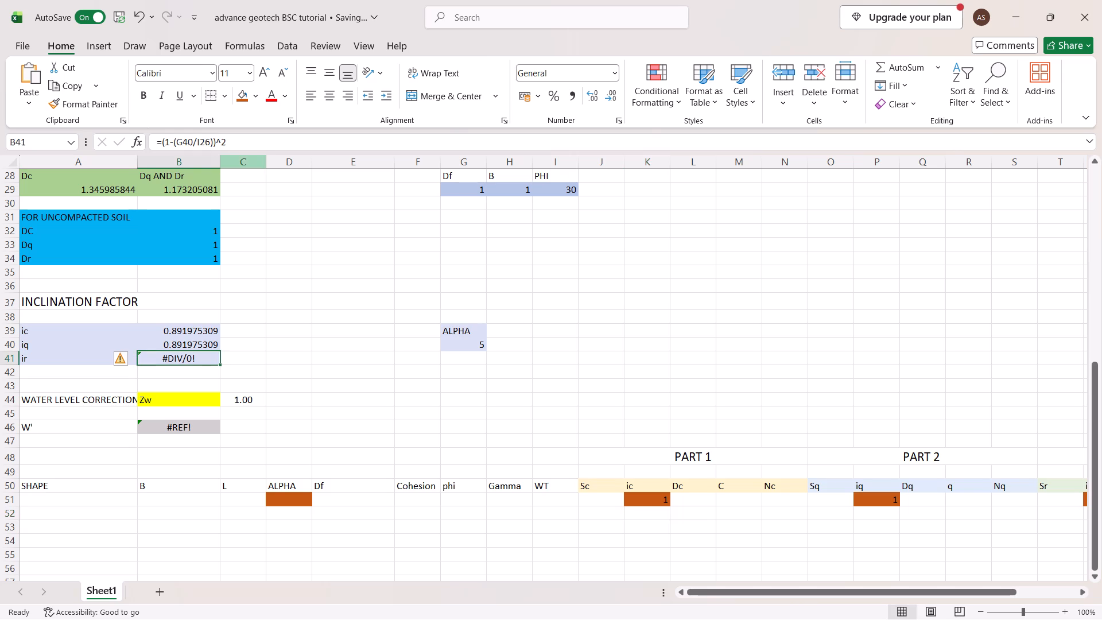
{"action": "left_click_drag", "start_coordinate": [239, 141], "coordinate": [127, 133]}
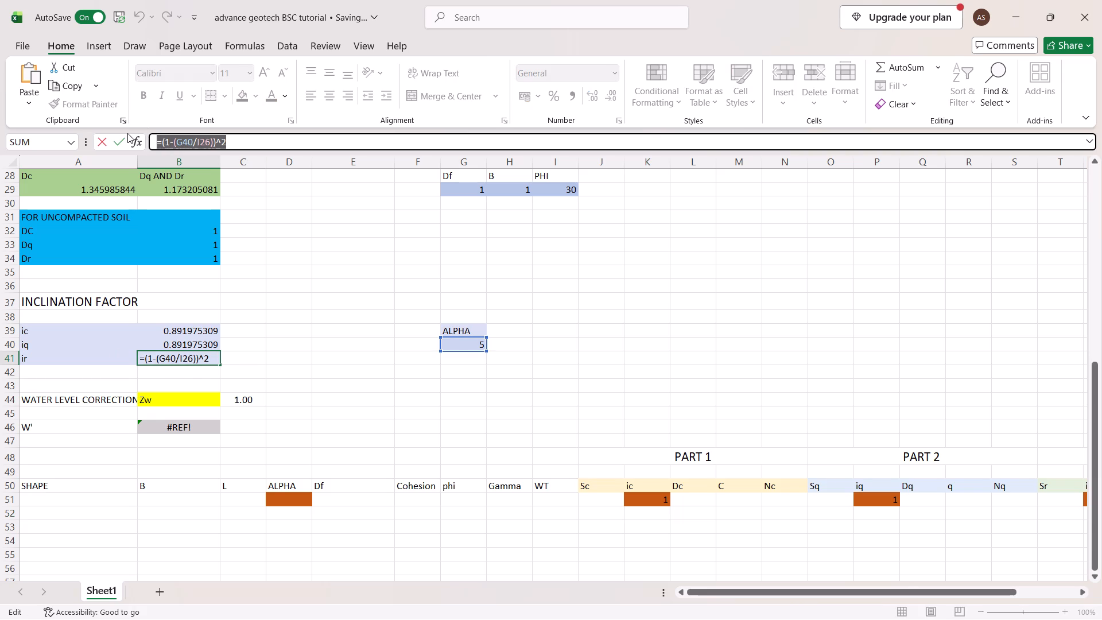
{"action": "key", "text": "ctrl+c"}
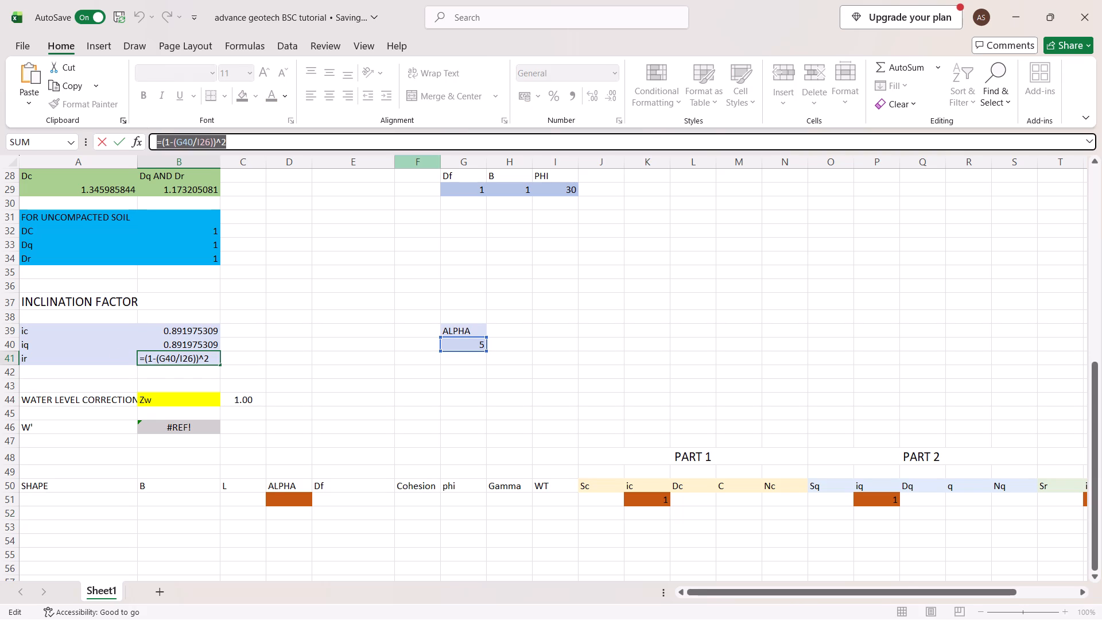
{"action": "key", "text": "Return"}
{"action": "scroll", "coordinate": [731, 273], "scroll_direction": "left", "scroll_amount": 2}
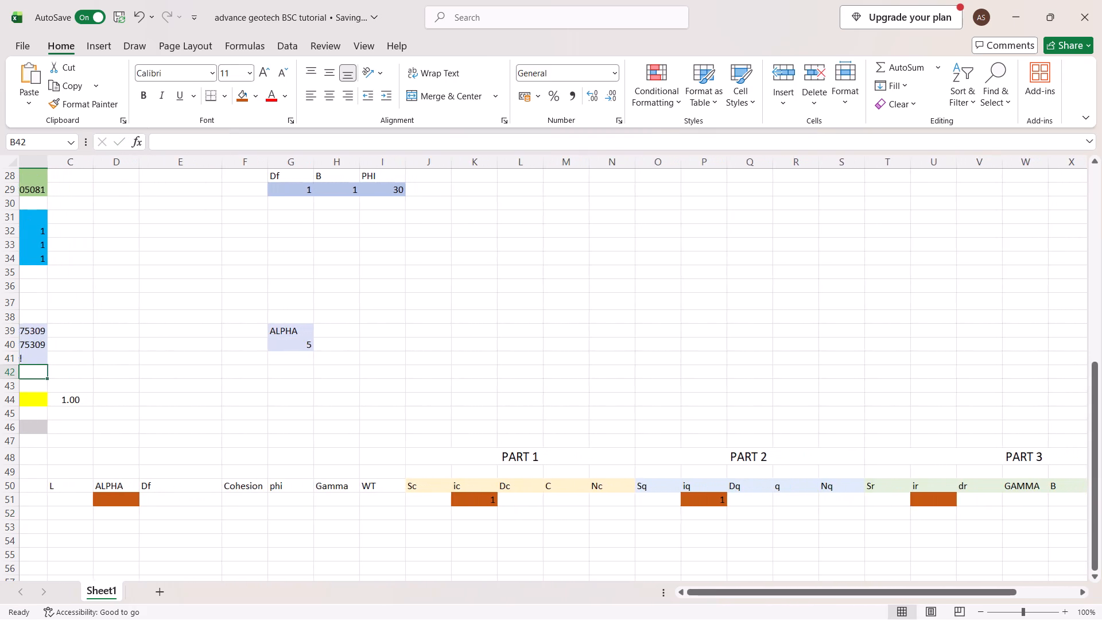
{"action": "left_click", "coordinate": [913, 503]}
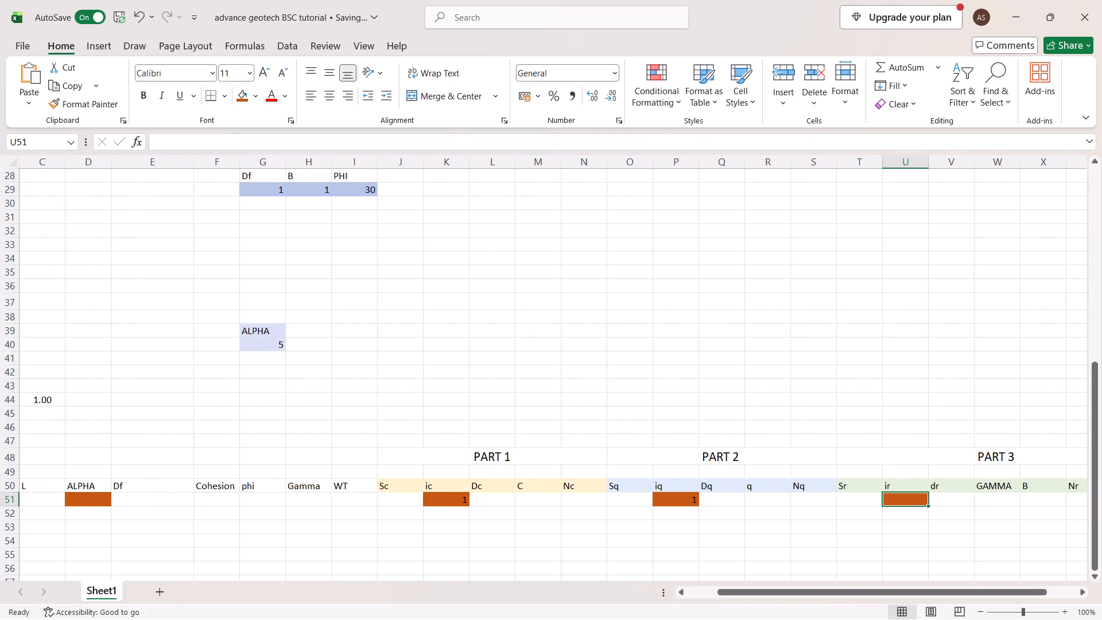
{"action": "key", "text": "equal"}
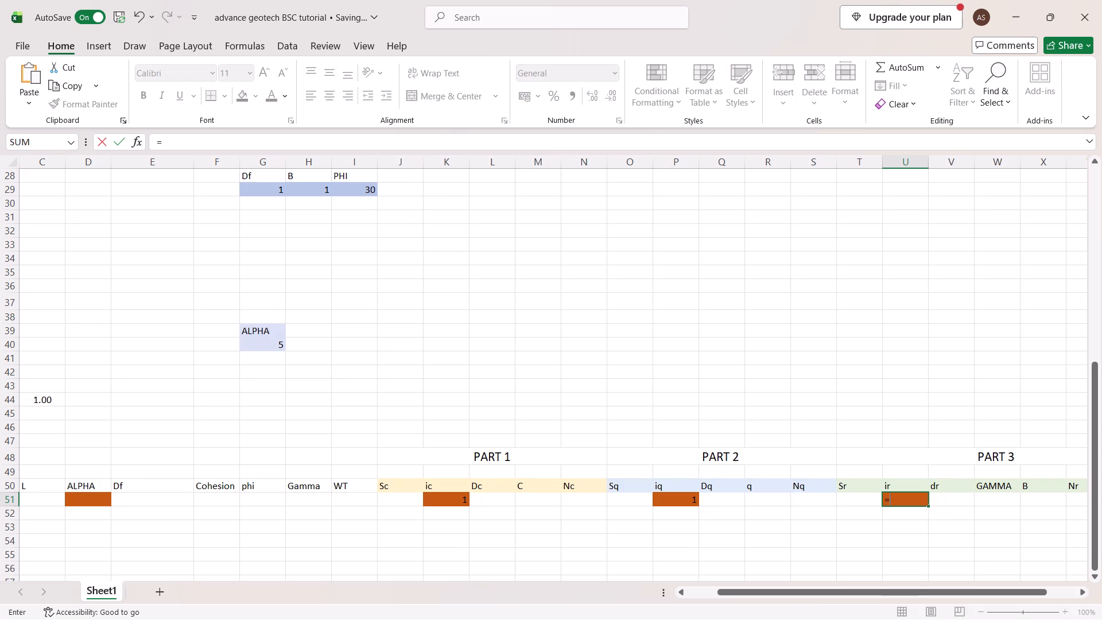
{"action": "key", "text": "ctrl+BackSpace"}
{"action": "key", "text": "BackSpace"}
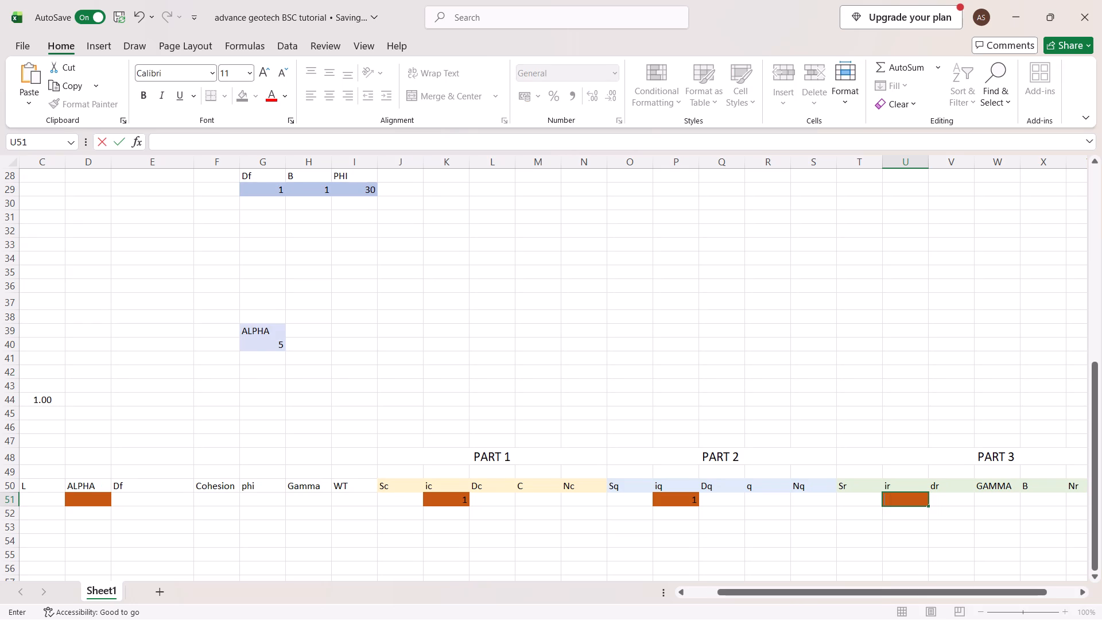
{"action": "key", "text": "ctrl+v"}
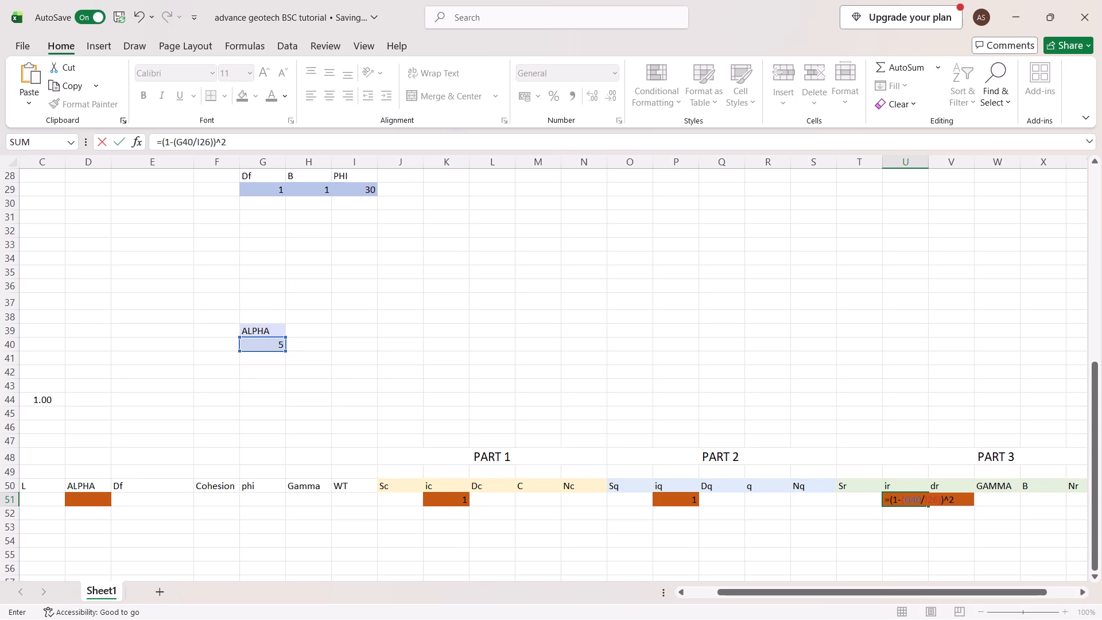
Replace the G40 reference in the U51 ir formula with the ALPHA input cell D51.
{"action": "left_click", "coordinate": [939, 499]}
{"action": "left_click", "coordinate": [921, 495]}
{"action": "scroll", "coordinate": [921, 495], "scroll_direction": "right", "scroll_amount": 2}
{"action": "key", "text": "BackSpace"}
{"action": "key", "text": "BackSpace"}
{"action": "key", "text": "BackSpace"}
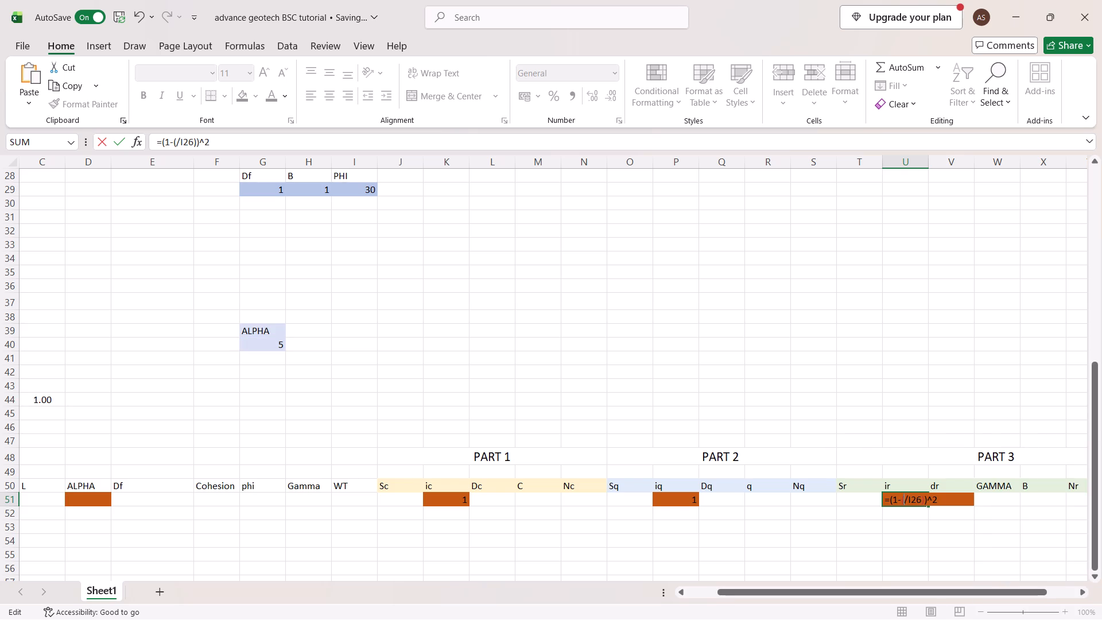
{"action": "left_click", "coordinate": [92, 499]}
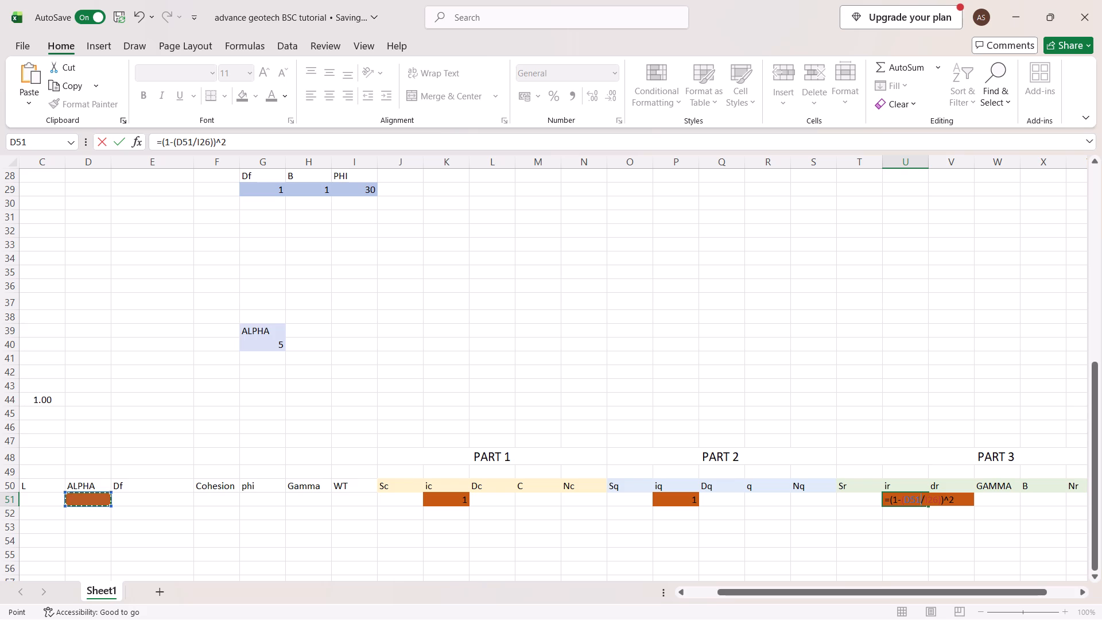
{"action": "key", "text": "Right"}
{"action": "key", "text": "Right"}
{"action": "key", "text": "Right"}
{"action": "key", "text": "Right"}
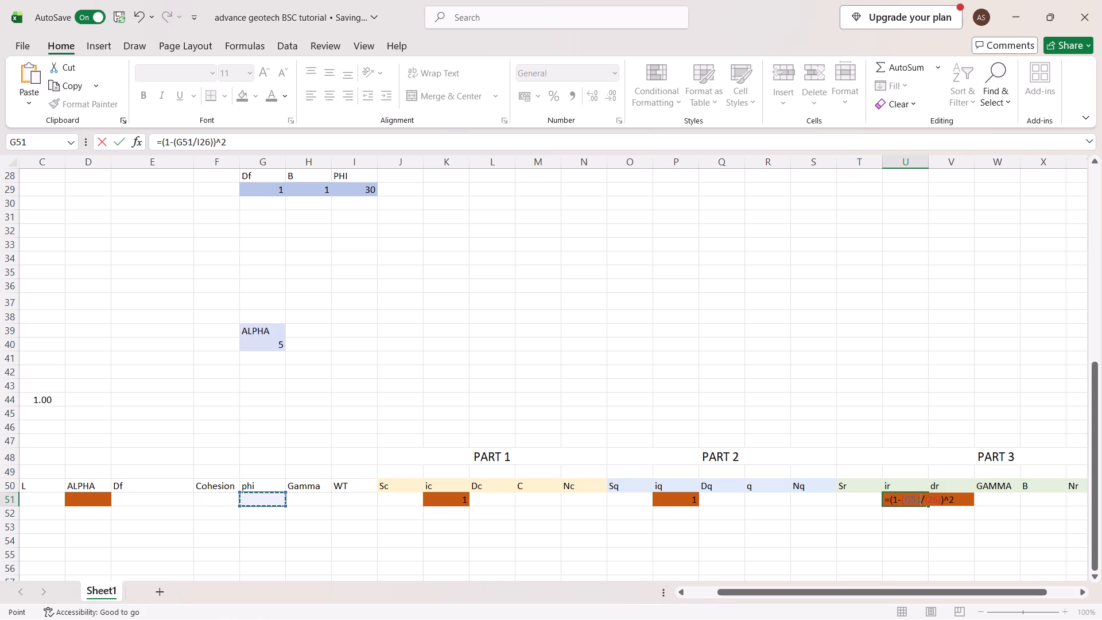
{"action": "key", "text": "Right"}
{"action": "key", "text": "Right"}
{"action": "key", "text": "Right"}
{"action": "key", "text": "Right"}
{"action": "key", "text": "Right"}
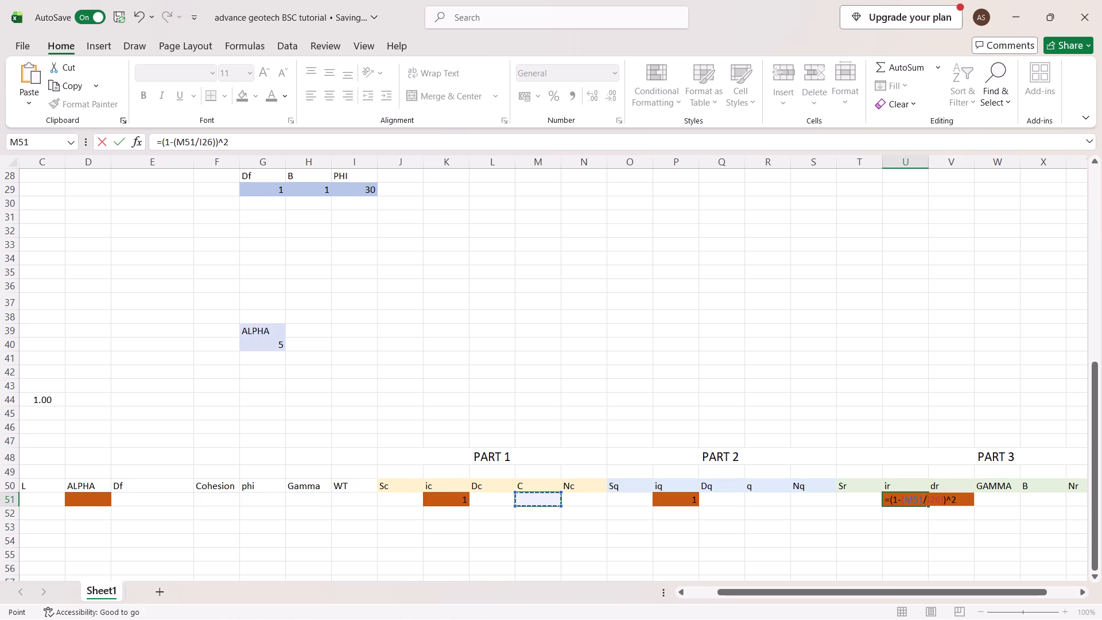
{"action": "key", "text": "Right"}
{"action": "key", "text": "Left"}
{"action": "key", "text": "Left"}
{"action": "key", "text": "Left"}
{"action": "key", "text": "Left"}
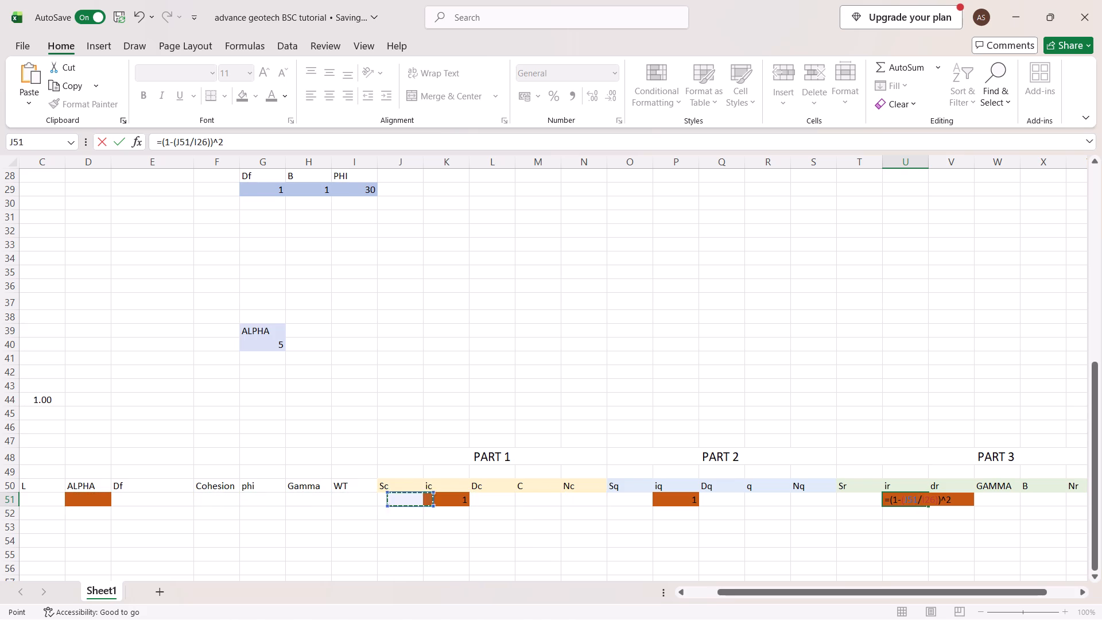
{"action": "key", "text": "Left"}
{"action": "key", "text": "Left"}
{"action": "key", "text": "Left"}
{"action": "key", "text": "Left"}
{"action": "key", "text": "Left"}
{"action": "key", "text": "Left"}
{"action": "key", "text": "Left"}
{"action": "key", "text": "Left"}
{"action": "key", "text": "Left"}
{"action": "key", "text": "Left"}
{"action": "key", "text": "Right"}
{"action": "key", "text": "Right"}
{"action": "key", "text": "Right"}
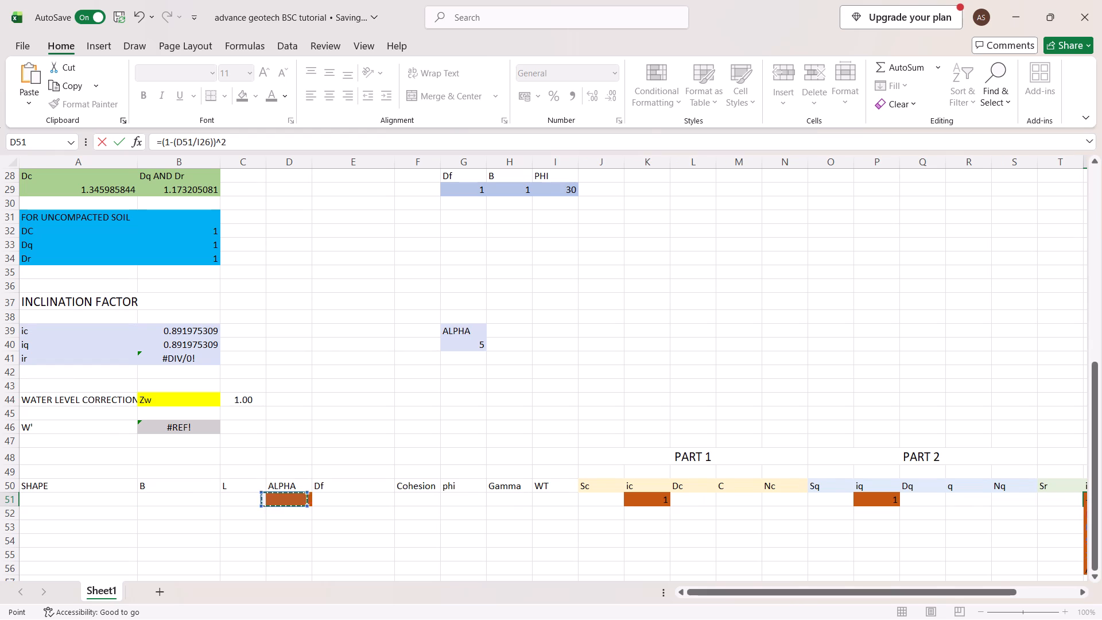
Replace the I26 reference in the U51 formula with the phi cell G51, completing =(1-(D51/G51))^2.
{"action": "scroll", "coordinate": [953, 594], "scroll_direction": "left", "scroll_amount": 3}
{"action": "scroll", "coordinate": [935, 381], "scroll_direction": "left", "scroll_amount": 2}
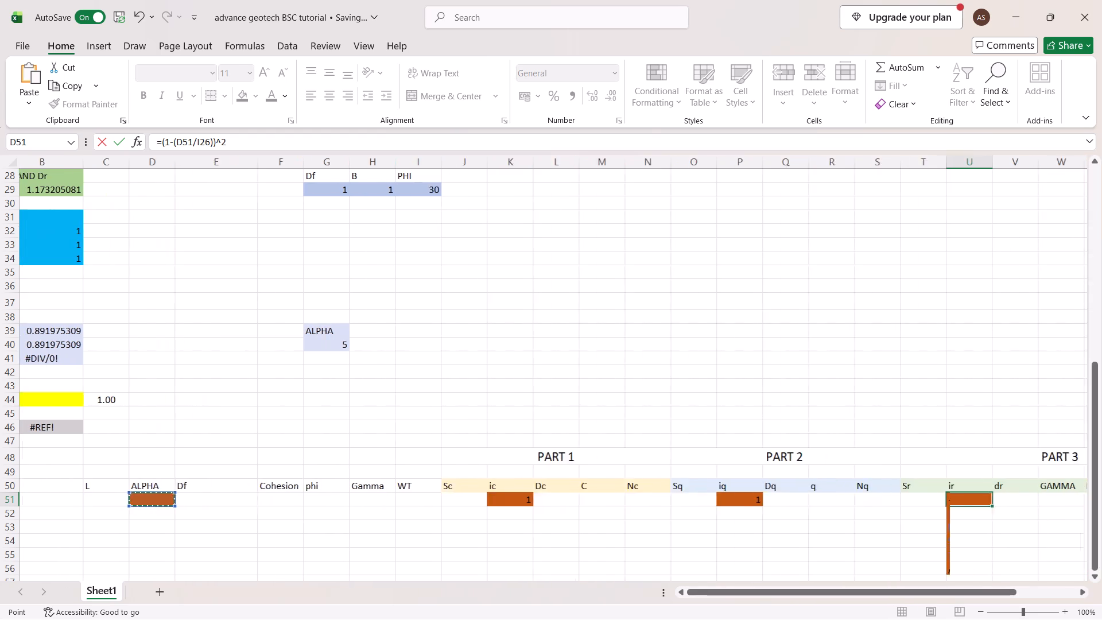
{"action": "scroll", "coordinate": [935, 381], "scroll_direction": "left", "scroll_amount": 2}
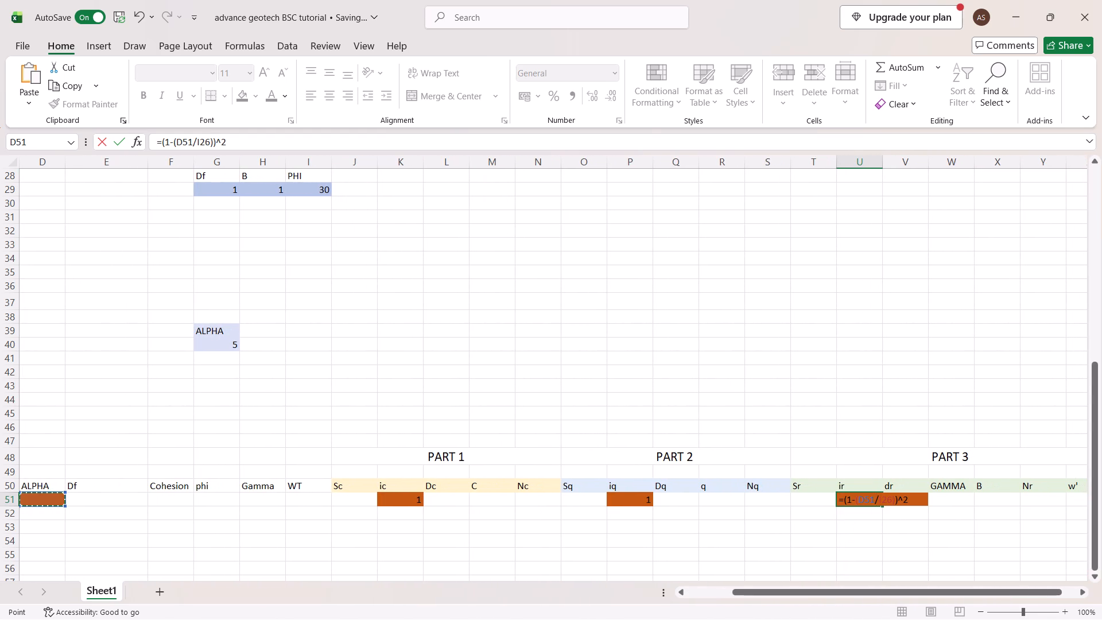
{"action": "left_click", "coordinate": [890, 501]}
{"action": "key", "text": "BackSpace"}
{"action": "key", "text": "BackSpace"}
{"action": "key", "text": "BackSpace"}
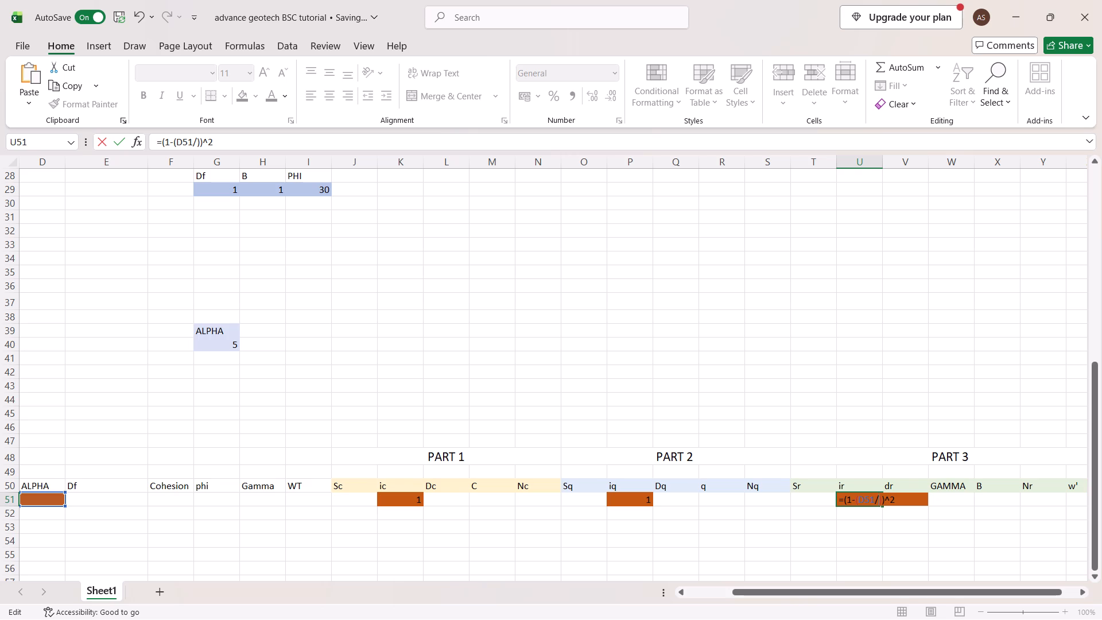
{"action": "left_click", "coordinate": [215, 496]}
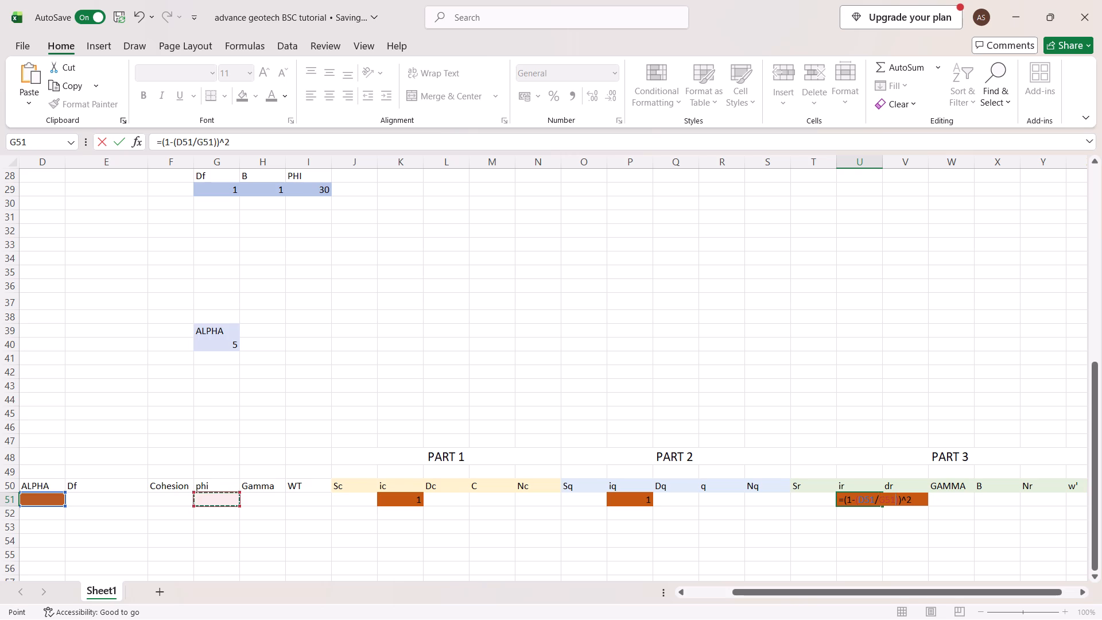
{"action": "key", "text": "Return"}
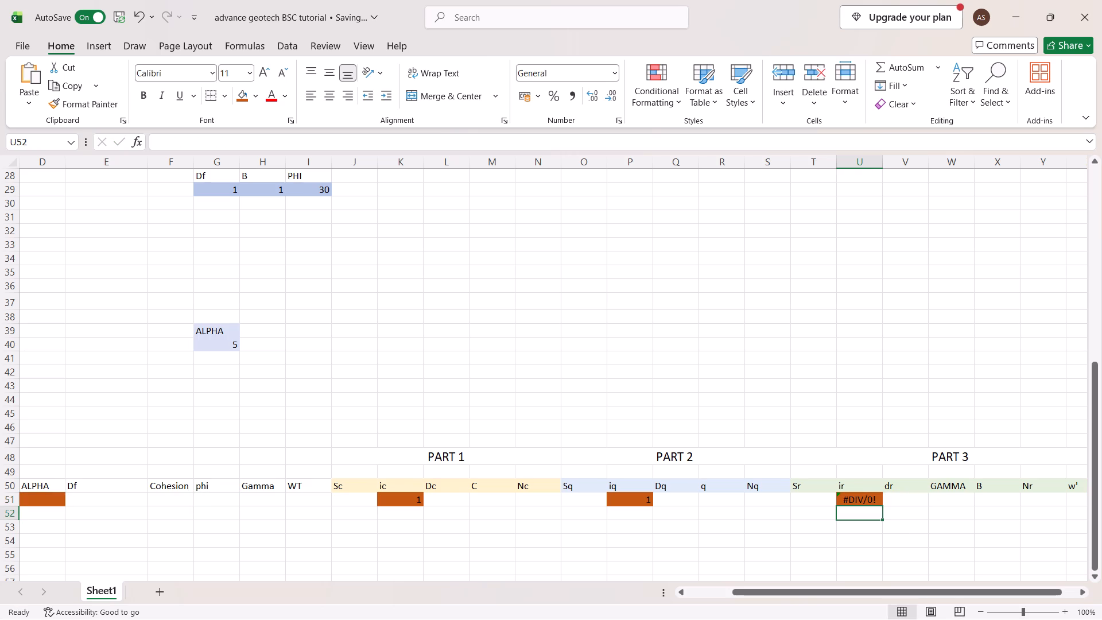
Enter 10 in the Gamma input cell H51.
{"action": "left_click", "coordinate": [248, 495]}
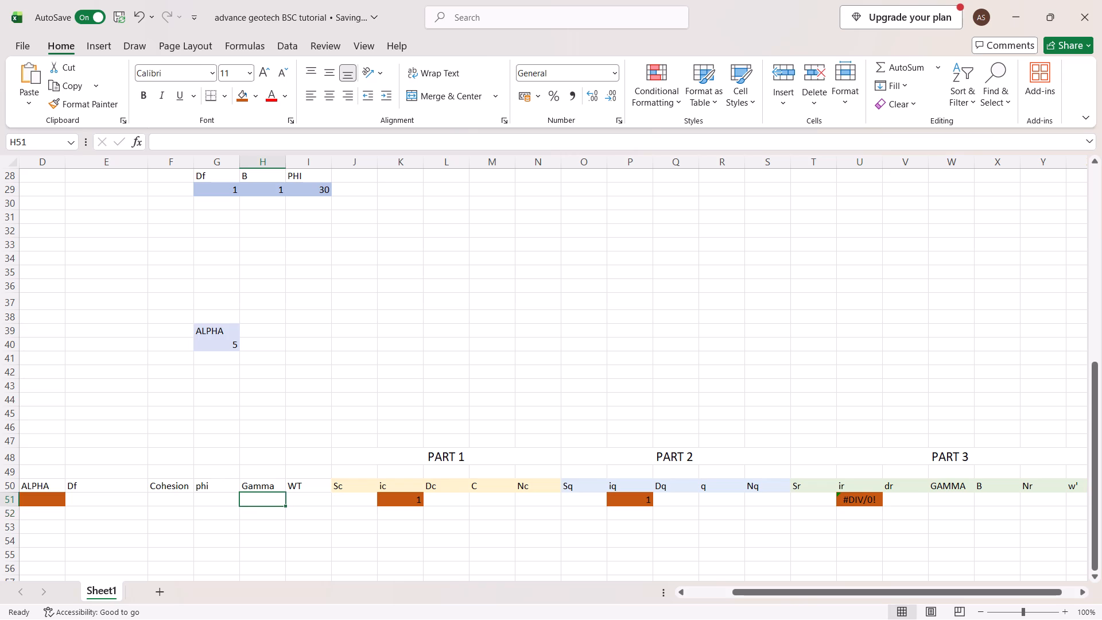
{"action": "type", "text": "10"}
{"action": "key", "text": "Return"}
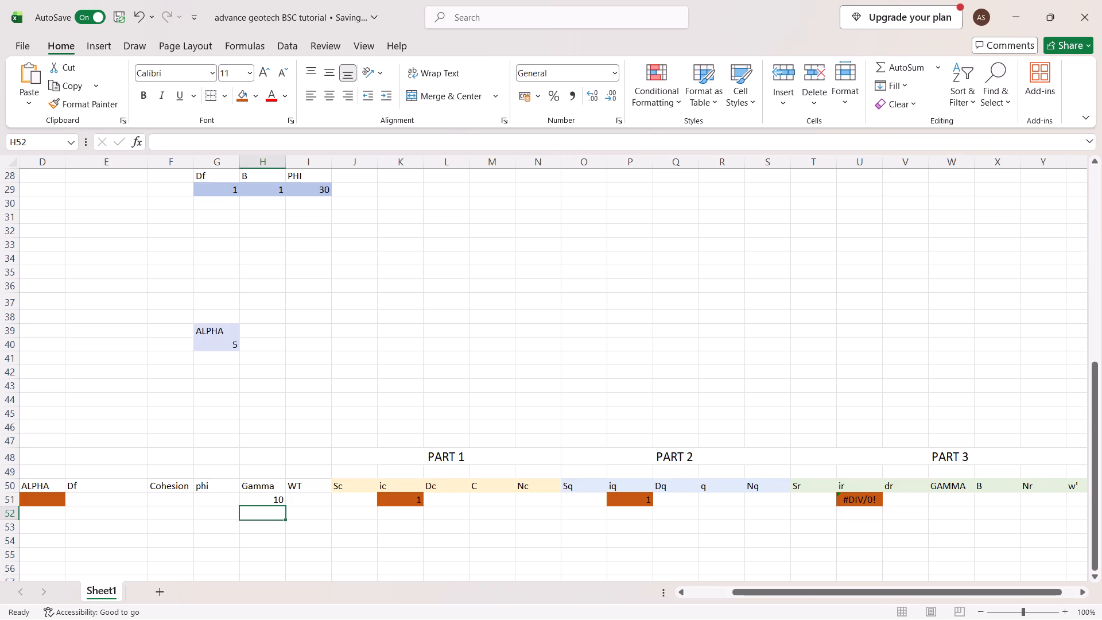
Enter 1 in the ALPHA input cell D51.
{"action": "left_click", "coordinate": [51, 498]}
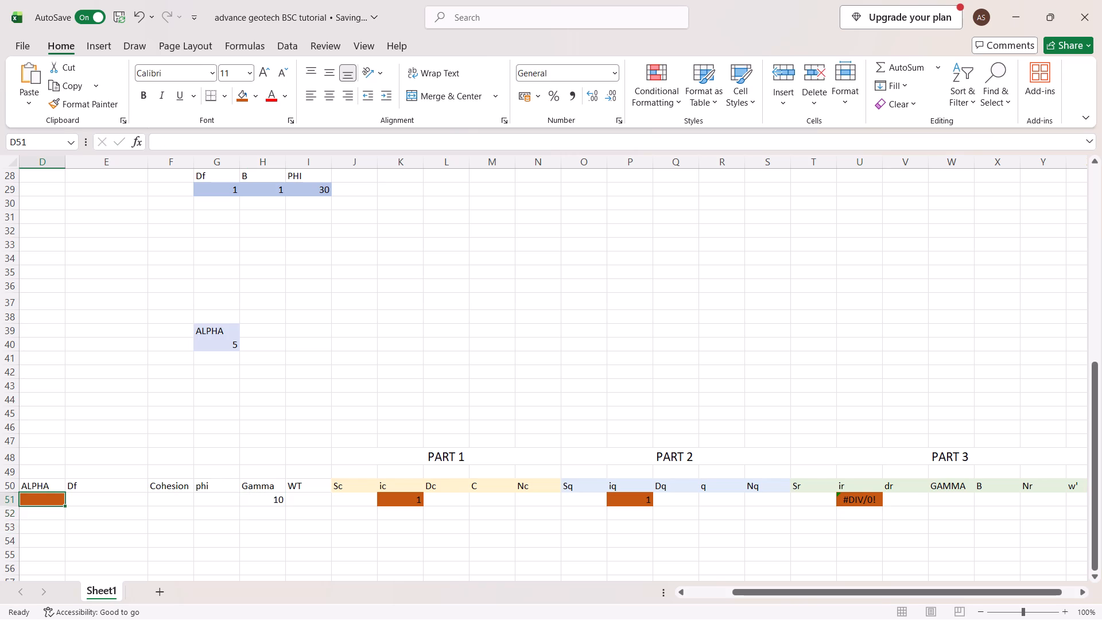
{"action": "key", "text": "1"}
{"action": "key", "text": "Return"}
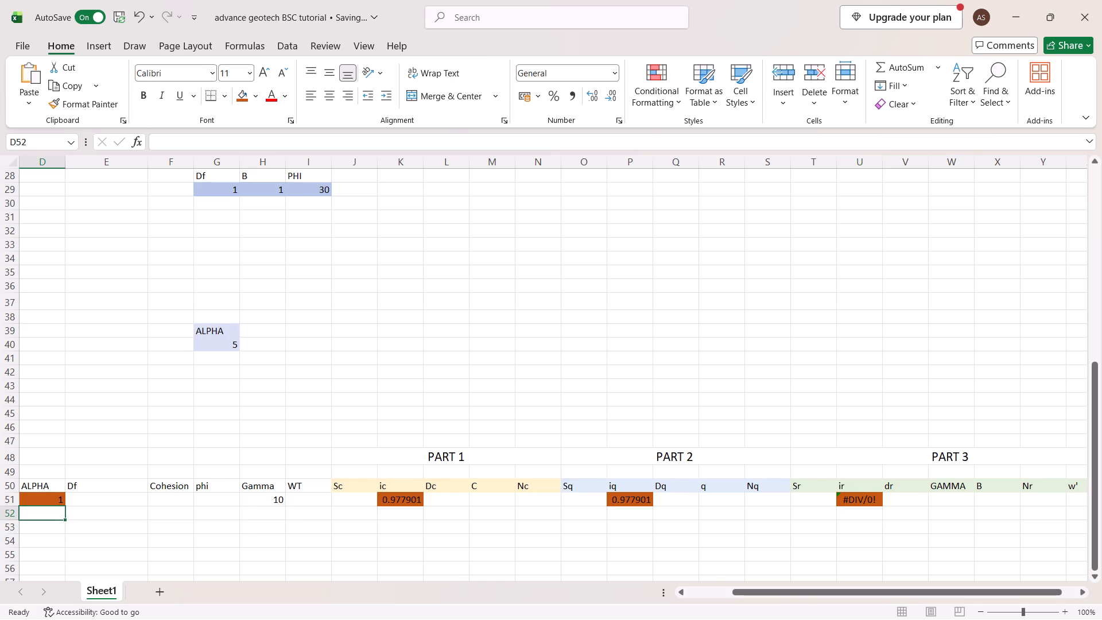
Check which cells the ir formula in U51 references and enter 10 in the phi input cell G51.
{"action": "left_click", "coordinate": [860, 503]}
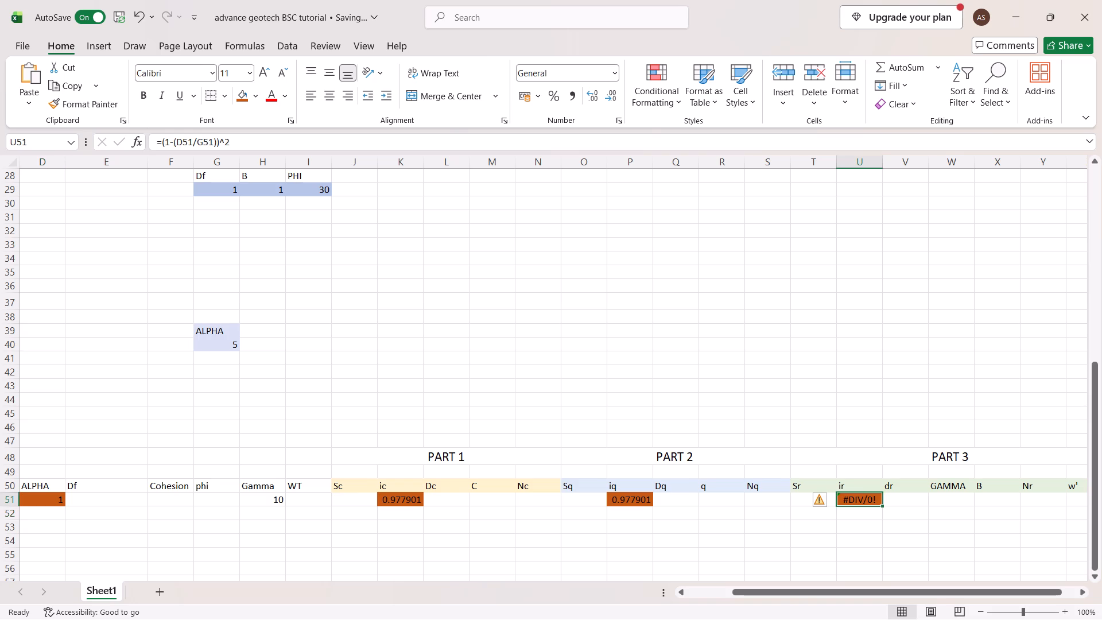
{"action": "scroll", "coordinate": [315, 431], "scroll_direction": "right", "scroll_amount": 1}
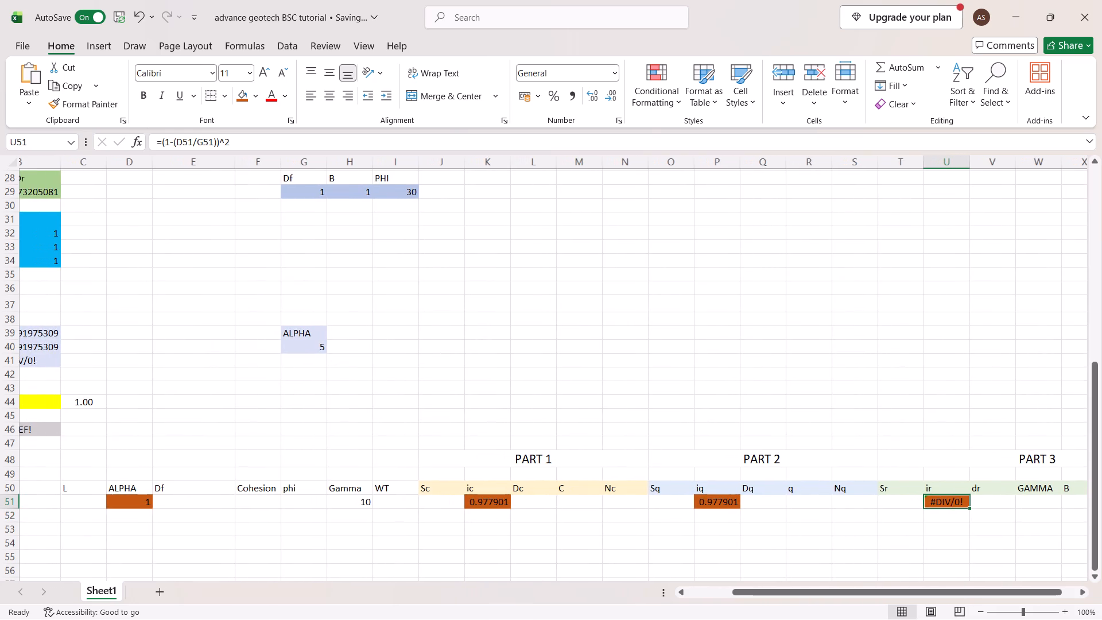
{"action": "scroll", "coordinate": [315, 431], "scroll_direction": "right", "scroll_amount": 1}
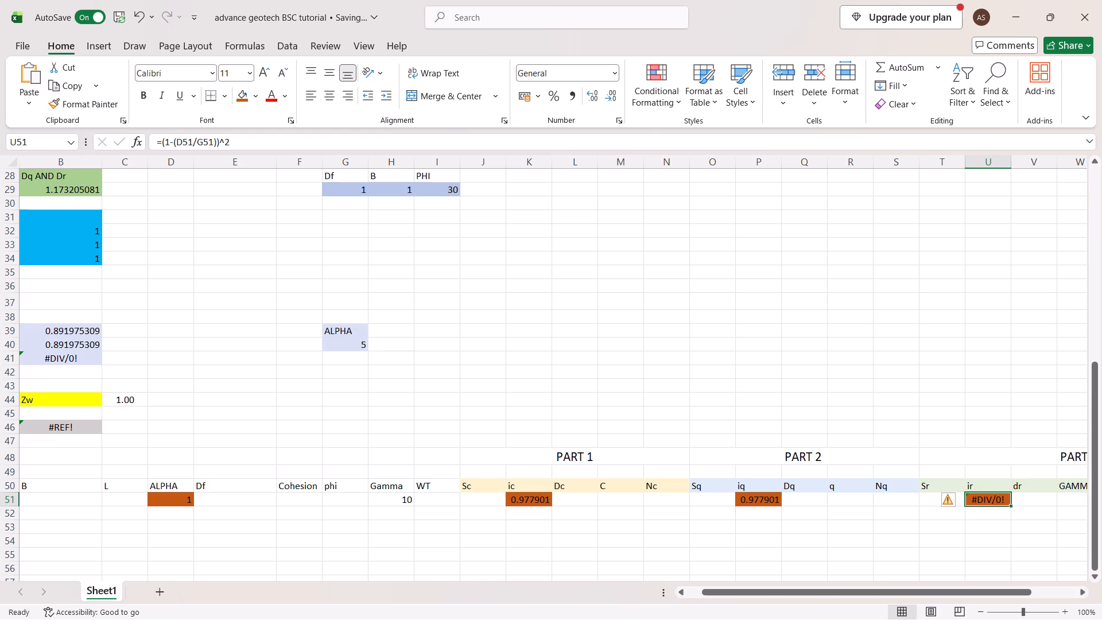
{"action": "left_click", "coordinate": [346, 498]}
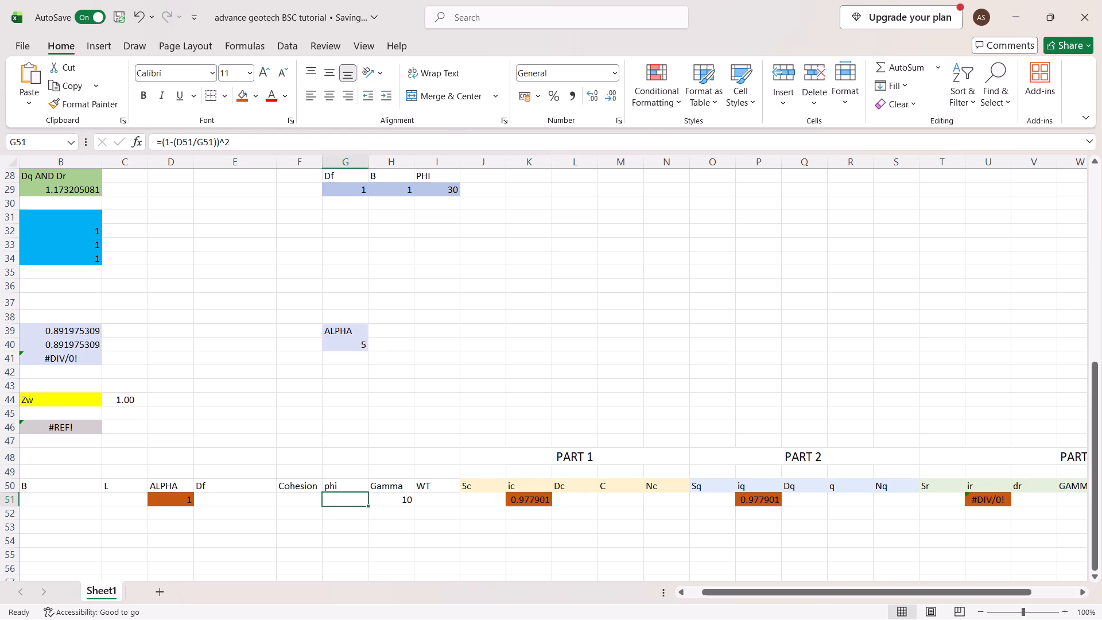
{"action": "type", "text": "10"}
{"action": "key", "text": "Return"}
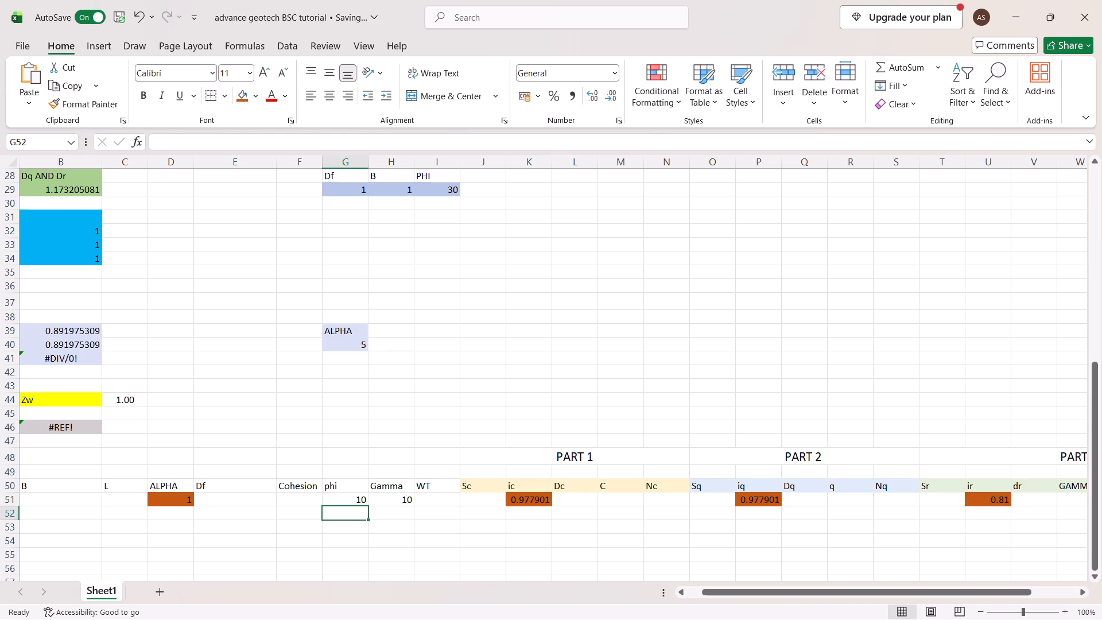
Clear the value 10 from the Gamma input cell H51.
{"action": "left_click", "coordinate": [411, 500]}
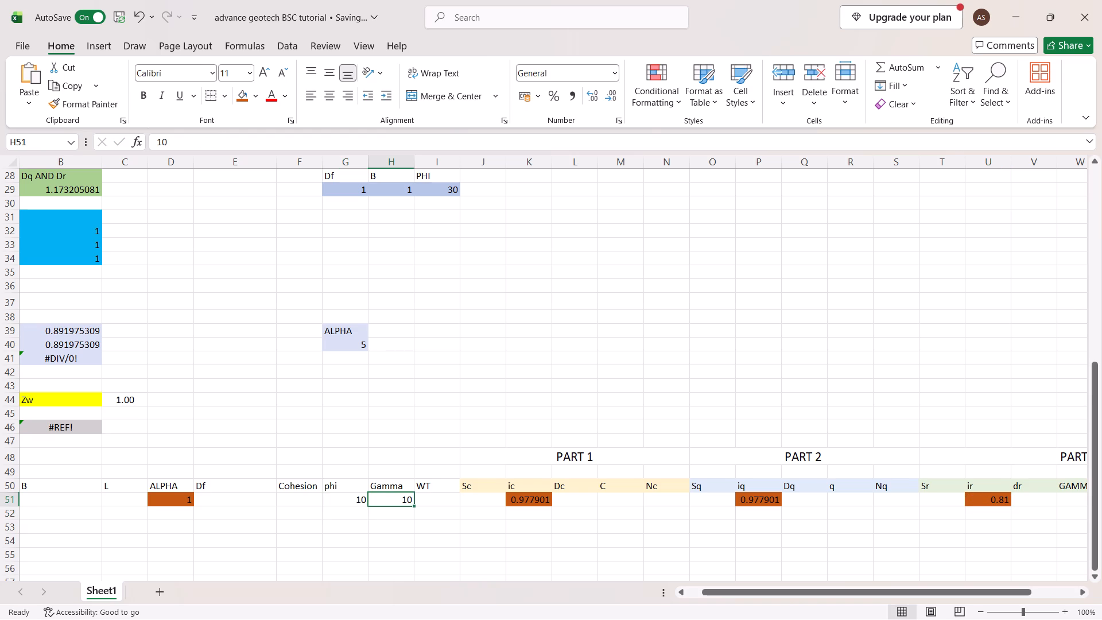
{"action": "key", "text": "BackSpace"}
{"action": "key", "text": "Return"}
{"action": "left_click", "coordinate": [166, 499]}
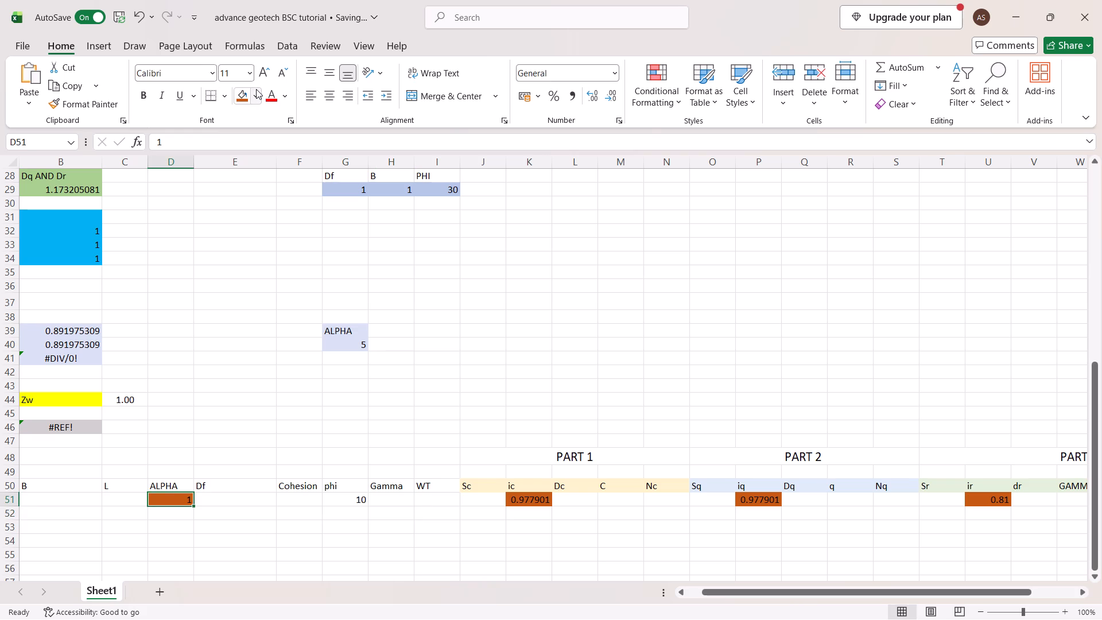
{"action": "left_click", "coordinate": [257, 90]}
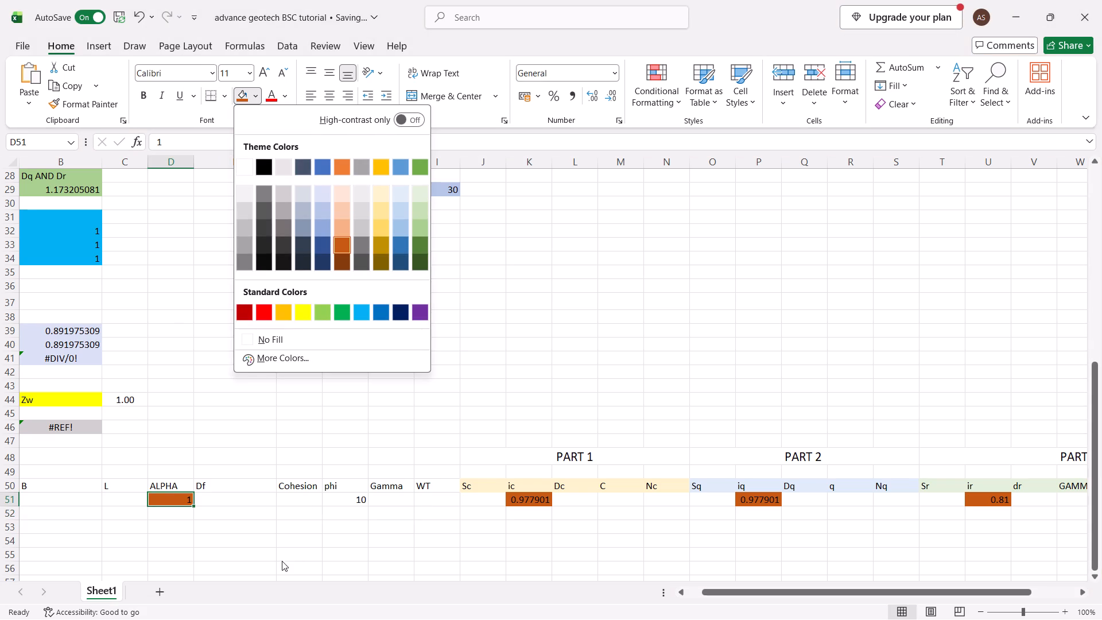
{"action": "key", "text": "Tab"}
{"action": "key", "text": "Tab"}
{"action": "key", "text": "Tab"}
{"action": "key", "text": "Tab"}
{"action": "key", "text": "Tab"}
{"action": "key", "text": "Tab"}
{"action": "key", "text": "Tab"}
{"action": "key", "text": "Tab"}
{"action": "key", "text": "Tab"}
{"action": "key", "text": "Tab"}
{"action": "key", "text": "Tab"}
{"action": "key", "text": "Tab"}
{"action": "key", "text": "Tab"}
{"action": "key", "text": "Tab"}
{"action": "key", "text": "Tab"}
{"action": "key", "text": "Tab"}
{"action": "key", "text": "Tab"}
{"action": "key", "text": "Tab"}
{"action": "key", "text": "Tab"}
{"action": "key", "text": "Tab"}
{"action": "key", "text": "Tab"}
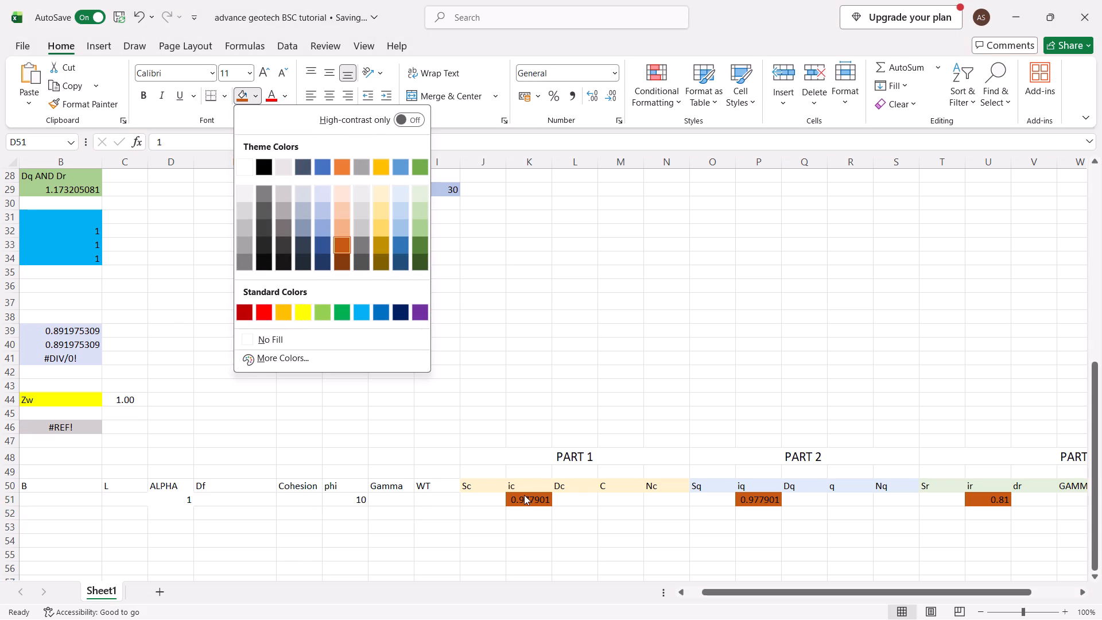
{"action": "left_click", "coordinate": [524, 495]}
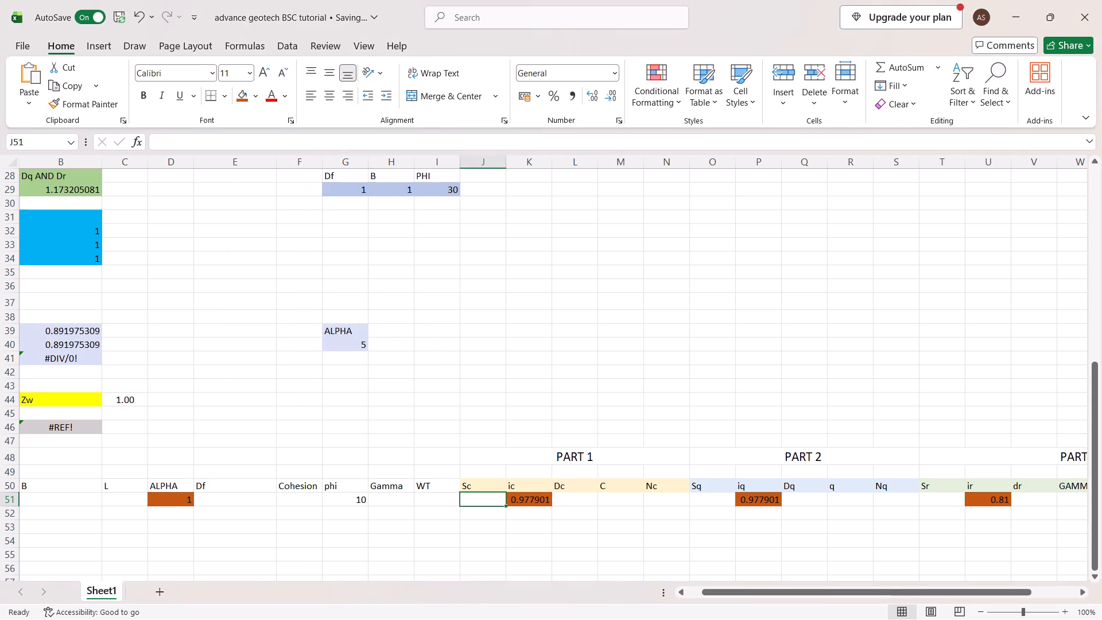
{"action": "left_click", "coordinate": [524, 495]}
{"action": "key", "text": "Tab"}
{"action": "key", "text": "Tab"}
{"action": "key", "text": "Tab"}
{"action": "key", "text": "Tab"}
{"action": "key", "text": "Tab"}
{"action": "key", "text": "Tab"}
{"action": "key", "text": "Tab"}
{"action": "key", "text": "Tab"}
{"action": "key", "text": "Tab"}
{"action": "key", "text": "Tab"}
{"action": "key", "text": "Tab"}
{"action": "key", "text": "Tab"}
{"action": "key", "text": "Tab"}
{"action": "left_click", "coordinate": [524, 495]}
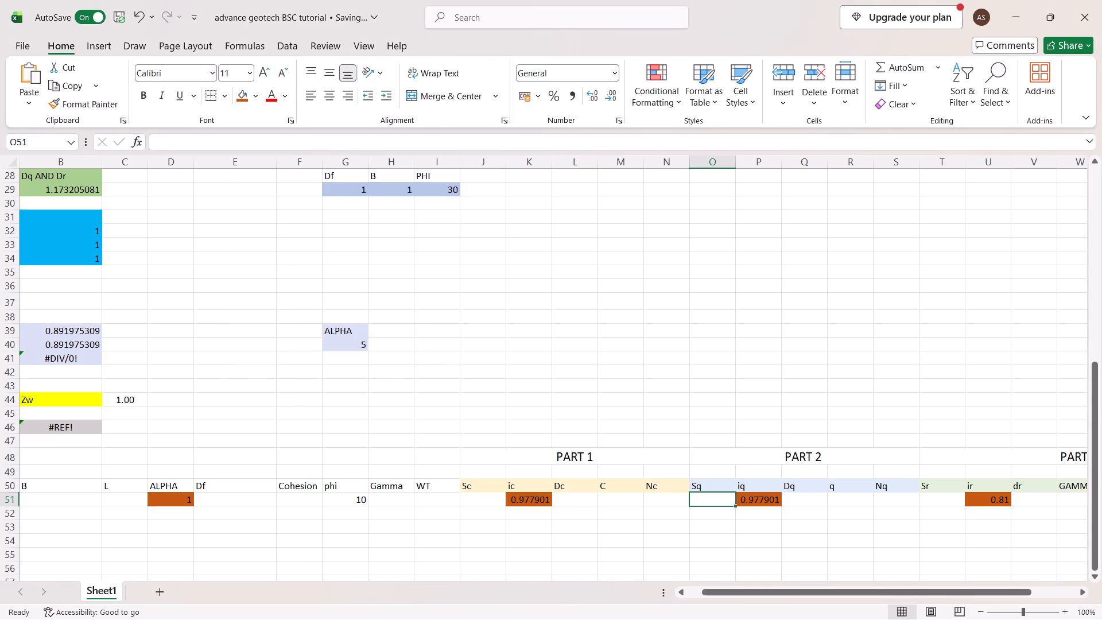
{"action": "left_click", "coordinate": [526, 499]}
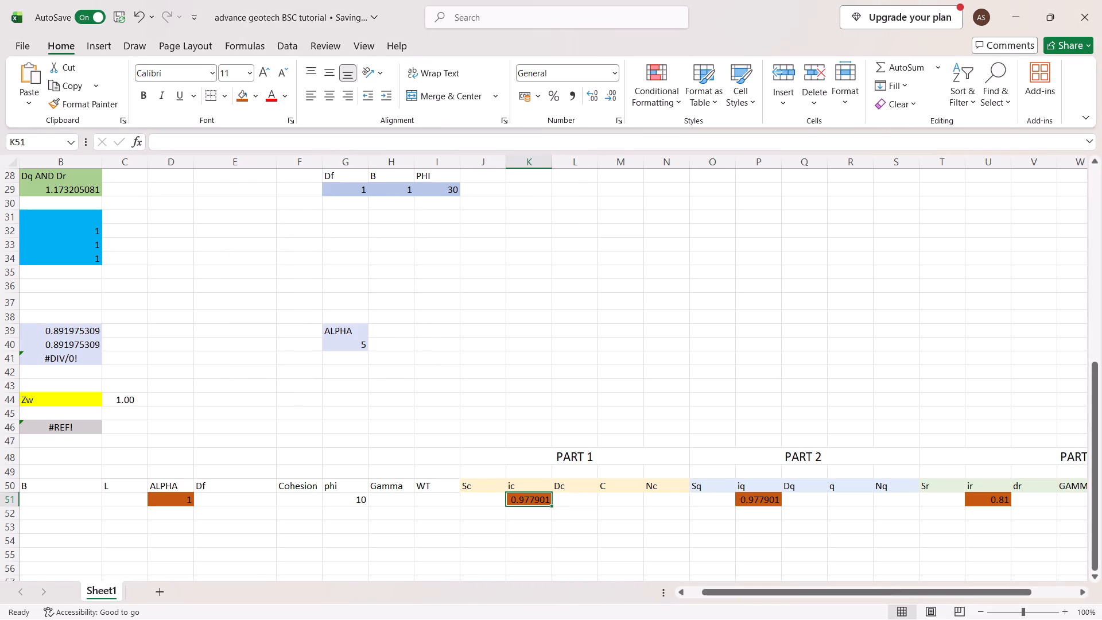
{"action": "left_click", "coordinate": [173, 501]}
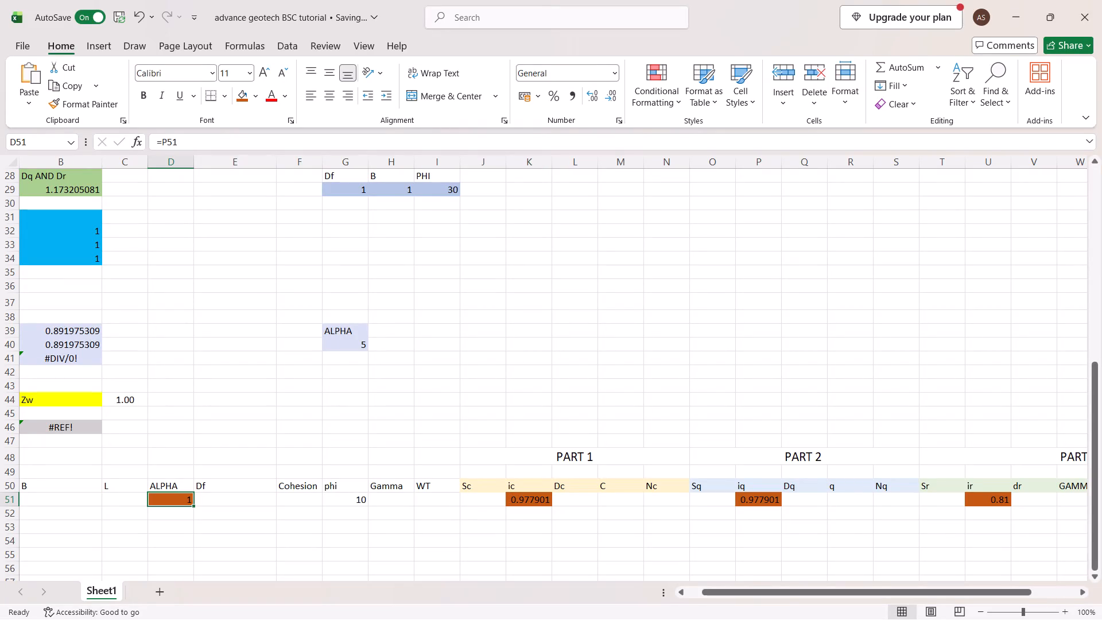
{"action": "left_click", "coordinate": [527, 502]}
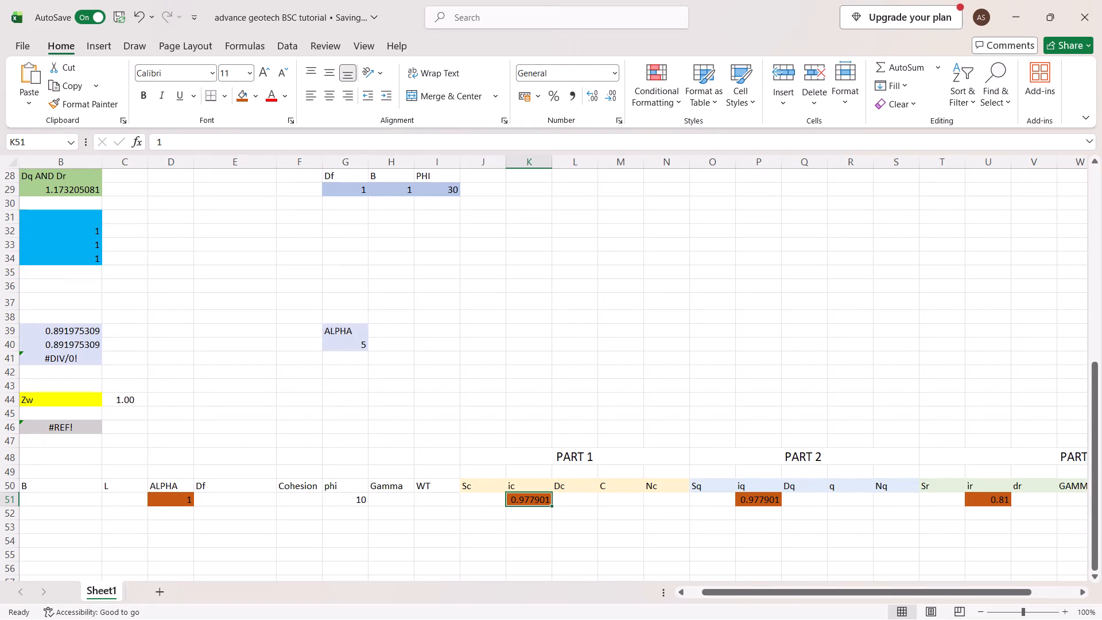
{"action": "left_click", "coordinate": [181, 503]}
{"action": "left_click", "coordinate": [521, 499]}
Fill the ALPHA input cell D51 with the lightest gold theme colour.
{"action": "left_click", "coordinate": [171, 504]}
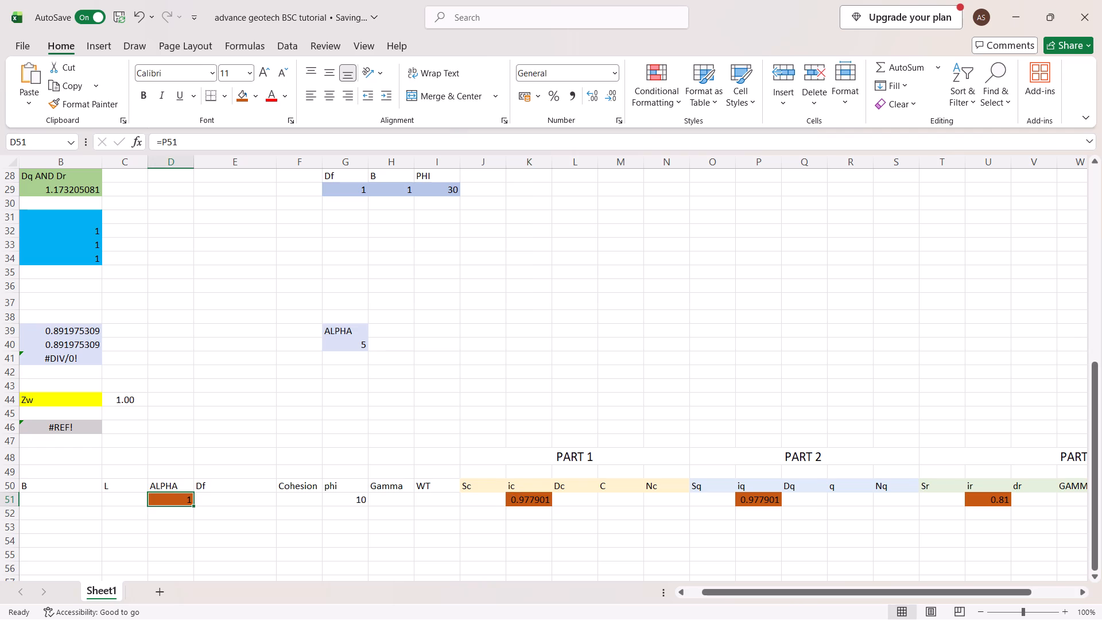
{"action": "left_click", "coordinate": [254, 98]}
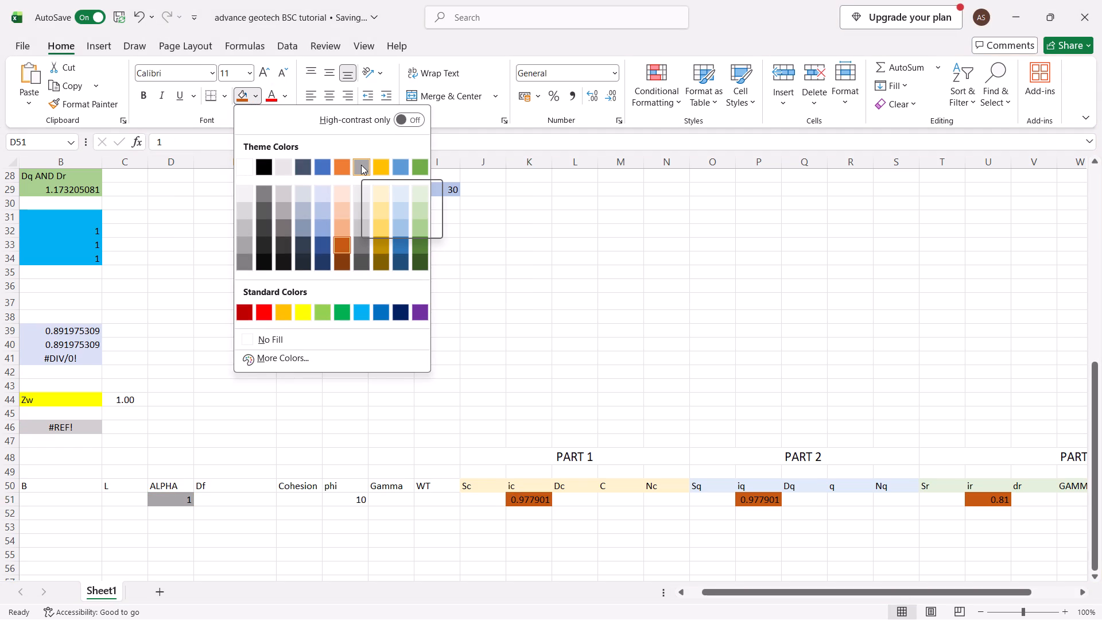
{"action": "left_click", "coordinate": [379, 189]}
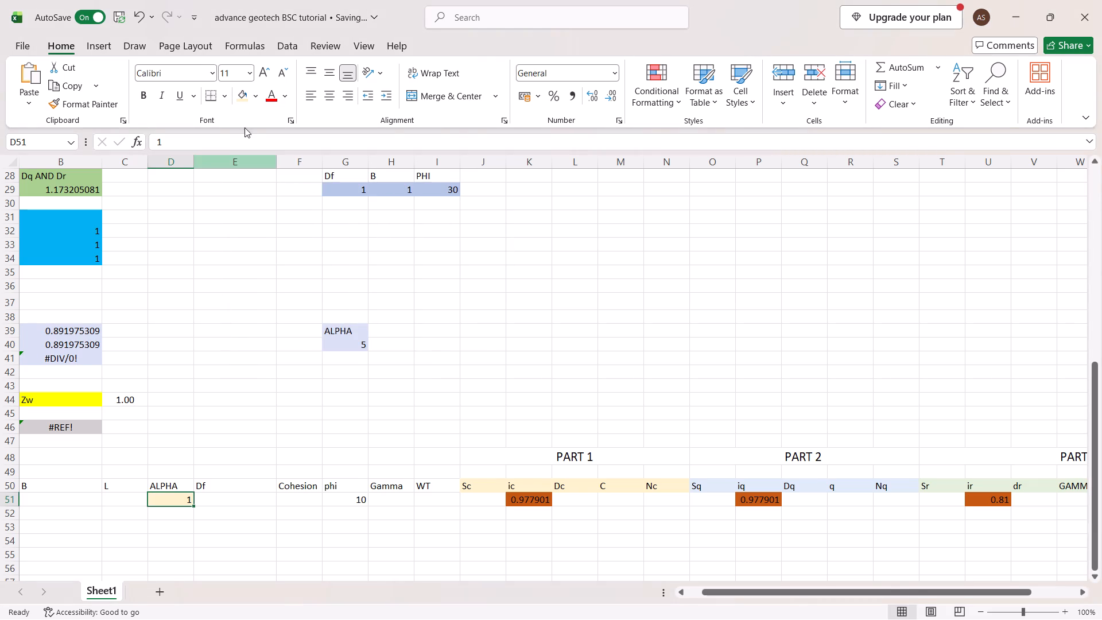
Fill the ALPHA, ic, iq and ir cells in row 51 (D51, K51, P51 and U51) with standard red.
{"action": "left_click", "coordinate": [254, 99]}
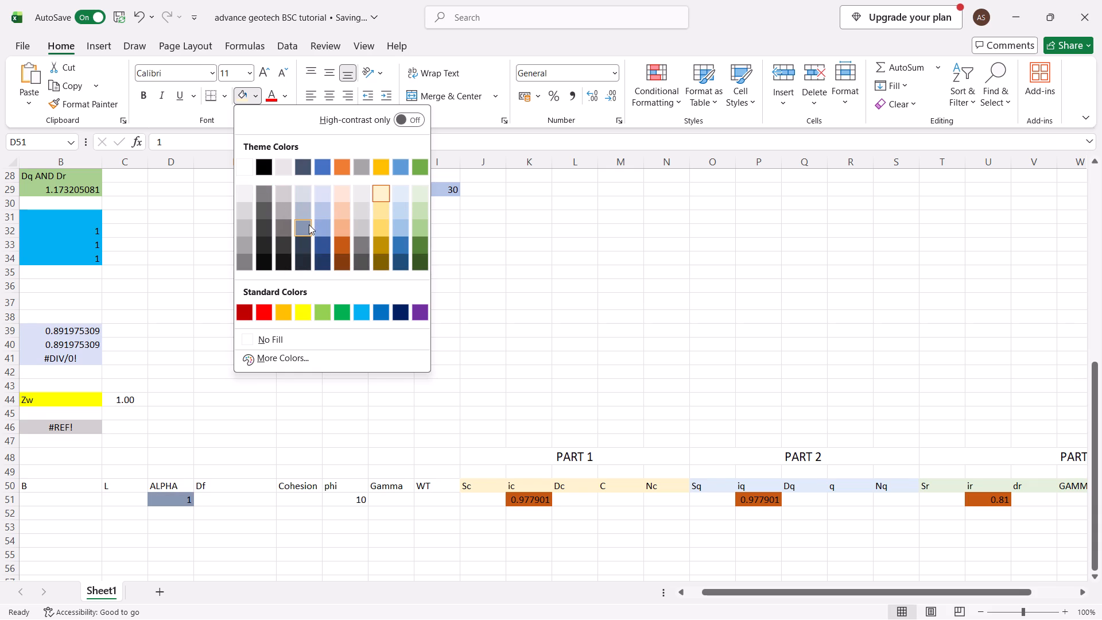
{"action": "left_click", "coordinate": [262, 309]}
{"action": "left_click", "coordinate": [536, 503]}
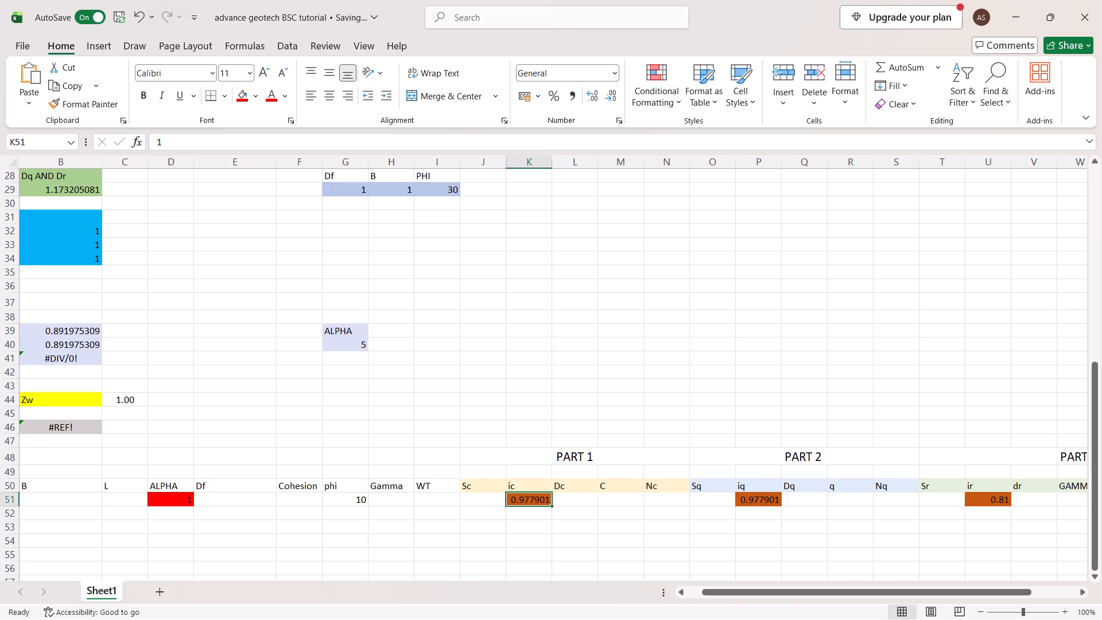
{"action": "left_click", "coordinate": [240, 99]}
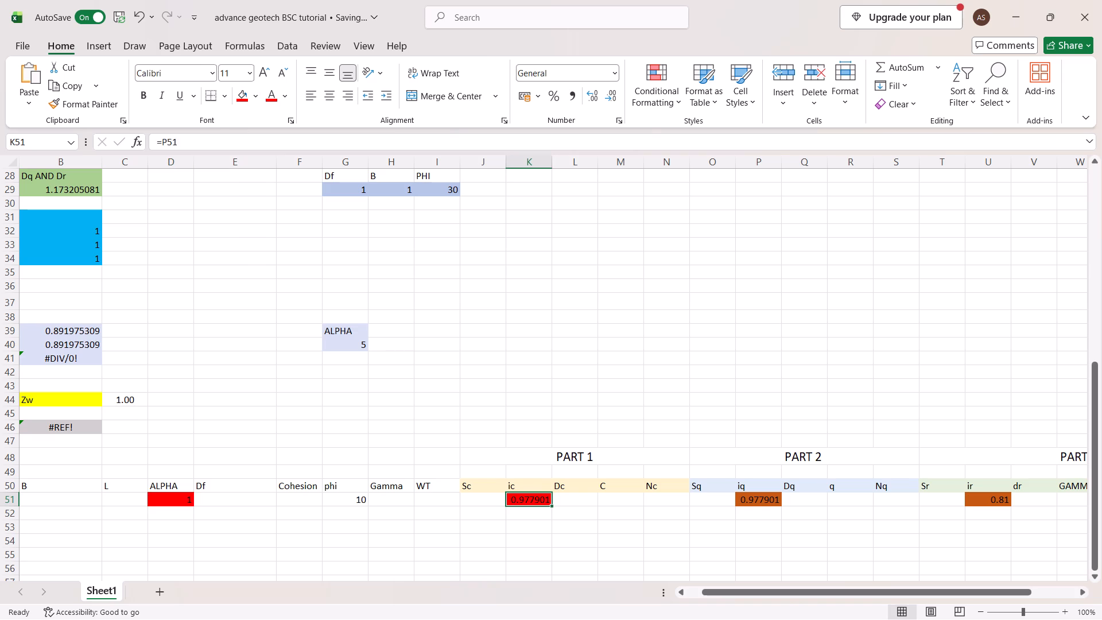
{"action": "left_click", "coordinate": [752, 501]}
{"action": "left_click", "coordinate": [240, 91]}
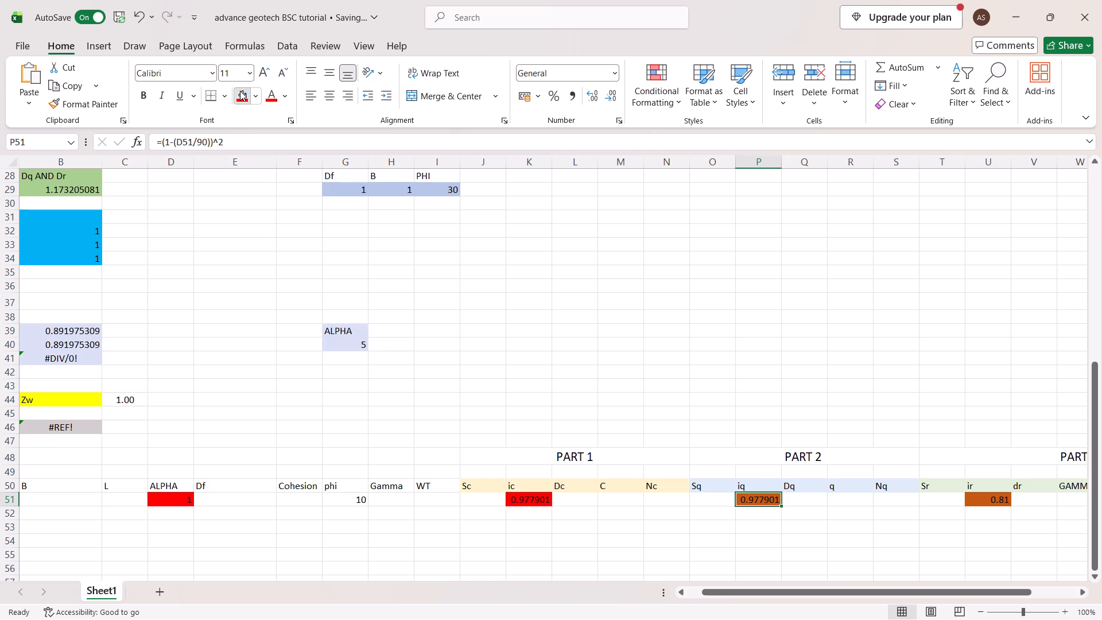
{"action": "left_click", "coordinate": [992, 505]}
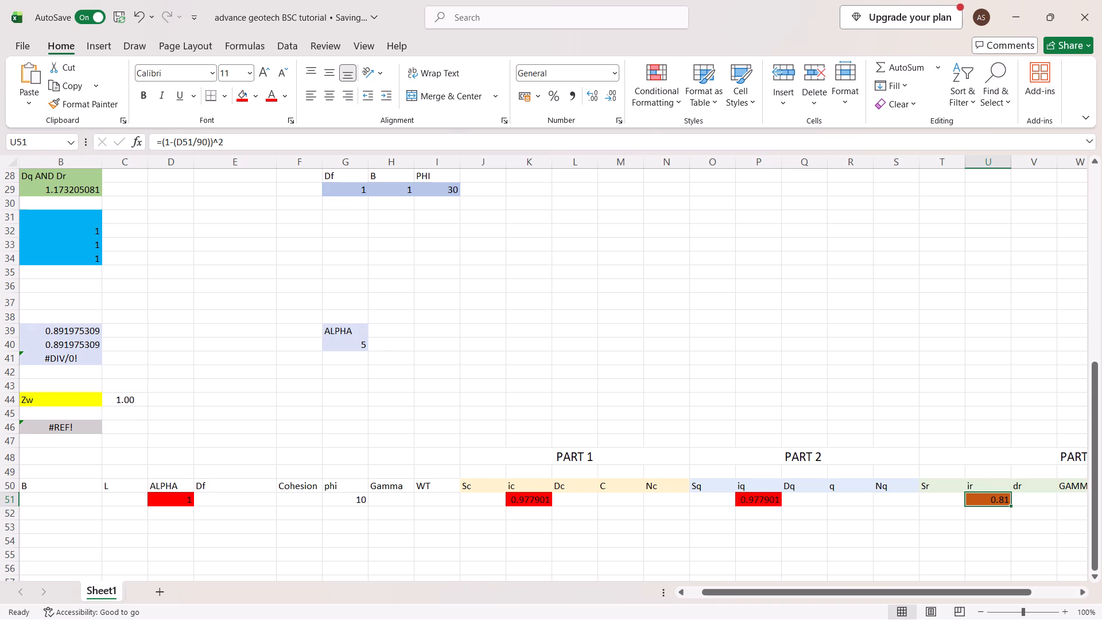
{"action": "left_click", "coordinate": [236, 98]}
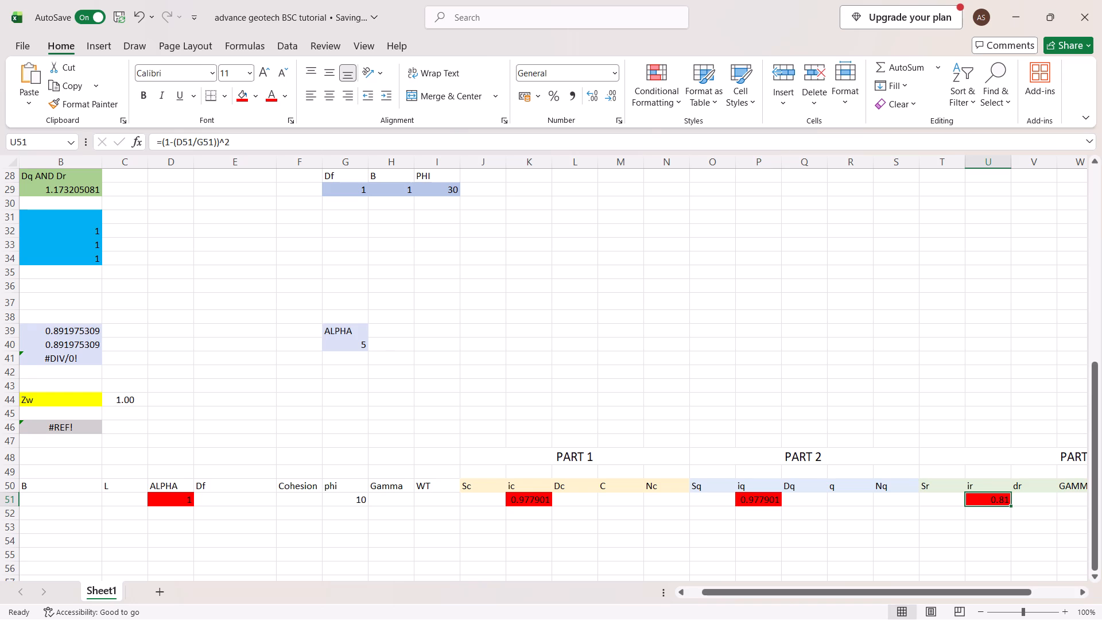
Review the bearing capacity, shape, depth and inclination factor tables above the PART 1–3 calculation row.
{"action": "scroll", "coordinate": [498, 318], "scroll_direction": "down", "scroll_amount": 1}
{"action": "scroll", "coordinate": [658, 367], "scroll_direction": "left", "scroll_amount": 1}
{"action": "scroll", "coordinate": [658, 367], "scroll_direction": "right", "scroll_amount": 1}
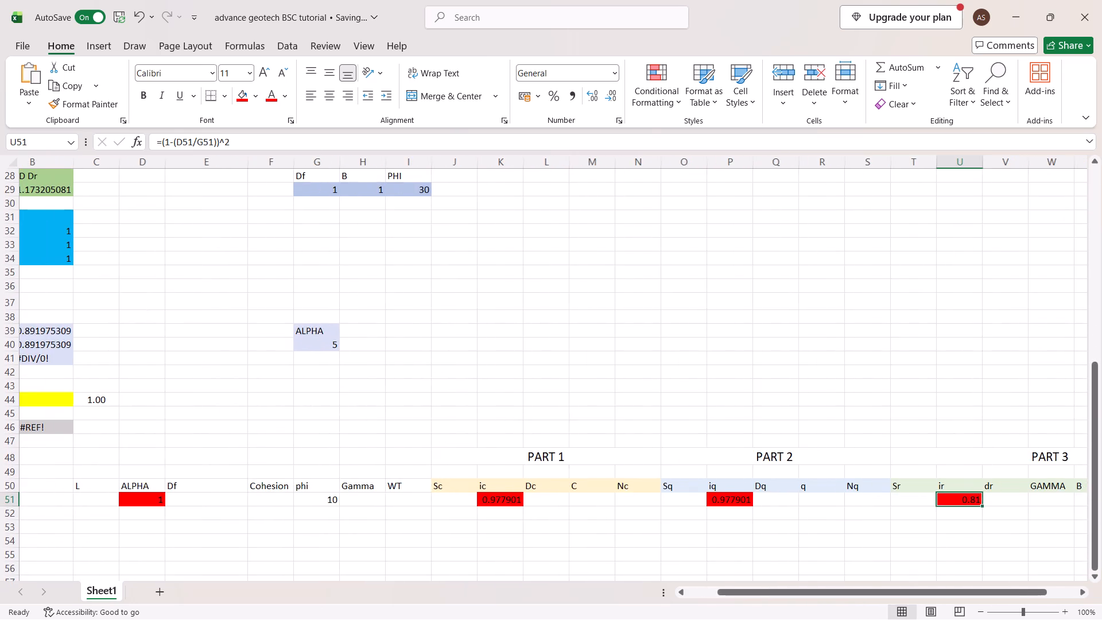
{"action": "scroll", "coordinate": [658, 367], "scroll_direction": "right", "scroll_amount": 2}
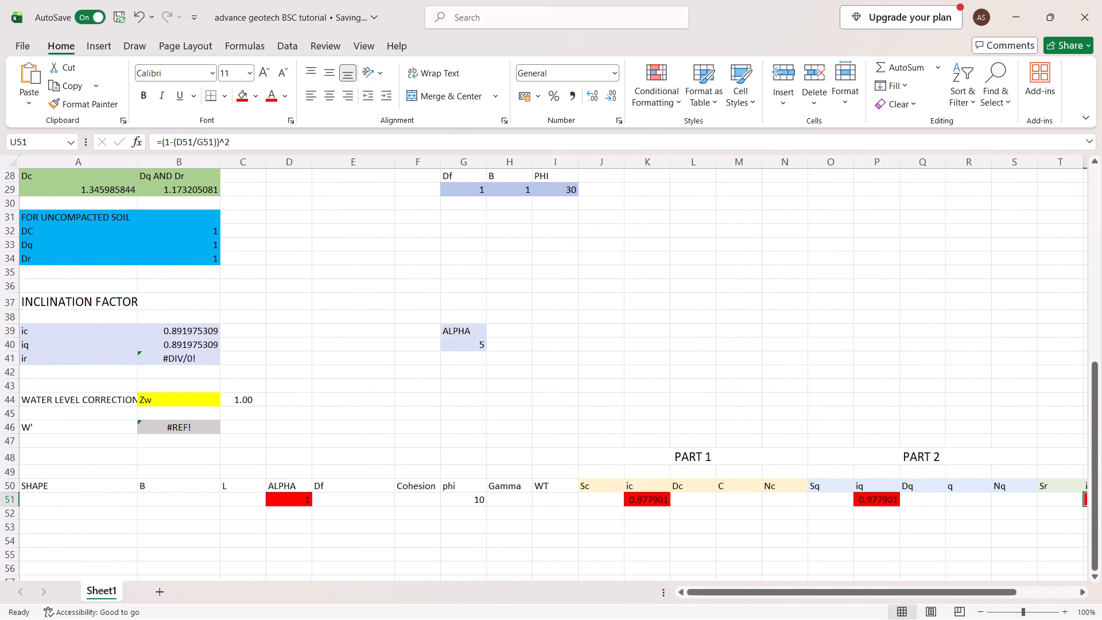
{"action": "scroll", "coordinate": [286, 418], "scroll_direction": "up", "scroll_amount": 1}
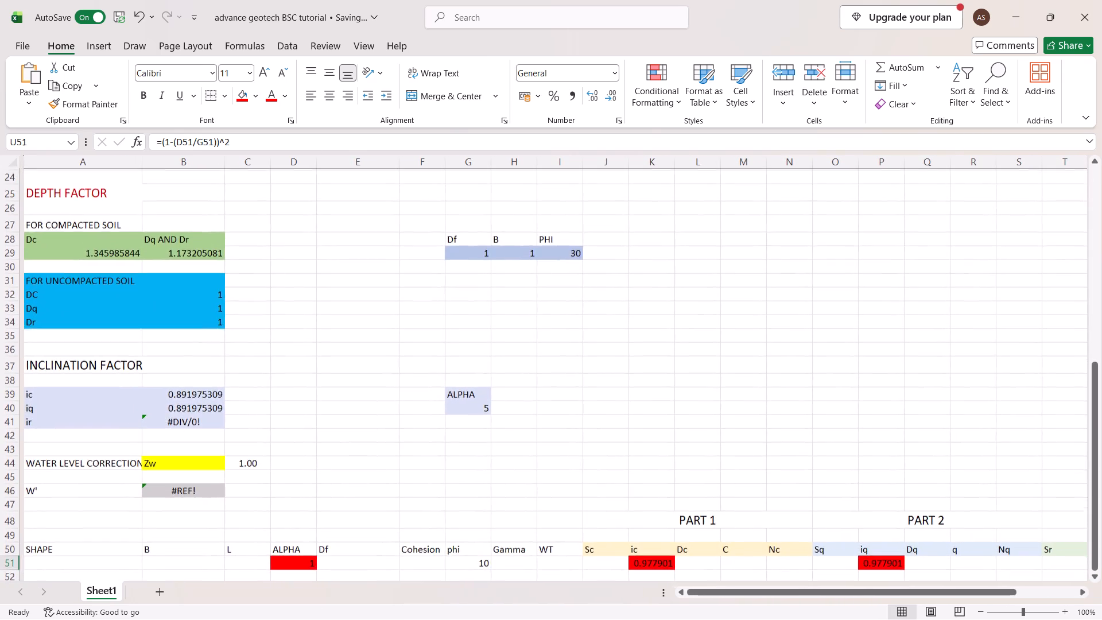
{"action": "scroll", "coordinate": [286, 418], "scroll_direction": "up", "scroll_amount": 1}
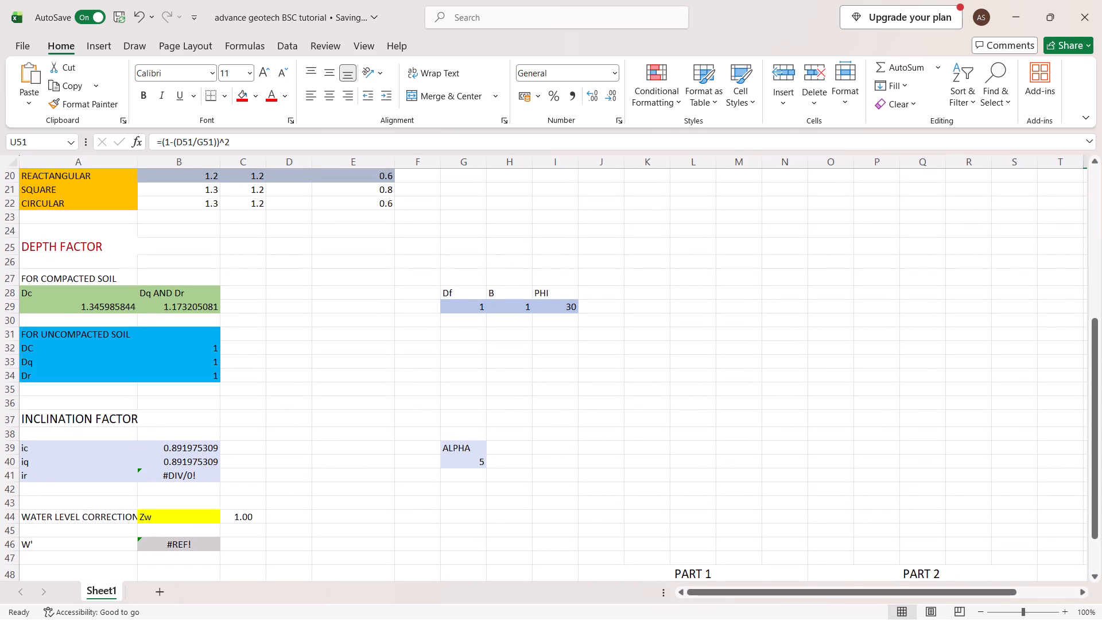
{"action": "scroll", "coordinate": [183, 358], "scroll_direction": "up", "scroll_amount": 2}
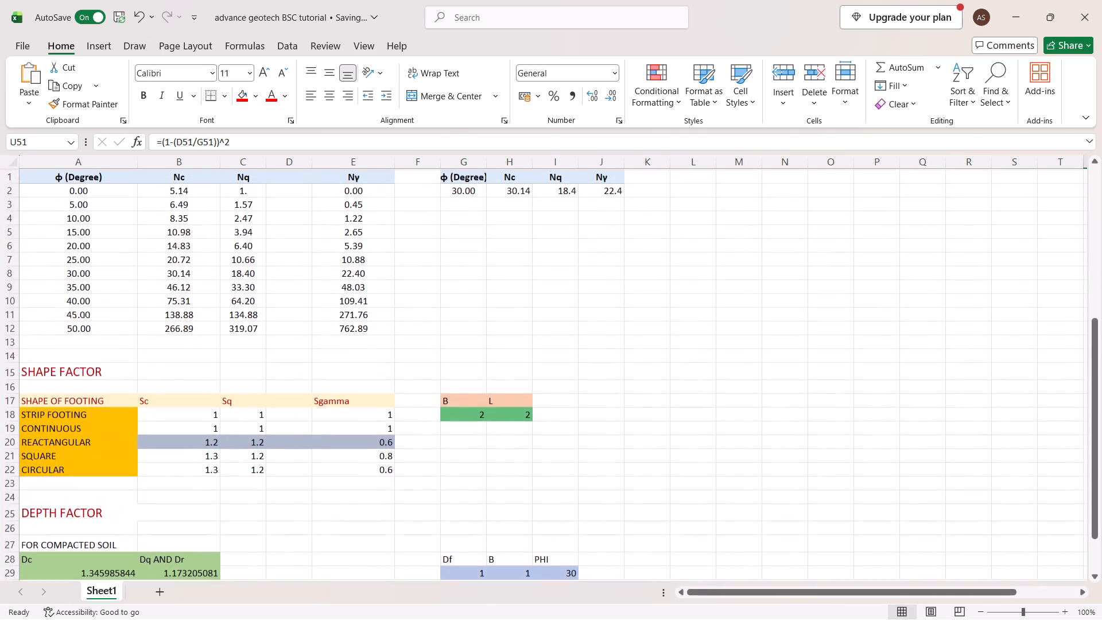
{"action": "scroll", "coordinate": [183, 358], "scroll_direction": "up", "scroll_amount": 1}
{"action": "scroll", "coordinate": [183, 358], "scroll_direction": "down", "scroll_amount": 6}
{"action": "scroll", "coordinate": [183, 358], "scroll_direction": "up", "scroll_amount": 2}
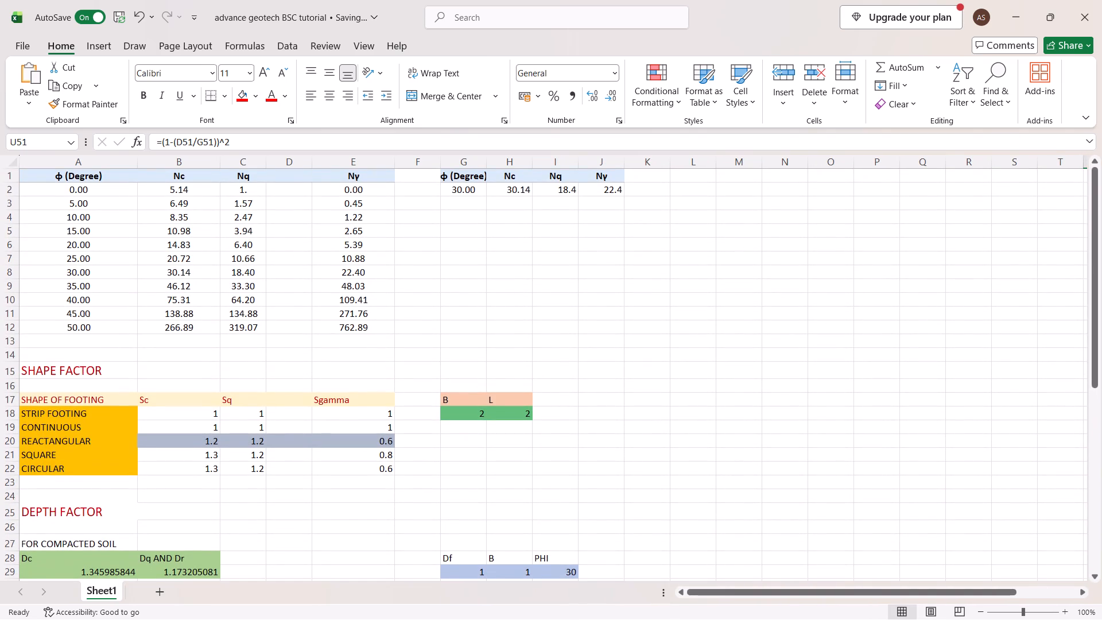
{"action": "scroll", "coordinate": [161, 380], "scroll_direction": "down", "scroll_amount": 6}
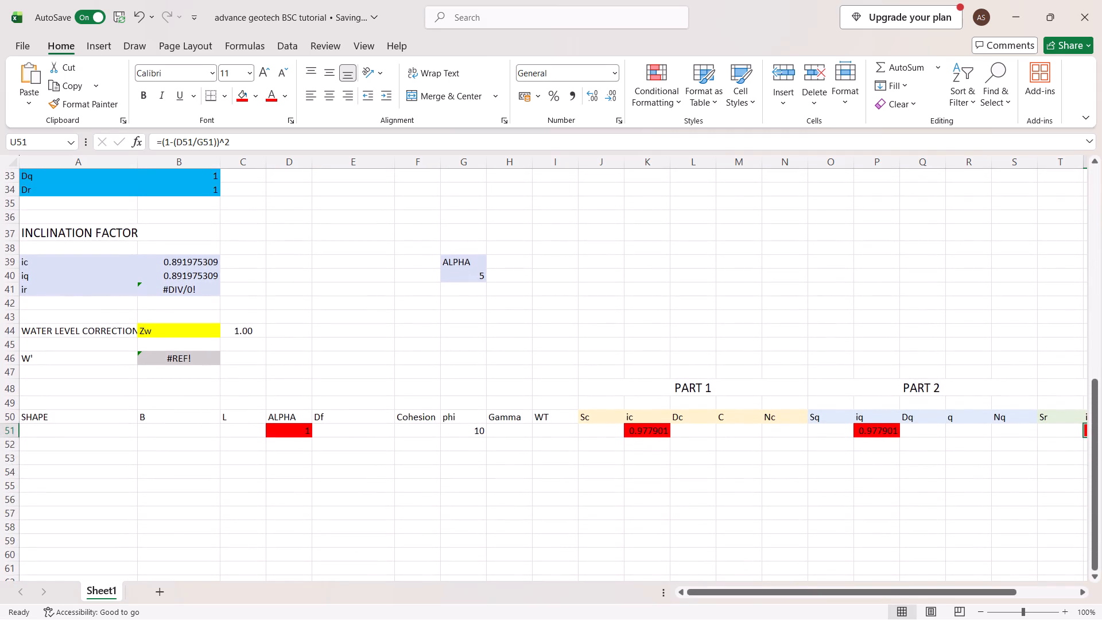
{"action": "scroll", "coordinate": [161, 380], "scroll_direction": "up", "scroll_amount": 5}
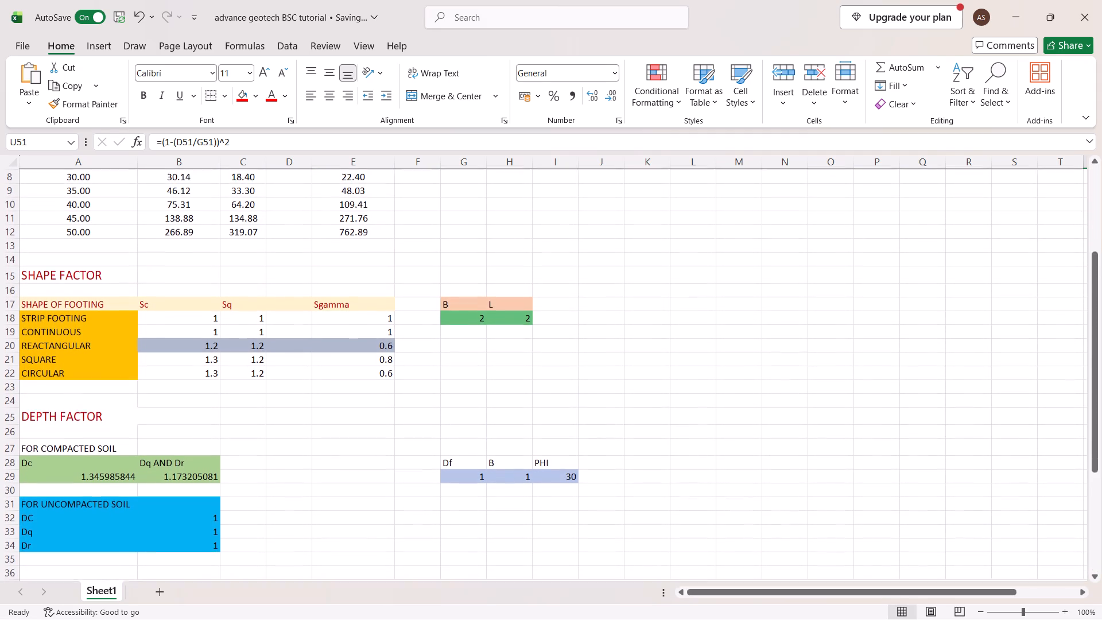
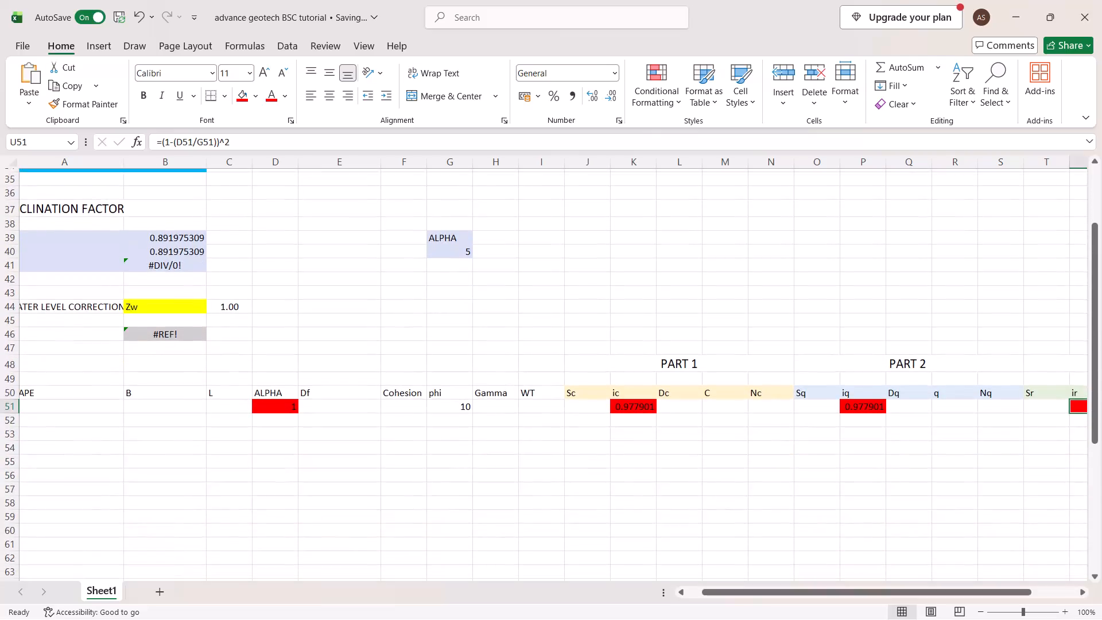
Compare the PART 1–3 calculation row with the bearing capacity, shape, depth and inclination factor tables above it.
{"action": "scroll", "coordinate": [232, 396], "scroll_direction": "left", "scroll_amount": 1}
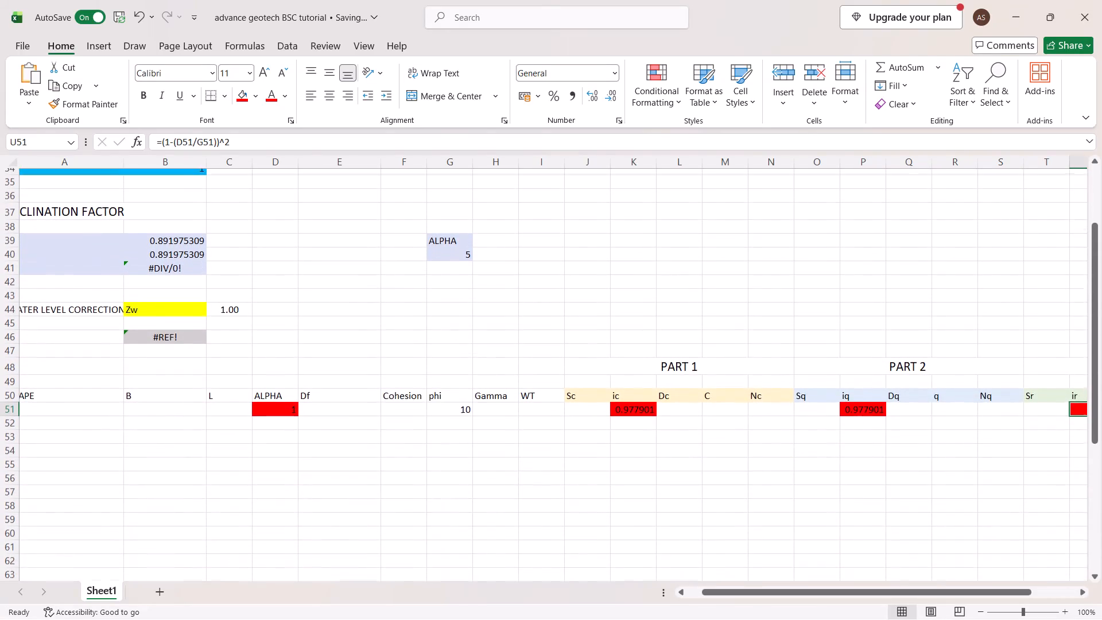
{"action": "scroll", "coordinate": [232, 396], "scroll_direction": "left", "scroll_amount": 5}
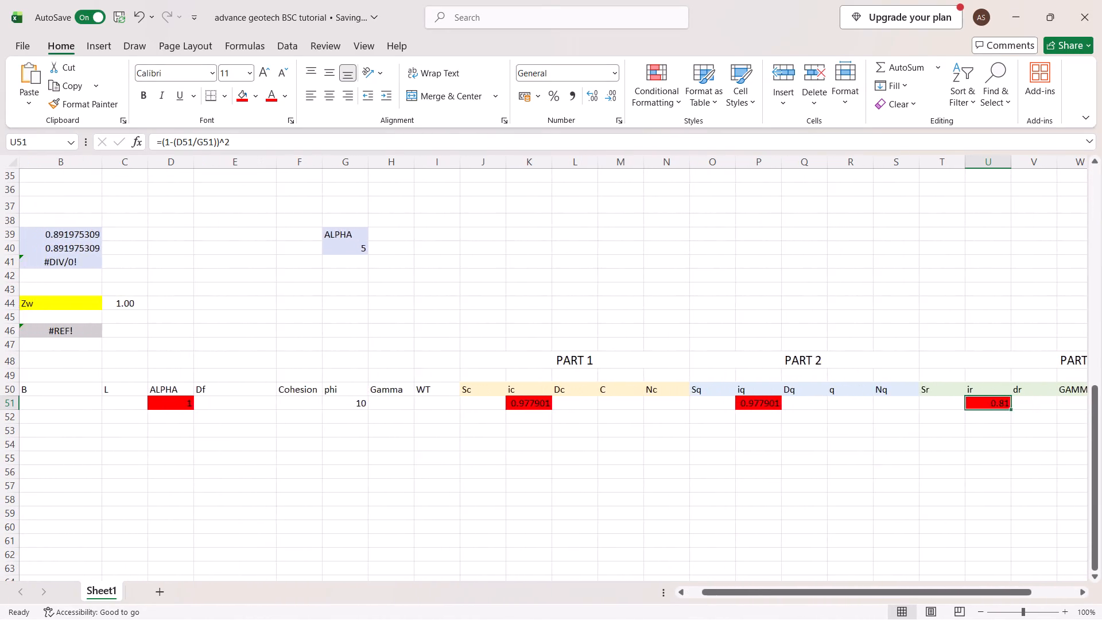
{"action": "scroll", "coordinate": [232, 396], "scroll_direction": "up", "scroll_amount": 7}
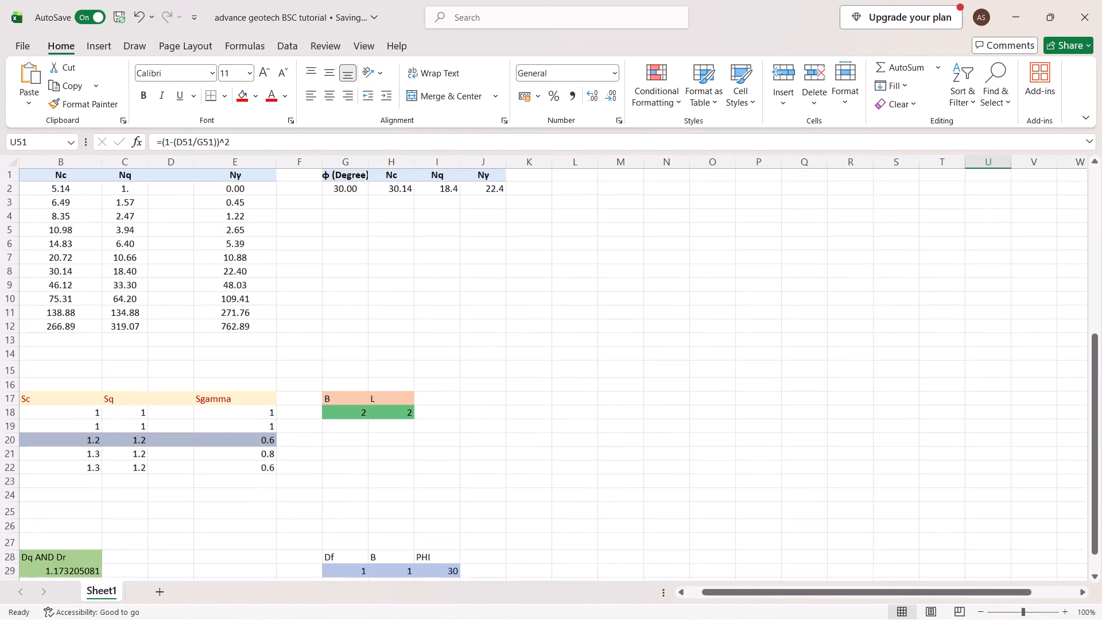
{"action": "scroll", "coordinate": [232, 396], "scroll_direction": "up", "scroll_amount": 1}
{"action": "scroll", "coordinate": [232, 396], "scroll_direction": "down", "scroll_amount": 2}
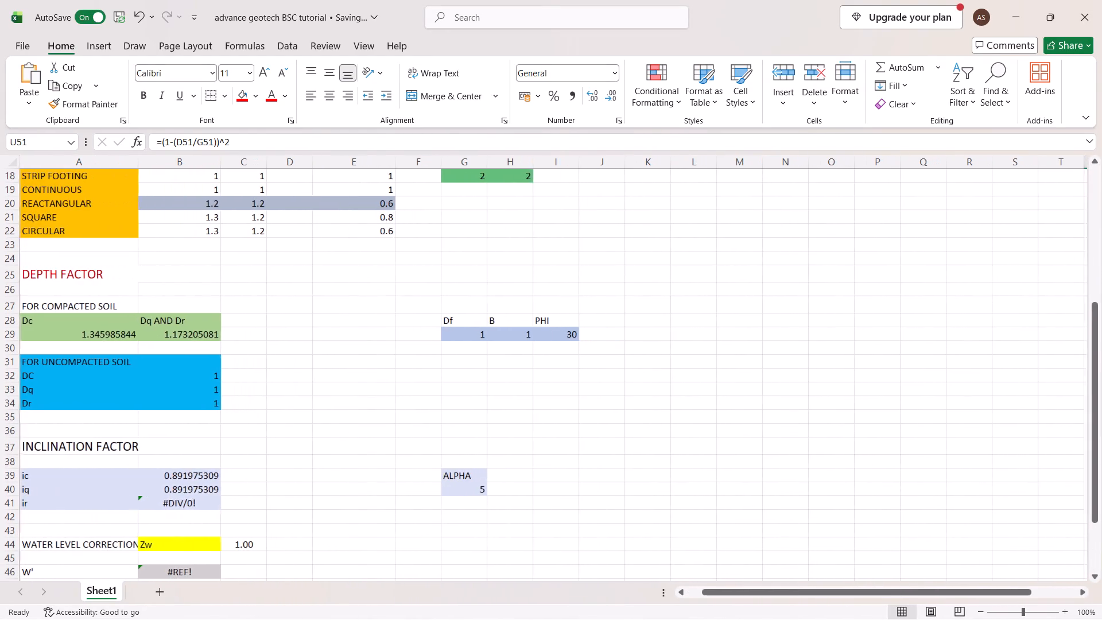
{"action": "scroll", "coordinate": [232, 396], "scroll_direction": "up", "scroll_amount": 4}
{"action": "scroll", "coordinate": [232, 396], "scroll_direction": "down", "scroll_amount": 5}
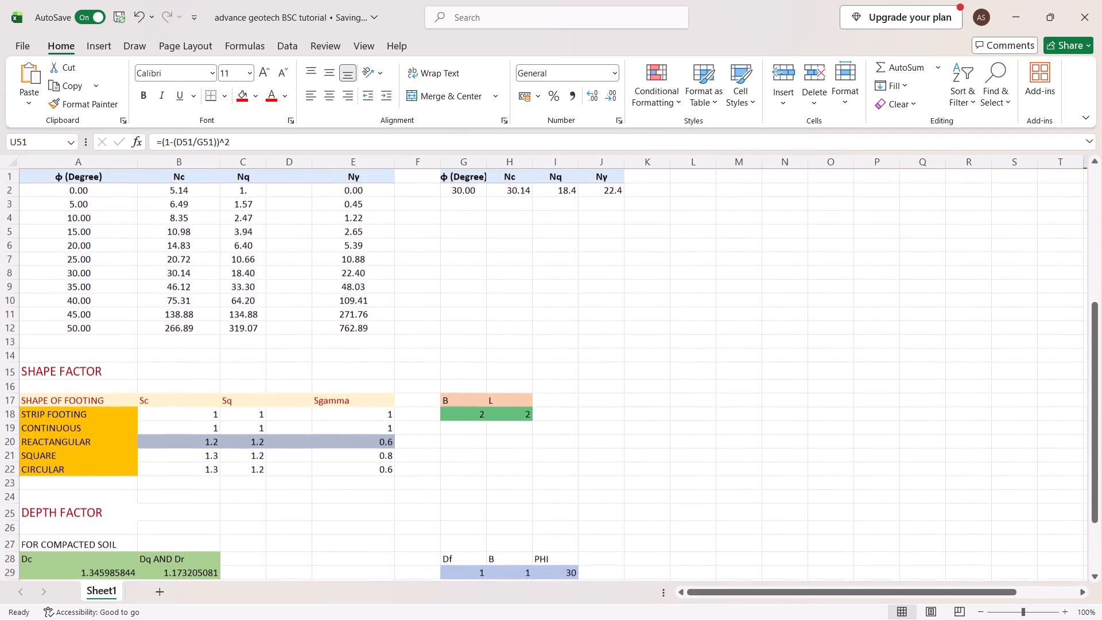
{"action": "scroll", "coordinate": [267, 382], "scroll_direction": "down", "scroll_amount": 6}
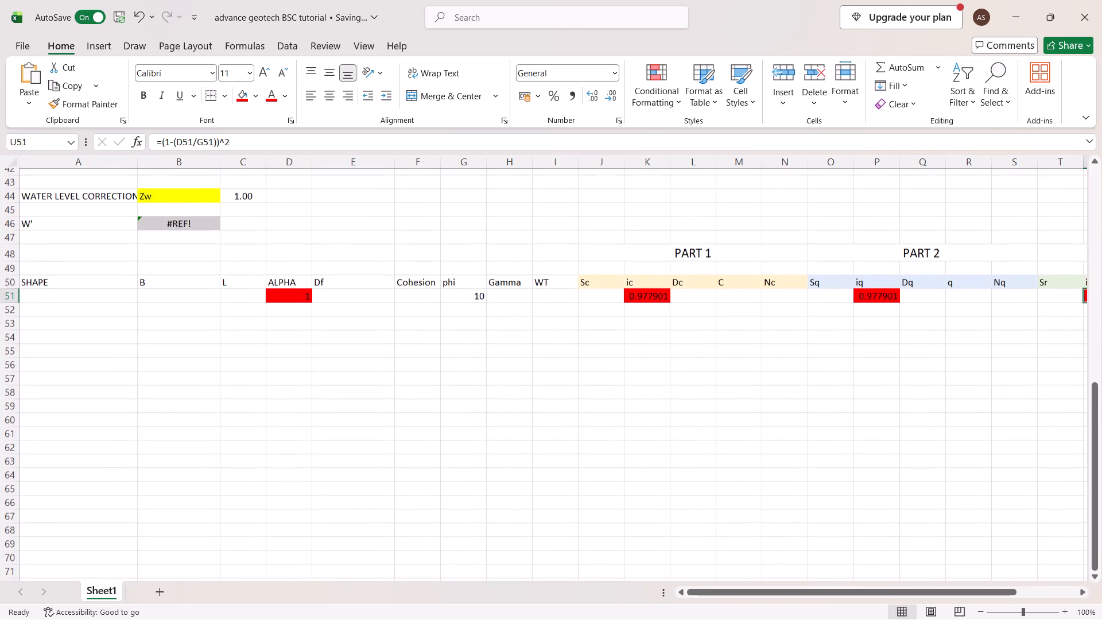
{"action": "scroll", "coordinate": [267, 382], "scroll_direction": "left", "scroll_amount": 3}
{"action": "scroll", "coordinate": [267, 382], "scroll_direction": "up", "scroll_amount": 2}
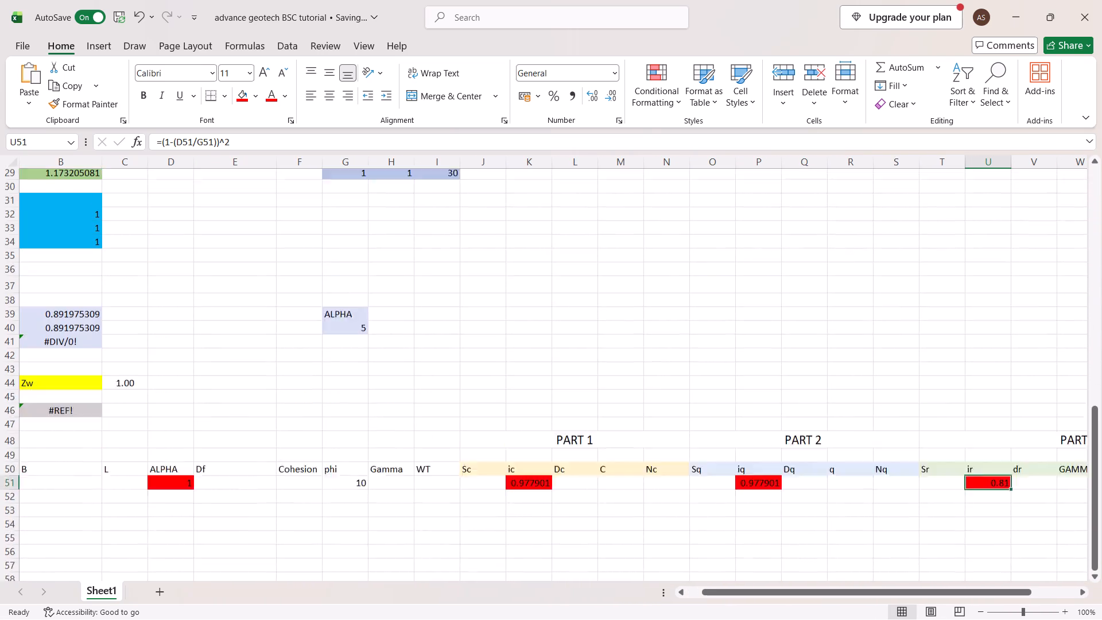
{"action": "scroll", "coordinate": [267, 382], "scroll_direction": "up", "scroll_amount": 7}
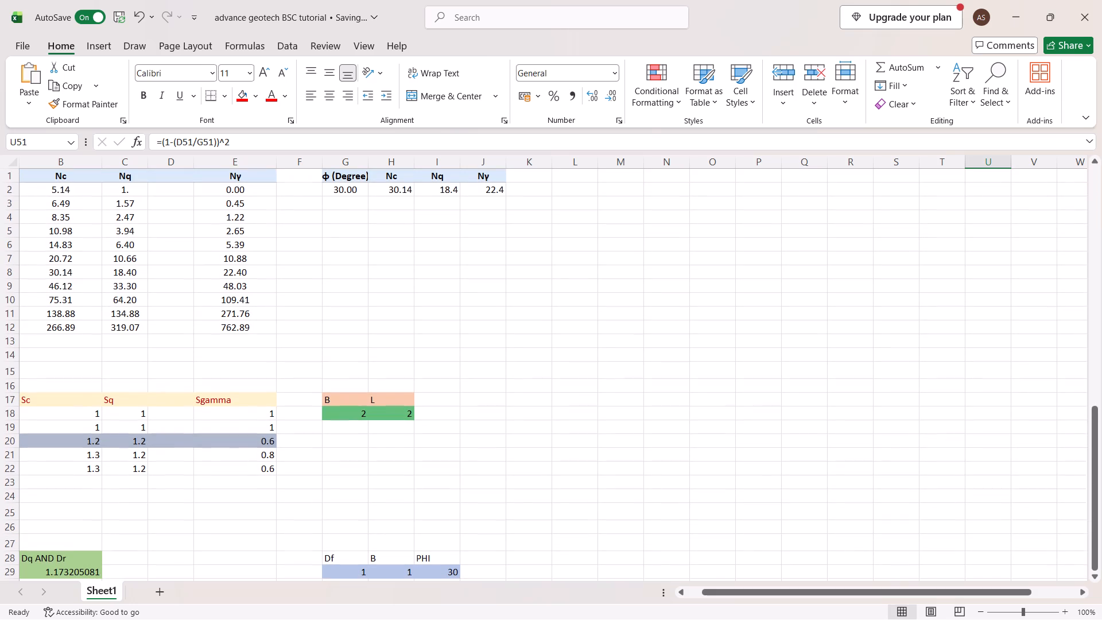
{"action": "scroll", "coordinate": [267, 382], "scroll_direction": "right", "scroll_amount": 5}
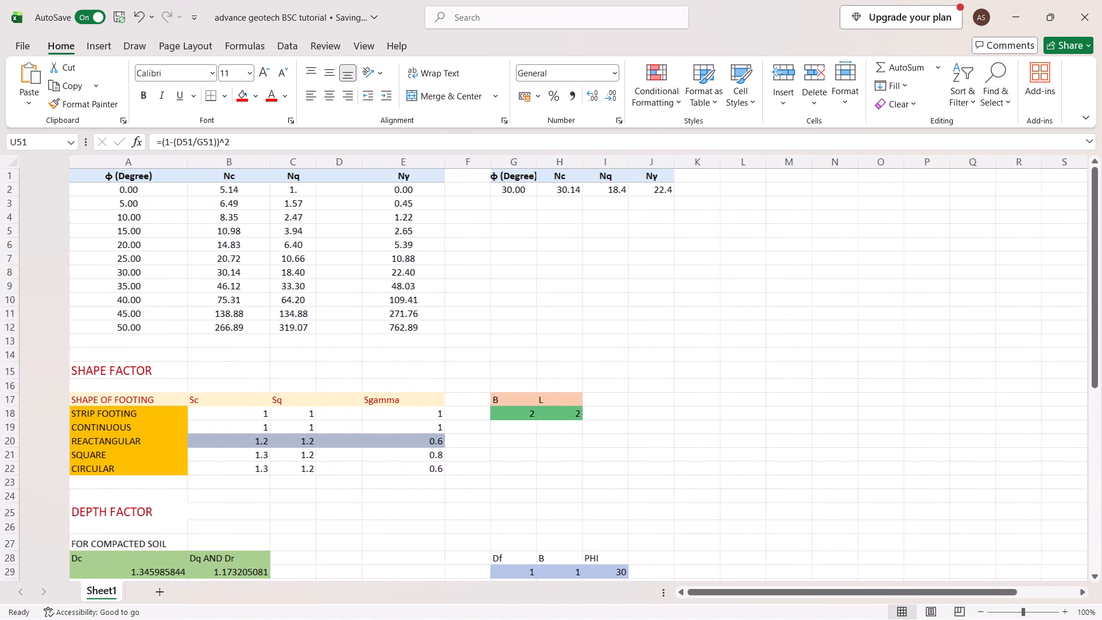
{"action": "scroll", "coordinate": [267, 382], "scroll_direction": "down", "scroll_amount": 6}
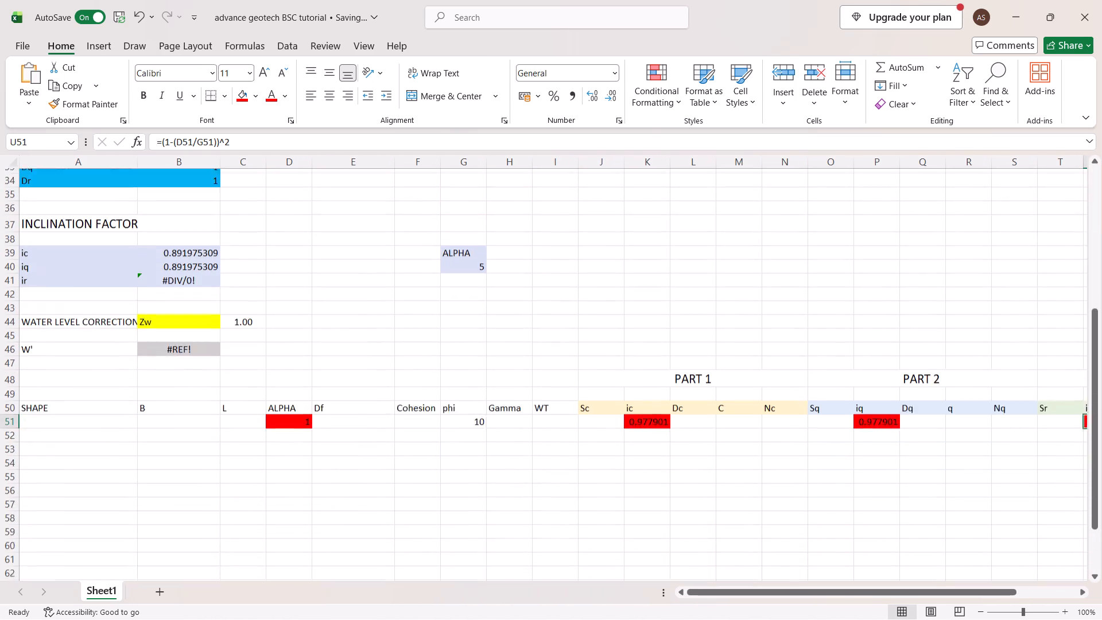
{"action": "scroll", "coordinate": [267, 382], "scroll_direction": "down", "scroll_amount": 2}
Select the empty SHAPE input cell A51 and review the factor tables and their input cells against the row 50 headings.
{"action": "left_click", "coordinate": [104, 375]}
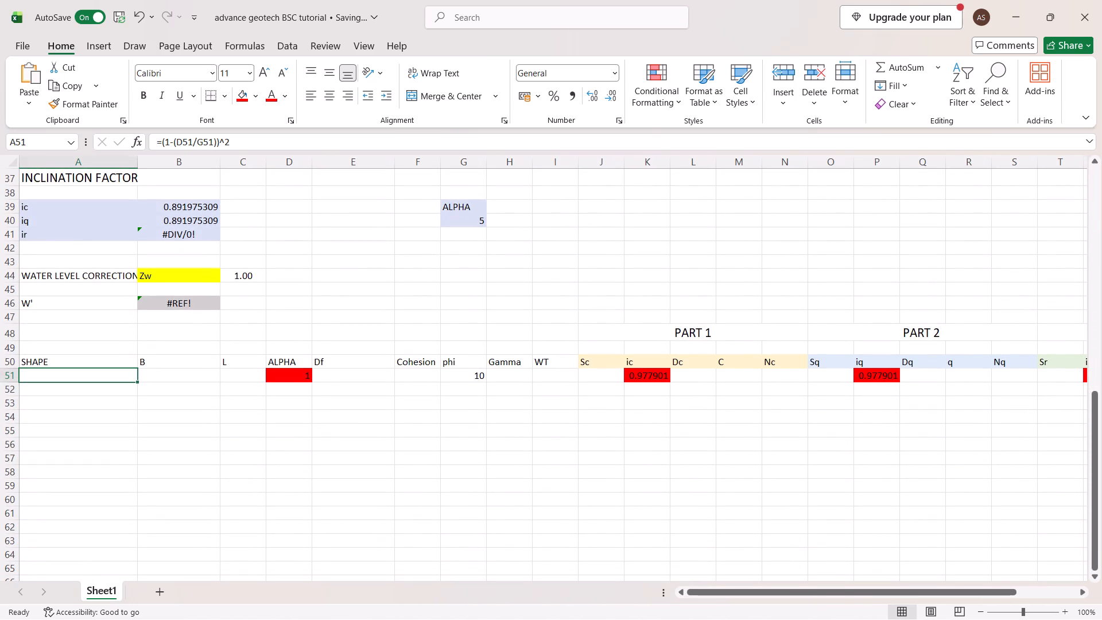
{"action": "scroll", "coordinate": [104, 375], "scroll_direction": "up", "scroll_amount": 3}
{"action": "scroll", "coordinate": [104, 375], "scroll_direction": "down", "scroll_amount": 1}
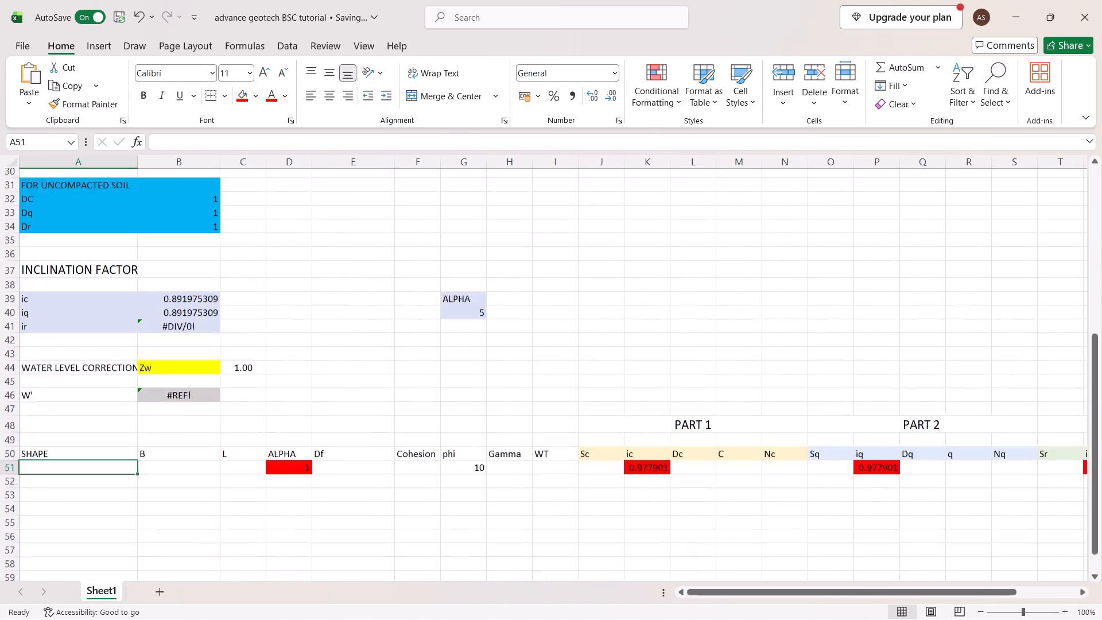
{"action": "scroll", "coordinate": [104, 375], "scroll_direction": "down", "scroll_amount": 1}
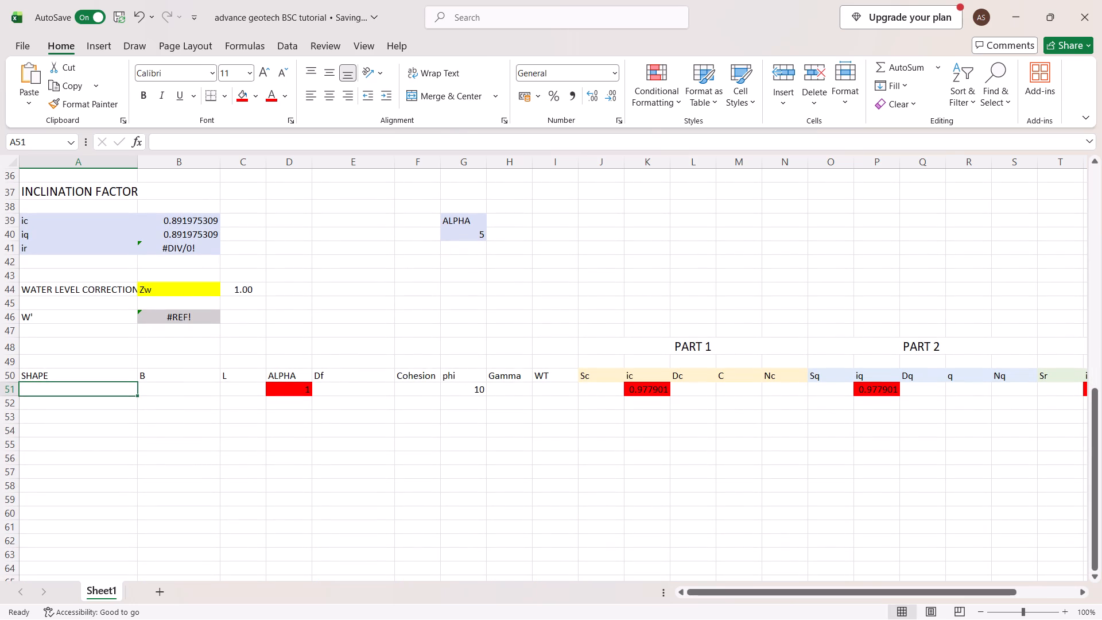
{"action": "scroll", "coordinate": [191, 247], "scroll_direction": "up", "scroll_amount": 2}
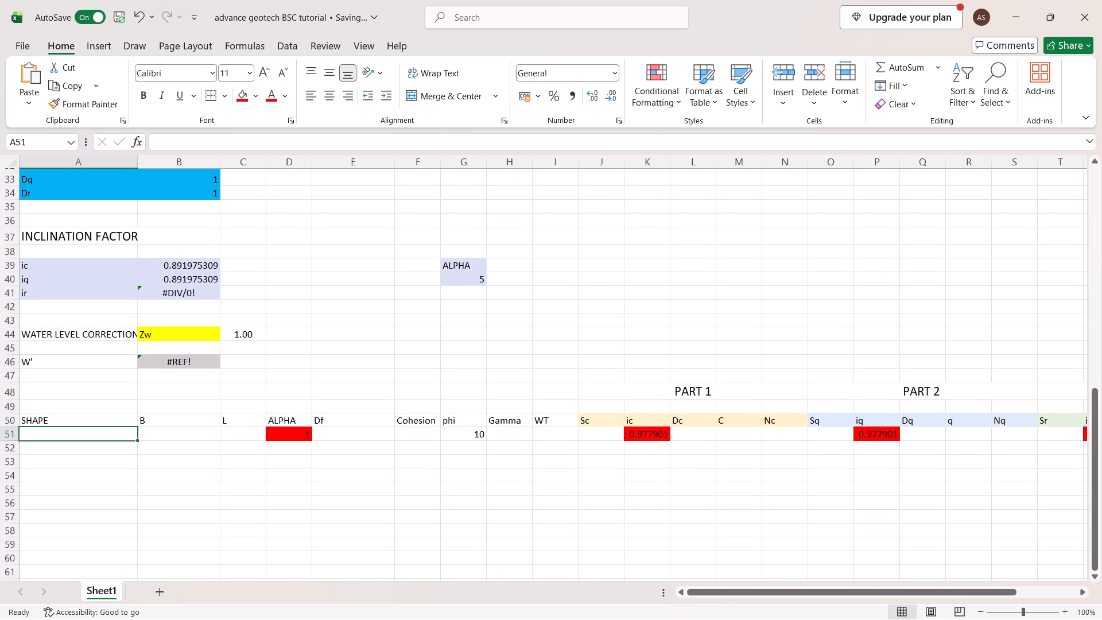
{"action": "scroll", "coordinate": [191, 247], "scroll_direction": "up", "scroll_amount": 4}
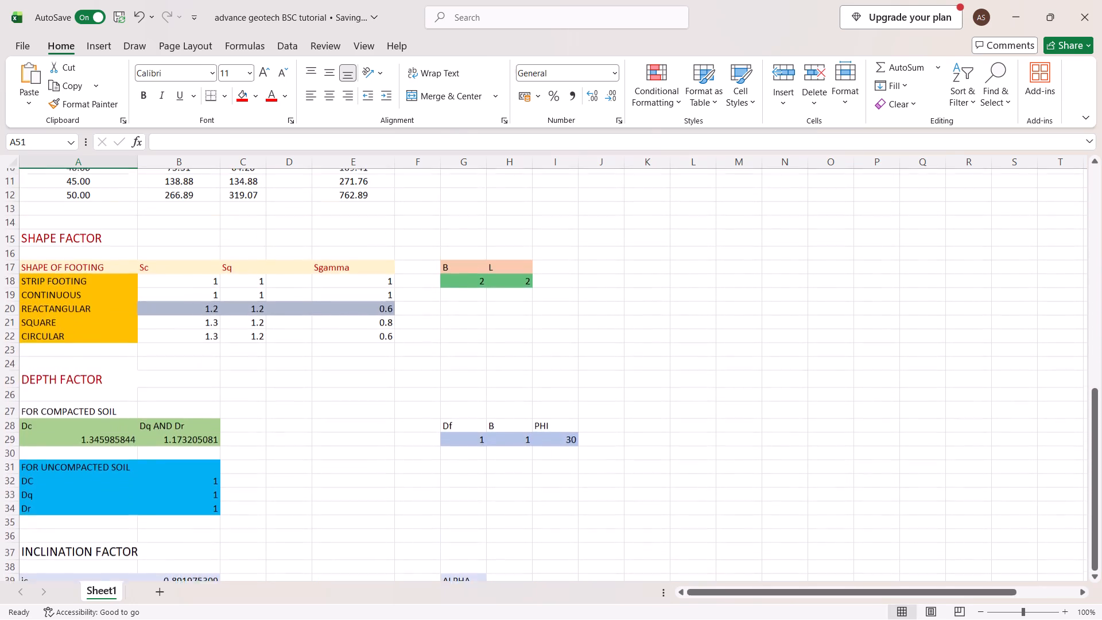
{"action": "scroll", "coordinate": [191, 247], "scroll_direction": "up", "scroll_amount": 5}
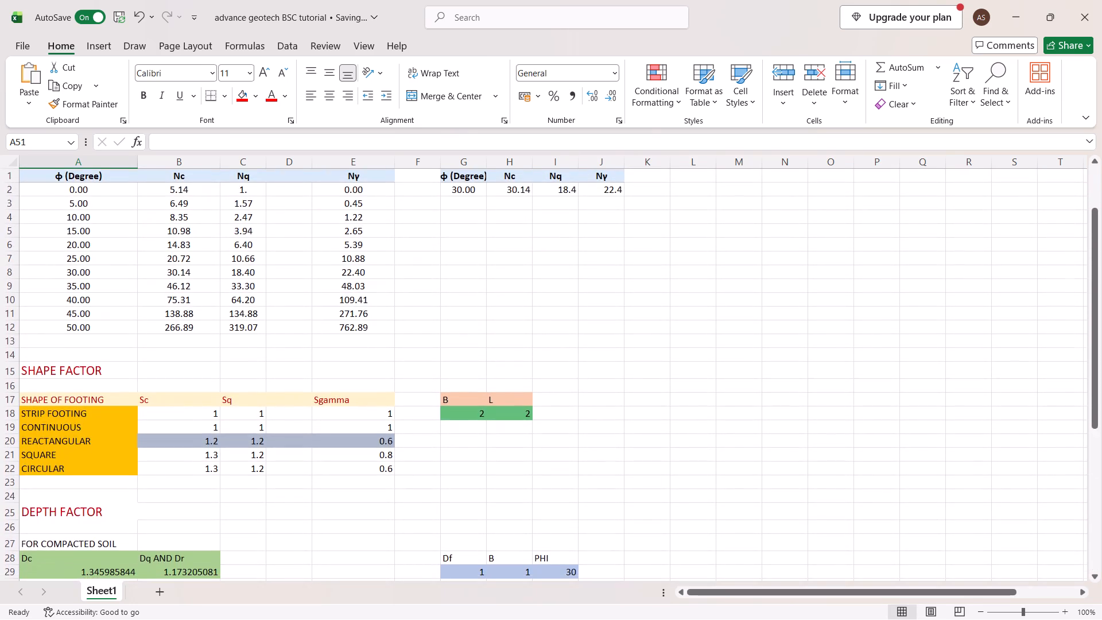
{"action": "scroll", "coordinate": [191, 247], "scroll_direction": "down", "scroll_amount": 4}
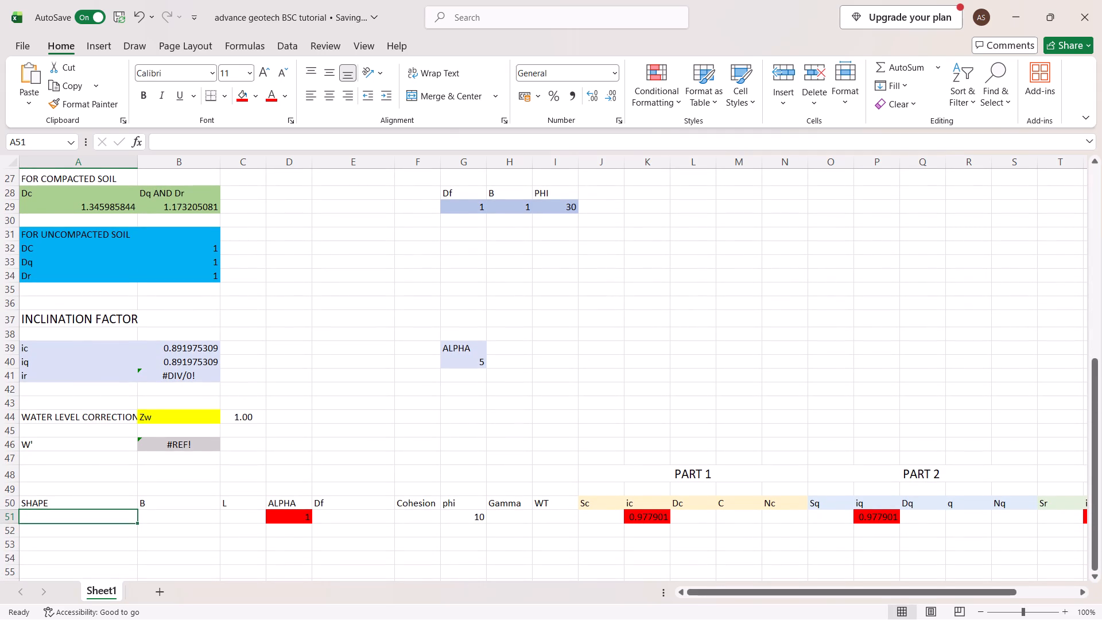
{"action": "scroll", "coordinate": [350, 530], "scroll_direction": "up", "scroll_amount": 7}
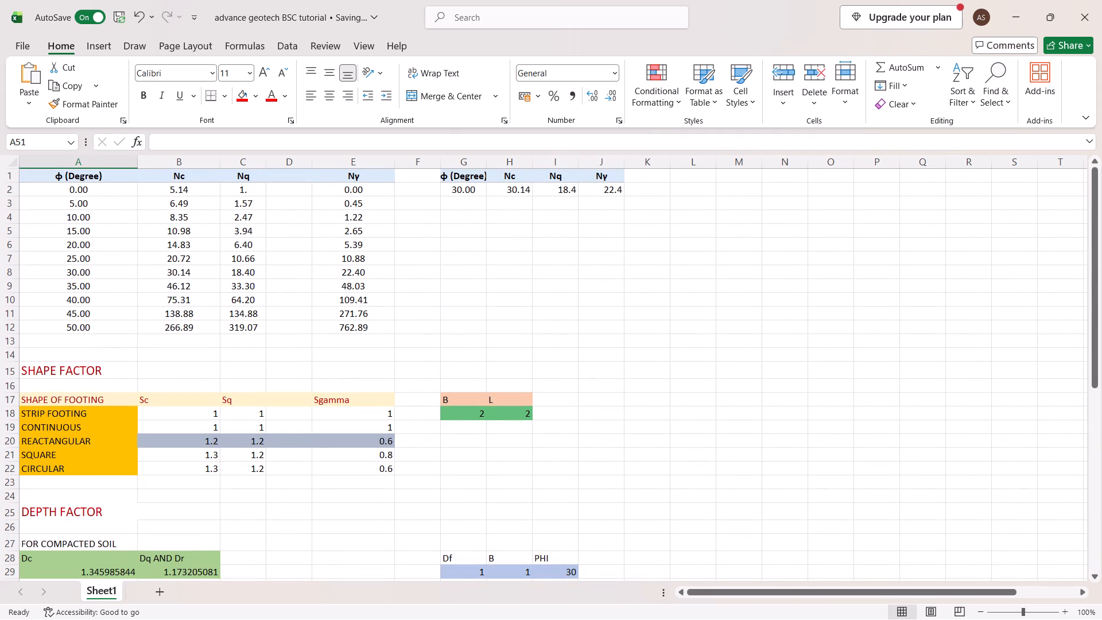
{"action": "scroll", "coordinate": [292, 455], "scroll_direction": "down", "scroll_amount": 3}
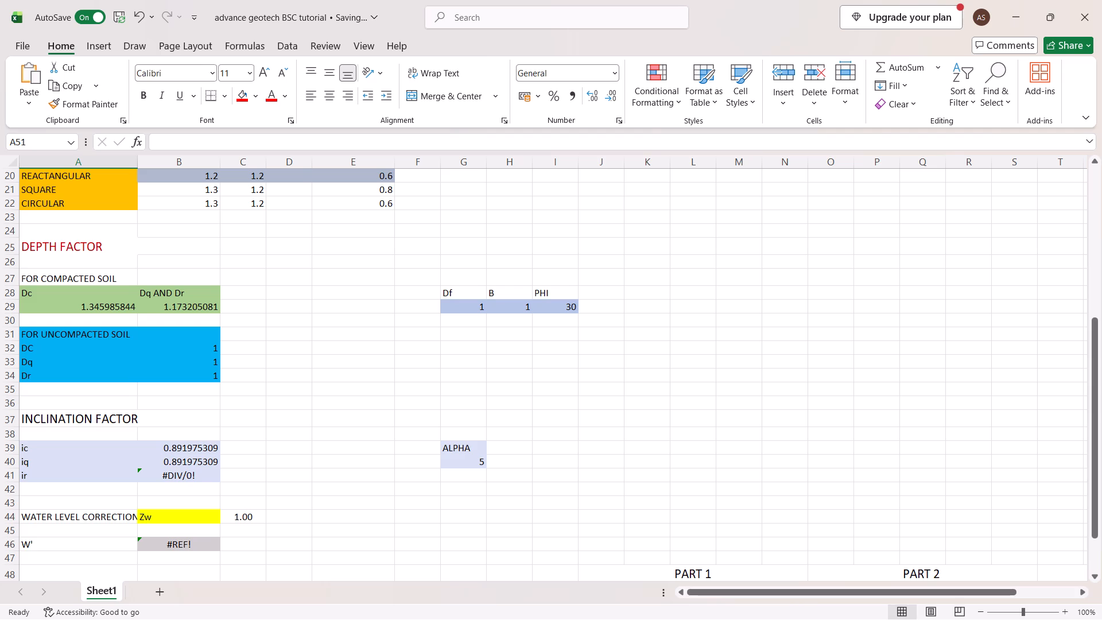
{"action": "scroll", "coordinate": [818, 377], "scroll_direction": "down", "scroll_amount": 2}
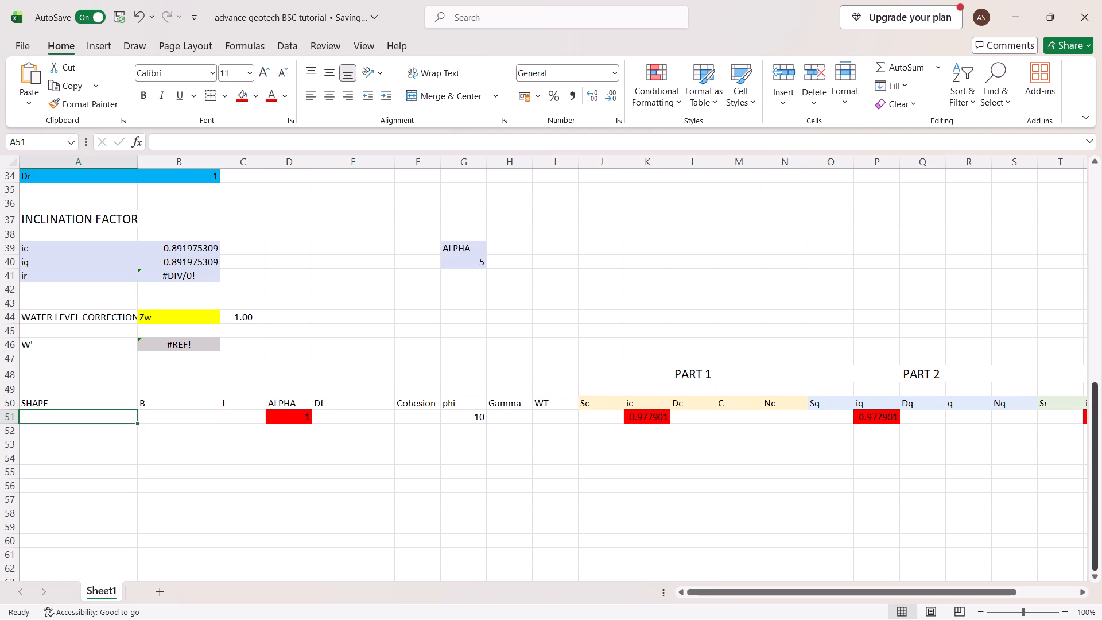
{"action": "scroll", "coordinate": [363, 428], "scroll_direction": "up", "scroll_amount": 6}
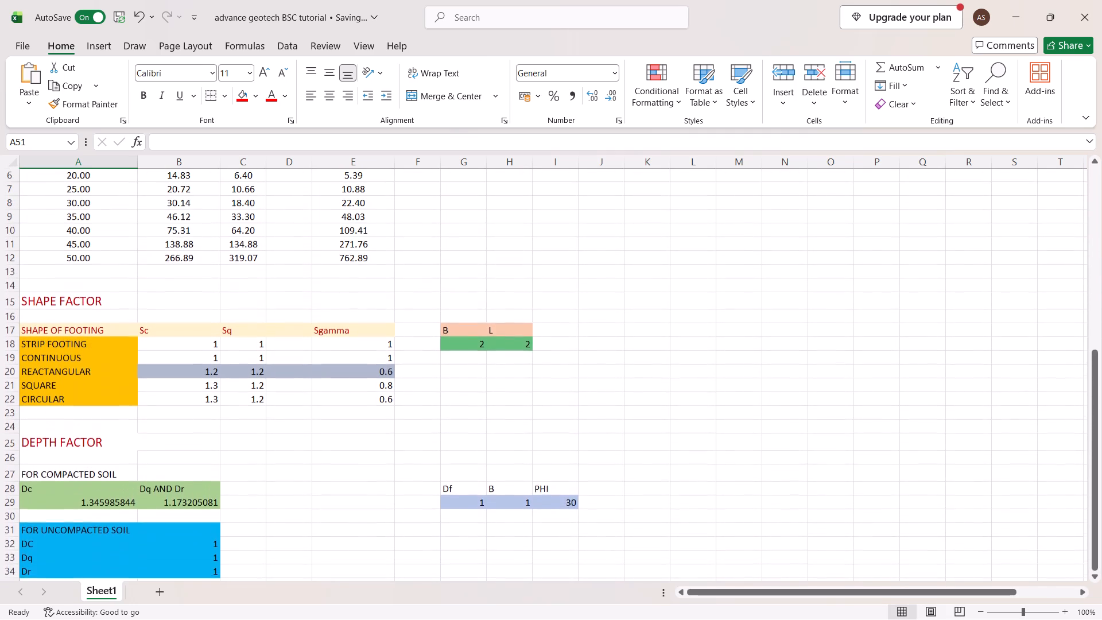
{"action": "scroll", "coordinate": [363, 428], "scroll_direction": "up", "scroll_amount": 3}
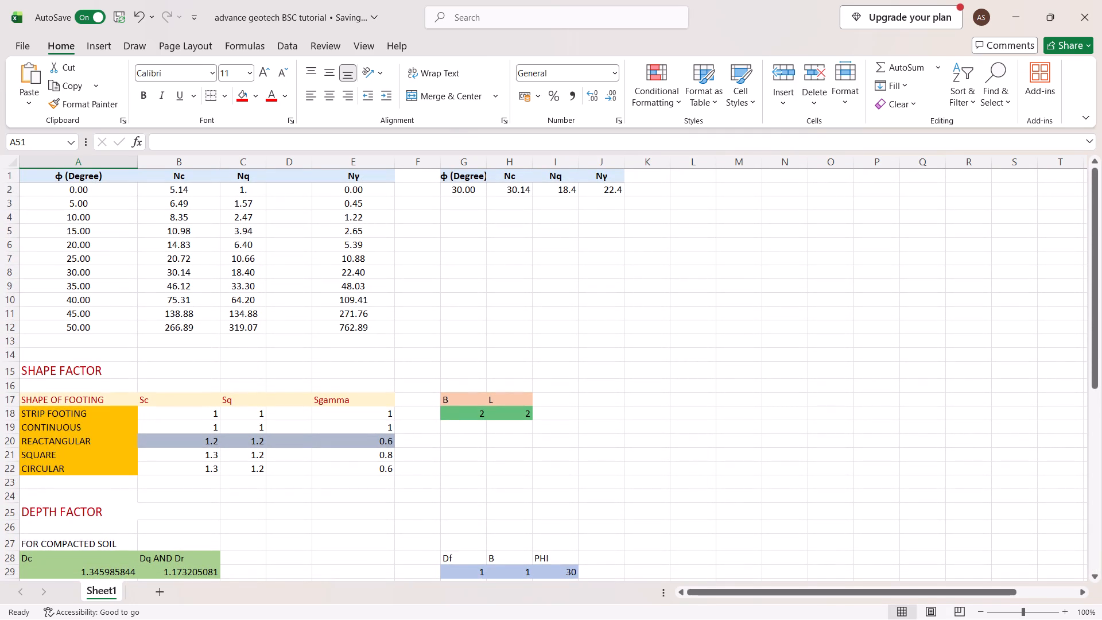
{"action": "scroll", "coordinate": [206, 441], "scroll_direction": "down", "scroll_amount": 1}
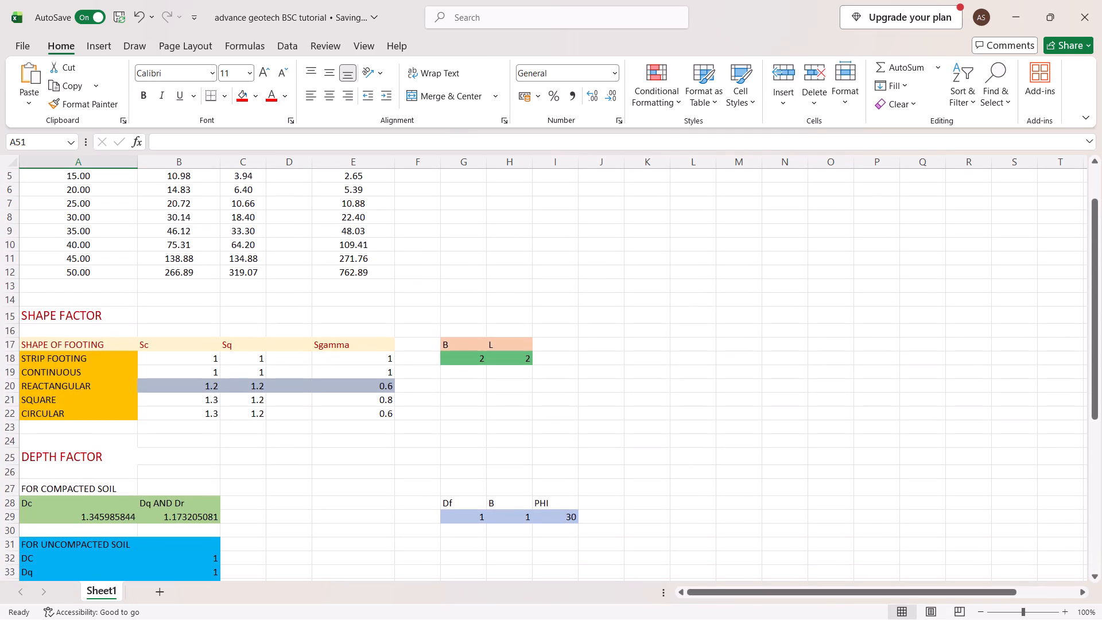
{"action": "scroll", "coordinate": [206, 441], "scroll_direction": "down", "scroll_amount": 1}
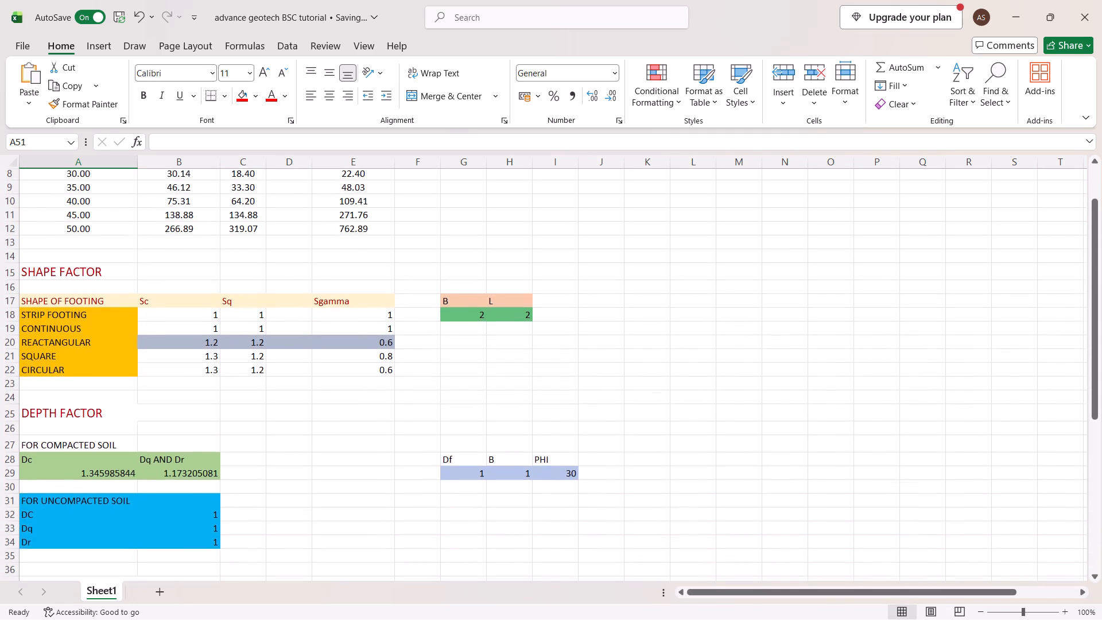
{"action": "scroll", "coordinate": [206, 441], "scroll_direction": "down", "scroll_amount": 1}
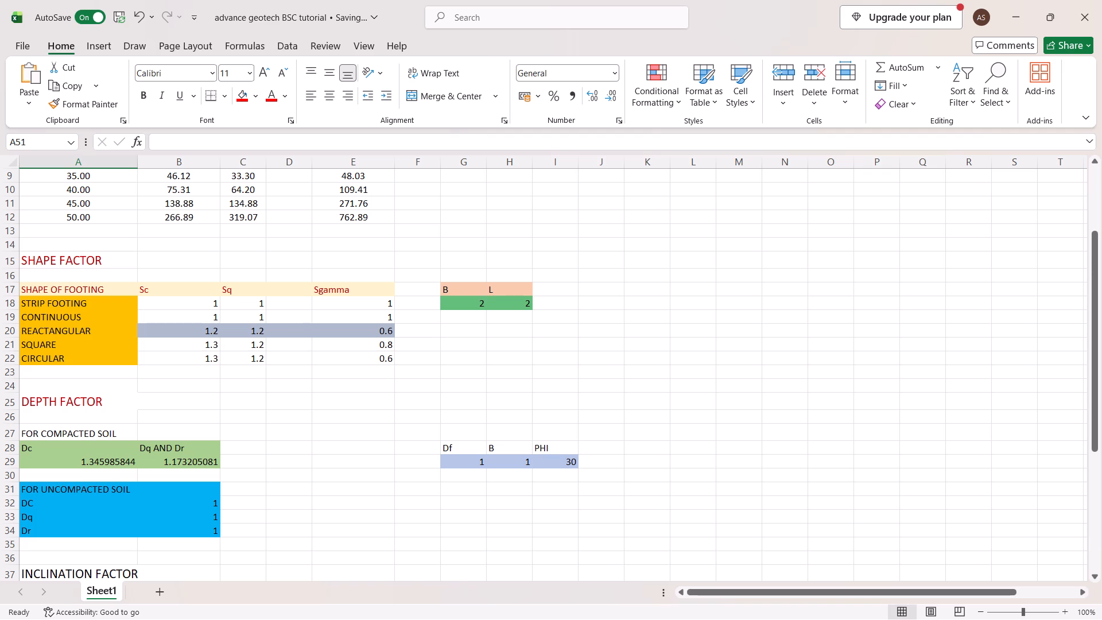
{"action": "scroll", "coordinate": [206, 441], "scroll_direction": "down", "scroll_amount": 2}
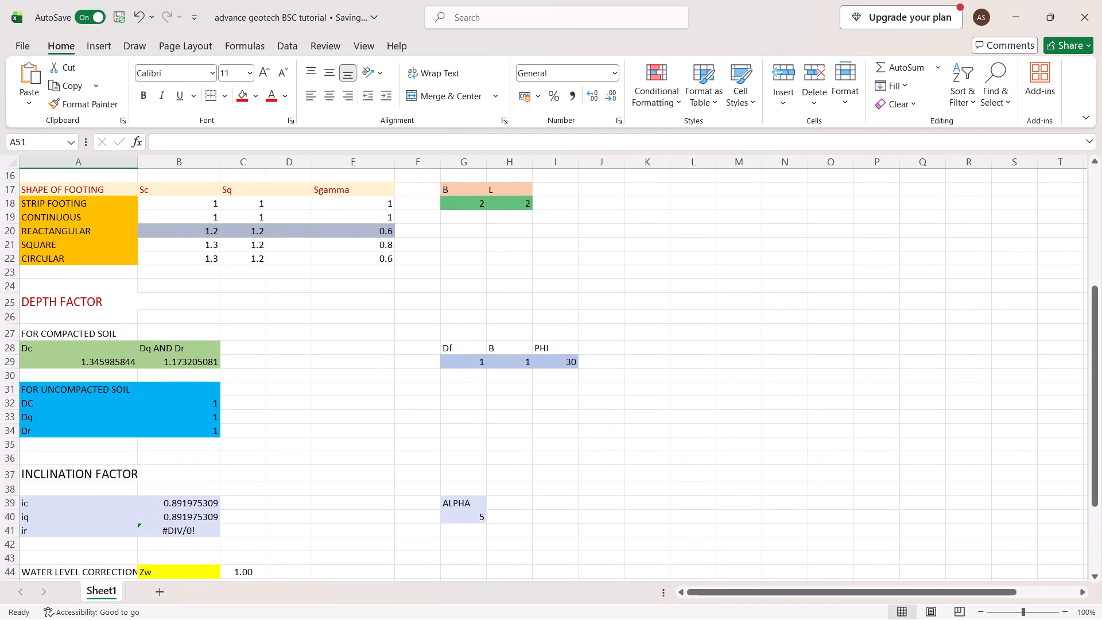
{"action": "scroll", "coordinate": [206, 441], "scroll_direction": "up", "scroll_amount": 5}
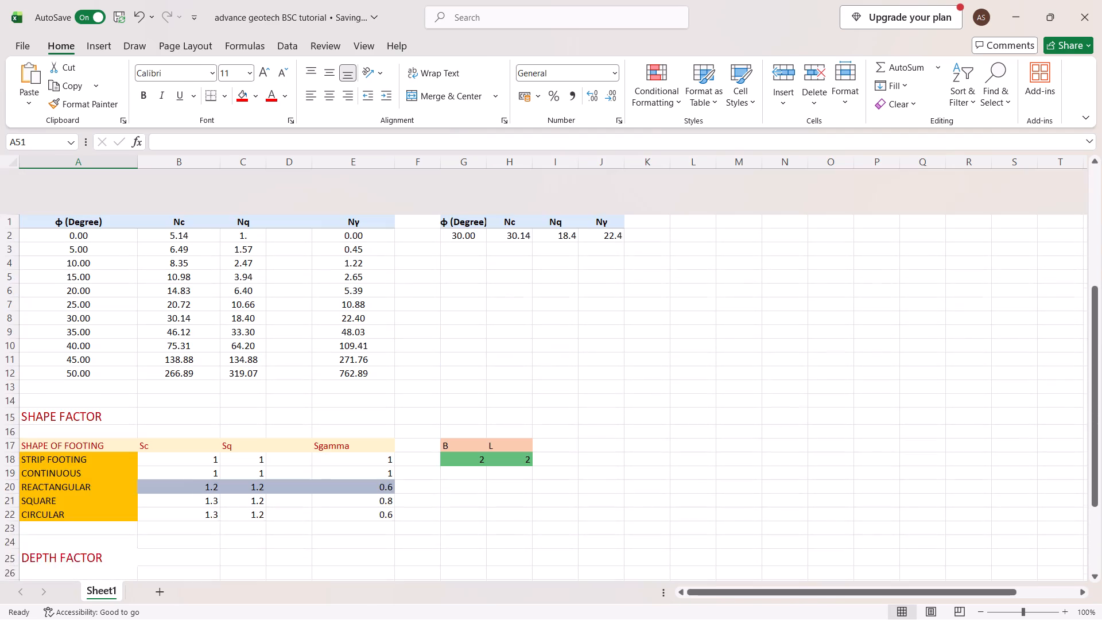
{"action": "scroll", "coordinate": [206, 441], "scroll_direction": "up", "scroll_amount": 1}
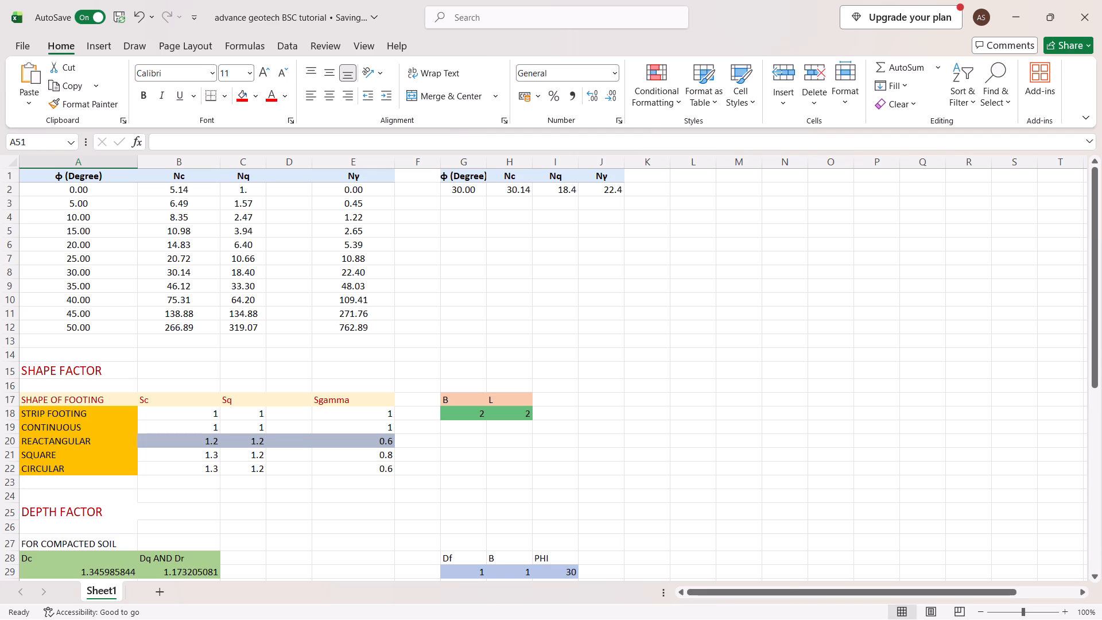
{"action": "scroll", "coordinate": [210, 409], "scroll_direction": "up", "scroll_amount": 1}
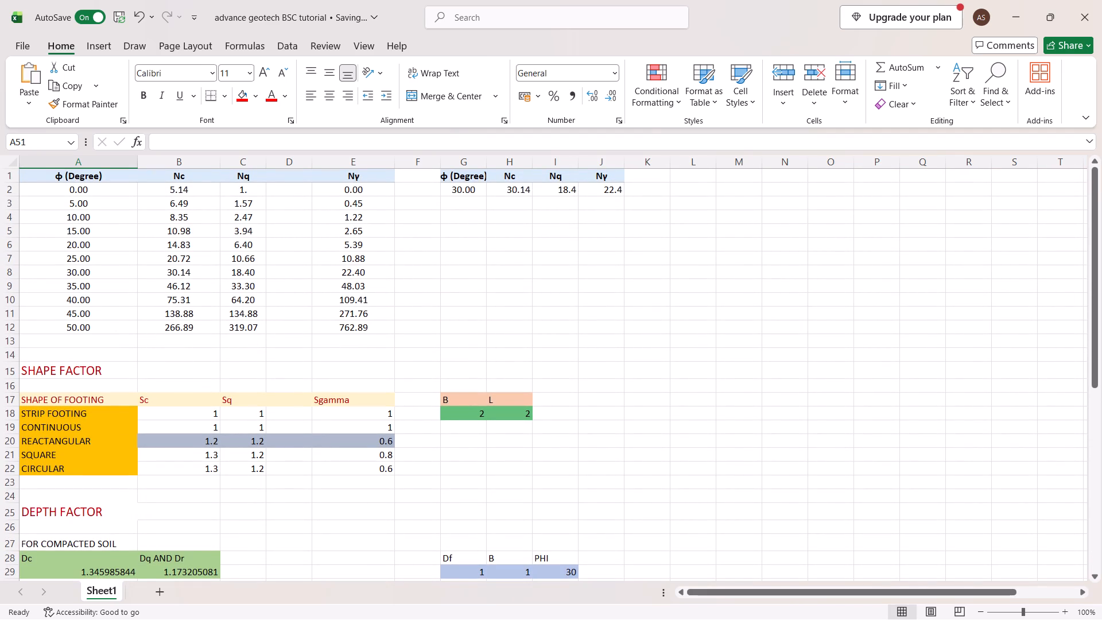
{"action": "scroll", "coordinate": [526, 241], "scroll_direction": "down", "scroll_amount": 1}
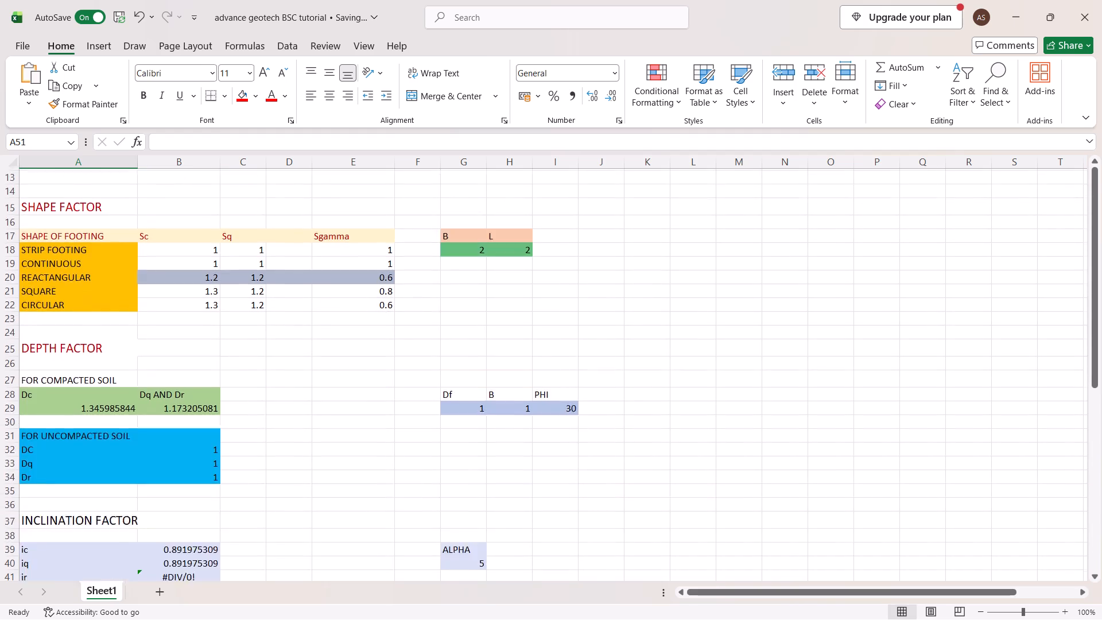
{"action": "scroll", "coordinate": [526, 241], "scroll_direction": "down", "scroll_amount": 2}
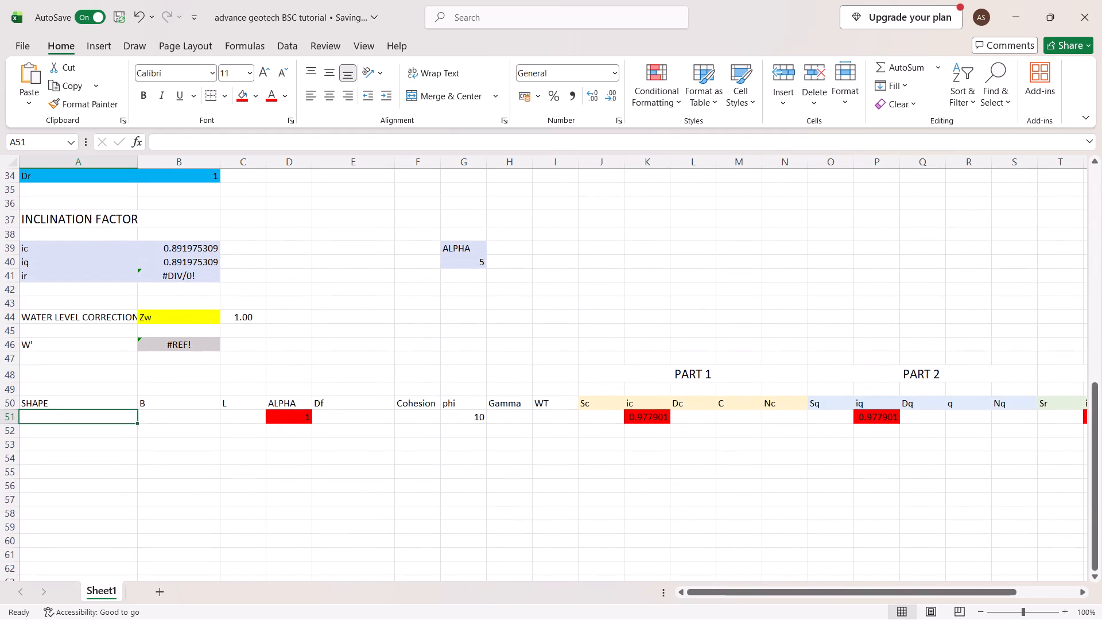
{"action": "scroll", "coordinate": [526, 241], "scroll_direction": "up", "scroll_amount": 4}
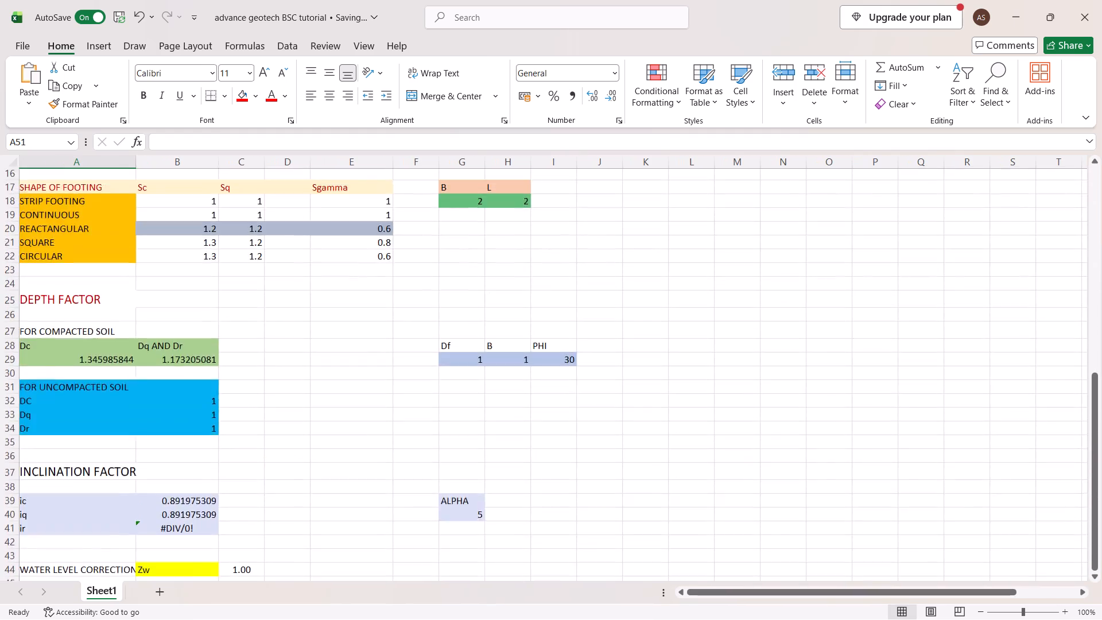
{"action": "scroll", "coordinate": [526, 241], "scroll_direction": "up", "scroll_amount": 4}
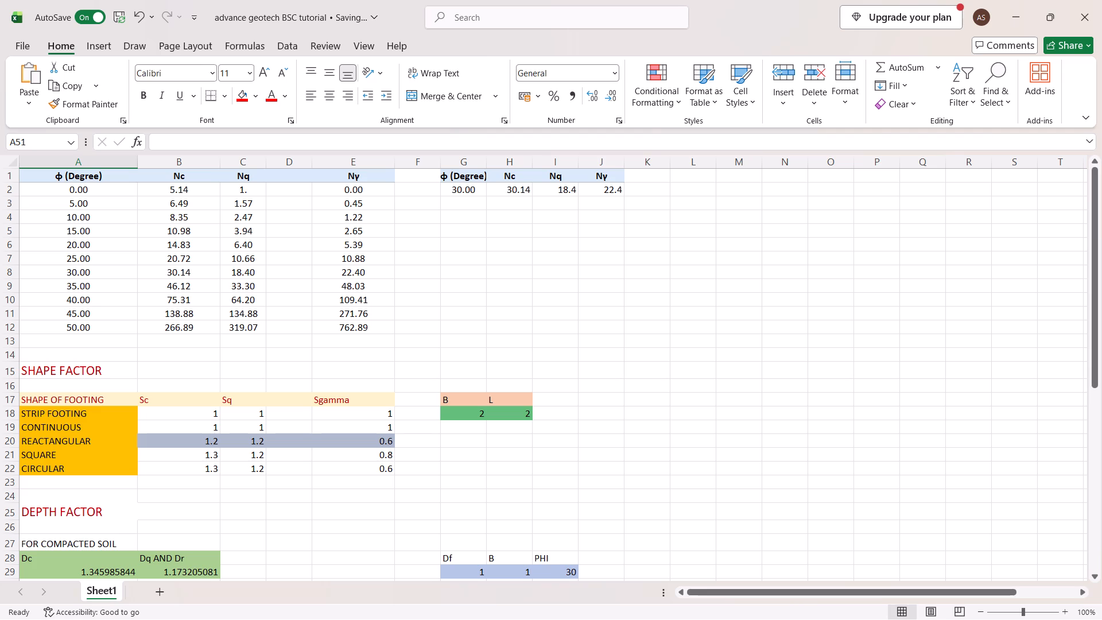
Copy the Nc FORECAST formula text from H2 into the PART 1 Nc cell N51.
{"action": "left_click", "coordinate": [510, 193]}
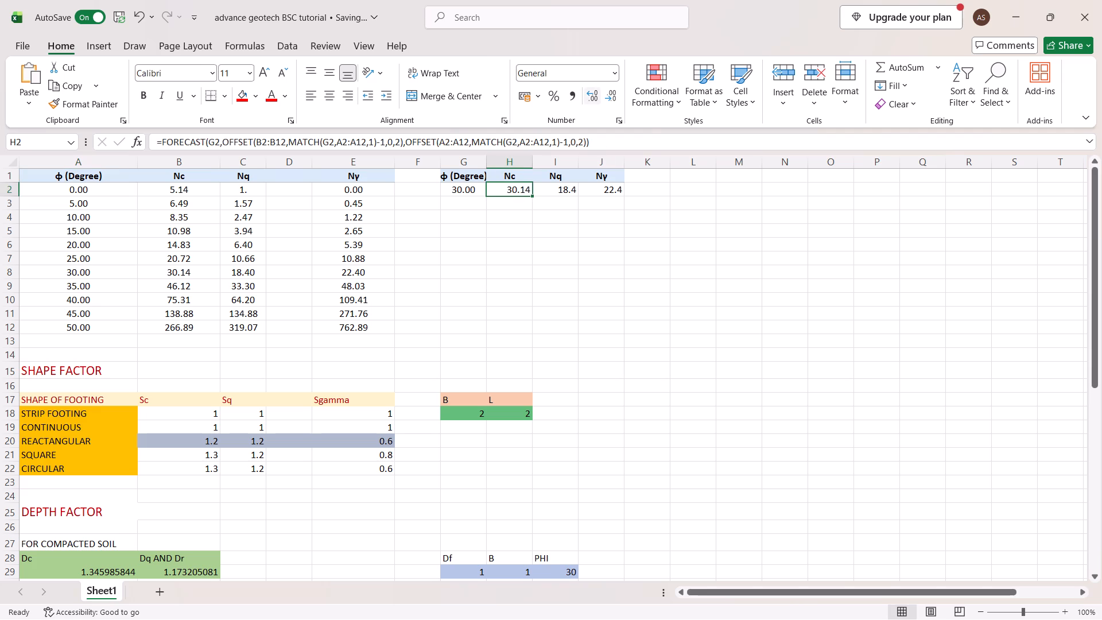
{"action": "left_click_drag", "start_coordinate": [603, 143], "coordinate": [102, 138]}
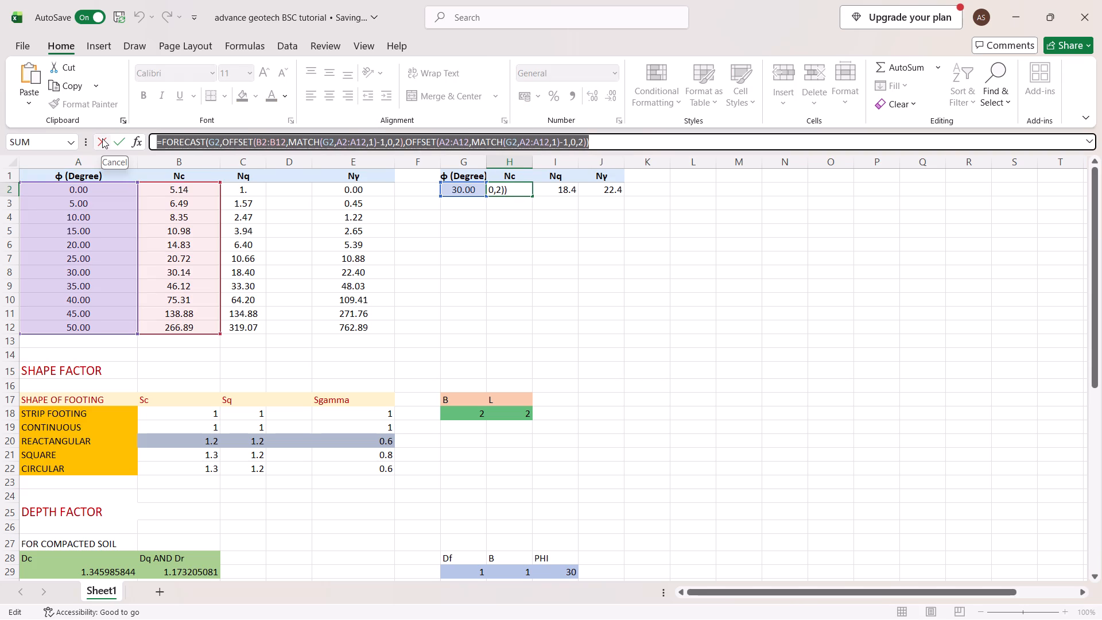
{"action": "key", "text": "ctrl+c"}
{"action": "key", "text": "Return"}
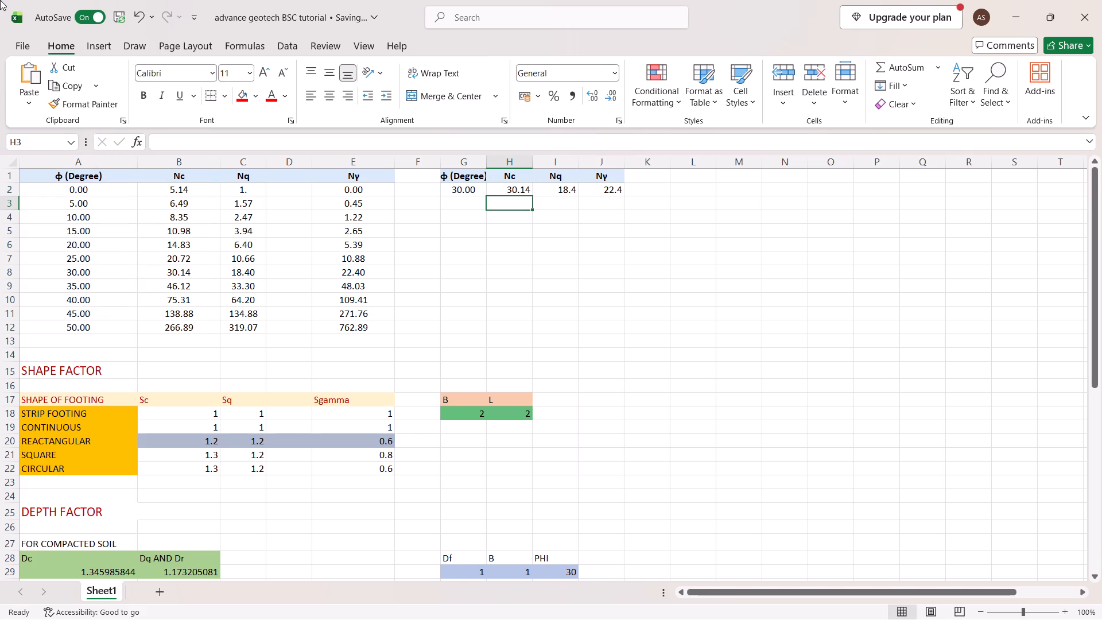
{"action": "scroll", "coordinate": [14, 62], "scroll_direction": "down", "scroll_amount": 10}
{"action": "scroll", "coordinate": [391, 351], "scroll_direction": "down", "scroll_amount": 3}
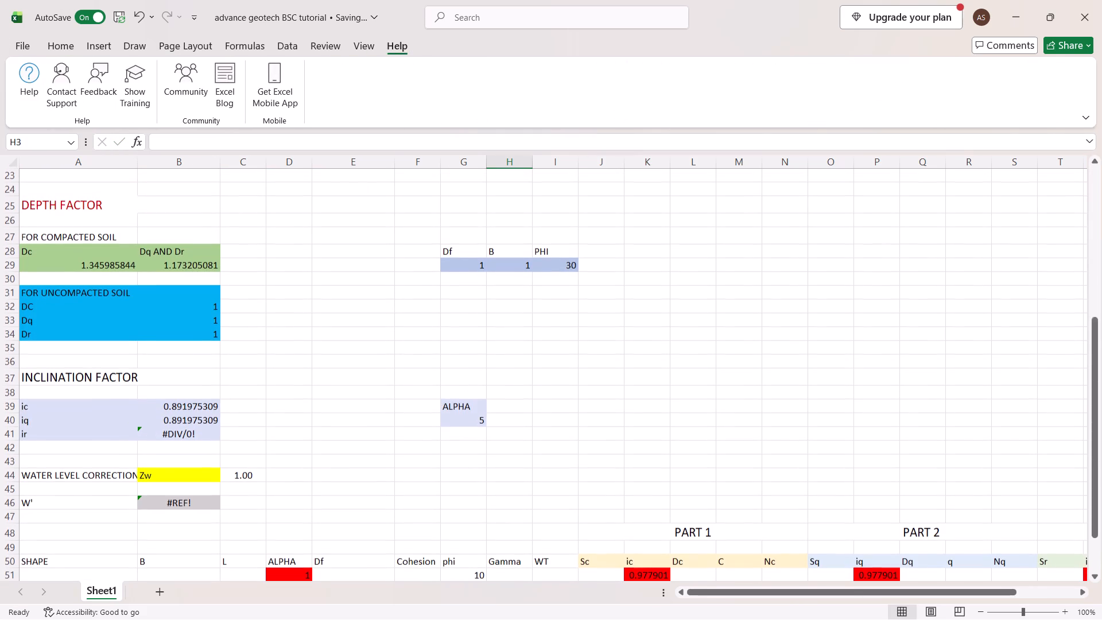
{"action": "left_click", "coordinate": [47, 45]}
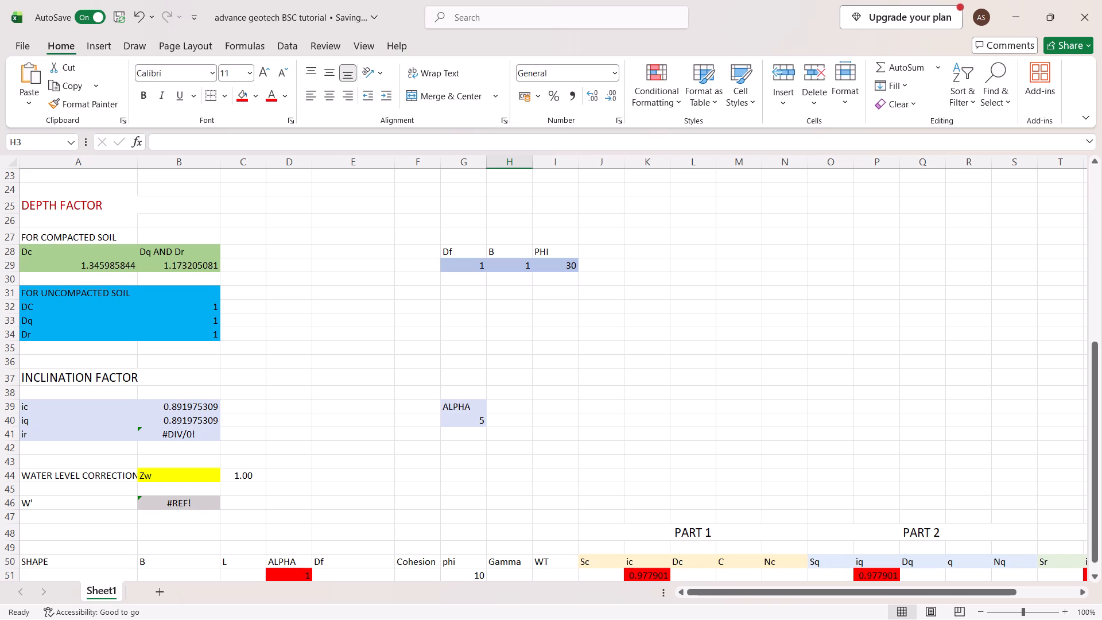
{"action": "scroll", "coordinate": [629, 355], "scroll_direction": "down", "scroll_amount": 2}
{"action": "left_click", "coordinate": [770, 389]}
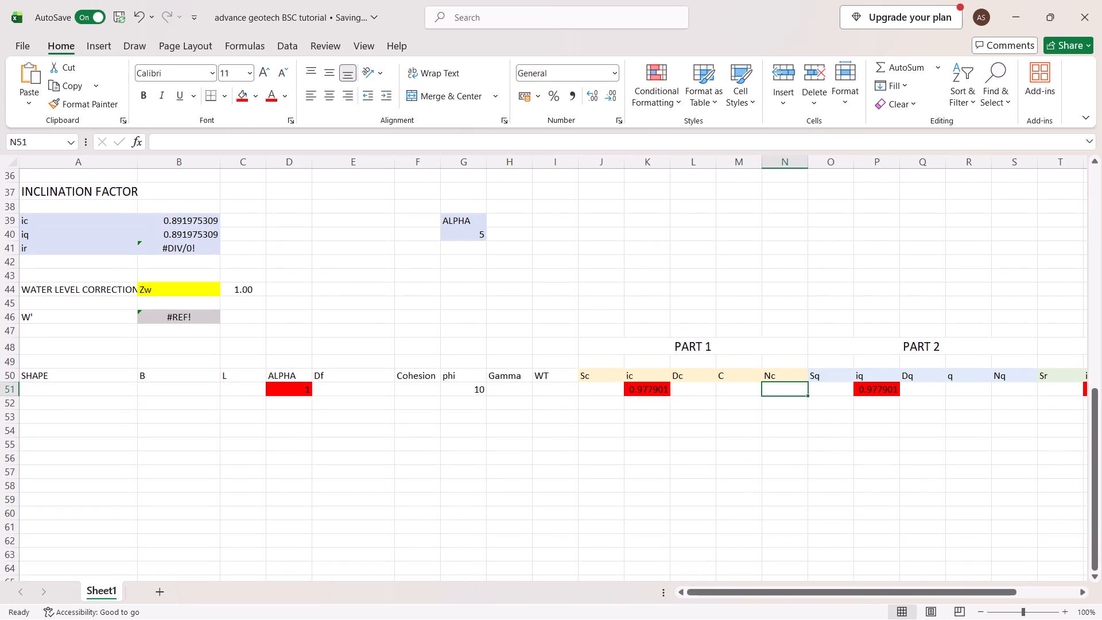
{"action": "key", "text": "ctrl+v"}
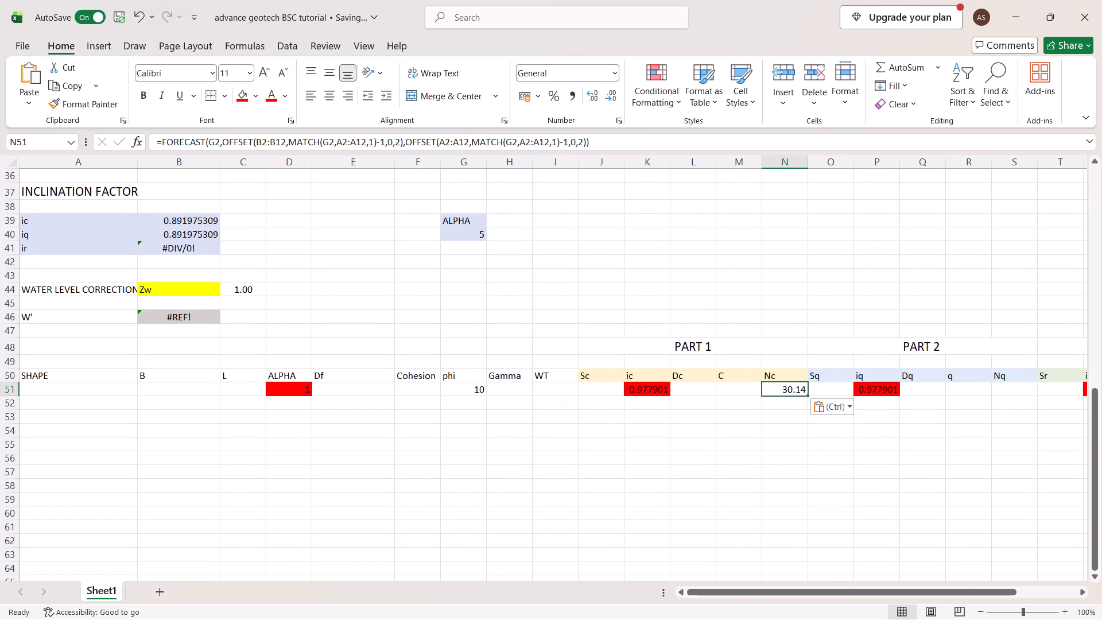
Replace all three G2 references in N51's Nc formula with the phi input cell G51.
{"action": "scroll", "coordinate": [297, 192], "scroll_direction": "up", "scroll_amount": 8}
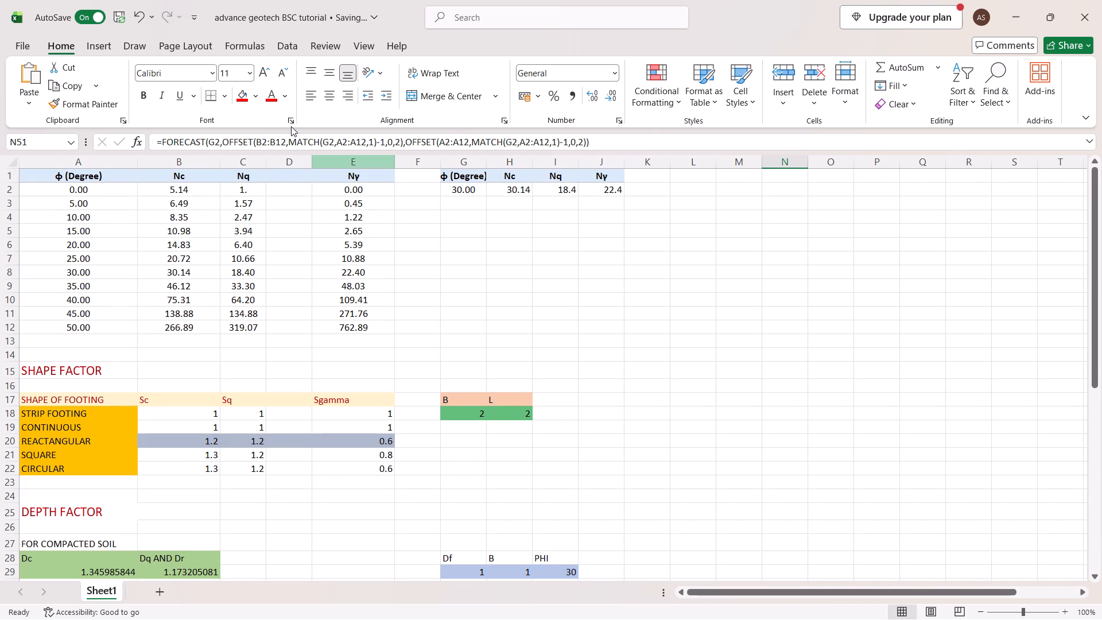
{"action": "left_click", "coordinate": [217, 138]}
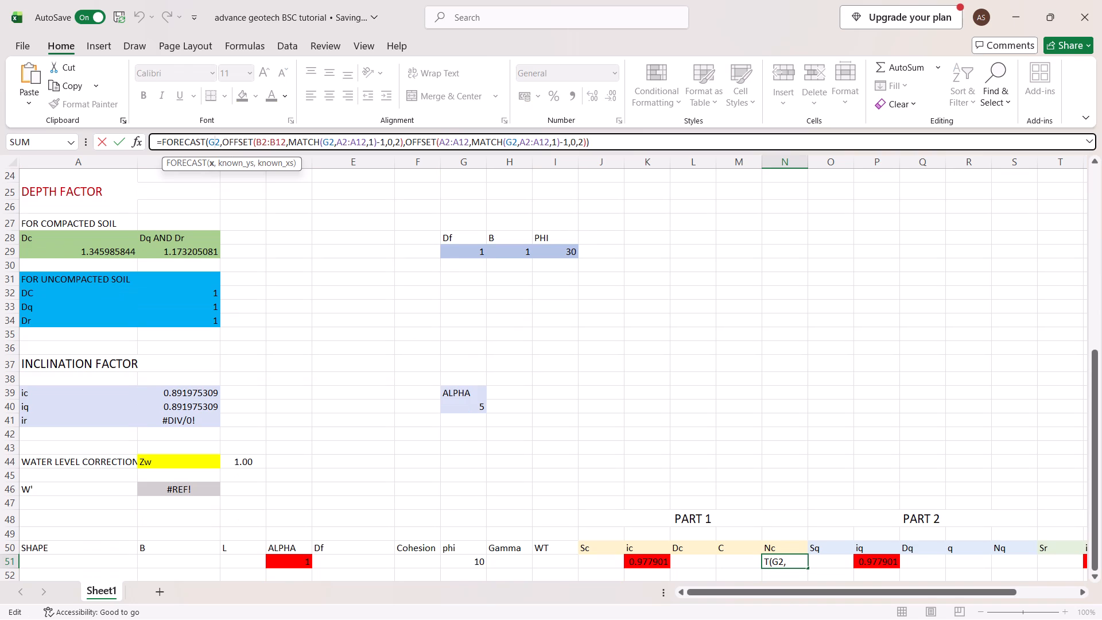
{"action": "left_click", "coordinate": [218, 138]}
{"action": "key", "text": "BackSpace"}
{"action": "key", "text": "BackSpace"}
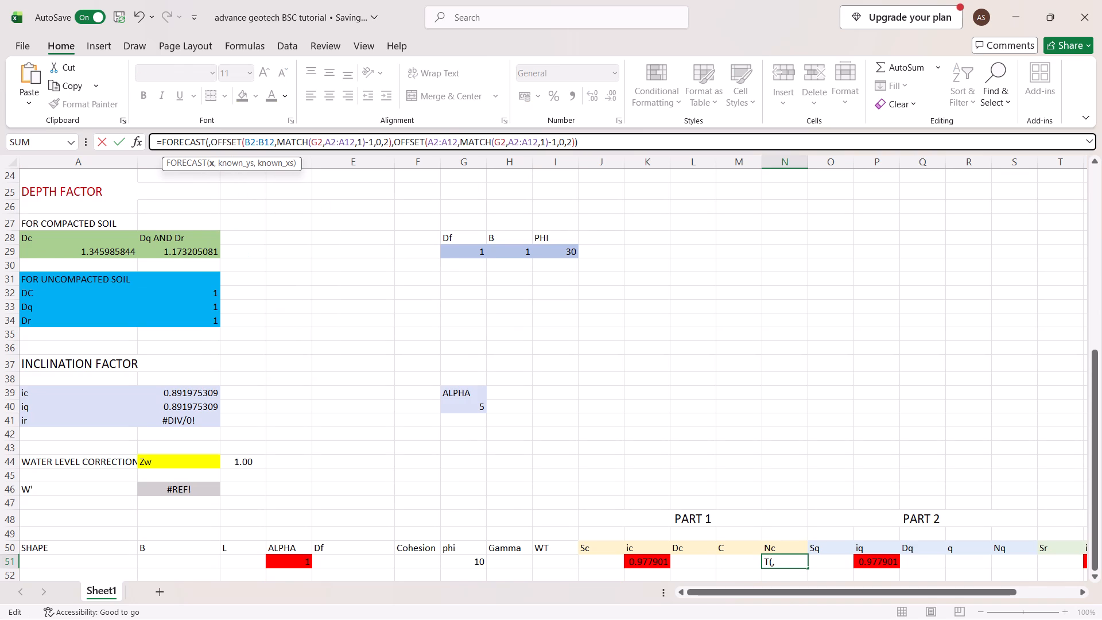
{"action": "scroll", "coordinate": [247, 340], "scroll_direction": "down", "scroll_amount": 2}
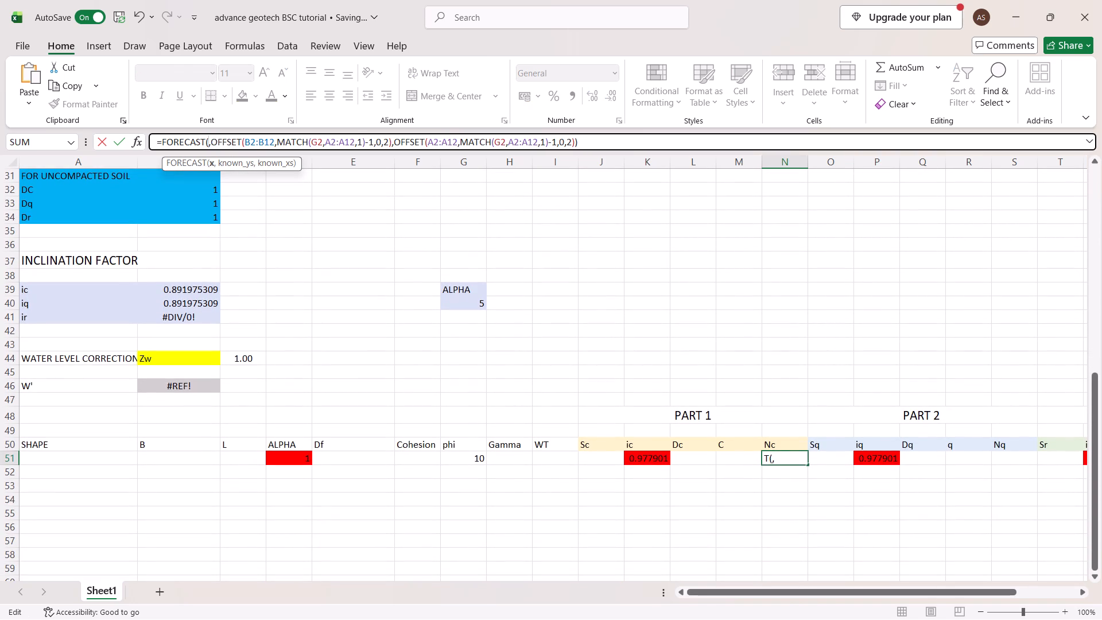
{"action": "left_click", "coordinate": [455, 456]}
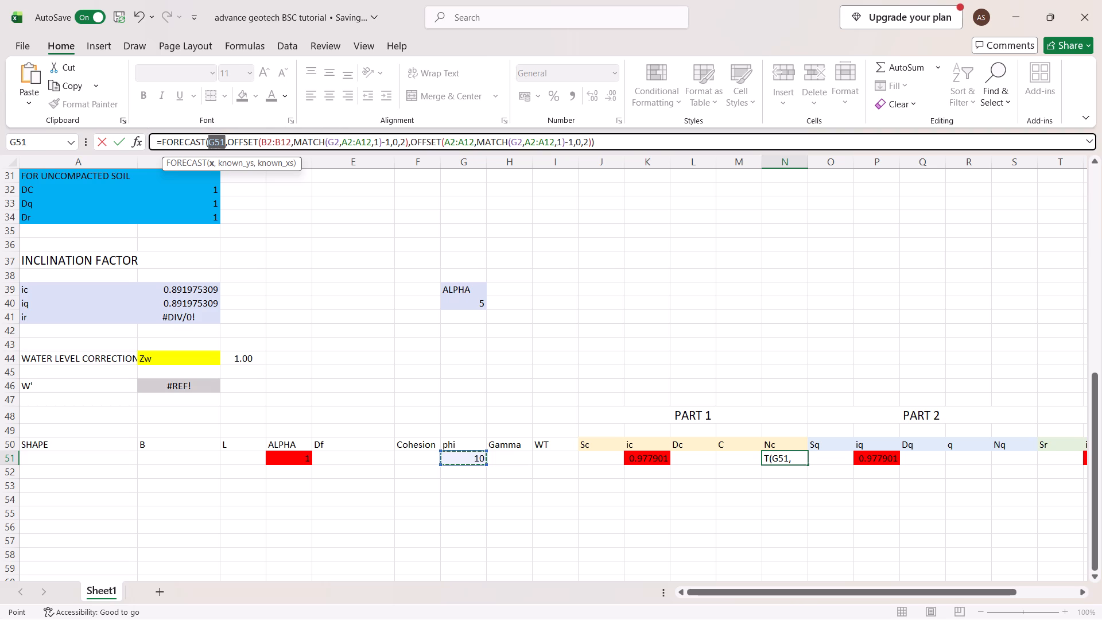
{"action": "left_click", "coordinate": [339, 142]}
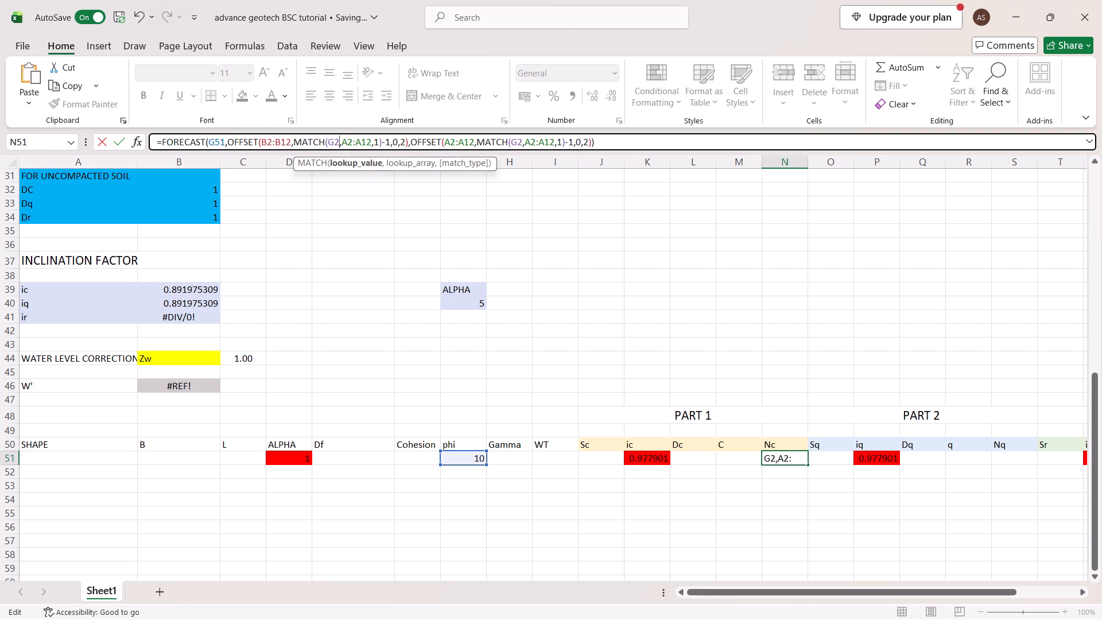
{"action": "key", "text": "BackSpace"}
{"action": "key", "text": "BackSpace"}
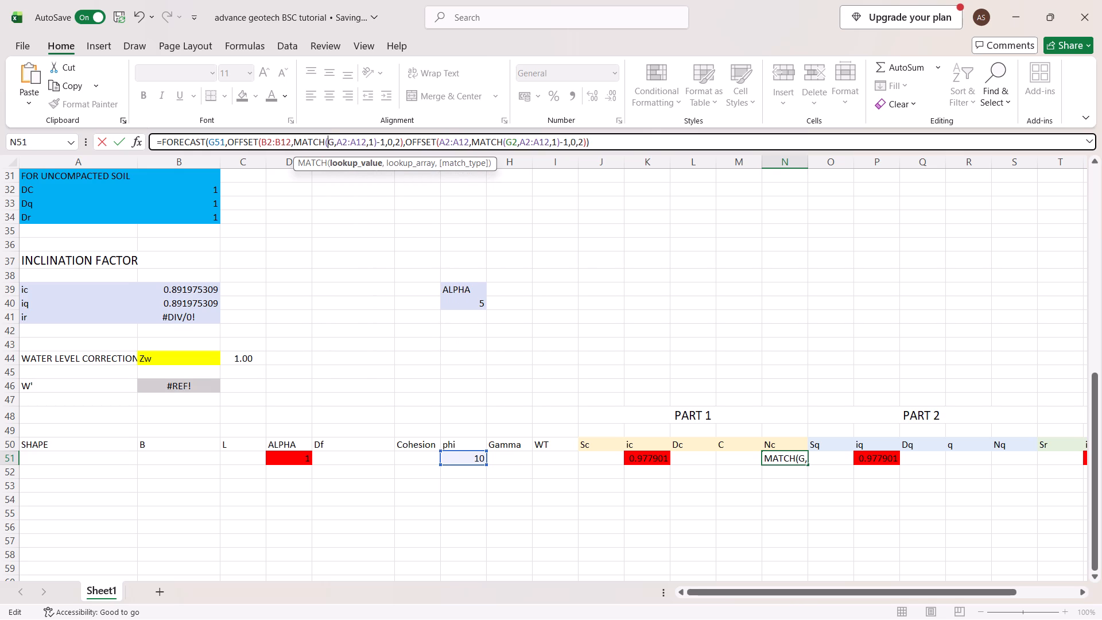
{"action": "left_click", "coordinate": [459, 459]}
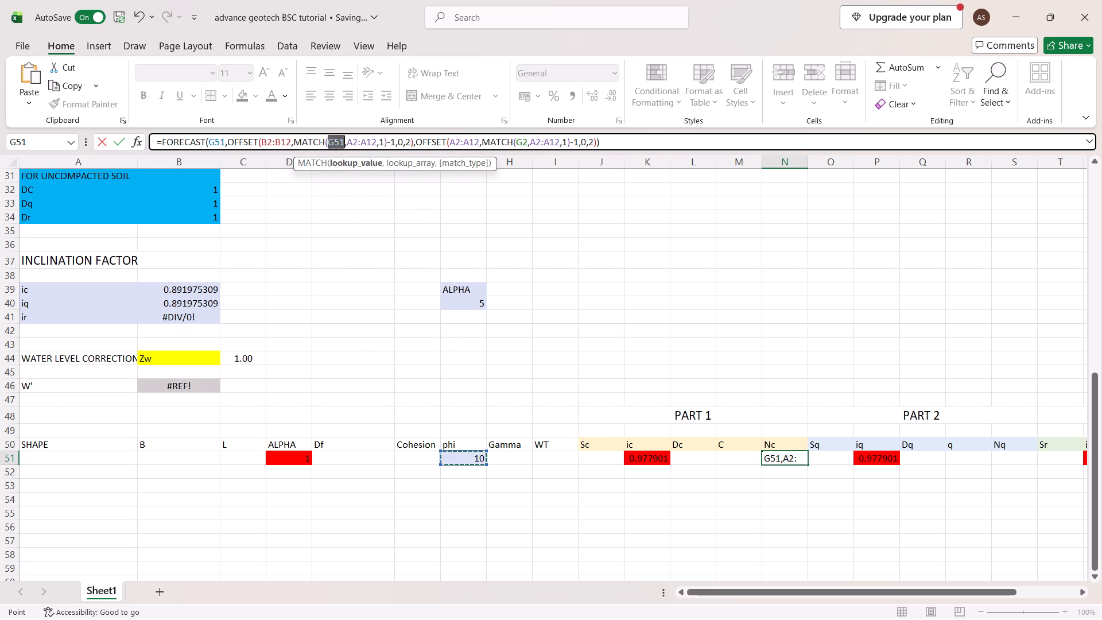
{"action": "left_click", "coordinate": [525, 143]}
{"action": "key", "text": "BackSpace"}
{"action": "key", "text": "BackSpace"}
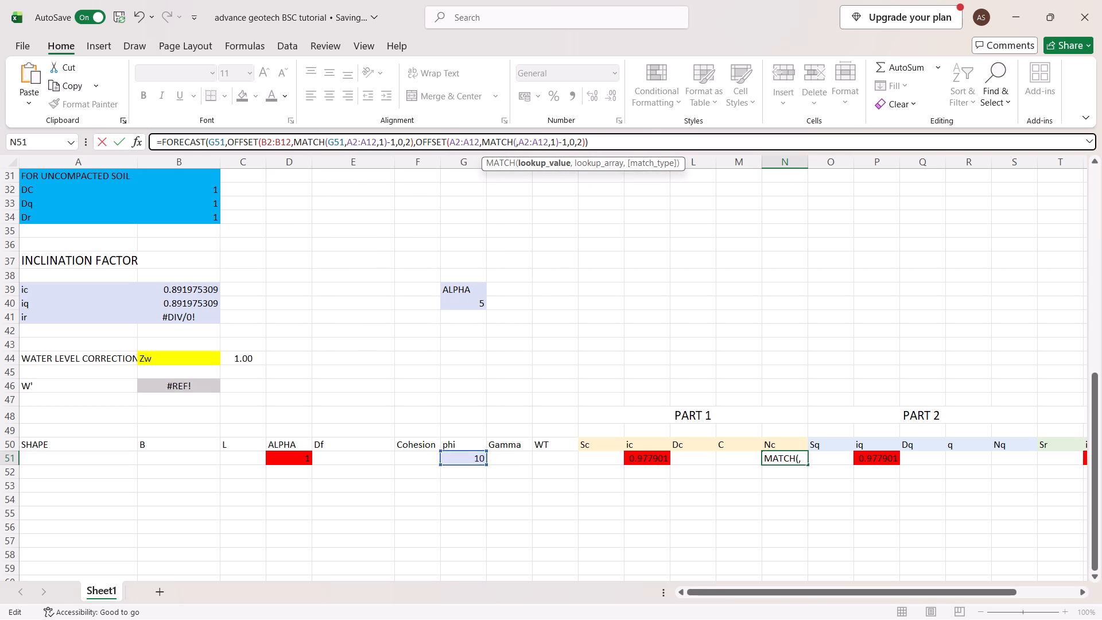
{"action": "left_click", "coordinate": [460, 460]}
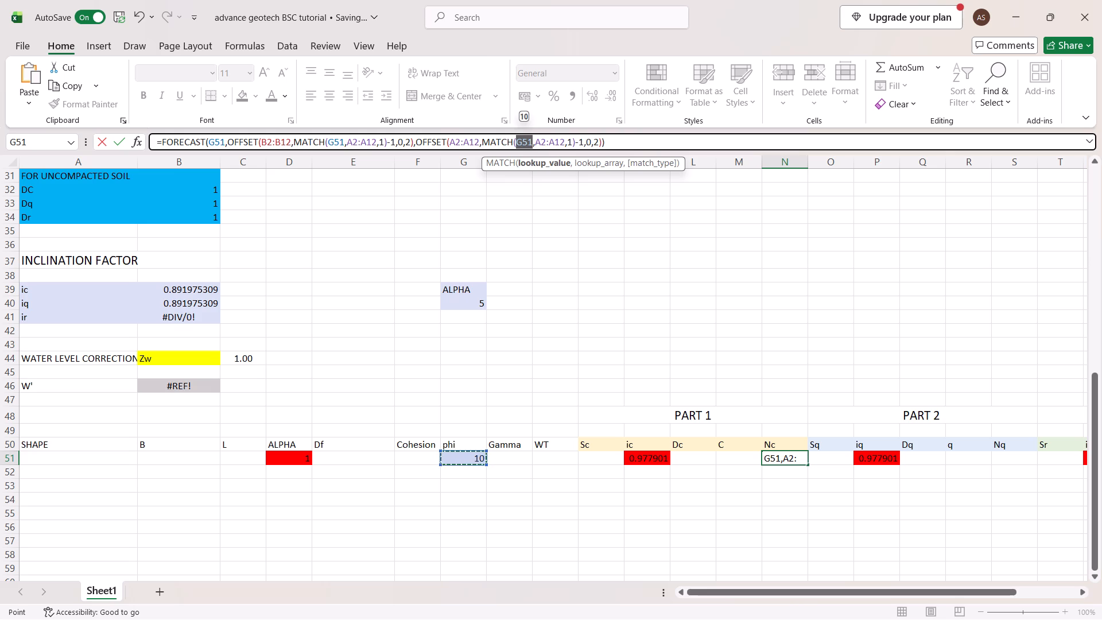
{"action": "scroll", "coordinate": [371, 263], "scroll_direction": "up", "scroll_amount": 6}
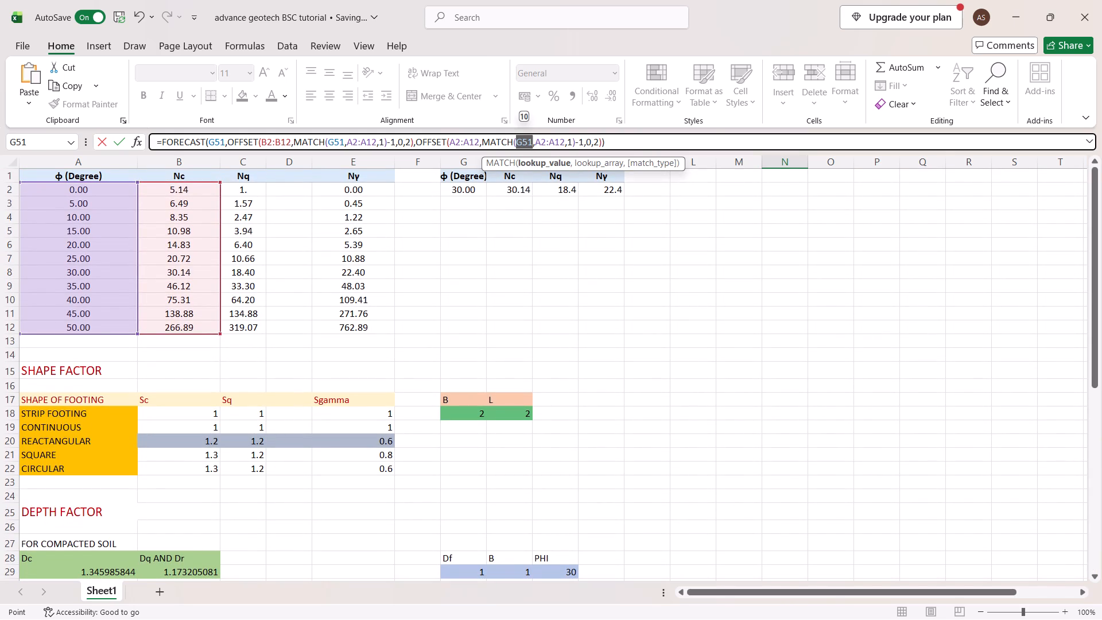
{"action": "key", "text": "Return"}
Check N51's Nc lookup against the bearing capacity factor table, and set the phi input G51 to 30.
{"action": "scroll", "coordinate": [371, 263], "scroll_direction": "down", "scroll_amount": 1}
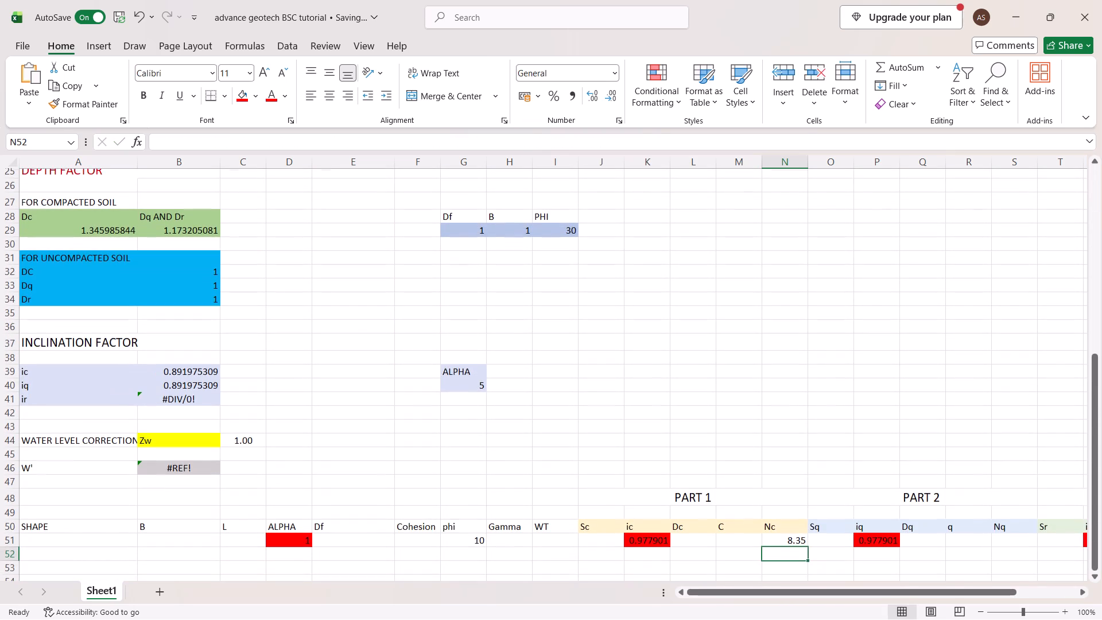
{"action": "scroll", "coordinate": [371, 263], "scroll_direction": "down", "scroll_amount": 1}
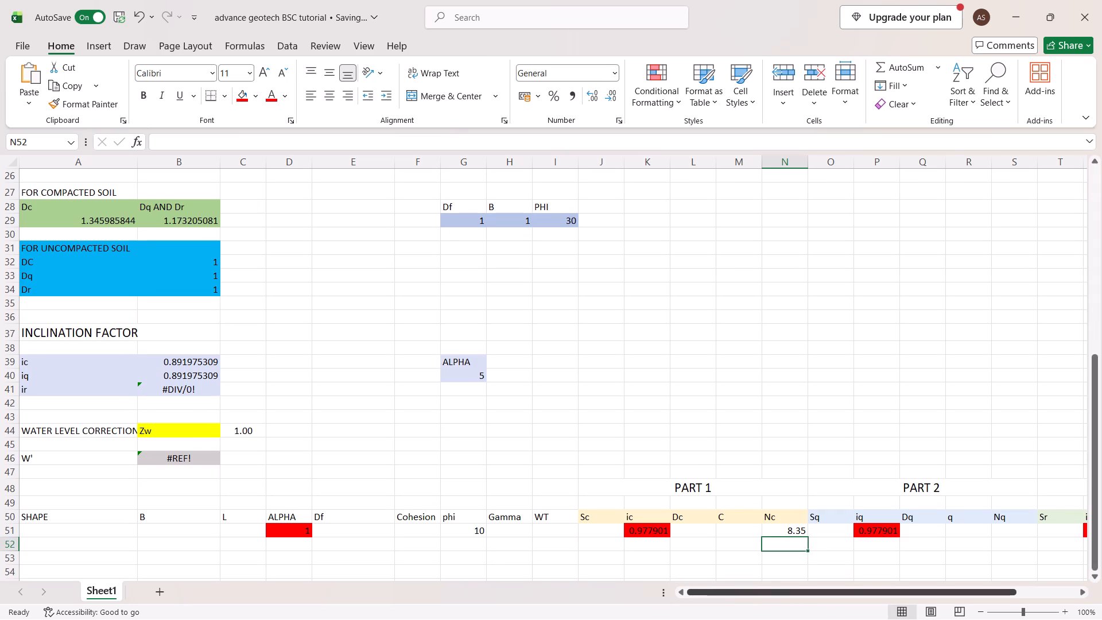
{"action": "left_click", "coordinate": [767, 535]}
{"action": "left_click", "coordinate": [773, 533]}
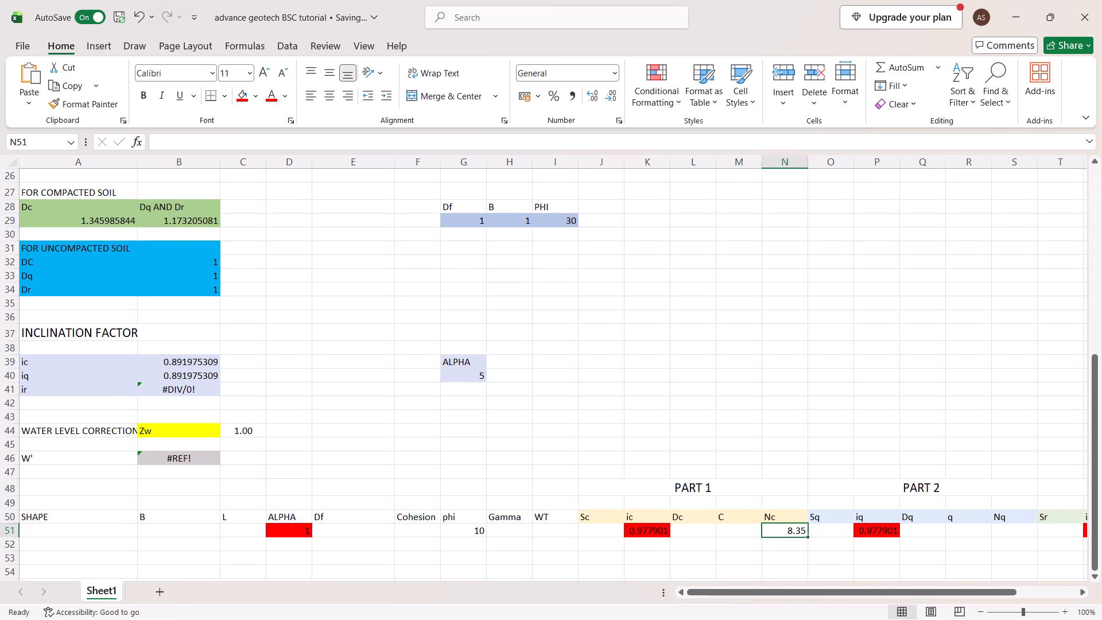
{"action": "scroll", "coordinate": [773, 533], "scroll_direction": "up", "scroll_amount": 5}
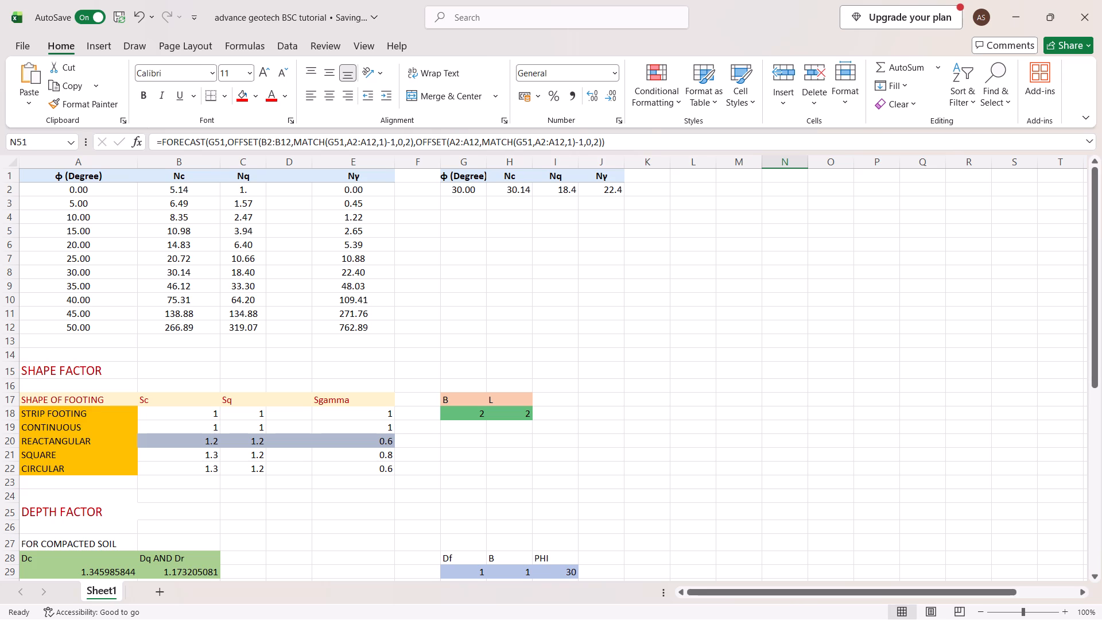
{"action": "scroll", "coordinate": [561, 356], "scroll_direction": "down", "scroll_amount": 5}
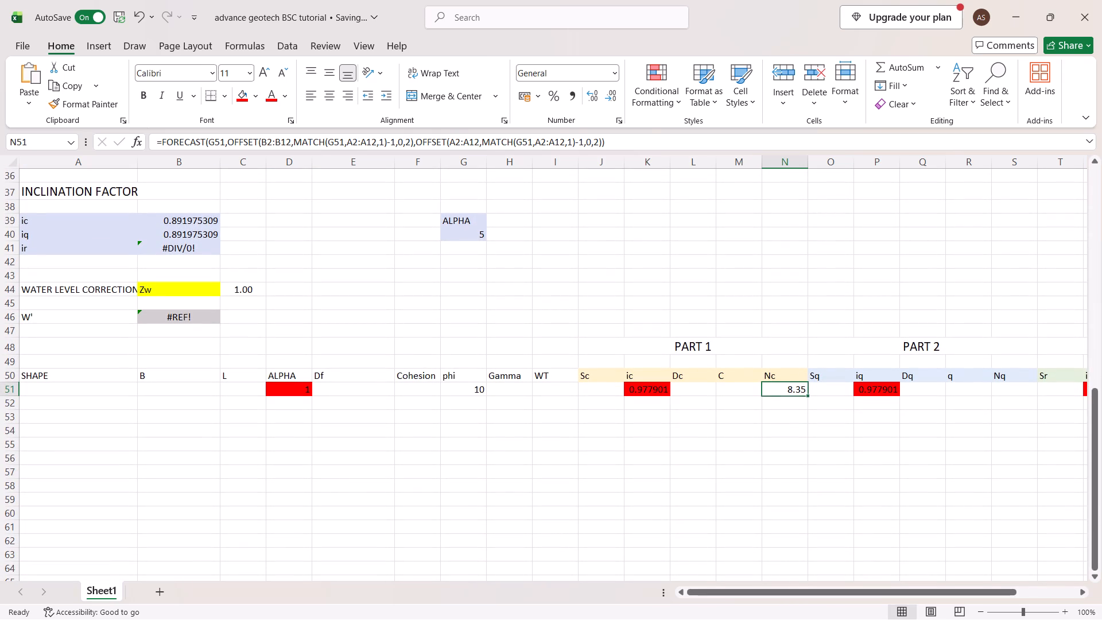
{"action": "left_click", "coordinate": [460, 389]}
{"action": "type", "text": "30"}
{"action": "key", "text": "Return"}
Copy the Nq FORECAST formula text from I2 into the PART 2 Nq cell S51.
{"action": "scroll", "coordinate": [460, 389], "scroll_direction": "up", "scroll_amount": 8}
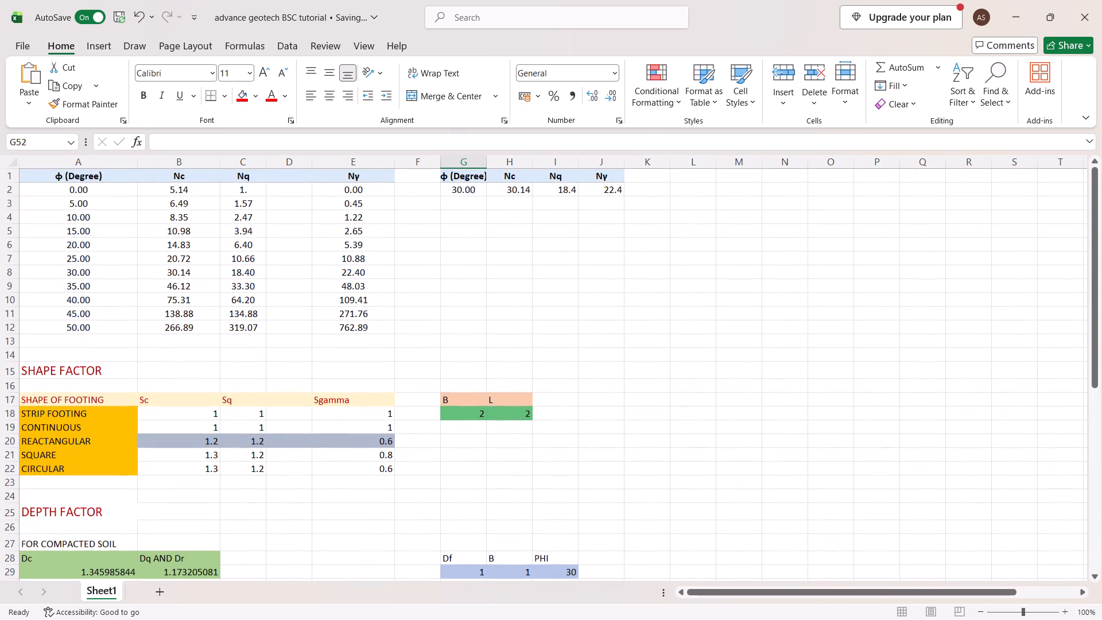
{"action": "left_click", "coordinate": [562, 193]}
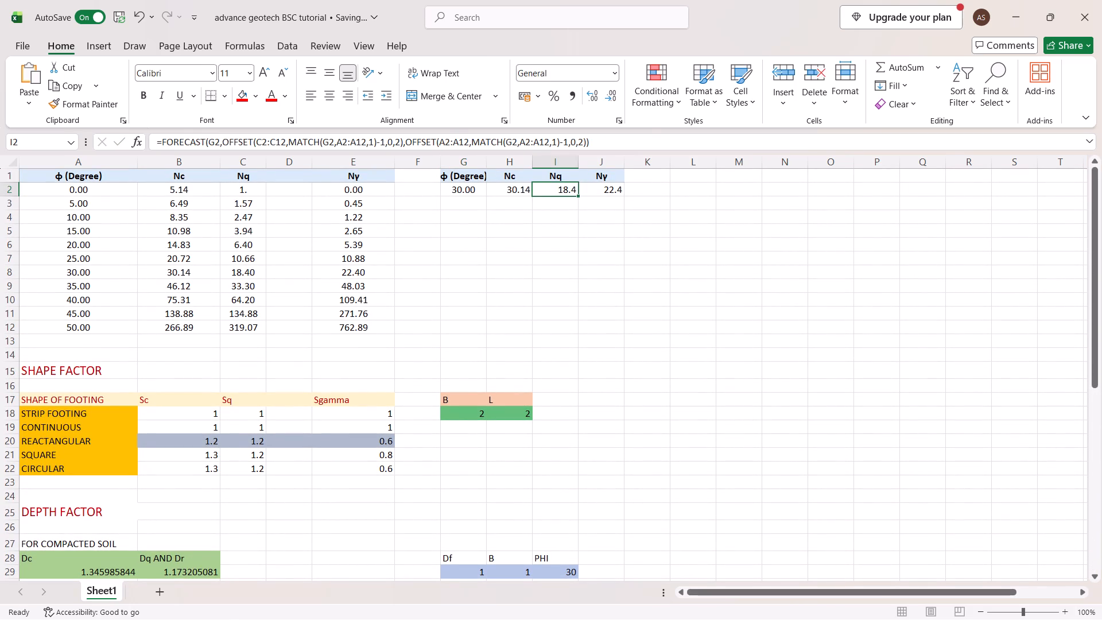
{"action": "left_click_drag", "start_coordinate": [598, 140], "coordinate": [95, 152]}
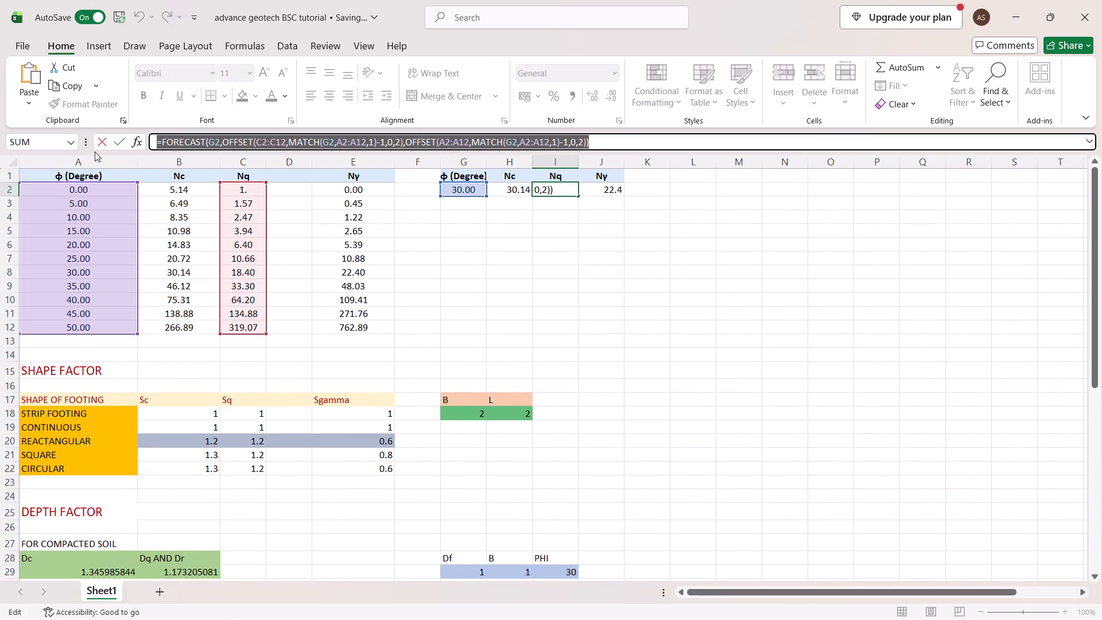
{"action": "key", "text": "ctrl+c"}
{"action": "key", "text": "Return"}
{"action": "scroll", "coordinate": [98, 154], "scroll_direction": "down", "scroll_amount": 3}
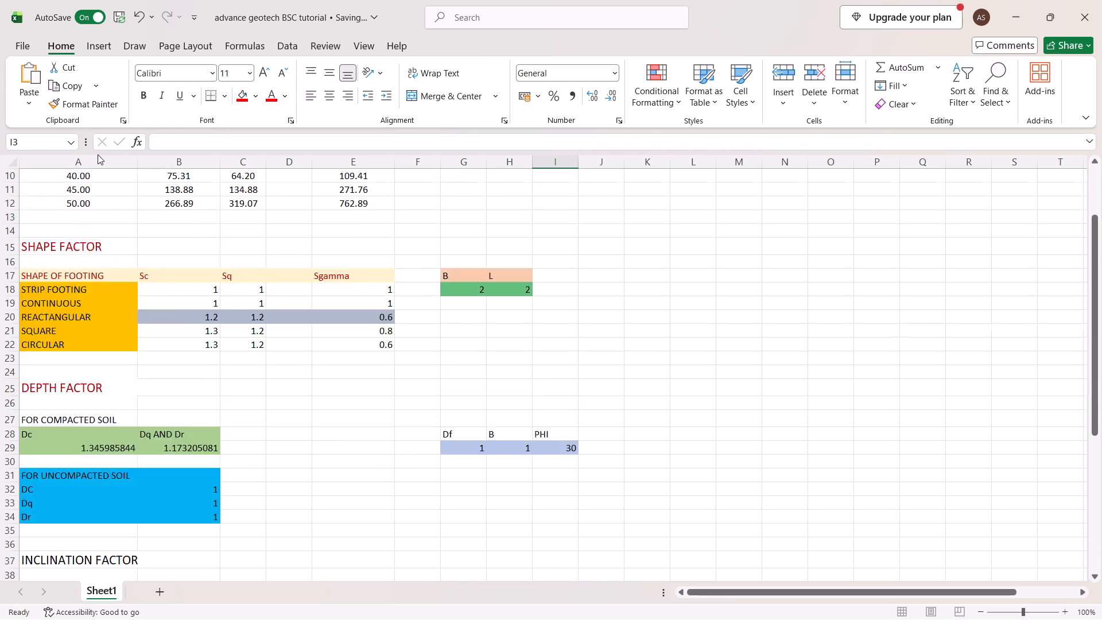
{"action": "scroll", "coordinate": [98, 154], "scroll_direction": "down", "scroll_amount": 2}
{"action": "scroll", "coordinate": [651, 255], "scroll_direction": "left", "scroll_amount": 2}
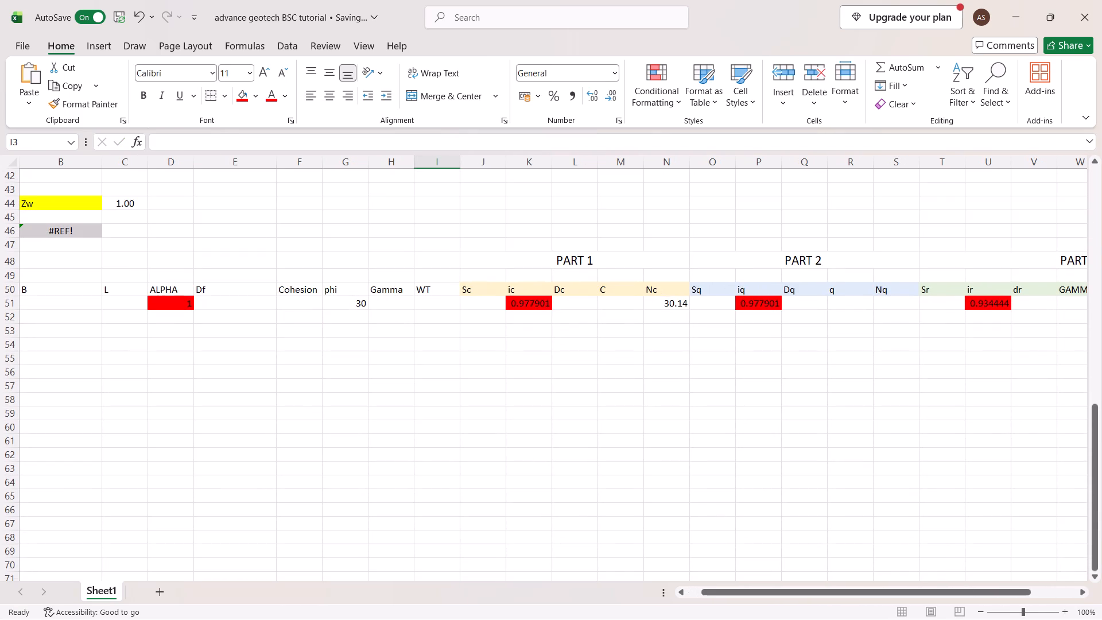
{"action": "left_click", "coordinate": [902, 304]}
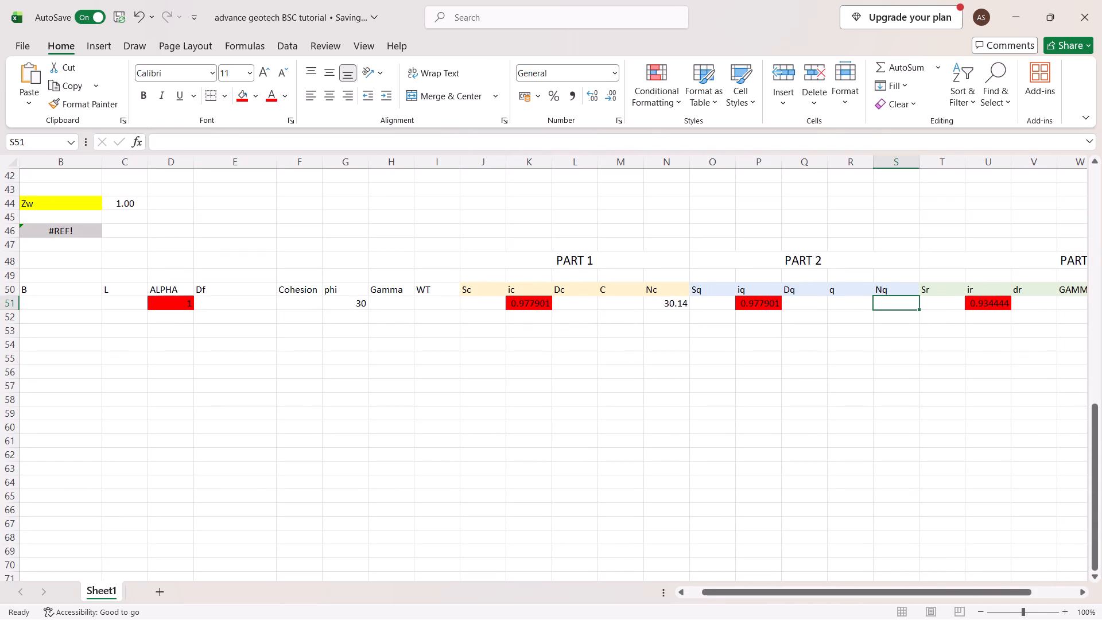
{"action": "key", "text": "ctrl+v"}
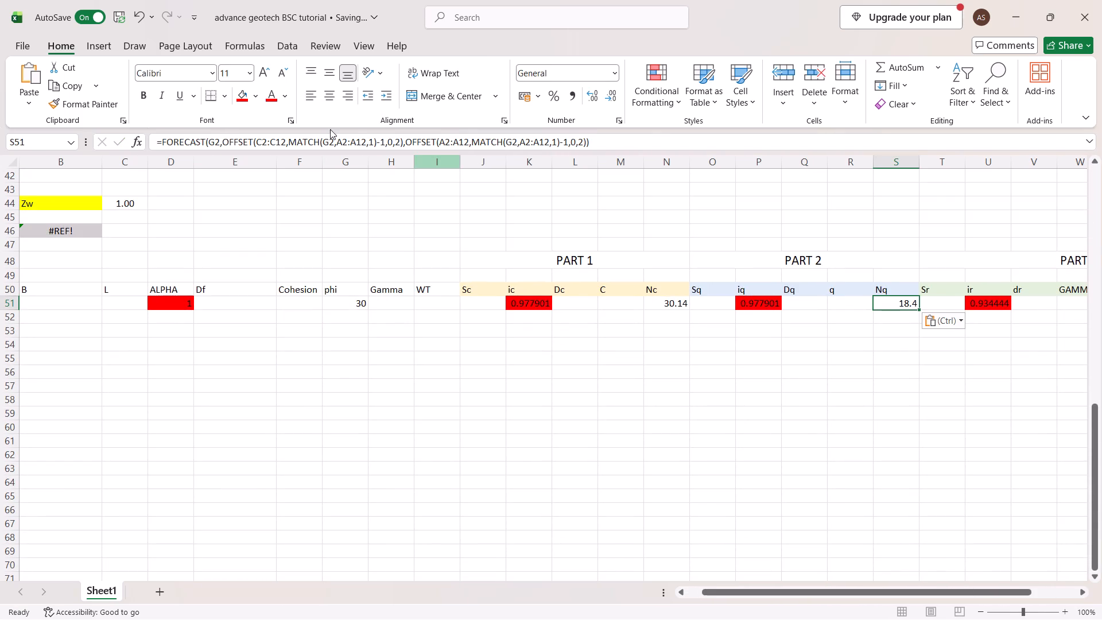
Replace all three G2 references in S51's Nq formula with the phi input cell G51.
{"action": "scroll", "coordinate": [321, 241], "scroll_direction": "up", "scroll_amount": 4}
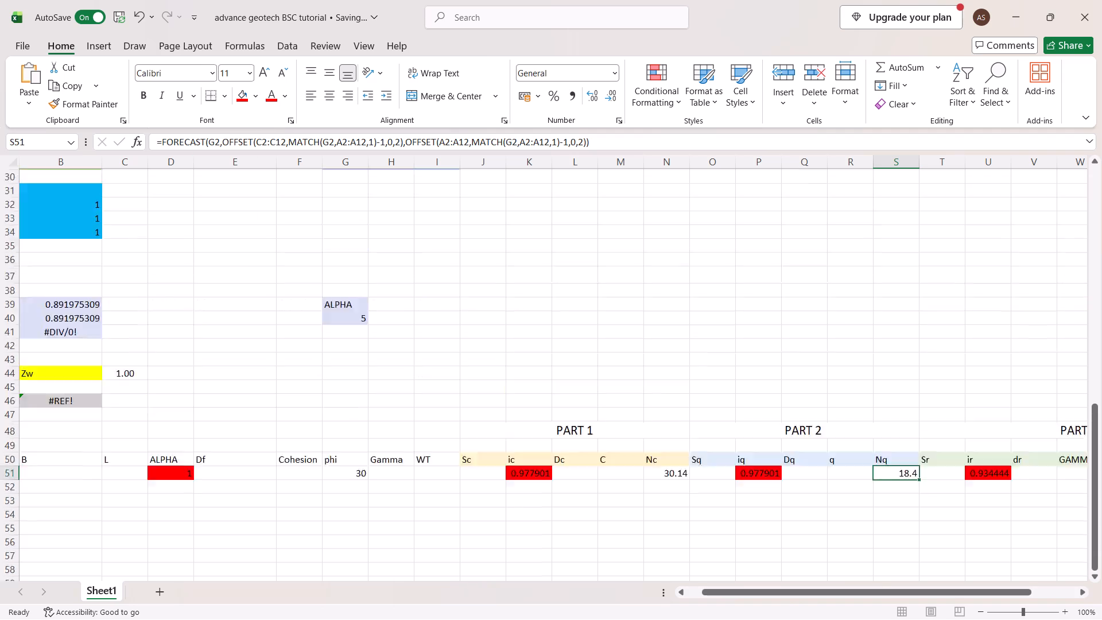
{"action": "scroll", "coordinate": [321, 241], "scroll_direction": "up", "scroll_amount": 4}
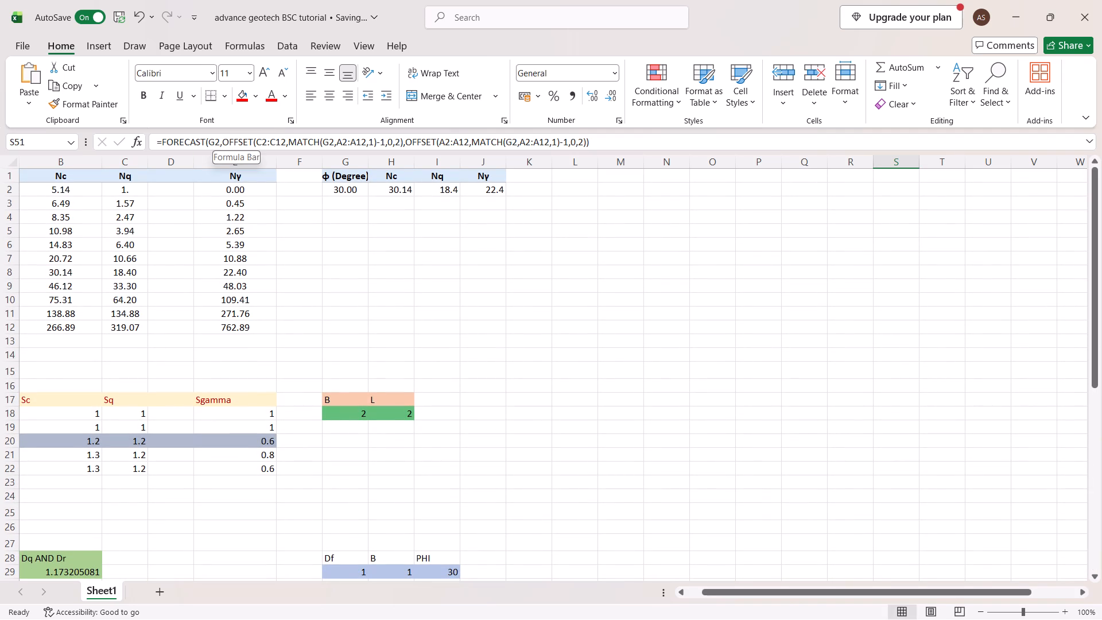
{"action": "left_click", "coordinate": [218, 142]}
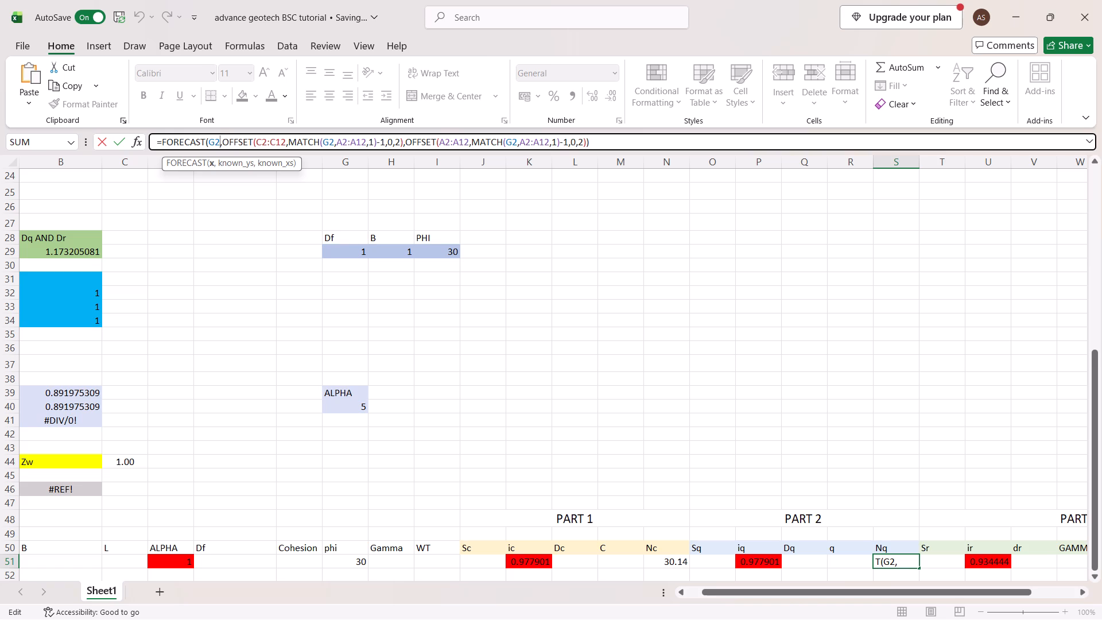
{"action": "key", "text": "BackSpace"}
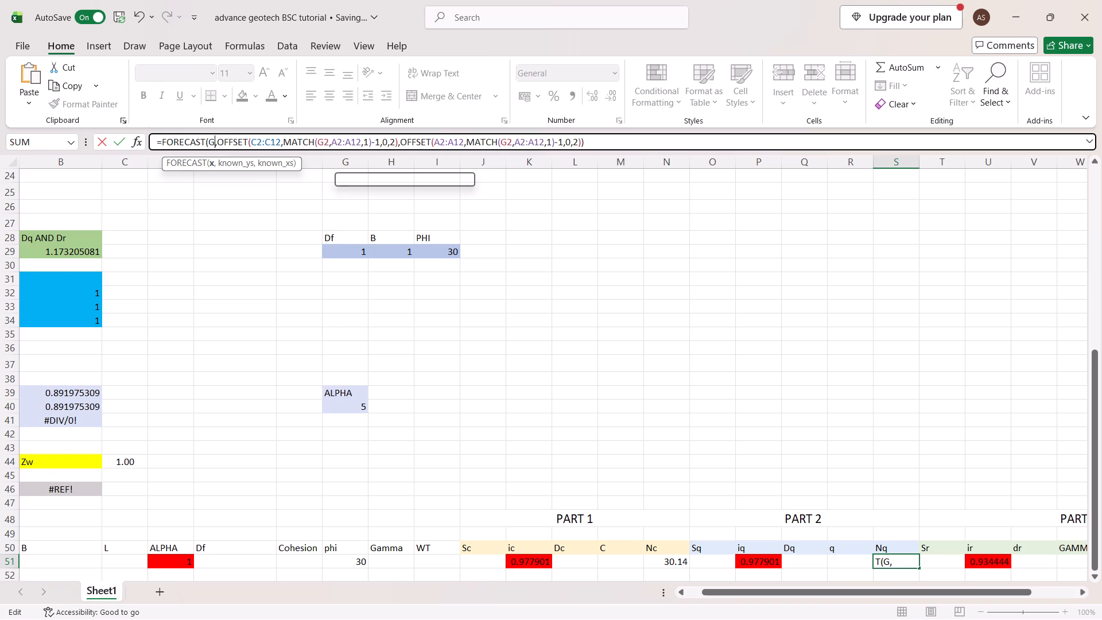
{"action": "key", "text": "BackSpace"}
{"action": "scroll", "coordinate": [260, 202], "scroll_direction": "down", "scroll_amount": 1}
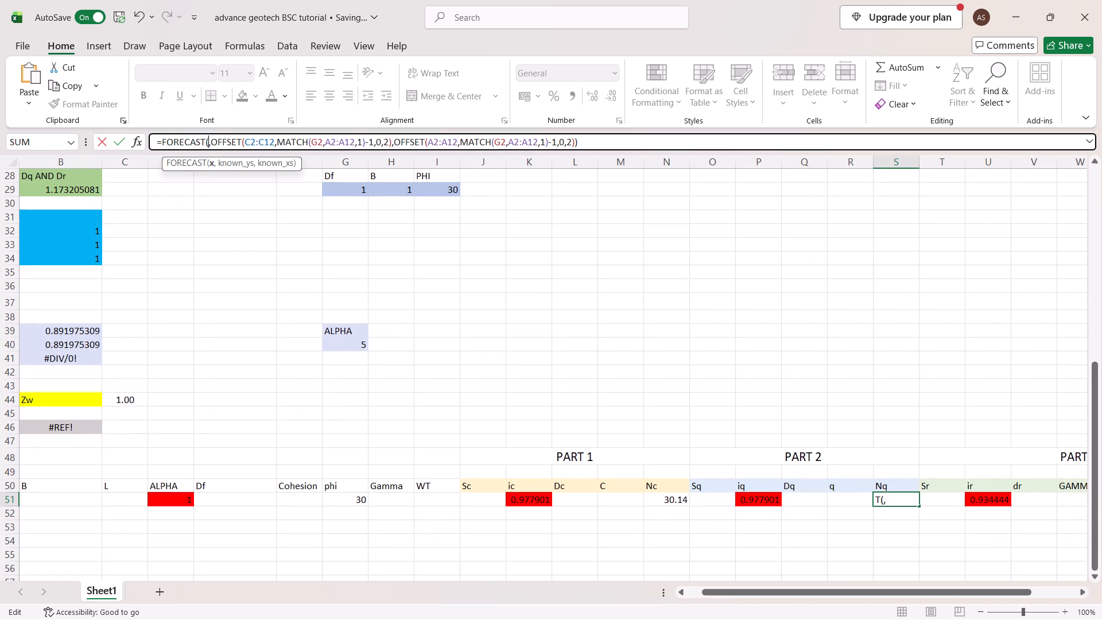
{"action": "left_click", "coordinate": [337, 499]}
{"action": "left_click", "coordinate": [336, 141]}
{"action": "key", "text": "Right"}
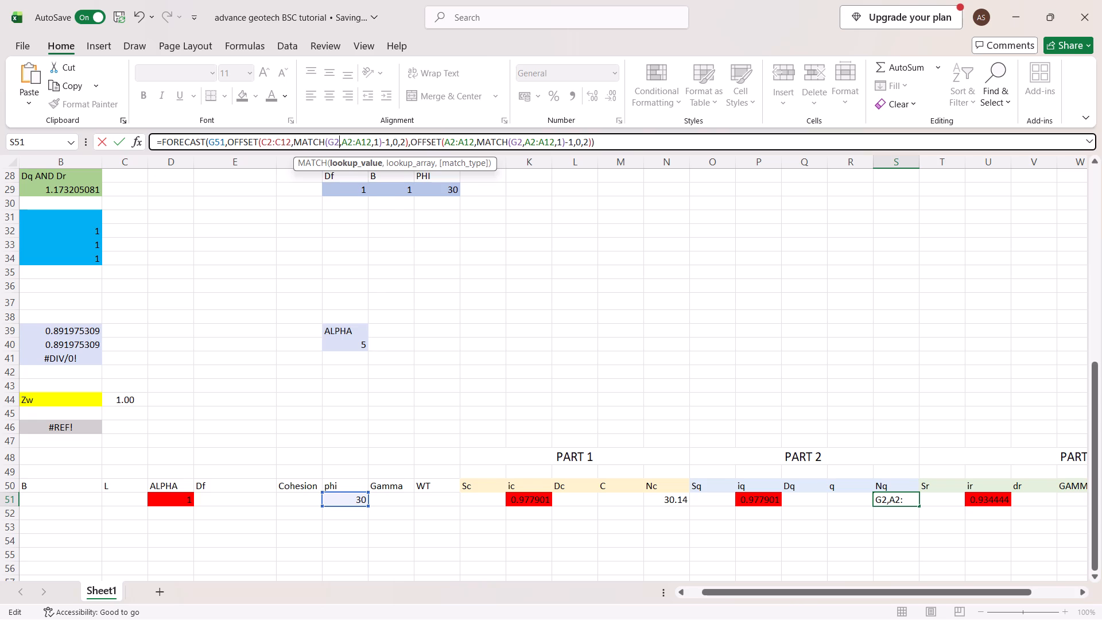
{"action": "key", "text": "BackSpace"}
{"action": "key", "text": "BackSpace"}
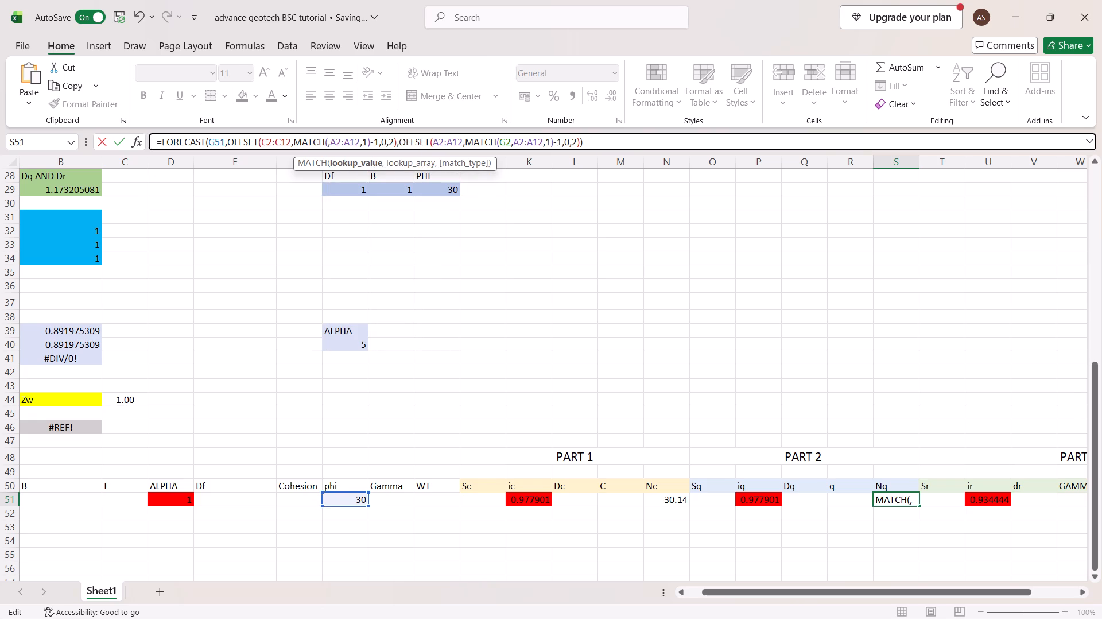
{"action": "left_click", "coordinate": [350, 499]}
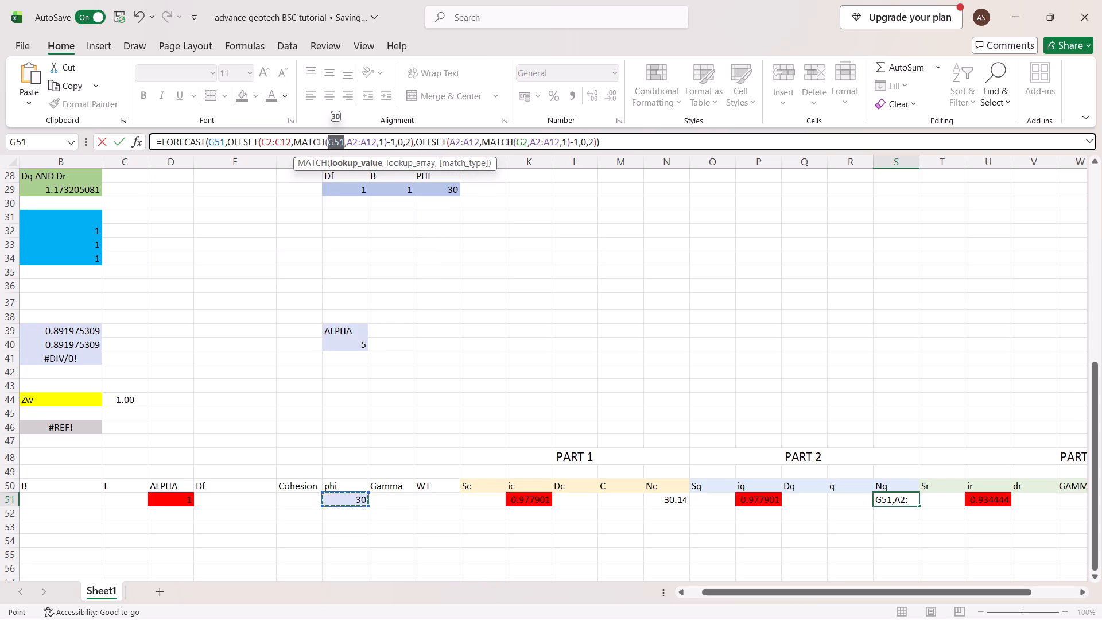
{"action": "left_click", "coordinate": [526, 140]}
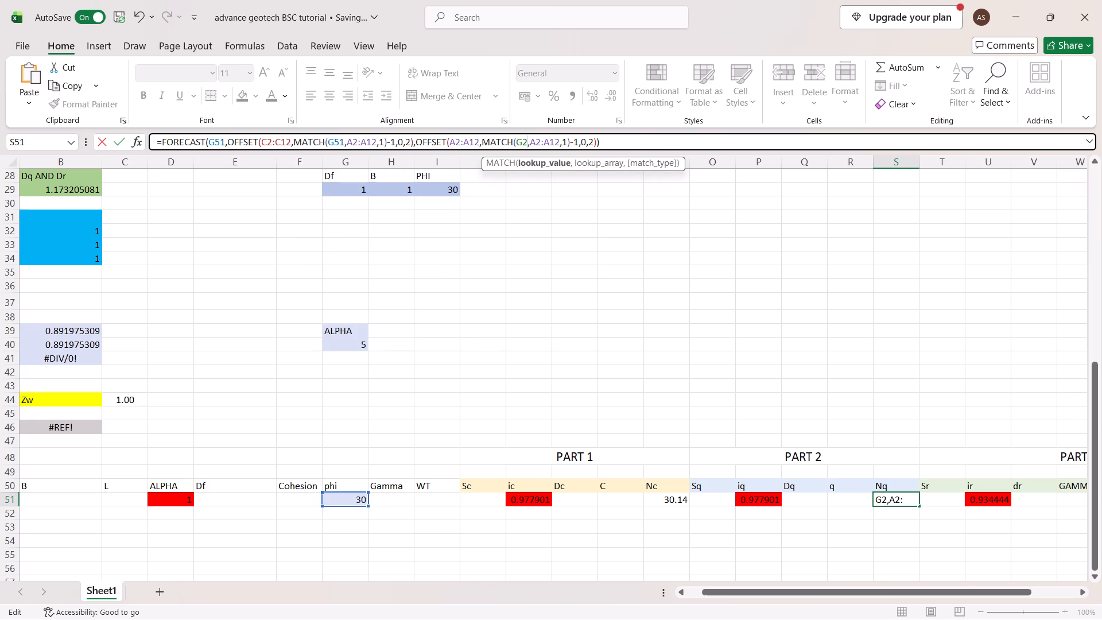
{"action": "key", "text": "BackSpace"}
{"action": "key", "text": "BackSpace"}
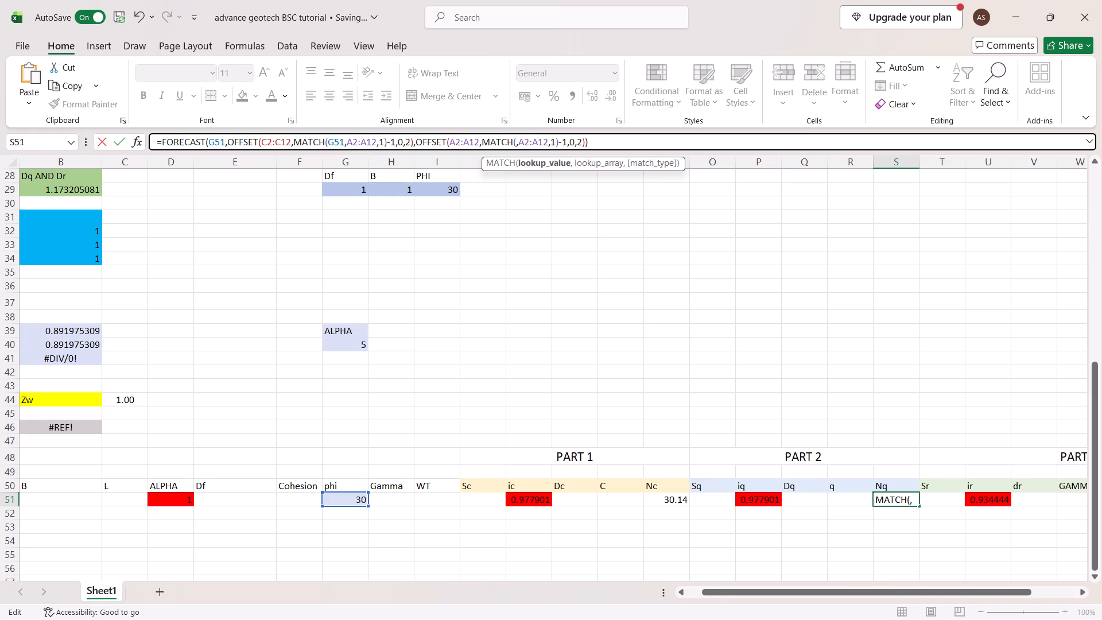
{"action": "left_click", "coordinate": [344, 499]}
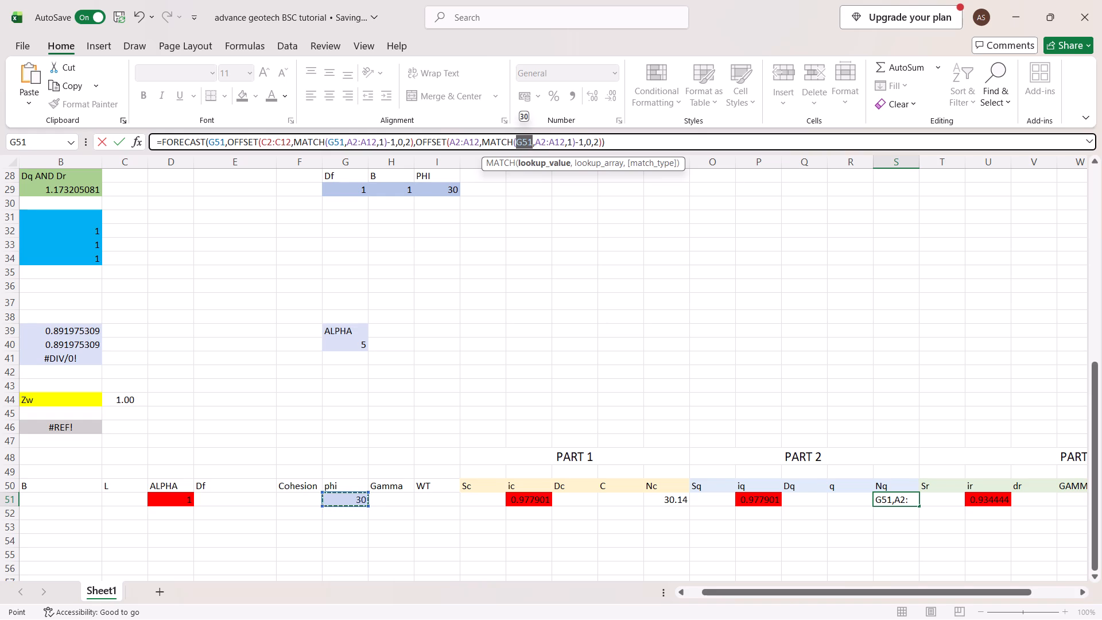
{"action": "key", "text": "Return"}
Copy the Ny FORECAST formula text from J2 into the PART 3 Nr cell Y51.
{"action": "scroll", "coordinate": [782, 477], "scroll_direction": "left", "scroll_amount": 1}
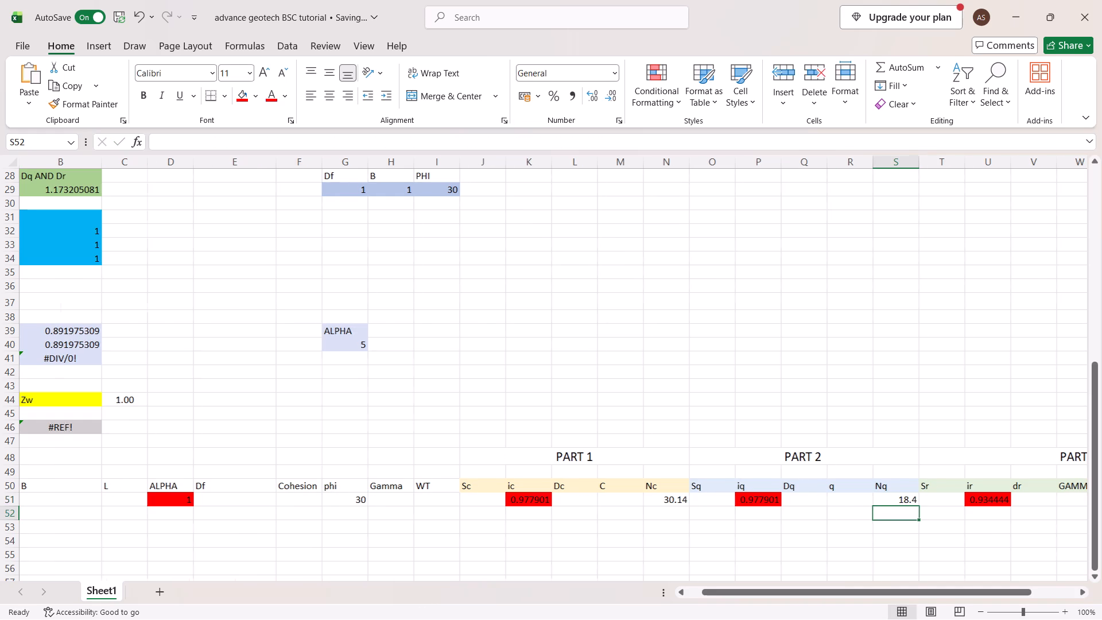
{"action": "scroll", "coordinate": [782, 477], "scroll_direction": "left", "scroll_amount": 2}
{"action": "scroll", "coordinate": [588, 487], "scroll_direction": "up", "scroll_amount": 4}
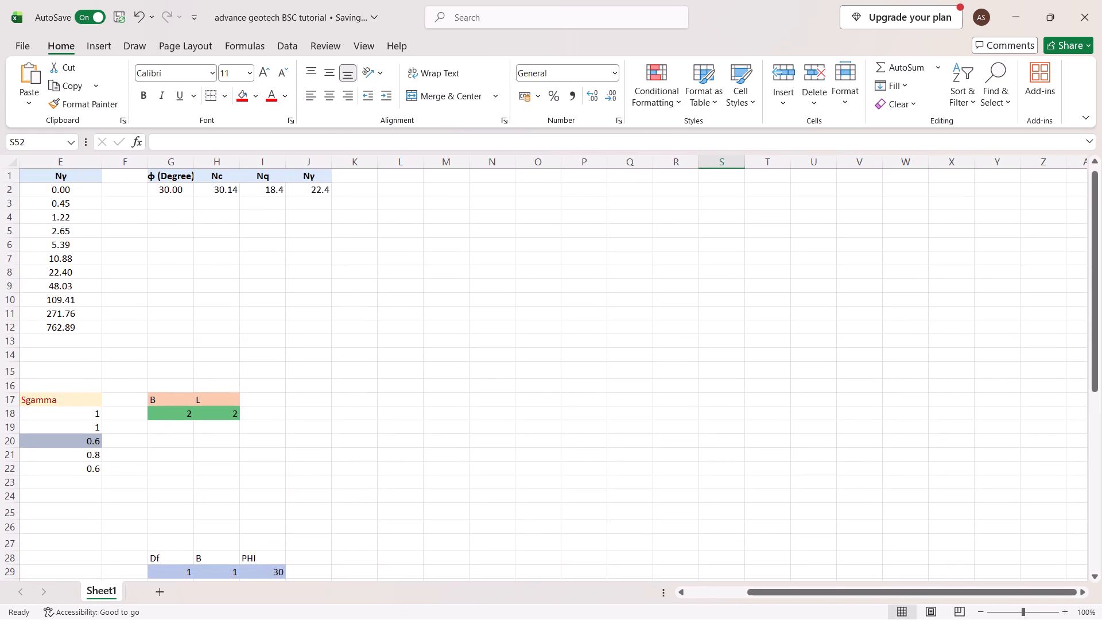
{"action": "left_click", "coordinate": [317, 192]}
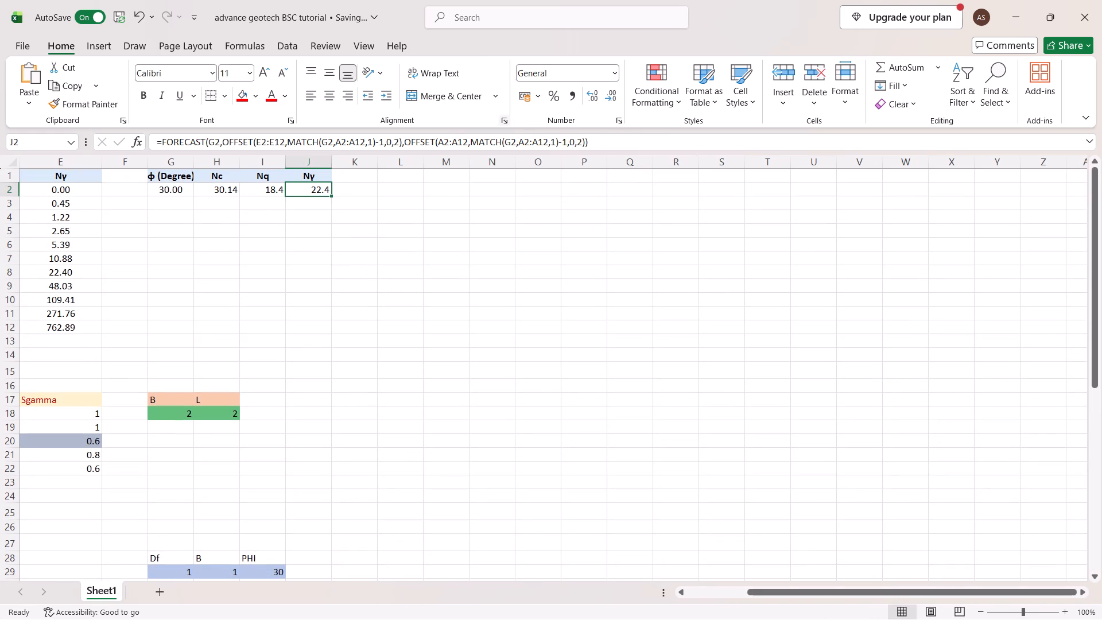
{"action": "left_click_drag", "start_coordinate": [603, 142], "coordinate": [152, 132]}
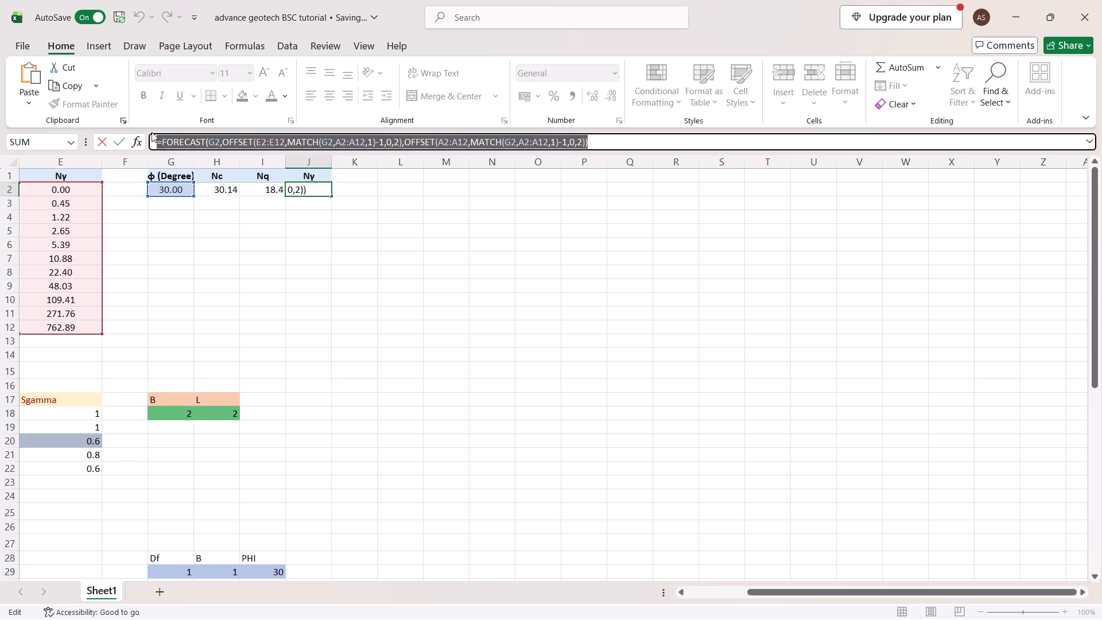
{"action": "key", "text": "ctrl+c"}
{"action": "scroll", "coordinate": [152, 132], "scroll_direction": "down", "scroll_amount": 3}
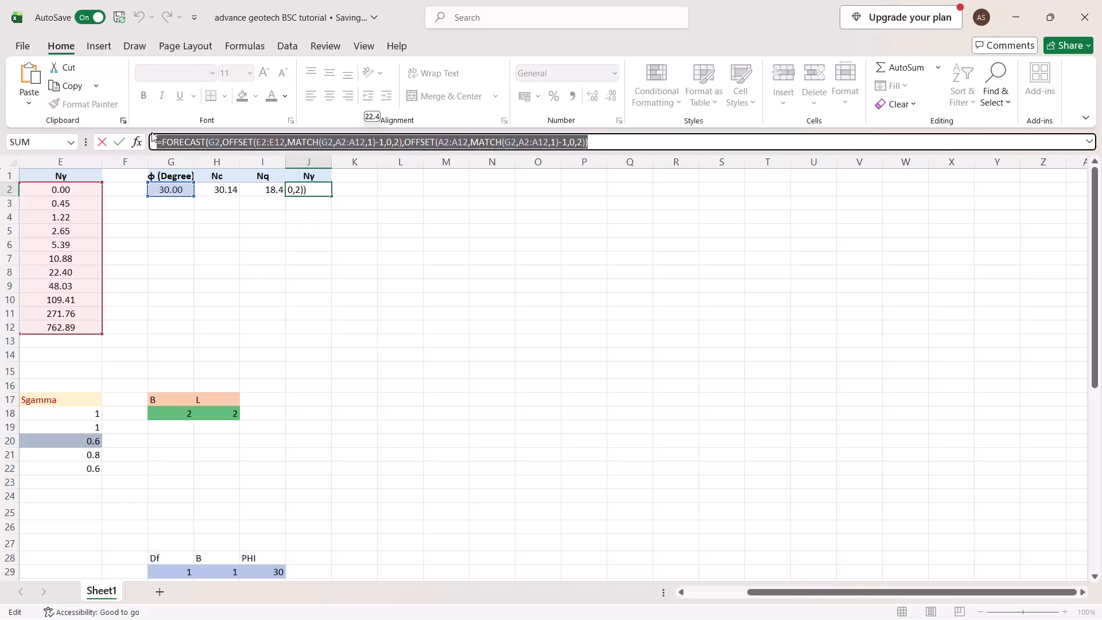
{"action": "key", "text": "Return"}
{"action": "scroll", "coordinate": [178, 161], "scroll_direction": "down", "scroll_amount": 2}
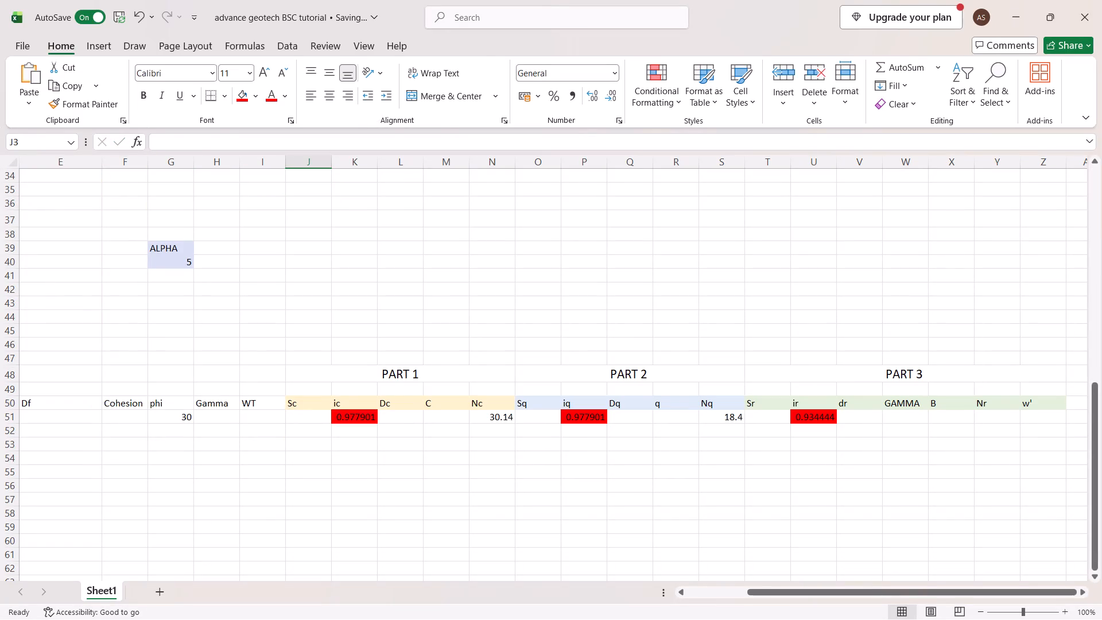
{"action": "left_click", "coordinate": [996, 417]}
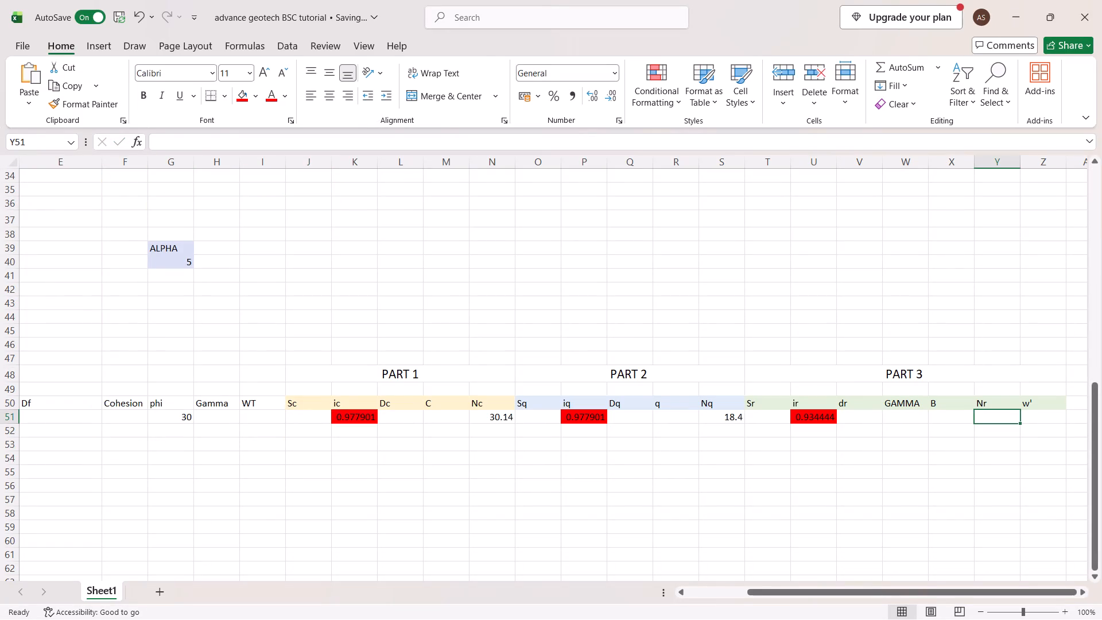
{"action": "key", "text": "ctrl+v"}
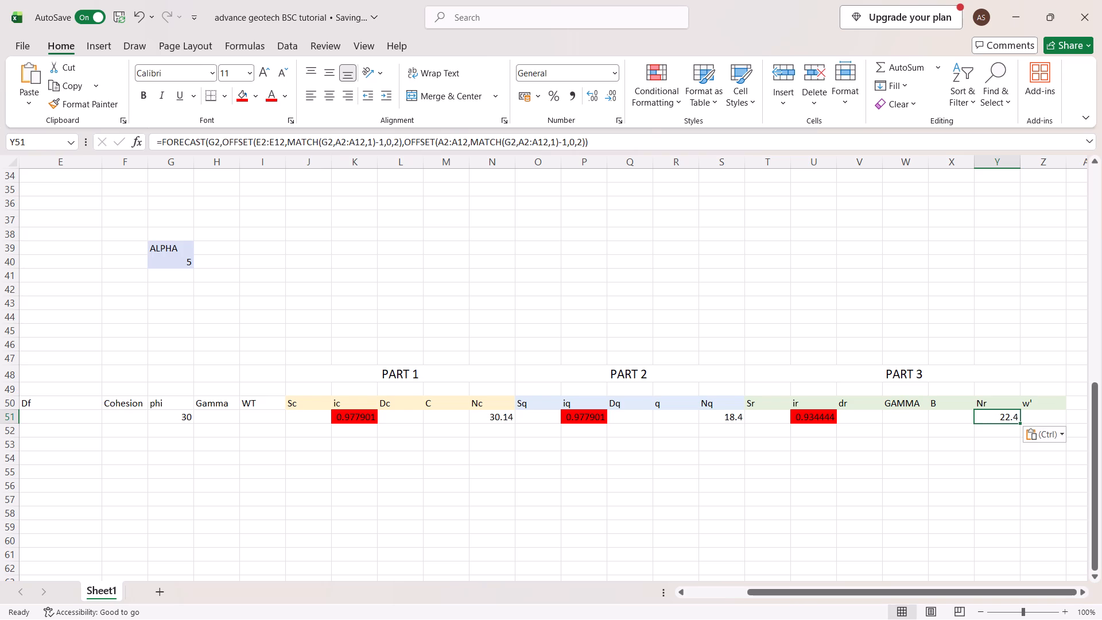
Replace all three G2 references in Y51's Nr formula with the phi input cell G51.
{"action": "left_click", "coordinate": [219, 141]}
{"action": "key", "text": "BackSpace"}
{"action": "key", "text": "BackSpace"}
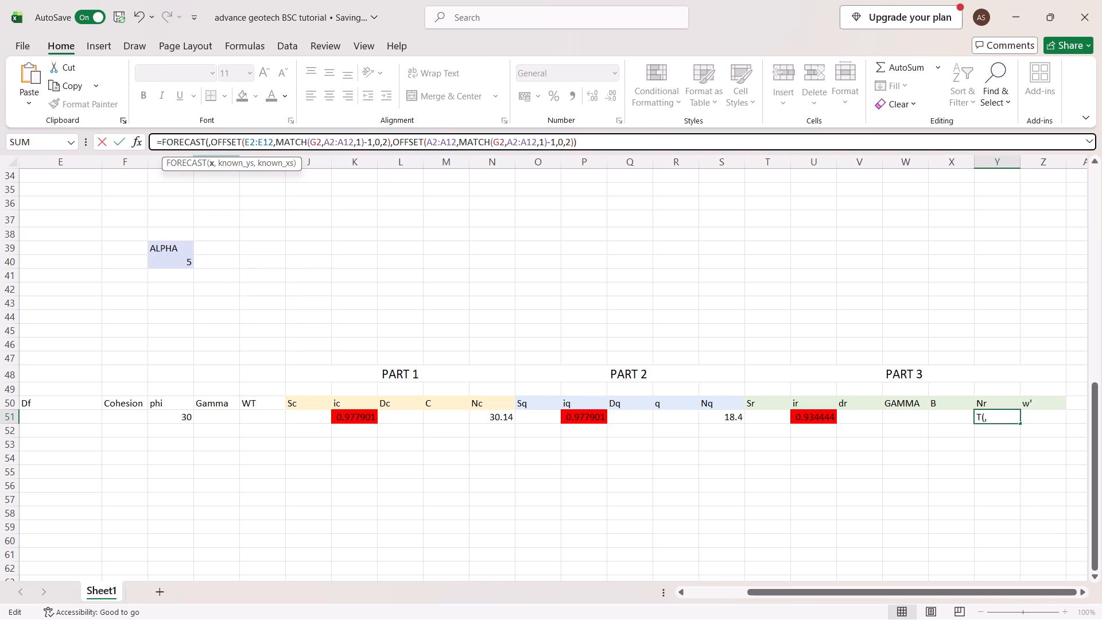
{"action": "left_click", "coordinate": [184, 416]}
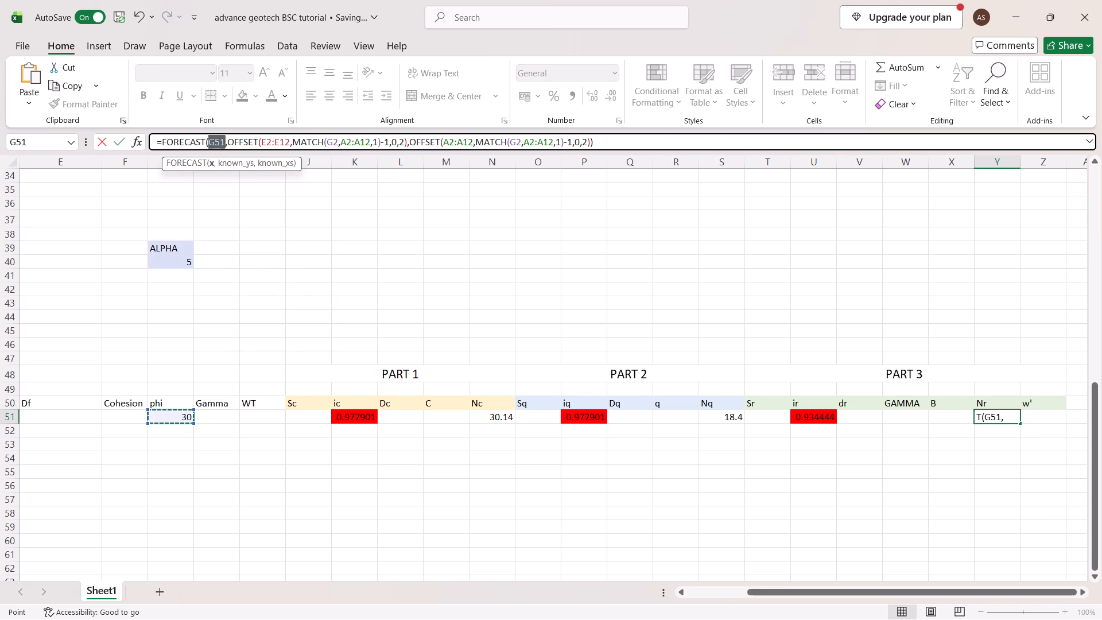
{"action": "left_click", "coordinate": [335, 139]}
{"action": "key", "text": "BackSpace"}
{"action": "key", "text": "BackSpace"}
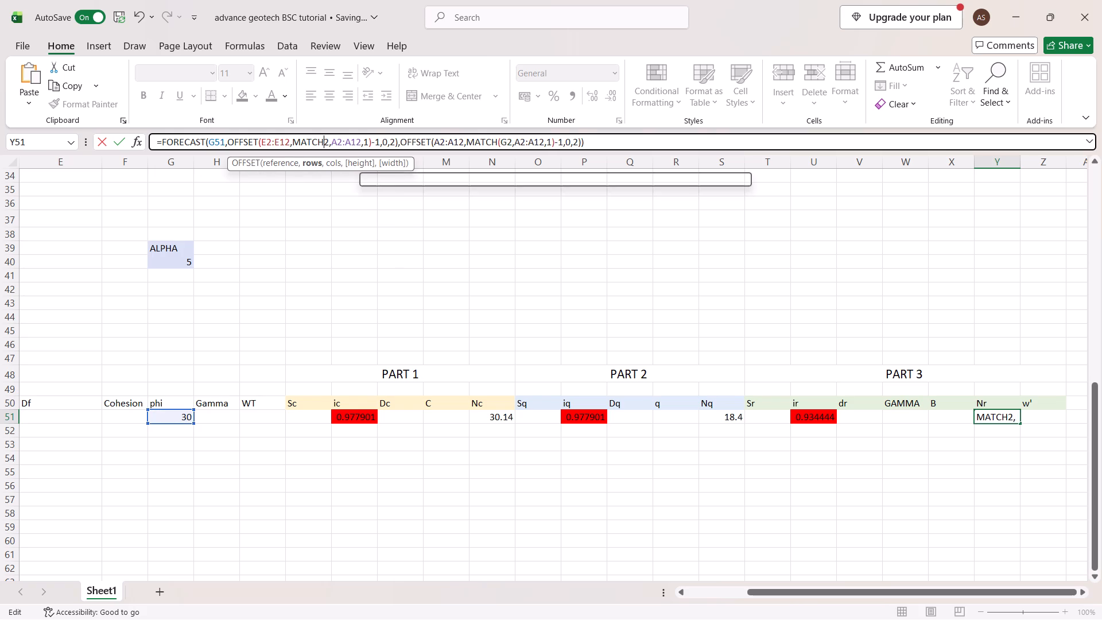
{"action": "key", "text": "ctrl+z"}
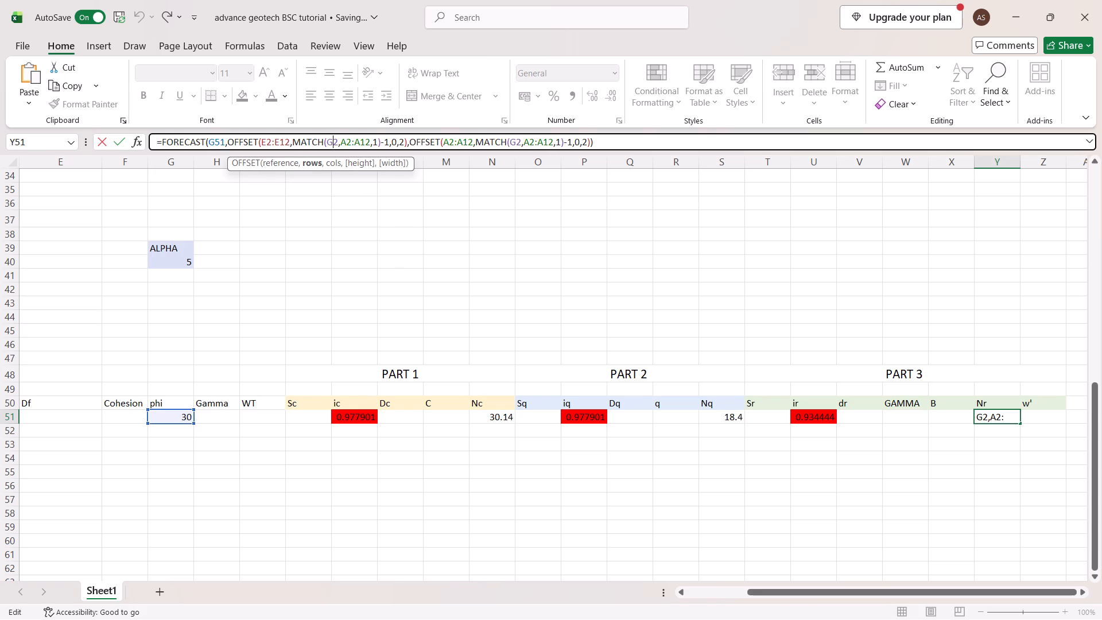
{"action": "key", "text": "Right"}
{"action": "key", "text": "BackSpace"}
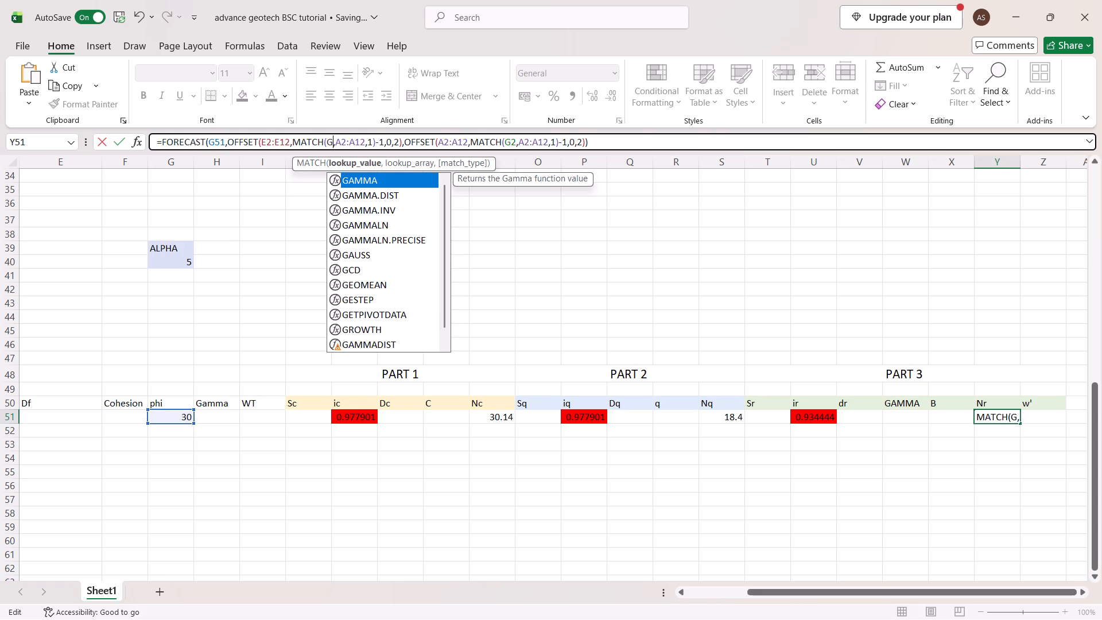
{"action": "key", "text": "BackSpace"}
{"action": "left_click", "coordinate": [165, 411]}
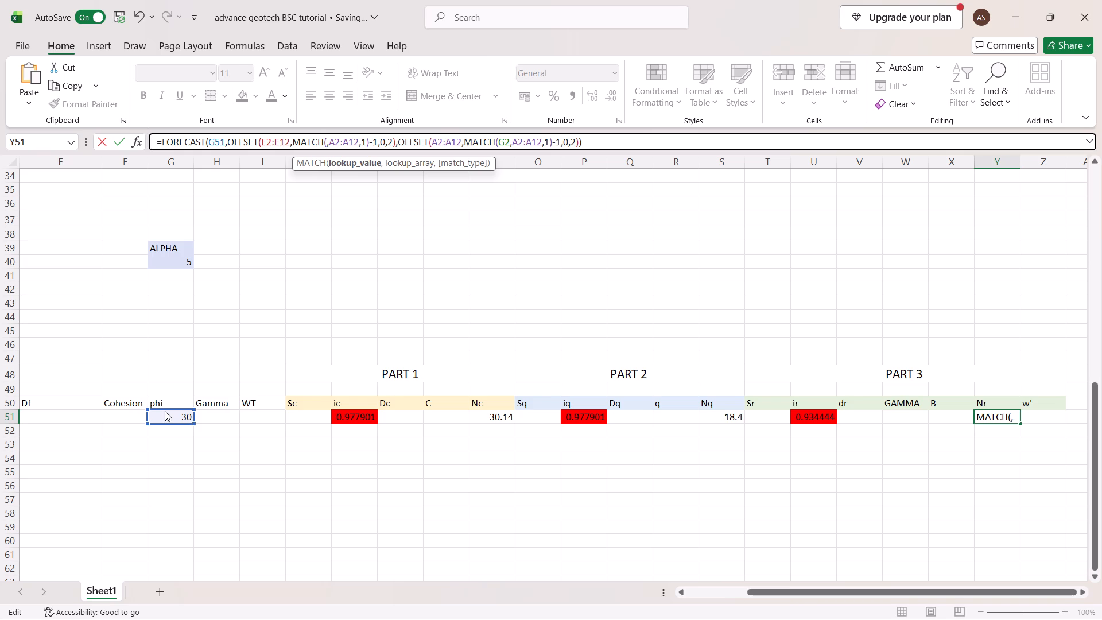
{"action": "left_click", "coordinate": [165, 411]}
{"action": "left_click", "coordinate": [165, 411]}
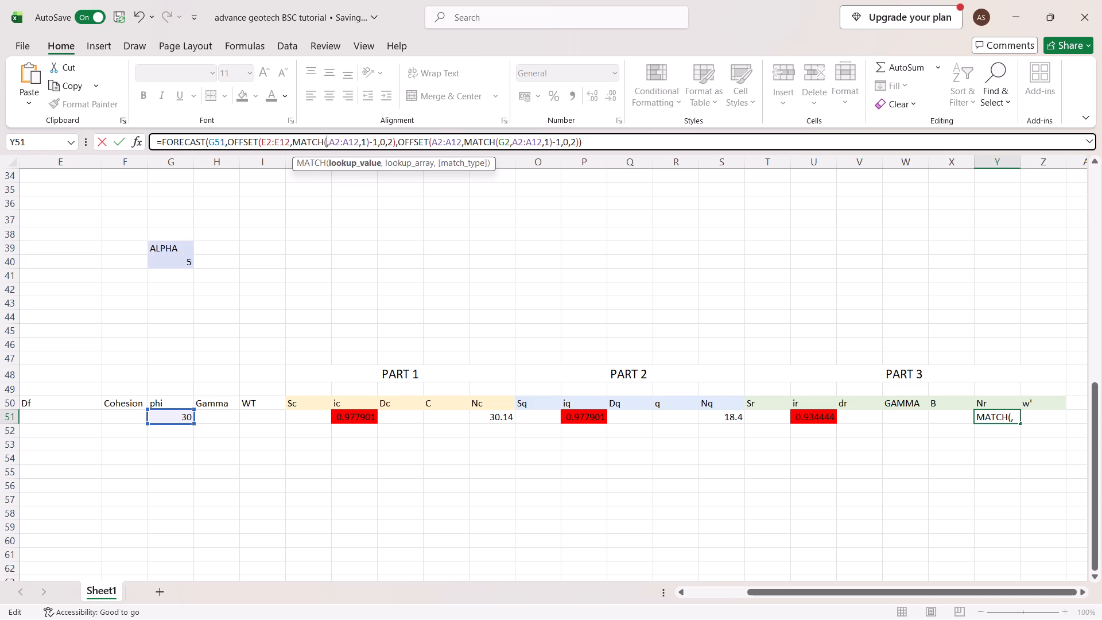
{"action": "left_click", "coordinate": [166, 416]}
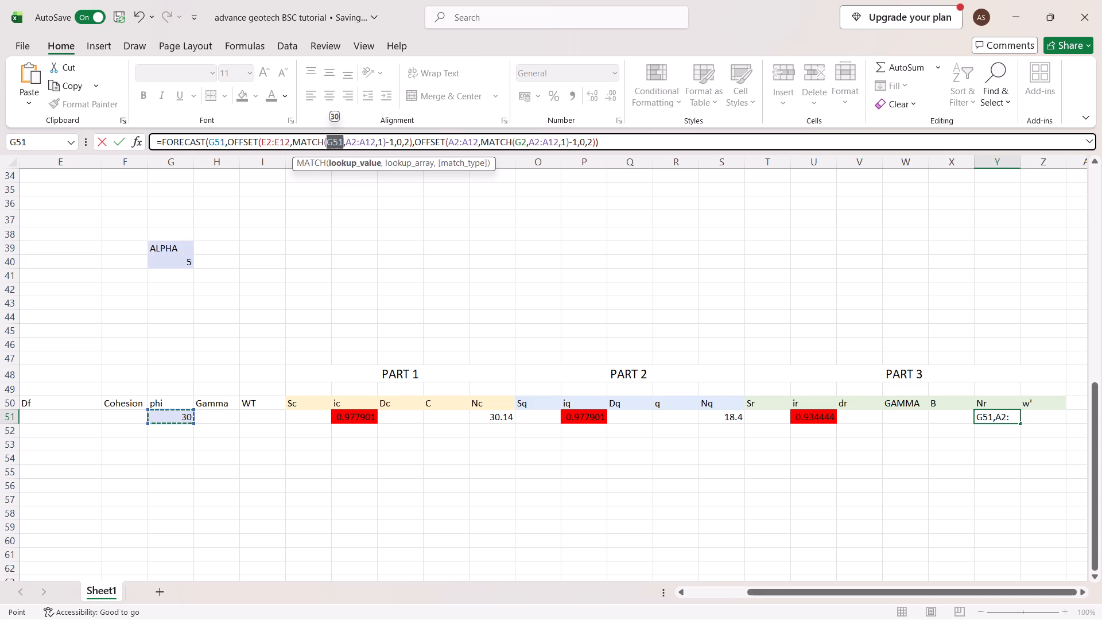
{"action": "left_click", "coordinate": [523, 141]}
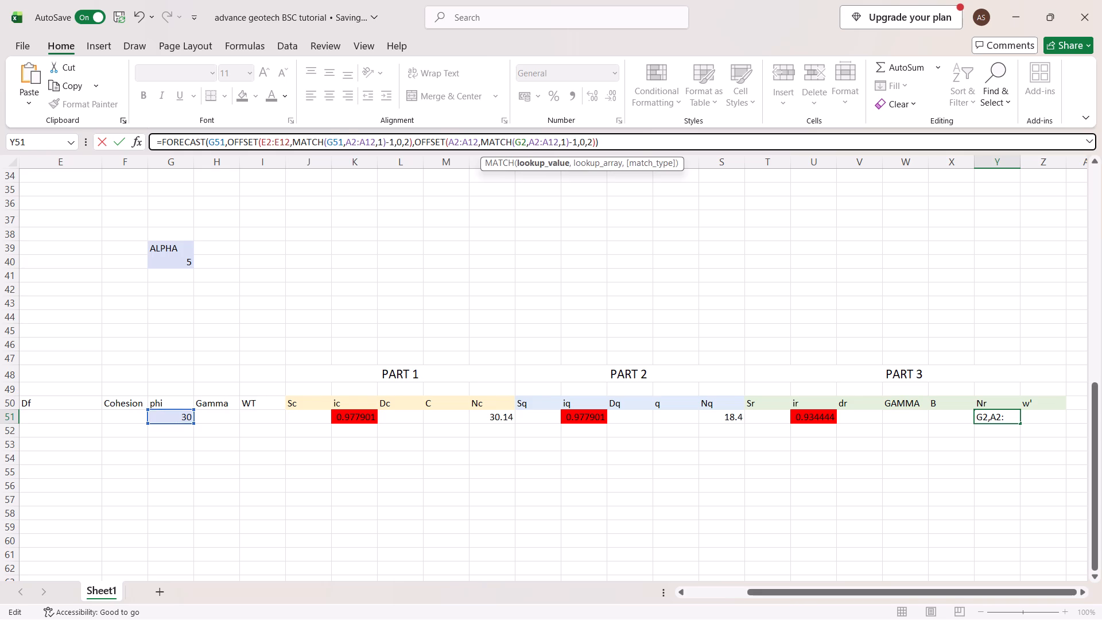
{"action": "left_click", "coordinate": [523, 141]}
{"action": "key", "text": "Right"}
{"action": "key", "text": "BackSpace"}
{"action": "key", "text": "BackSpace"}
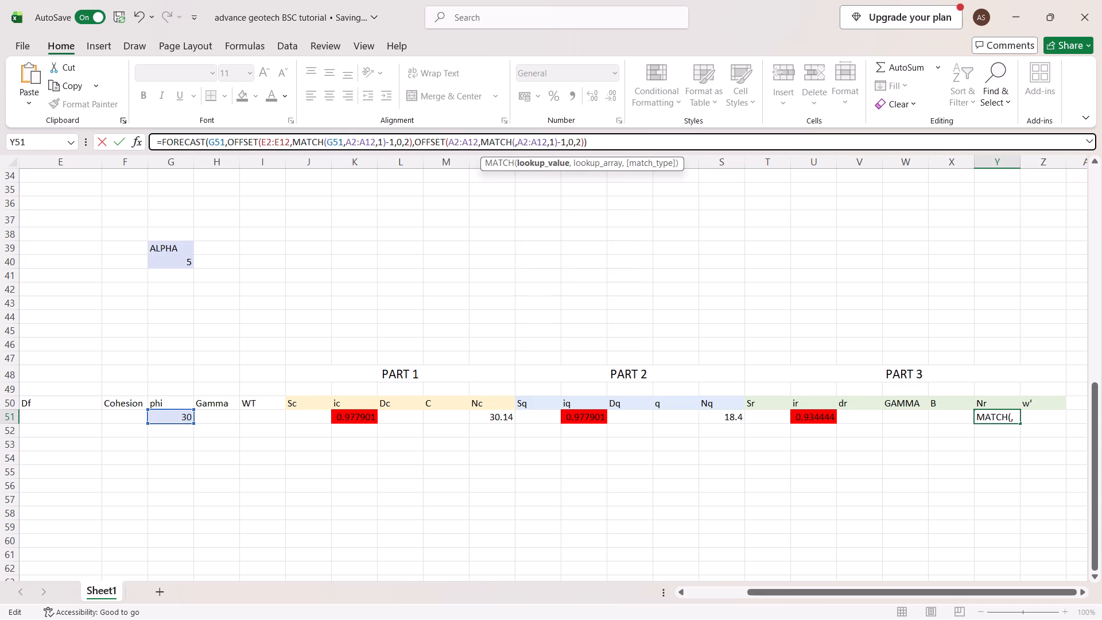
{"action": "left_click", "coordinate": [162, 418]}
{"action": "key", "text": "Return"}
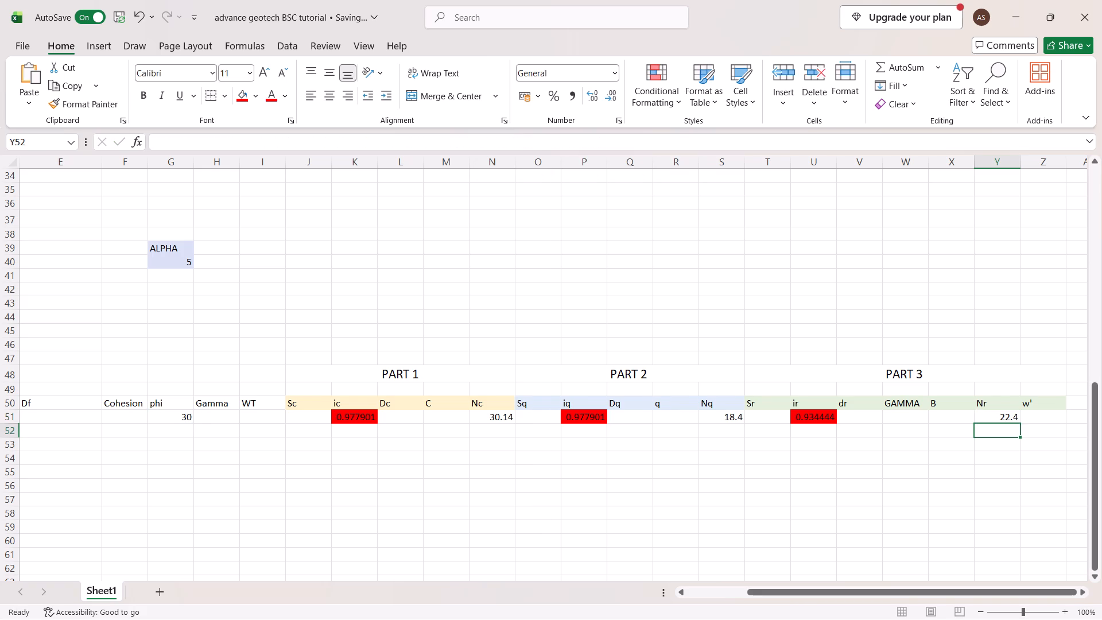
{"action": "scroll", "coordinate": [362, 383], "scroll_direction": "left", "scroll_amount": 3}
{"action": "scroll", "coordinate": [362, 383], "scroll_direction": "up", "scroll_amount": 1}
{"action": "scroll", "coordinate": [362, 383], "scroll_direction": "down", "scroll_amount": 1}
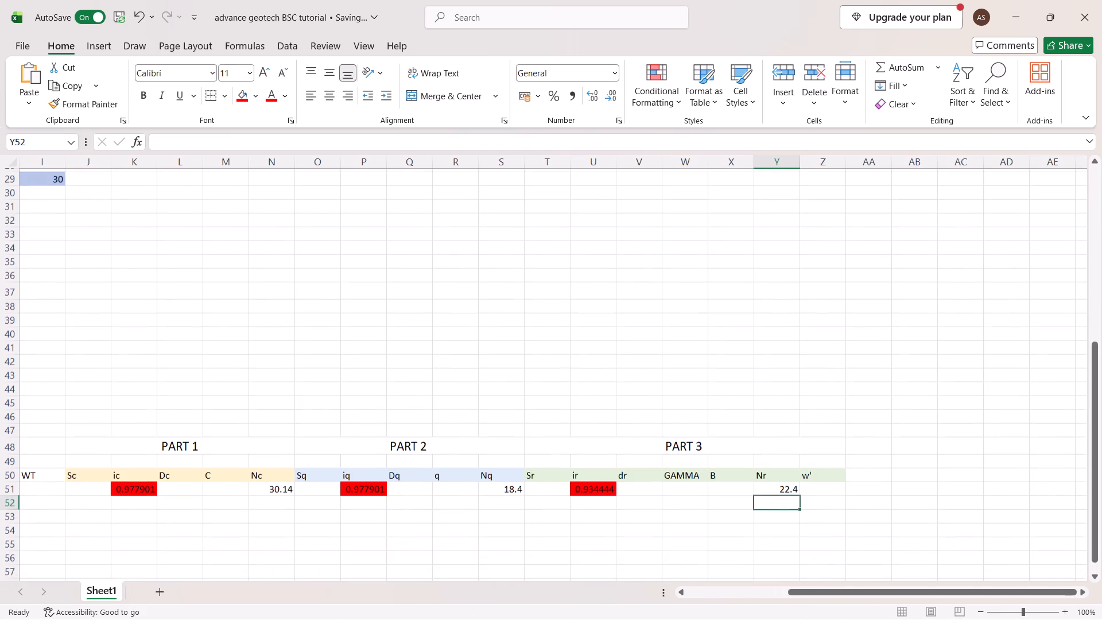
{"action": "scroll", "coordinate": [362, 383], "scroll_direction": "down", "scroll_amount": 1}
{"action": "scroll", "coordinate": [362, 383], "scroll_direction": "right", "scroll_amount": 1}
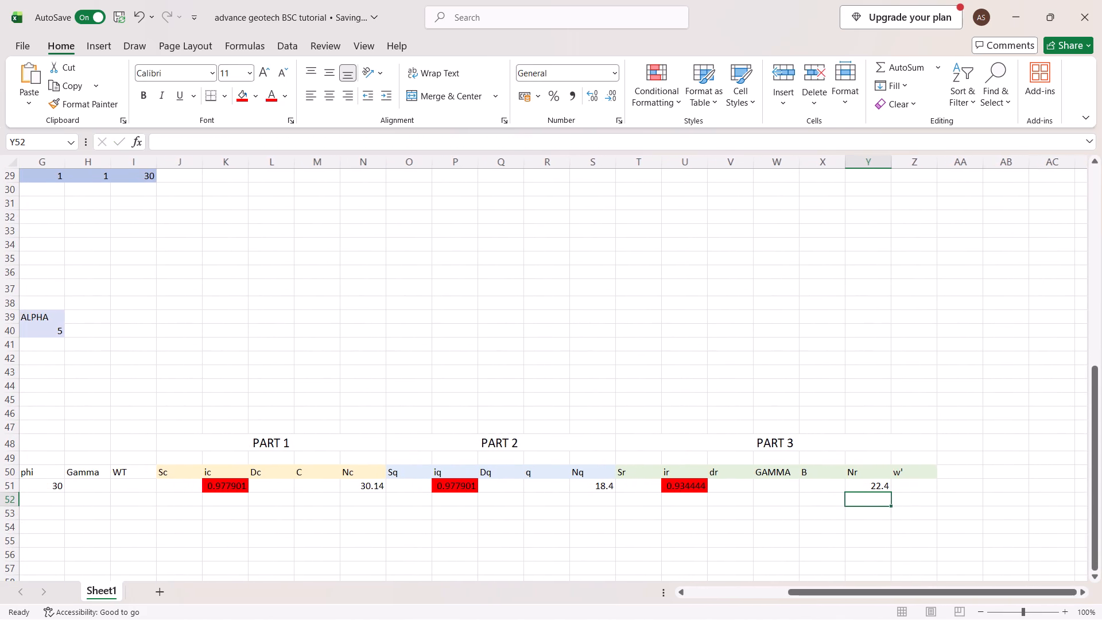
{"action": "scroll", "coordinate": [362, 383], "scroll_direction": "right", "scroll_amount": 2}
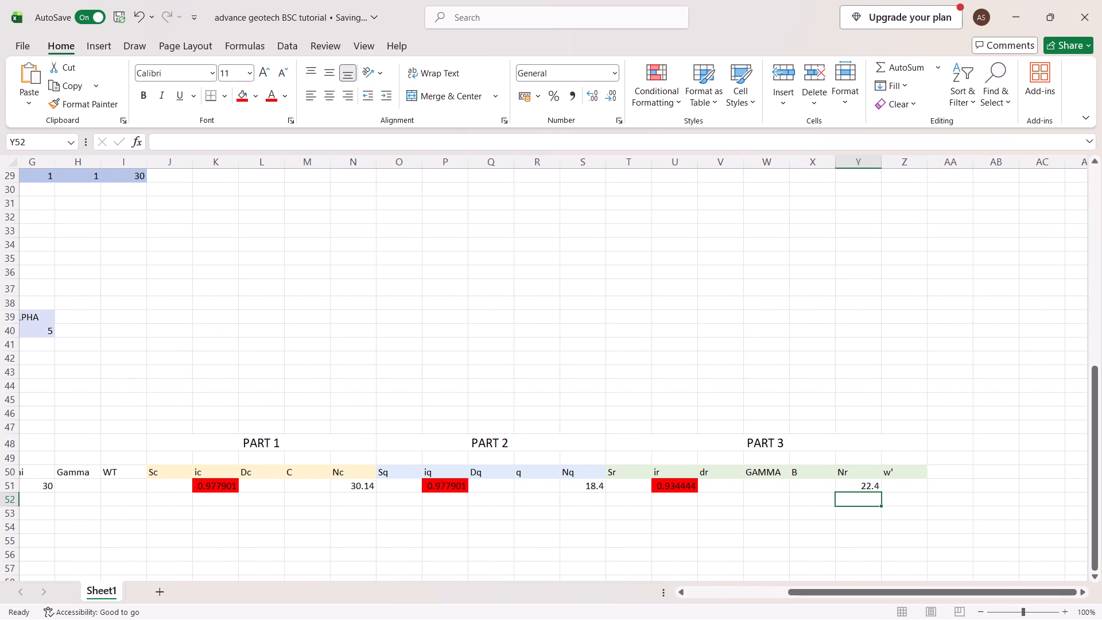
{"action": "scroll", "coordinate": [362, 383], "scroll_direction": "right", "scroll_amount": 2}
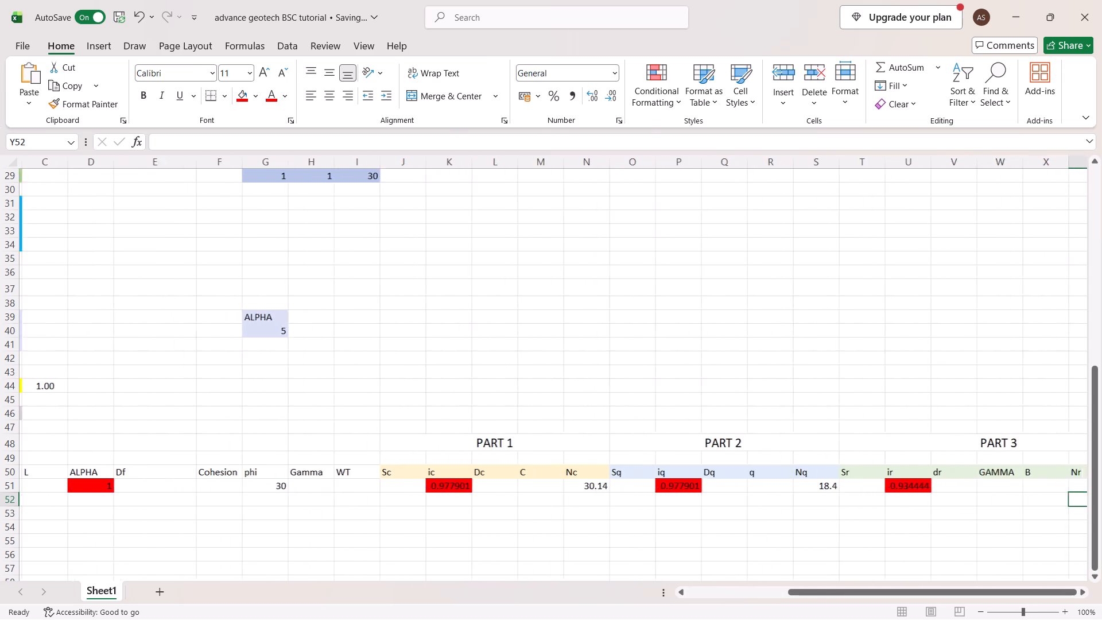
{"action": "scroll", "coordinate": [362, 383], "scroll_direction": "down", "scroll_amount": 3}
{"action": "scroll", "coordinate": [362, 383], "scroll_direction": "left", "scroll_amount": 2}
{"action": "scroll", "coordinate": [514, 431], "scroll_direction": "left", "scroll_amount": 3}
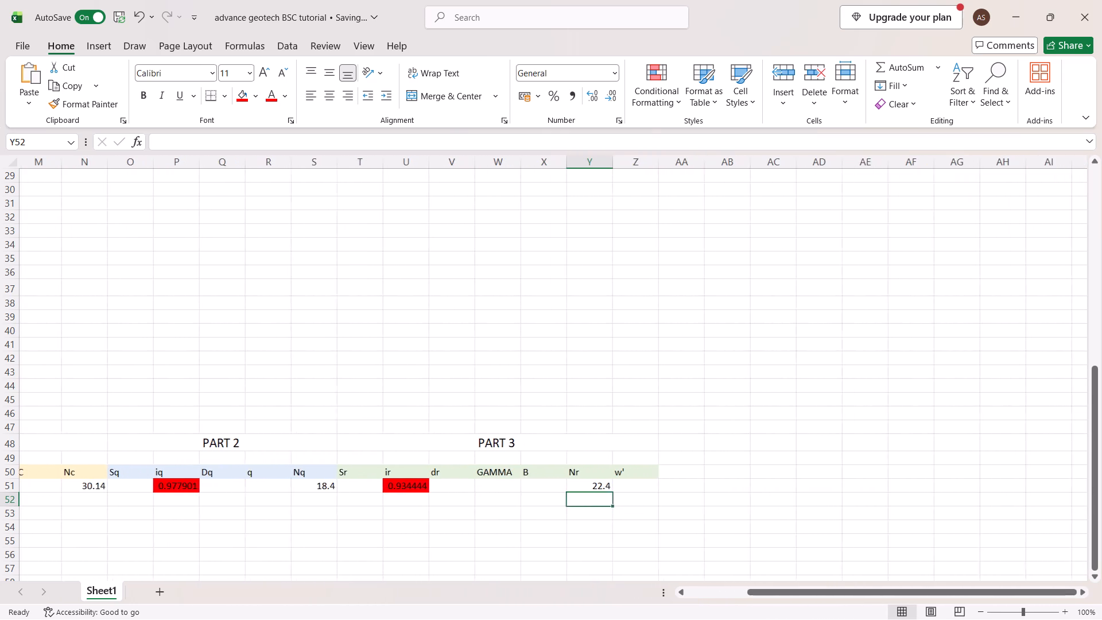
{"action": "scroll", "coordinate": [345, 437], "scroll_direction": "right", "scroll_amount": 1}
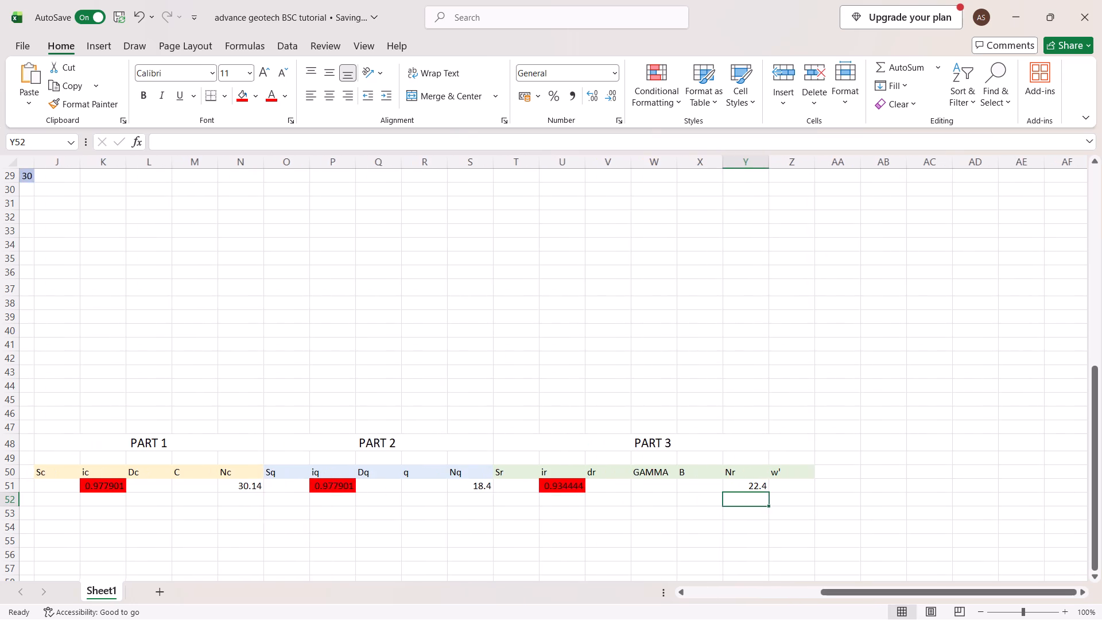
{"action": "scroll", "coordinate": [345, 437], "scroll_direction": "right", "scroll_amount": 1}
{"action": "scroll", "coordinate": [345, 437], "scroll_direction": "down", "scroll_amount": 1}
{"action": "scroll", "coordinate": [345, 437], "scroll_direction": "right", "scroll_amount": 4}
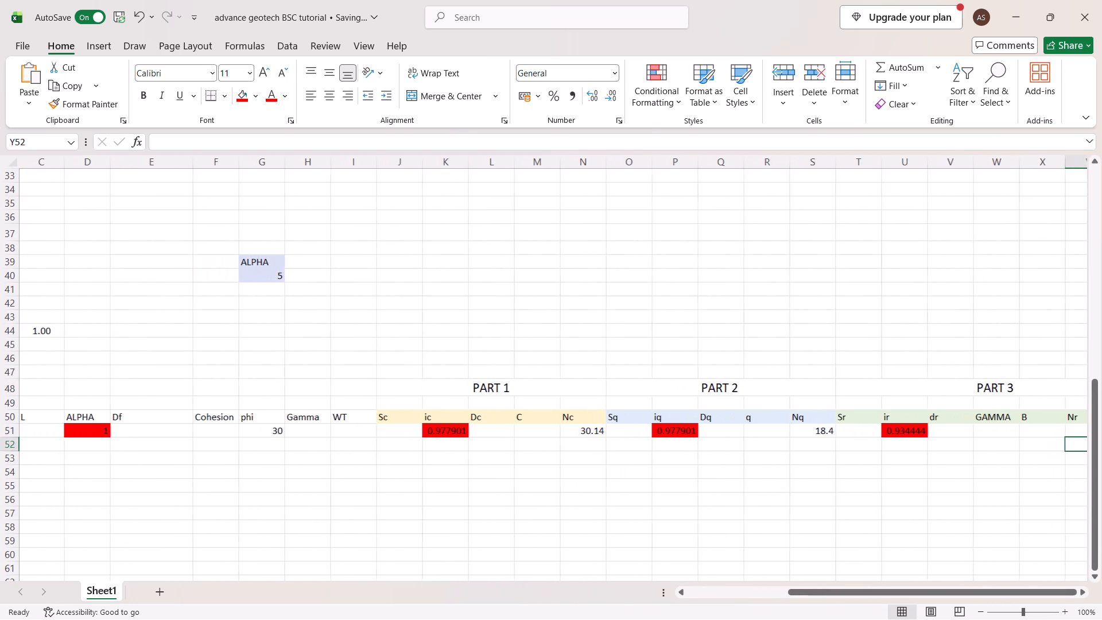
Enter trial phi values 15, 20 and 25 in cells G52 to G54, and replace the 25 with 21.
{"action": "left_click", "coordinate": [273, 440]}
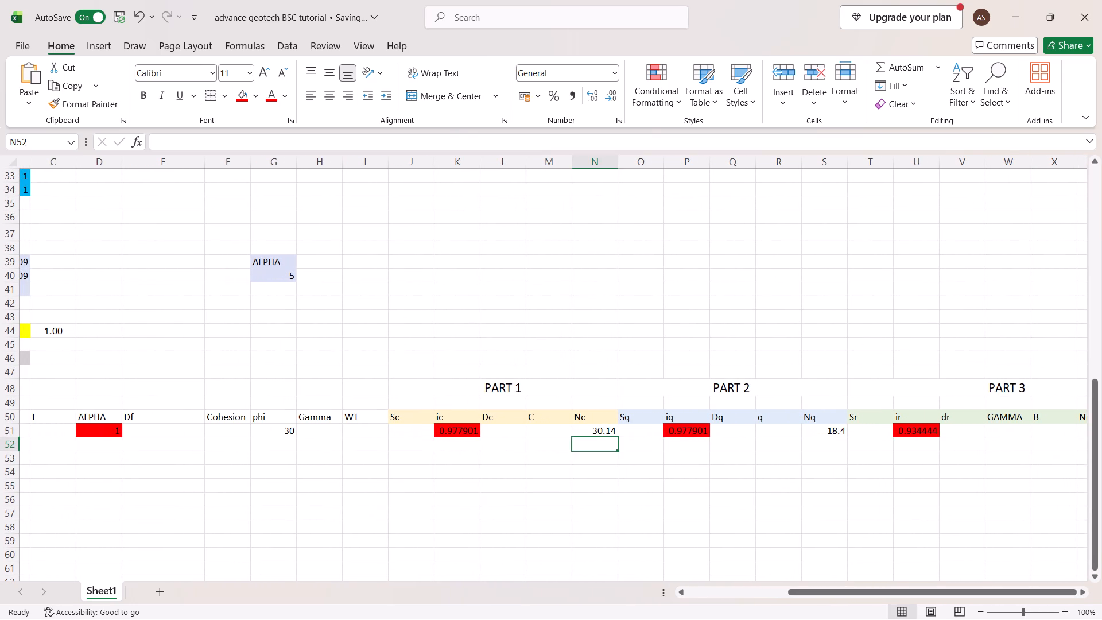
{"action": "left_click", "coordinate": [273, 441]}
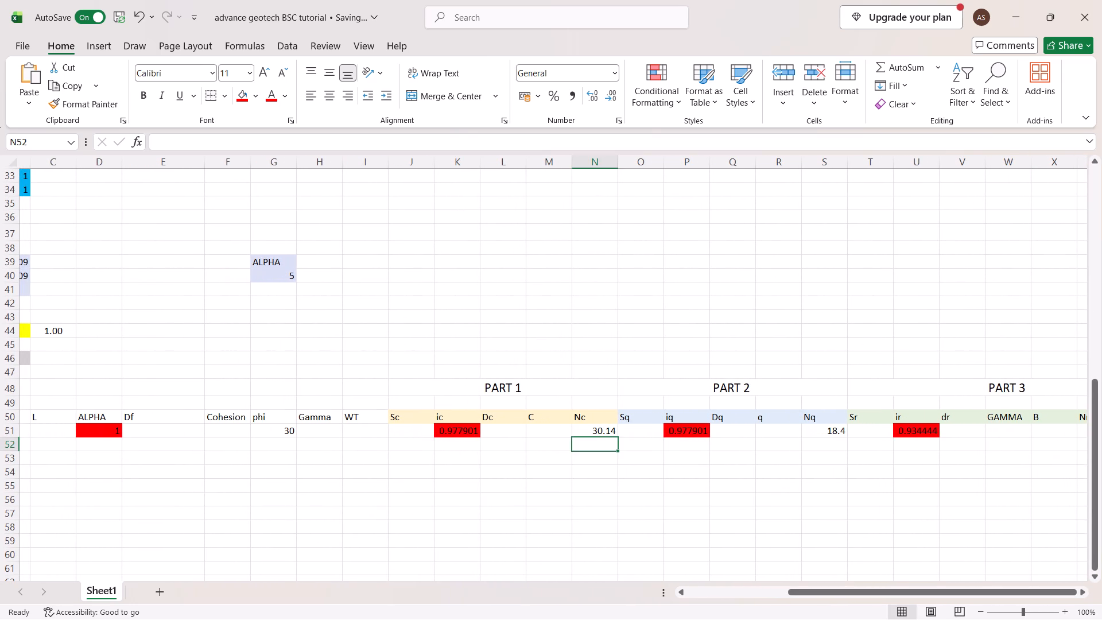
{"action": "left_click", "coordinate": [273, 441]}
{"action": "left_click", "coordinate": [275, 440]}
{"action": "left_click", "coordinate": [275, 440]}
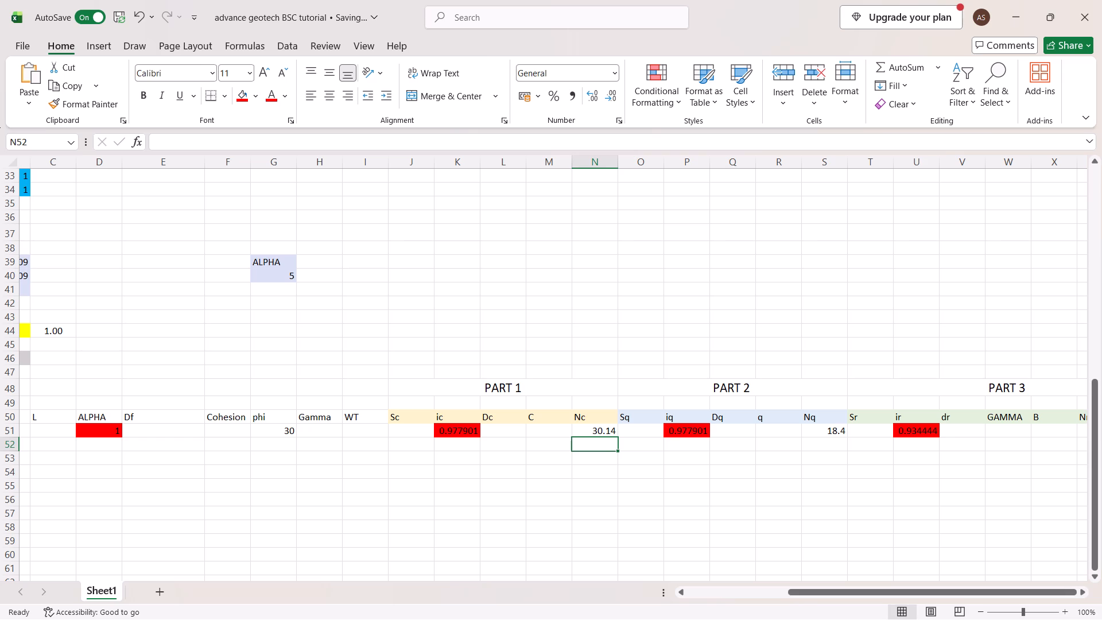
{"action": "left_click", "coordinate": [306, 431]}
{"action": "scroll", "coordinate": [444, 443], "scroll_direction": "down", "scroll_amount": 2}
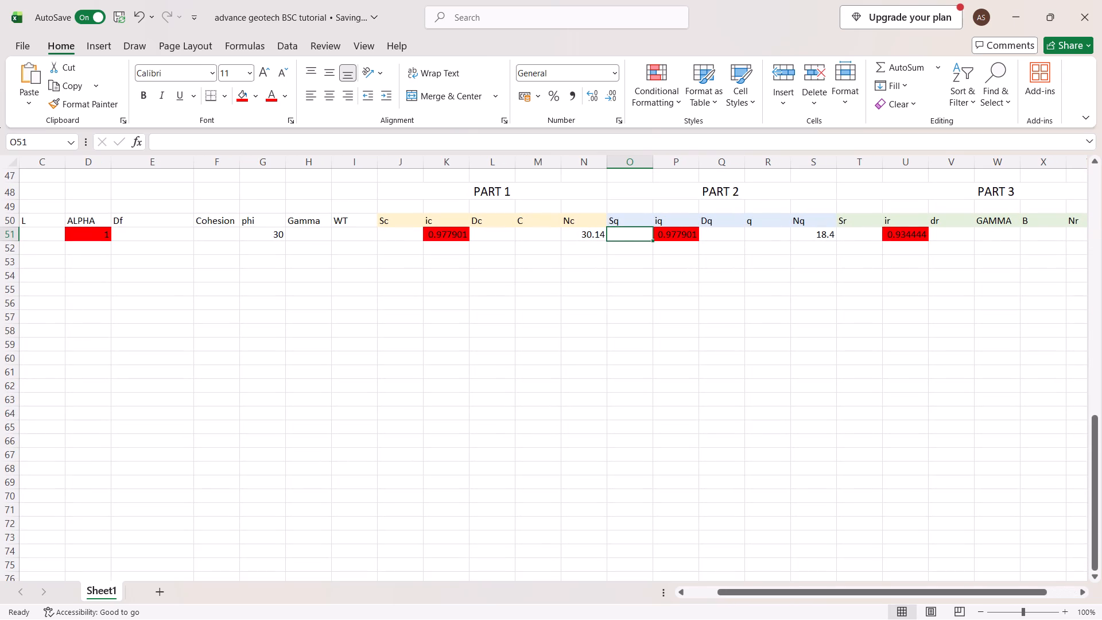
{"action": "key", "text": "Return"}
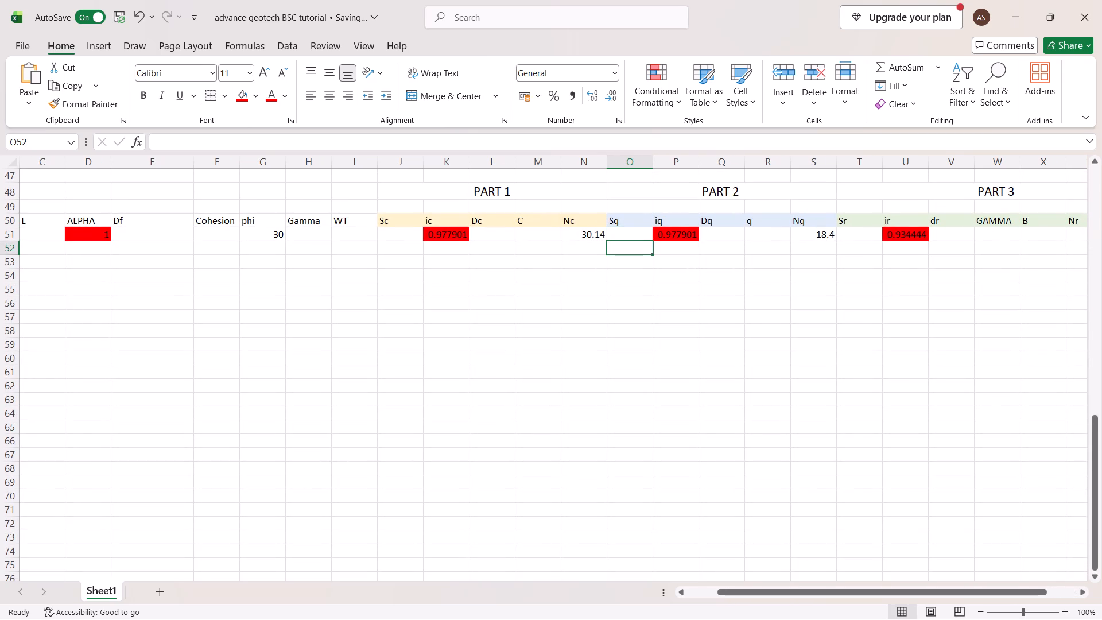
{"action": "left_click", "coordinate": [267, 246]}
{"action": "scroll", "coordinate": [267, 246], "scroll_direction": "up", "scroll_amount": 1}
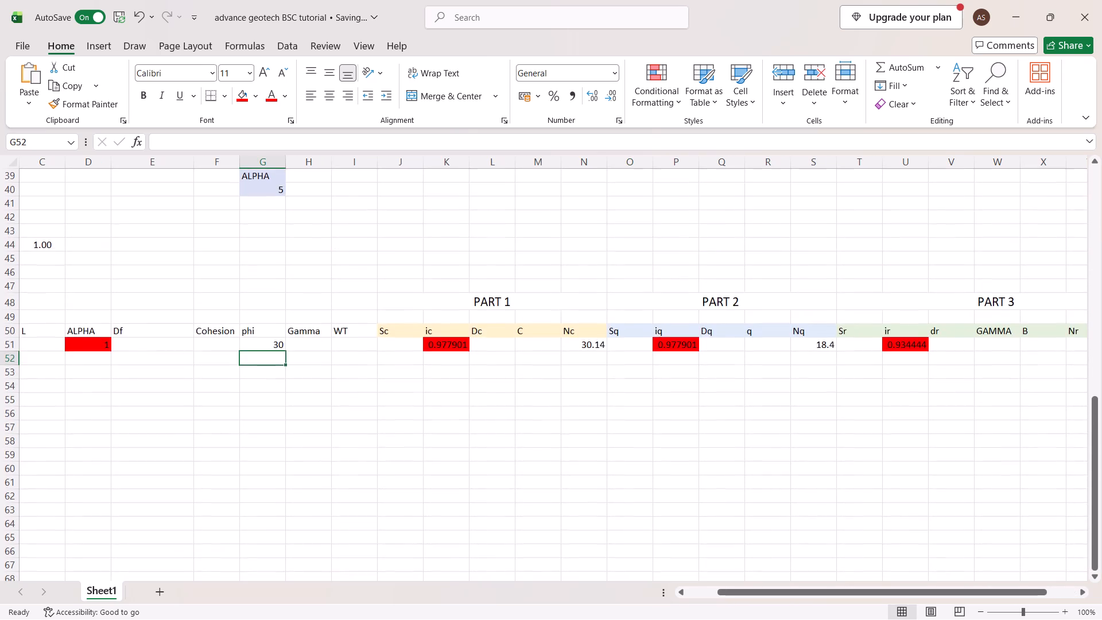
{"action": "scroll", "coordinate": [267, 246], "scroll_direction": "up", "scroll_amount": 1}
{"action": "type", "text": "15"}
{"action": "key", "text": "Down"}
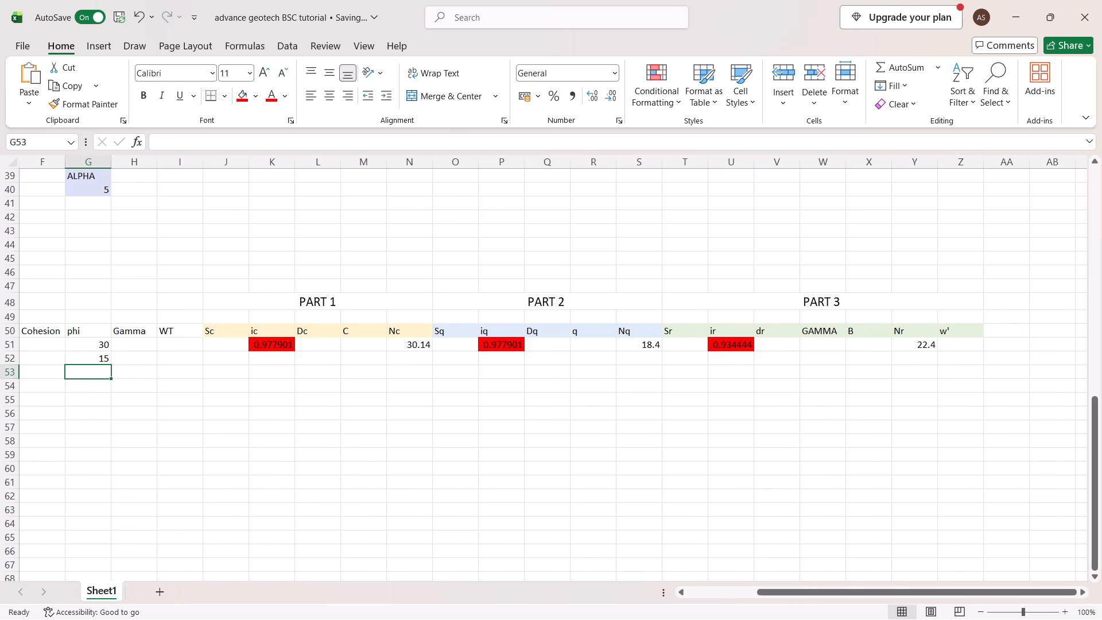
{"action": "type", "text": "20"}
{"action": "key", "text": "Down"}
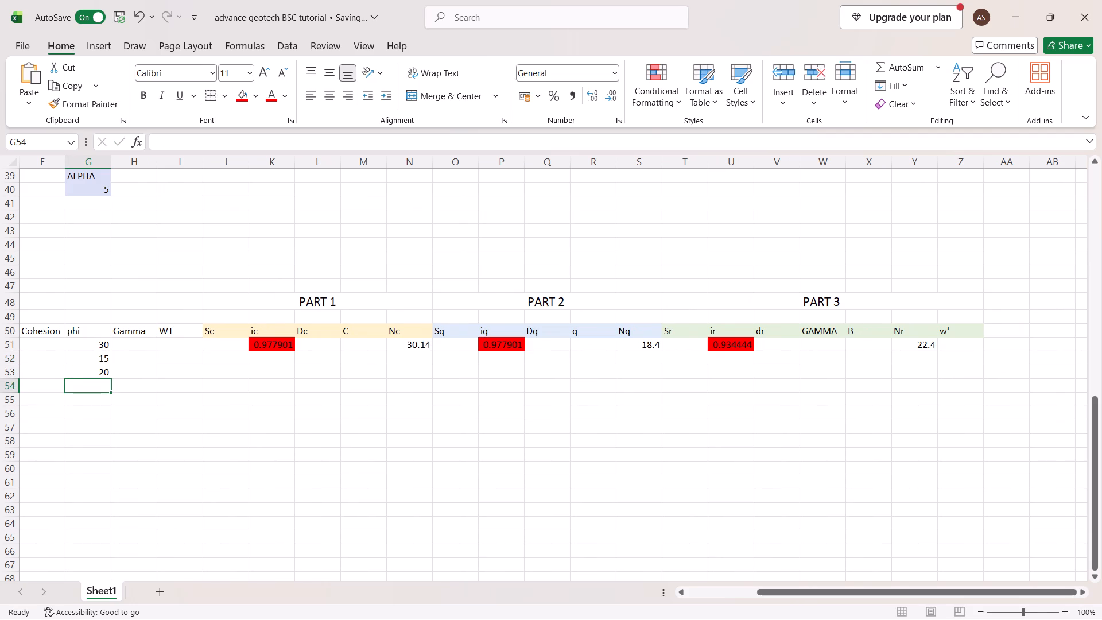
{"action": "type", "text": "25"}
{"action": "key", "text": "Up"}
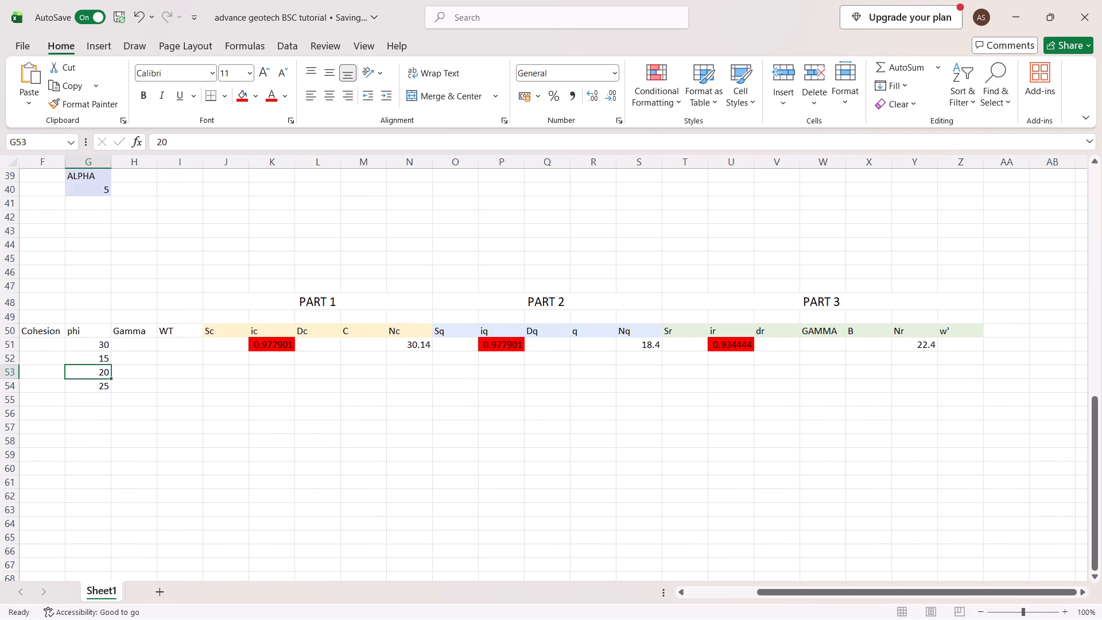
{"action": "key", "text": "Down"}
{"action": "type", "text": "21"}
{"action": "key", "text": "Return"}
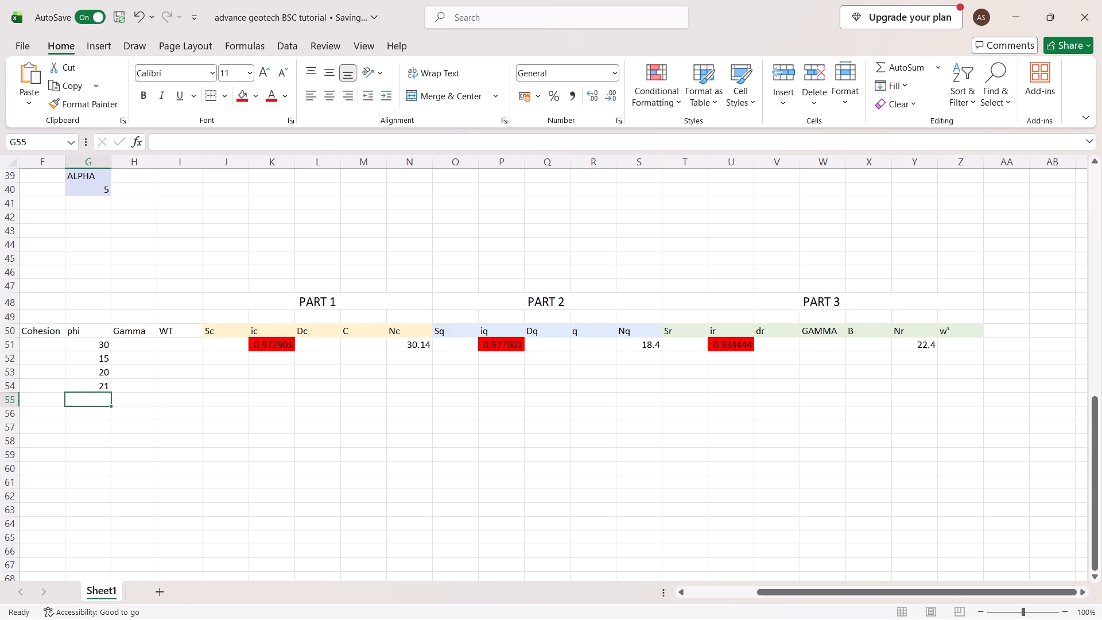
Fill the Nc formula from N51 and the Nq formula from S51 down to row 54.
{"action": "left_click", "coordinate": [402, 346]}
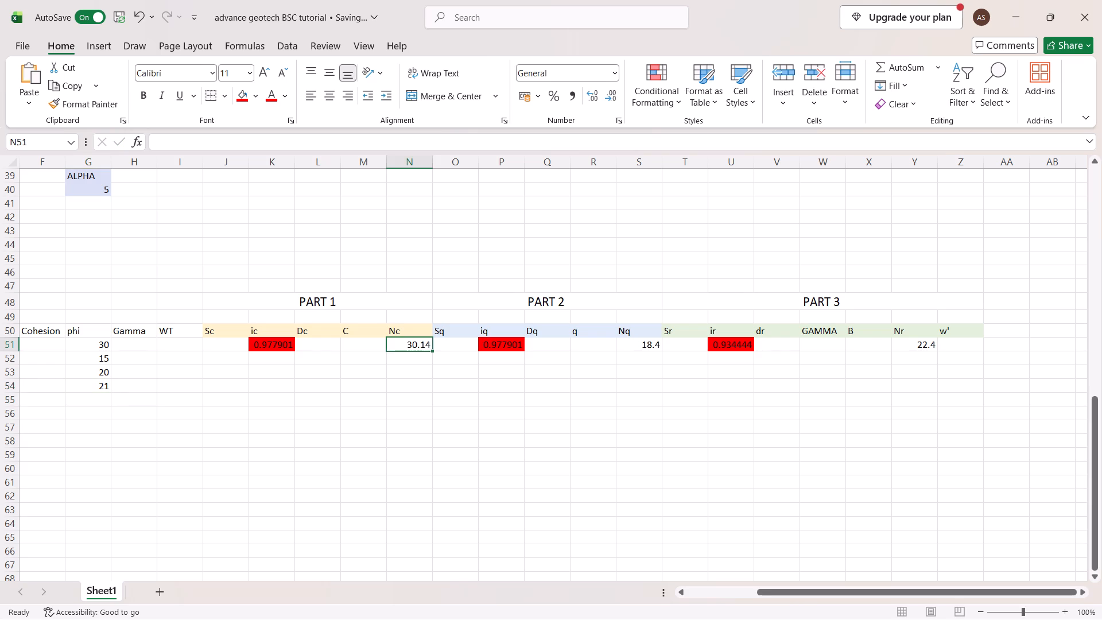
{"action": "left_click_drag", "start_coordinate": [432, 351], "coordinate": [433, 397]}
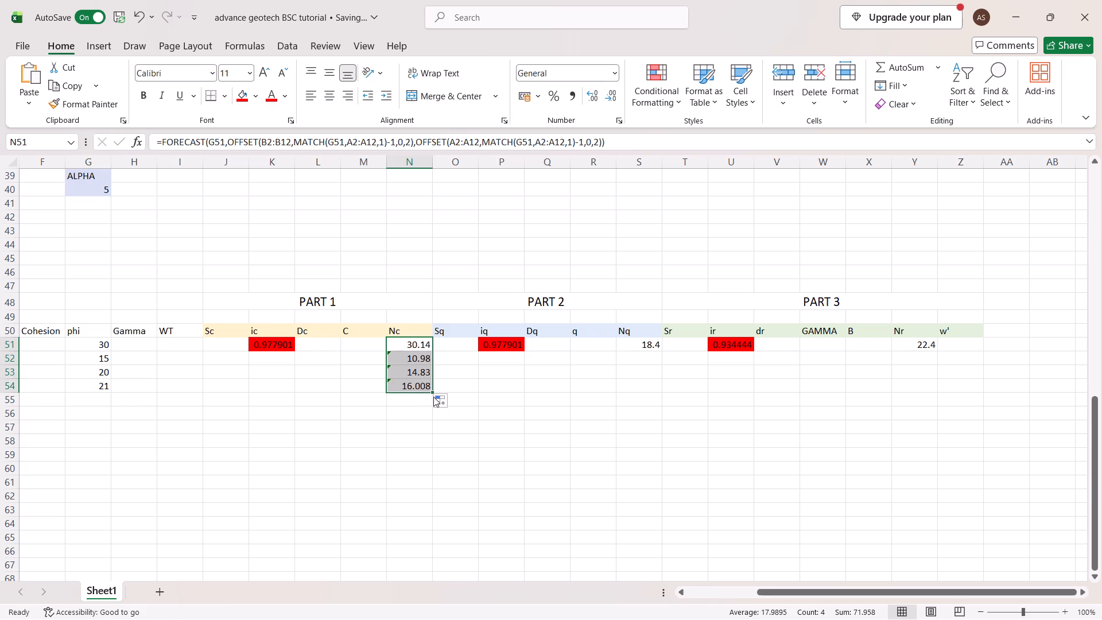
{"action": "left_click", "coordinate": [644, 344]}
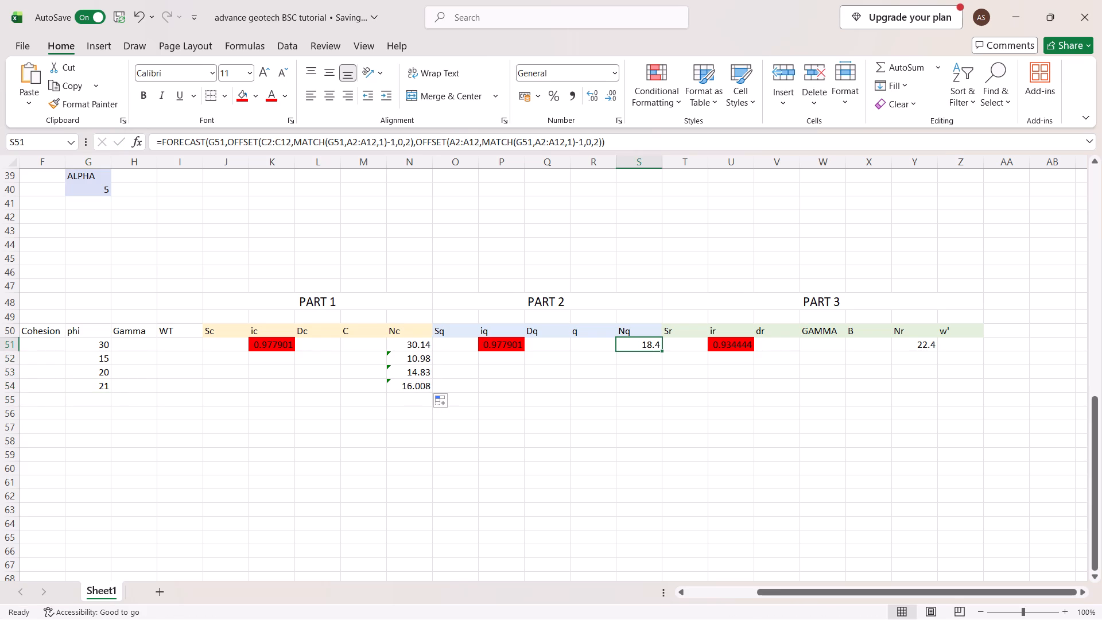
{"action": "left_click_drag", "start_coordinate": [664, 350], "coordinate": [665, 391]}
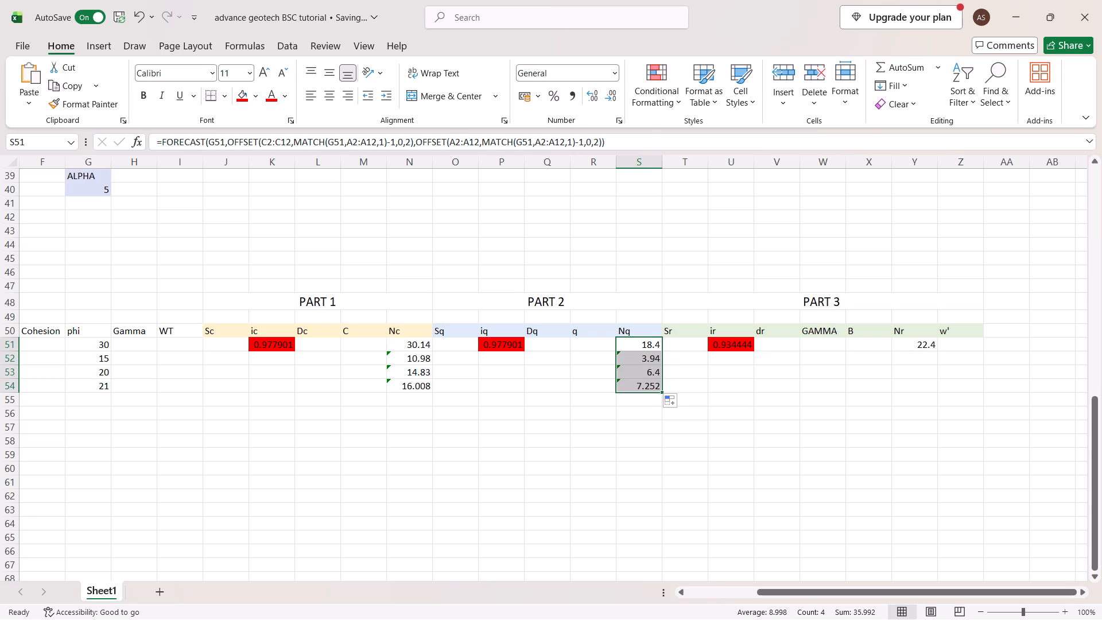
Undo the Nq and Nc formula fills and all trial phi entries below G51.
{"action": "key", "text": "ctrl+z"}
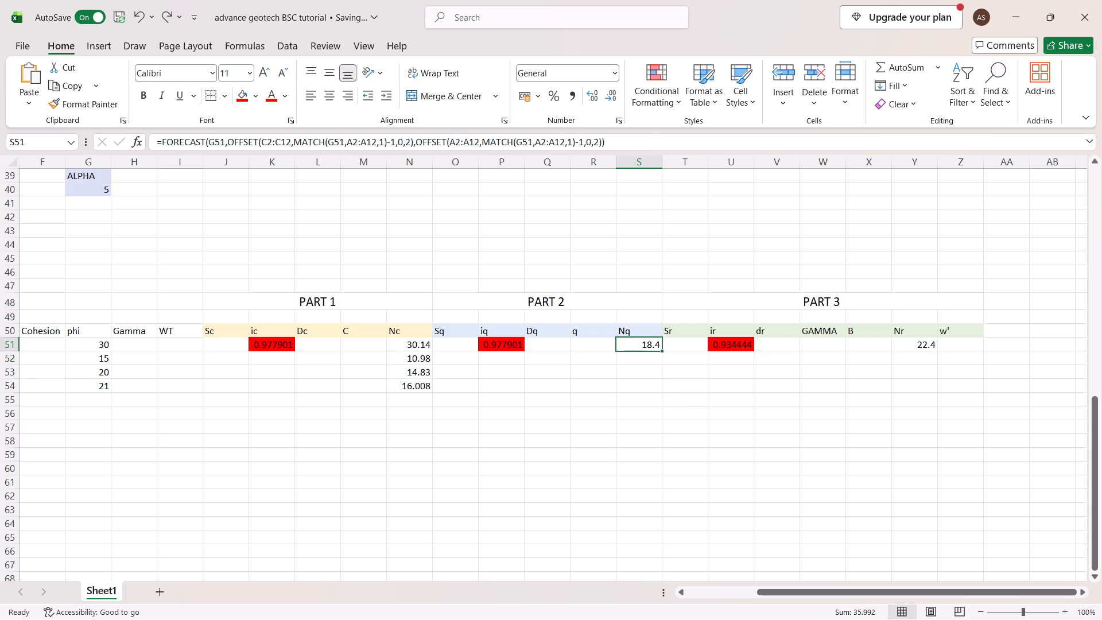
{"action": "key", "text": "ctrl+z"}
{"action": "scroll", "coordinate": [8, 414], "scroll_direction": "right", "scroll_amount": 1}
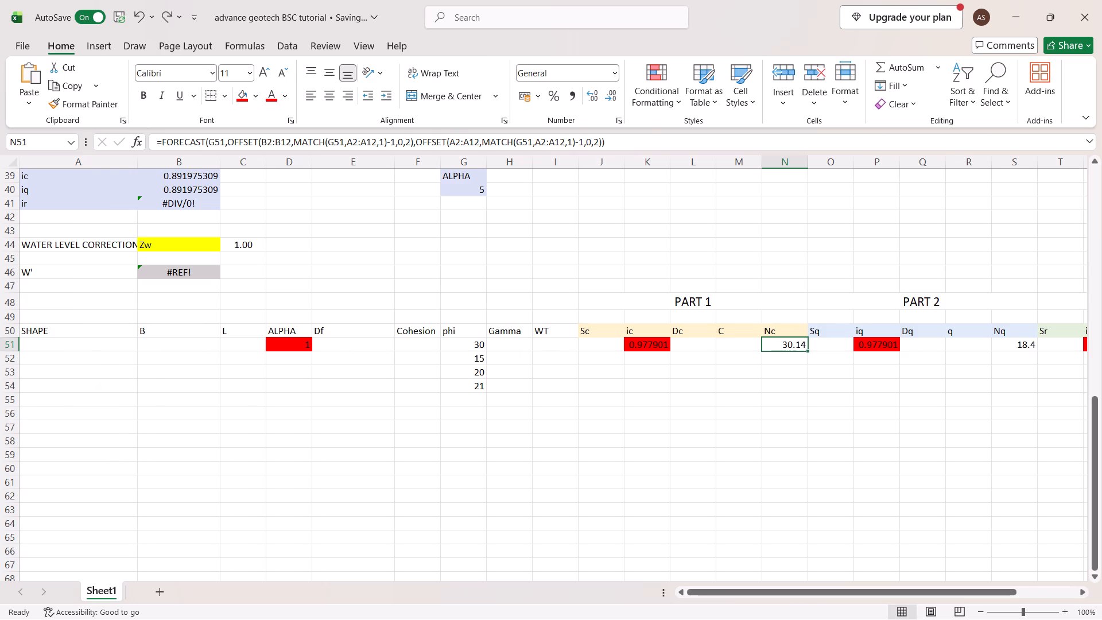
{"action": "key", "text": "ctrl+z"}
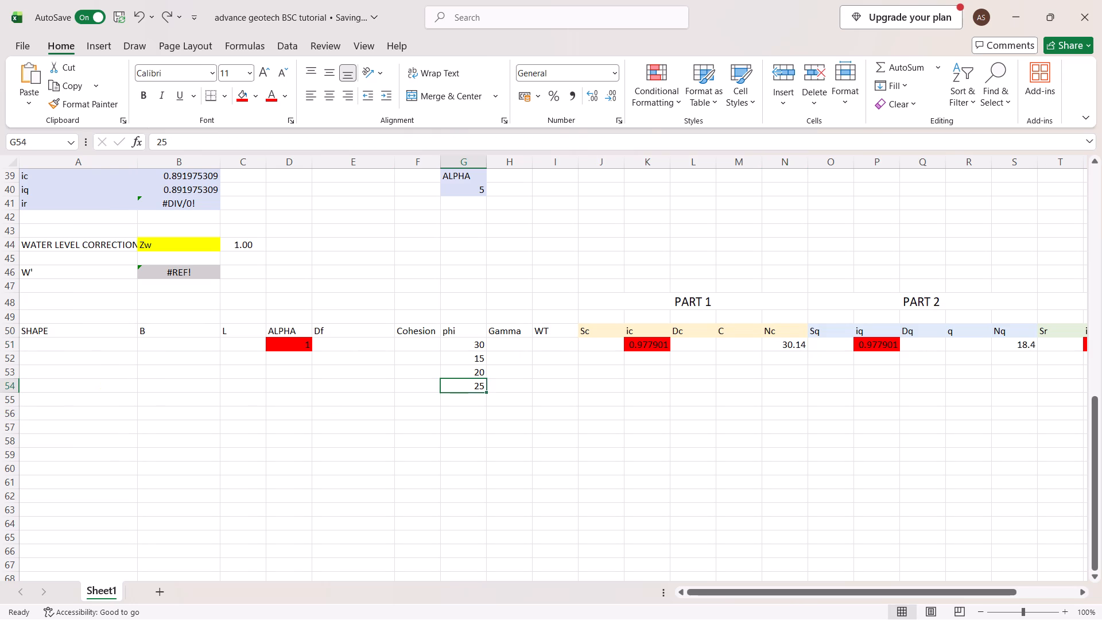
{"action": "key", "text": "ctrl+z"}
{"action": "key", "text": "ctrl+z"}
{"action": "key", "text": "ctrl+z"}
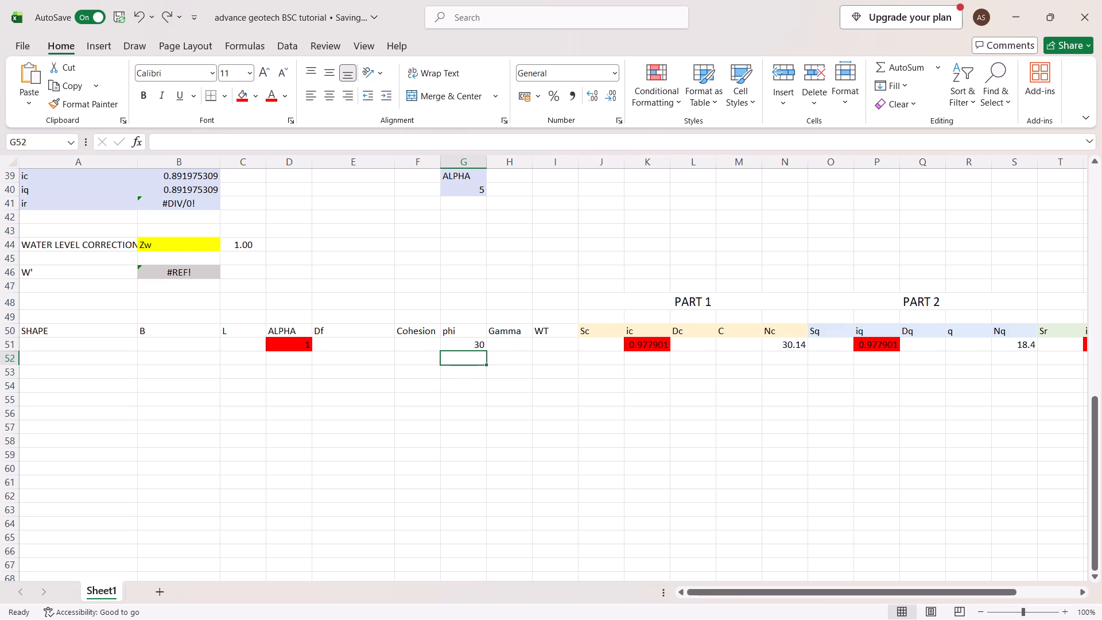
Highlight the phi, Nc, Nq and Nr cells in row 51 (G51, N51, S51 and Y51) with a yellow fill.
{"action": "left_click", "coordinate": [474, 344]}
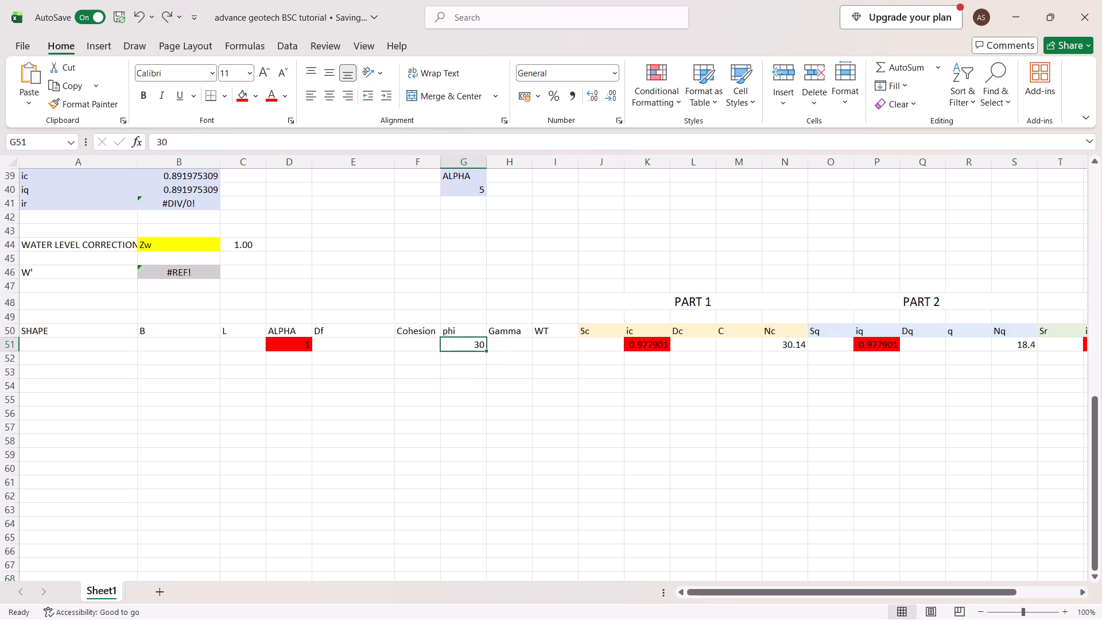
{"action": "left_click", "coordinate": [251, 92]}
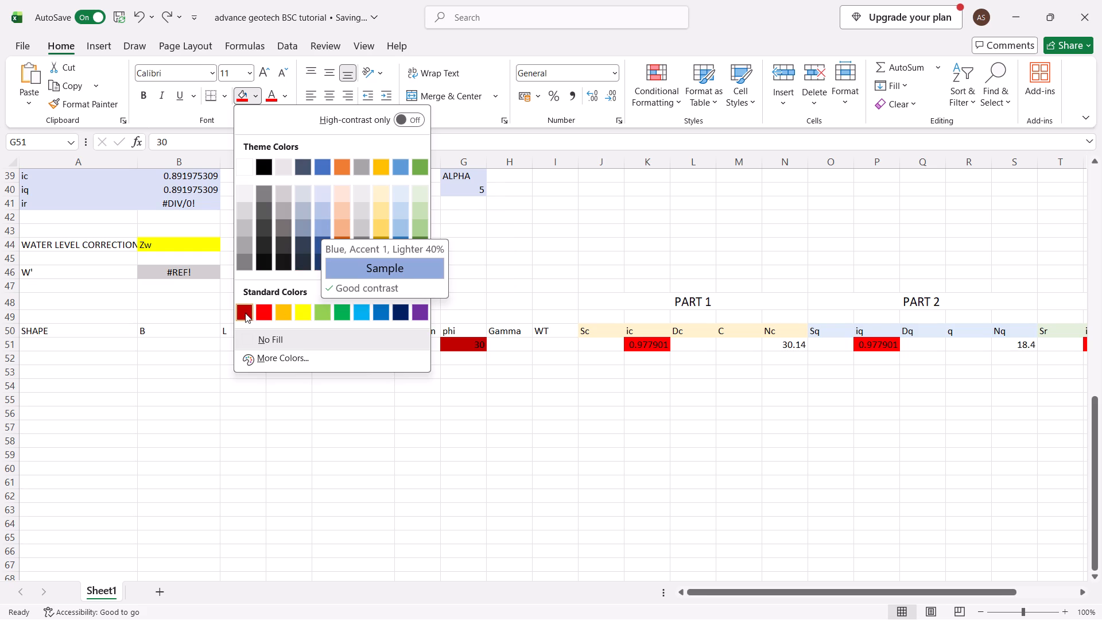
{"action": "left_click", "coordinate": [304, 307]}
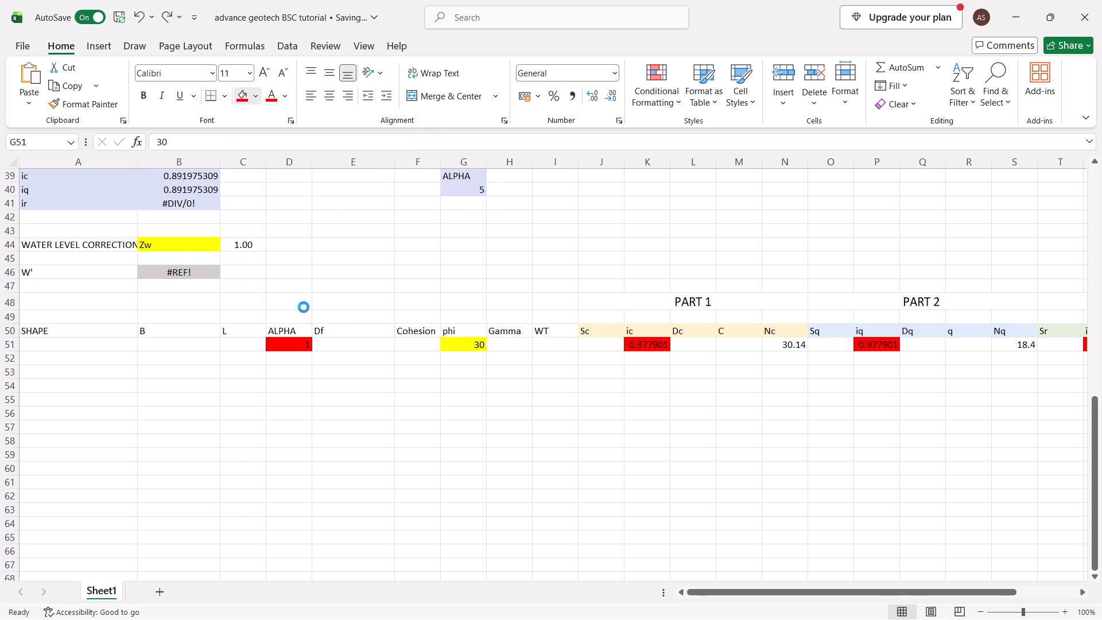
{"action": "scroll", "coordinate": [546, 420], "scroll_direction": "left", "scroll_amount": 1}
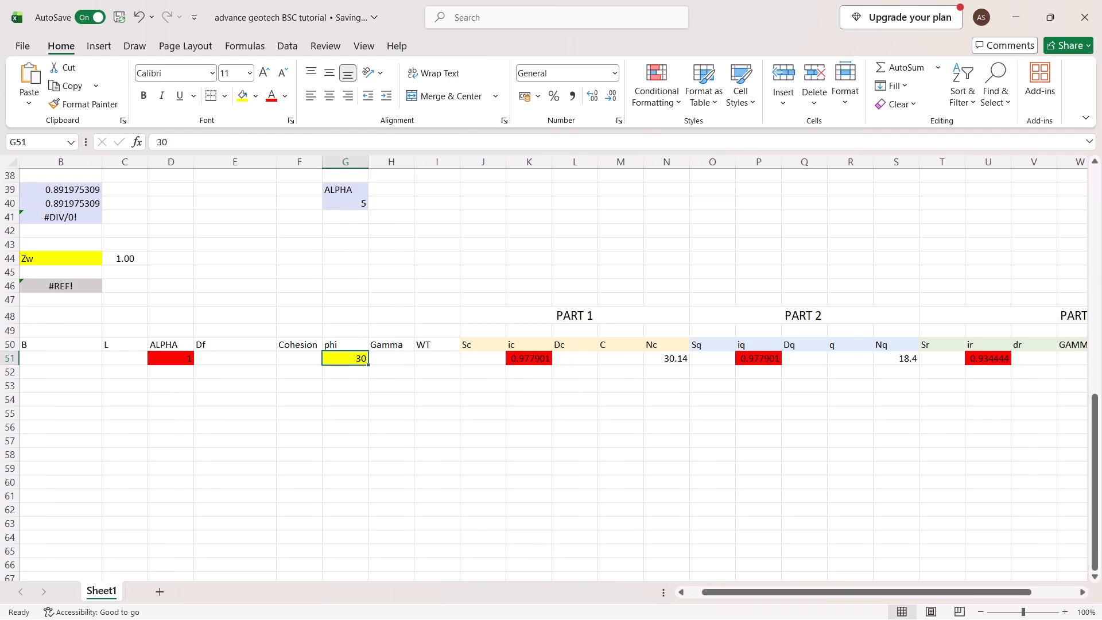
{"action": "left_click", "coordinate": [665, 362]}
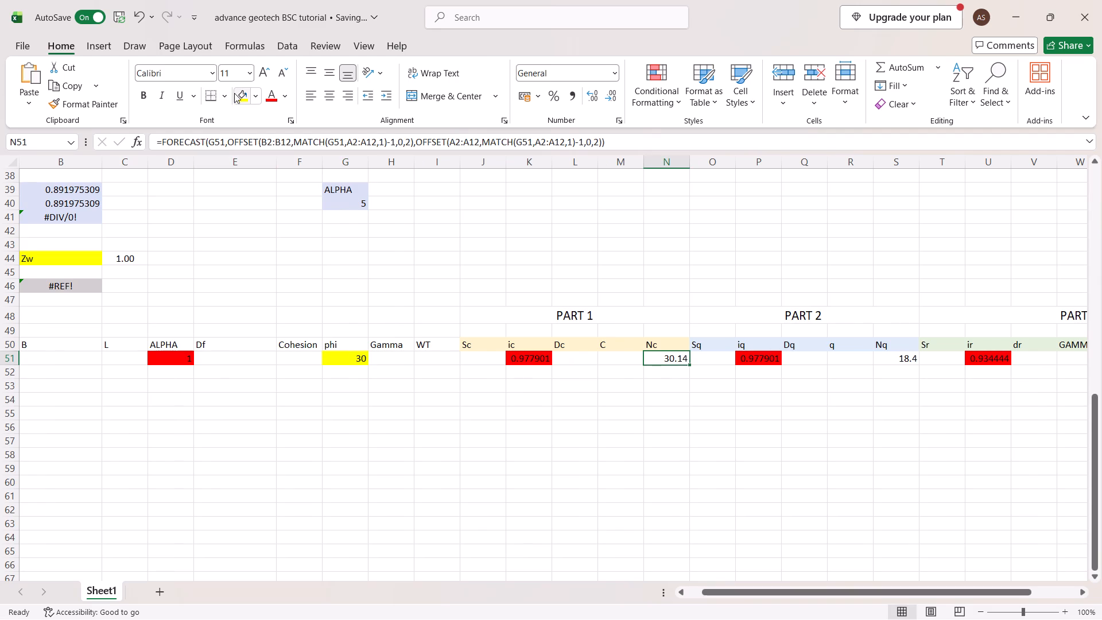
{"action": "left_click", "coordinate": [235, 96]}
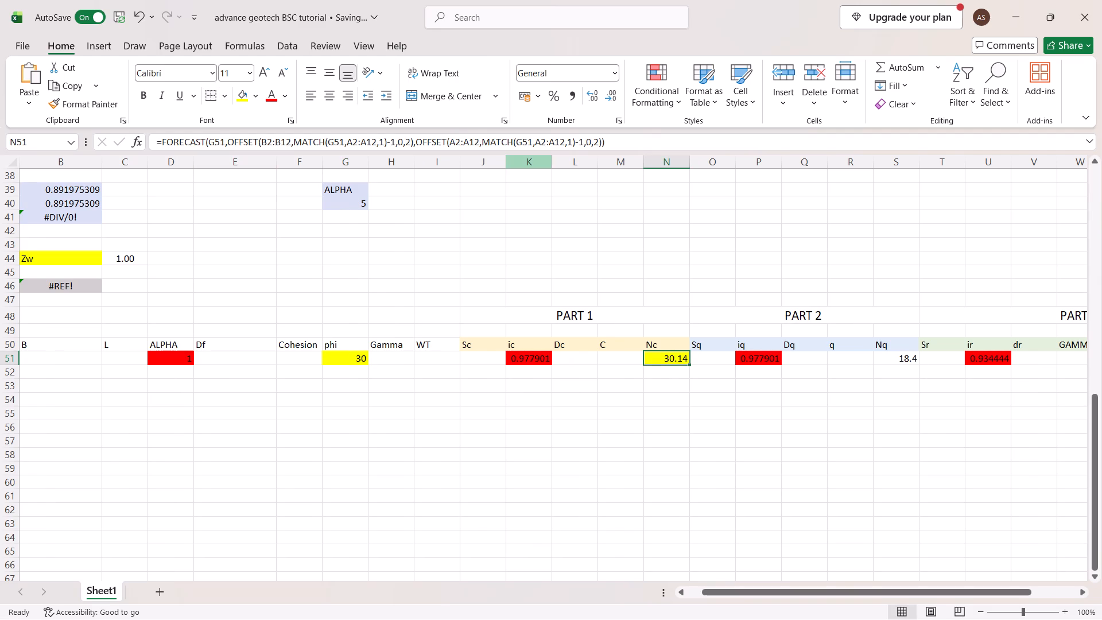
{"action": "left_click", "coordinate": [898, 357]}
{"action": "left_click", "coordinate": [239, 98]}
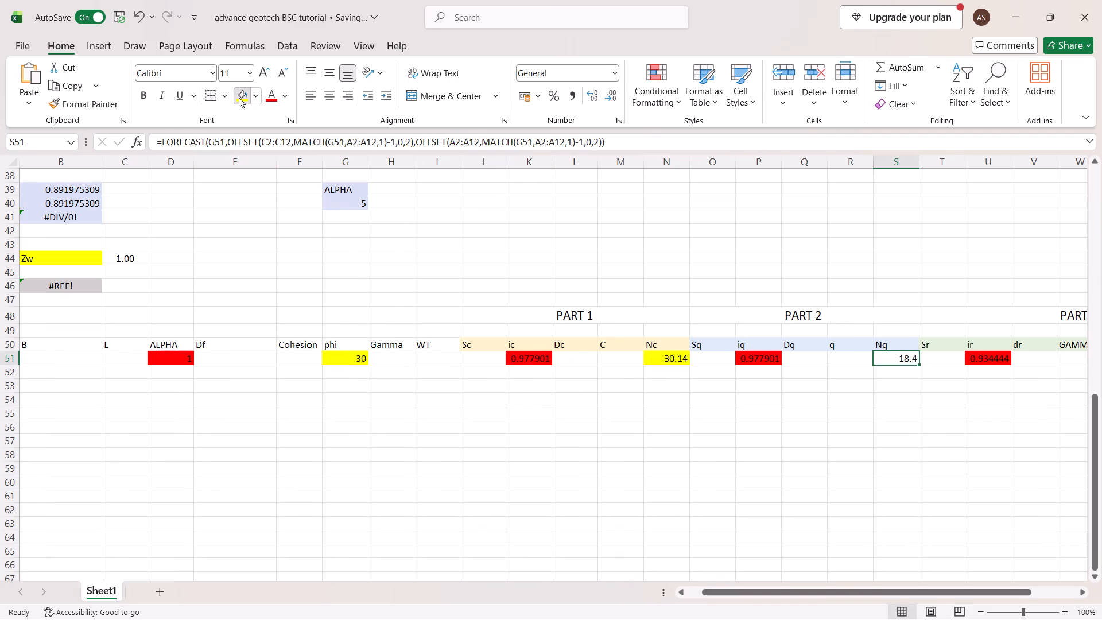
{"action": "scroll", "coordinate": [560, 241], "scroll_direction": "left", "scroll_amount": 2}
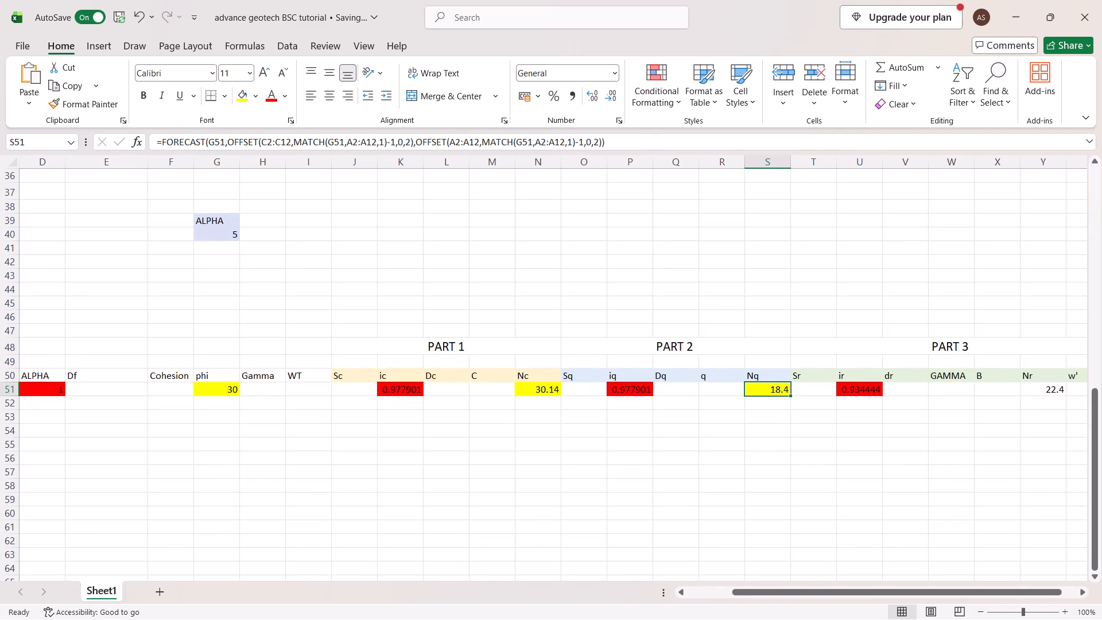
{"action": "left_click", "coordinate": [1035, 390]}
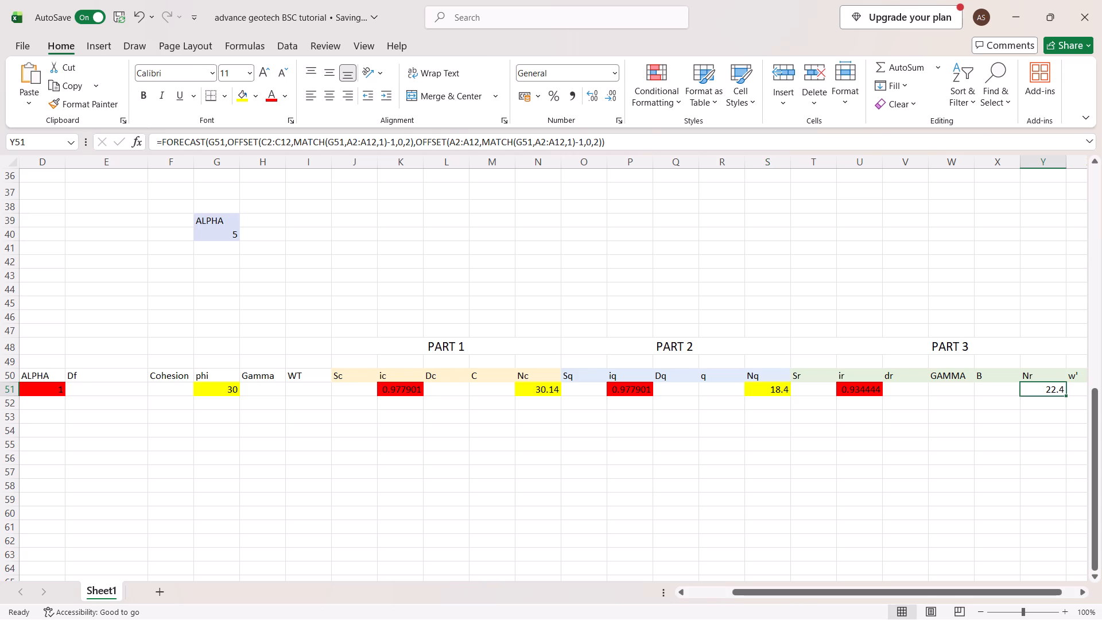
{"action": "left_click", "coordinate": [237, 95]}
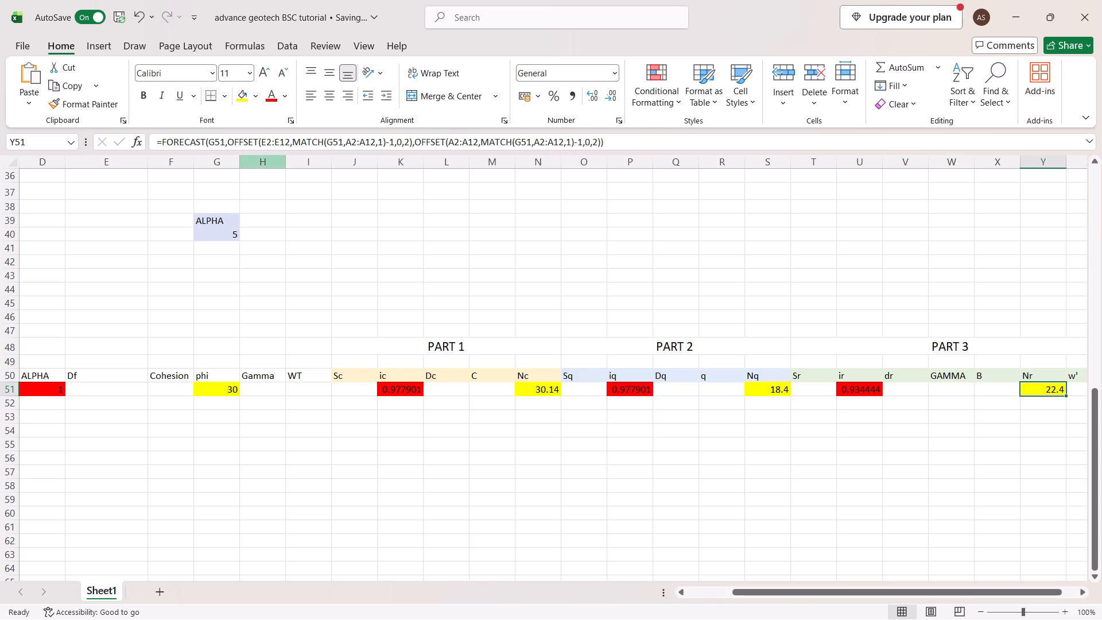
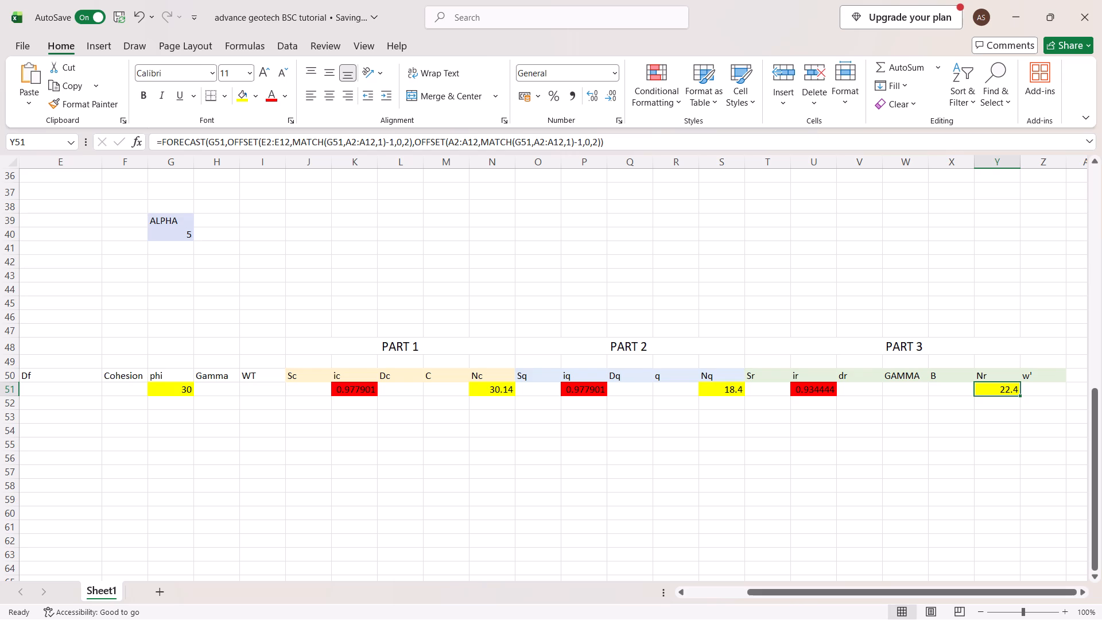
Review the bearing capacity, shape, depth and inclination factor tables above the row 50 calculation headers.
{"action": "scroll", "coordinate": [160, 390], "scroll_direction": "up", "scroll_amount": 7}
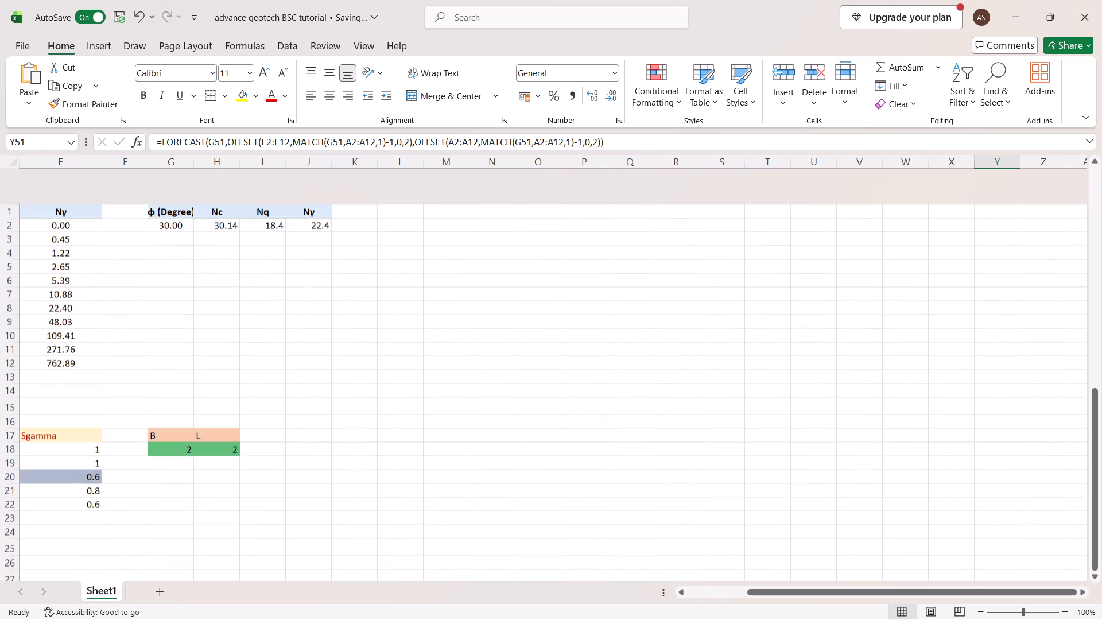
{"action": "scroll", "coordinate": [160, 390], "scroll_direction": "up", "scroll_amount": 2}
{"action": "scroll", "coordinate": [160, 390], "scroll_direction": "right", "scroll_amount": 17}
{"action": "scroll", "coordinate": [160, 390], "scroll_direction": "right", "scroll_amount": 7}
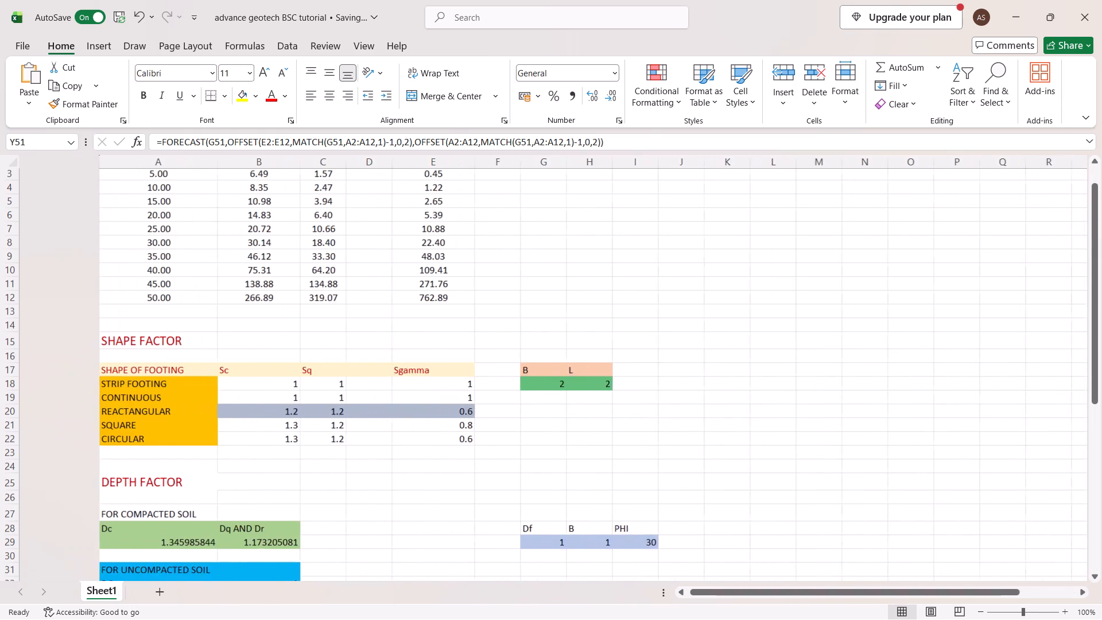
{"action": "scroll", "coordinate": [160, 390], "scroll_direction": "down", "scroll_amount": 6}
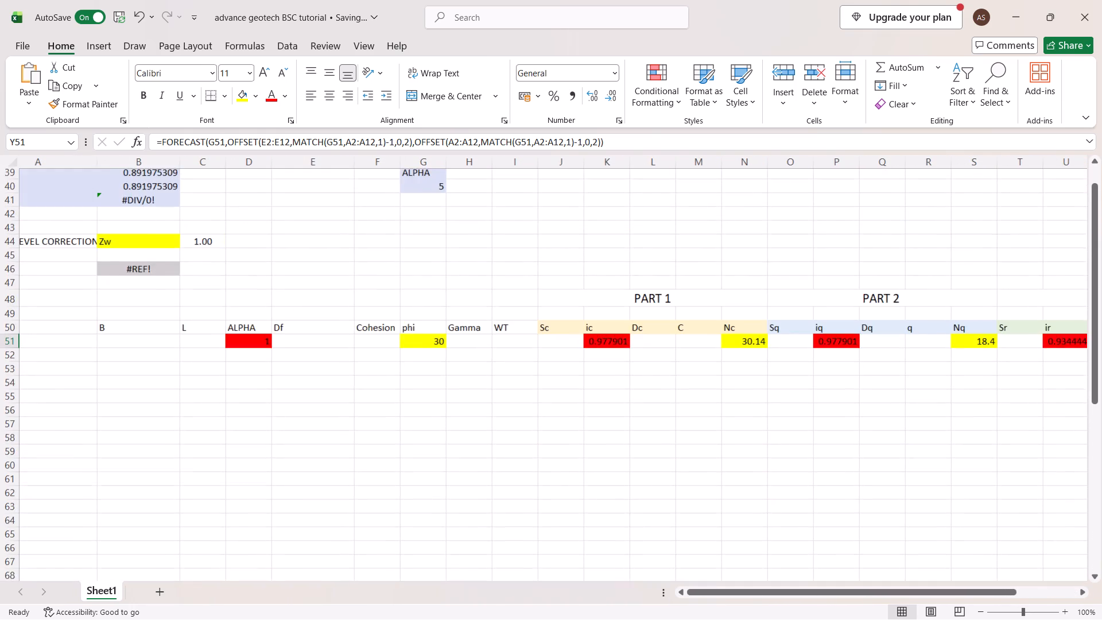
{"action": "scroll", "coordinate": [160, 390], "scroll_direction": "down", "scroll_amount": 2}
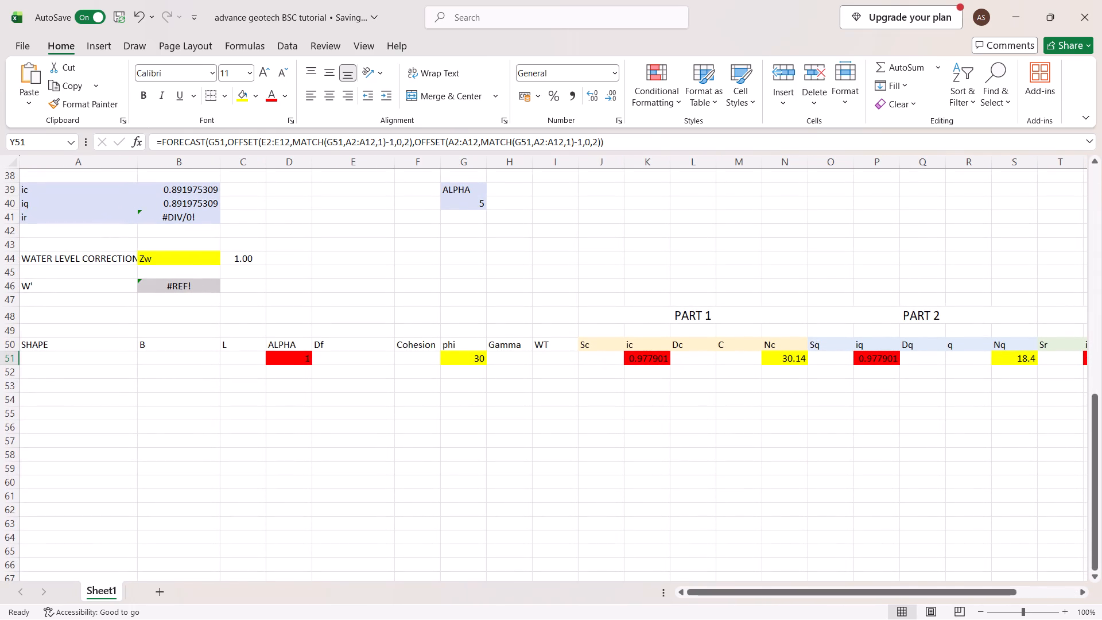
{"action": "scroll", "coordinate": [282, 383], "scroll_direction": "right", "scroll_amount": 5}
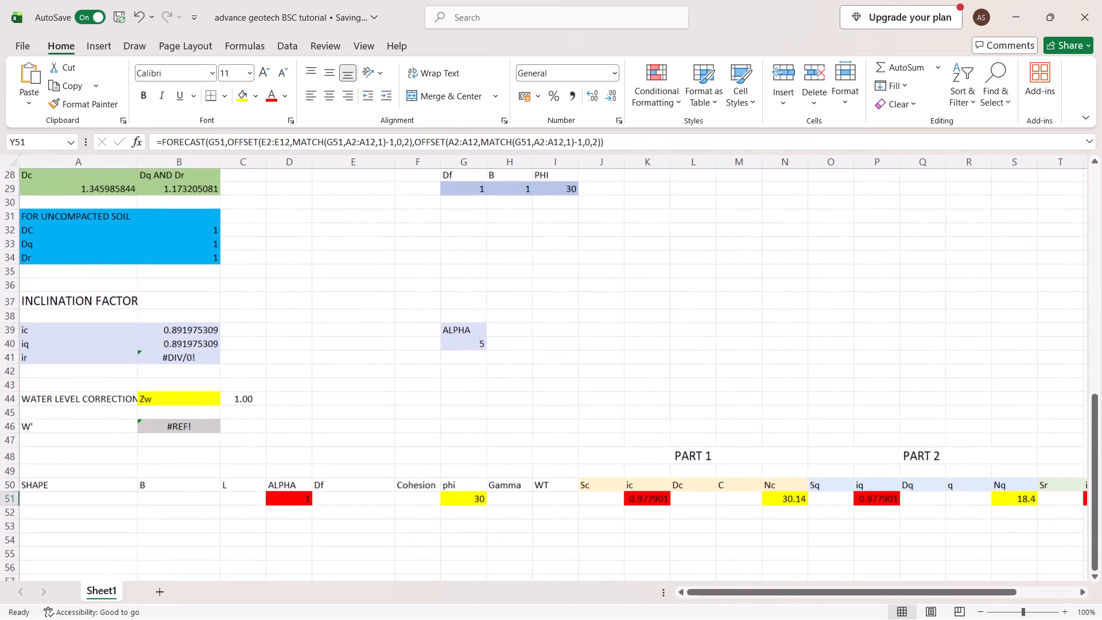
{"action": "scroll", "coordinate": [282, 383], "scroll_direction": "up", "scroll_amount": 6}
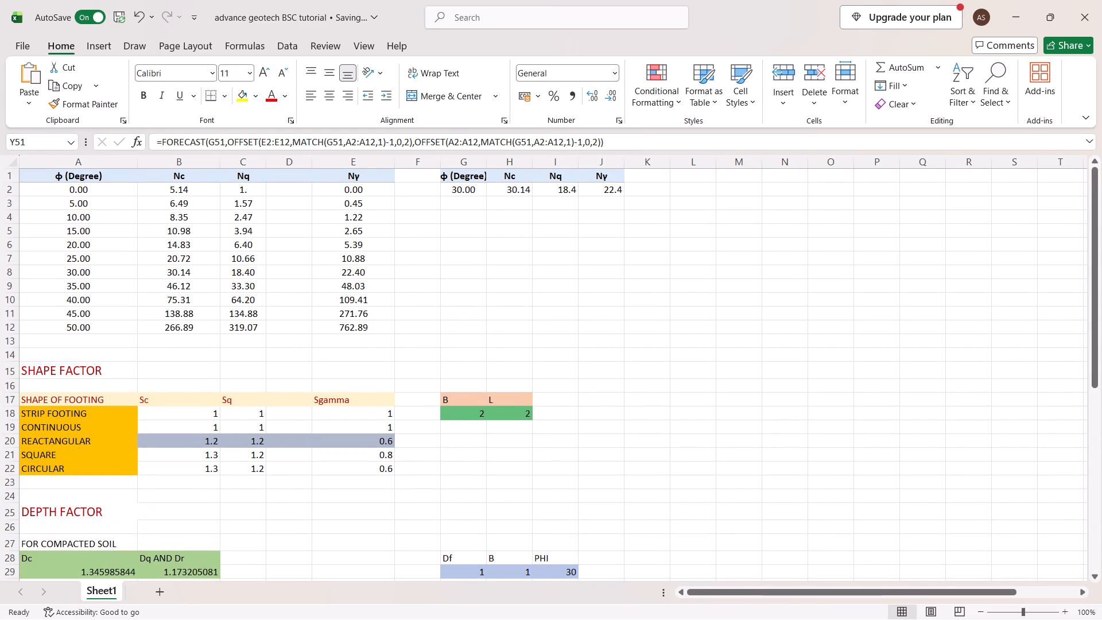
{"action": "scroll", "coordinate": [282, 383], "scroll_direction": "down", "scroll_amount": 8}
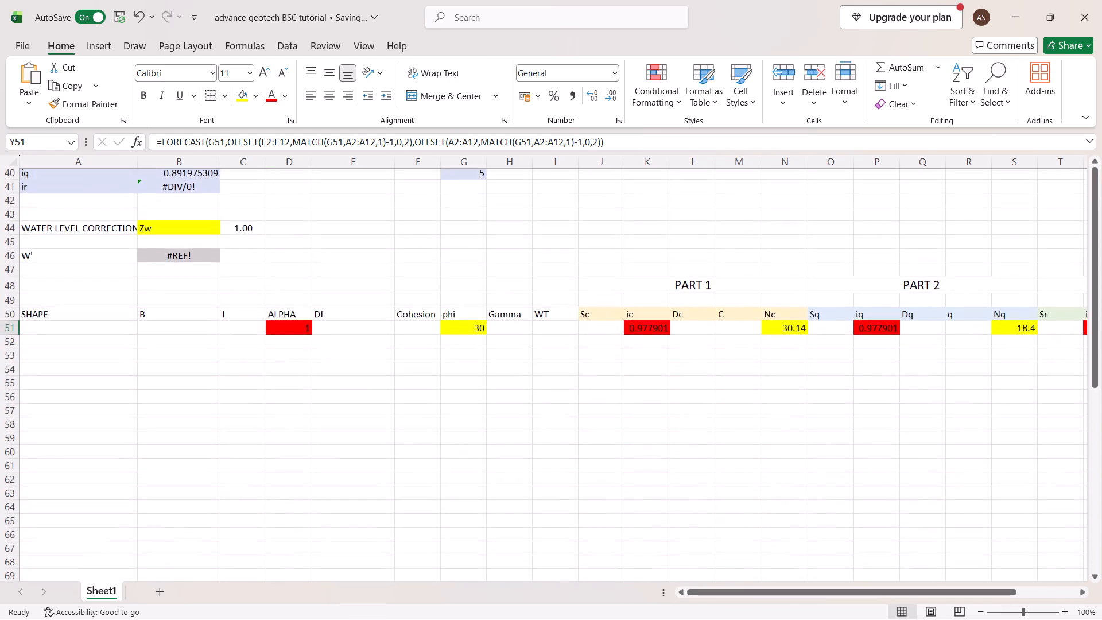
Set the ALPHA input in cell D51 to 15.
{"action": "left_click", "coordinate": [289, 290]}
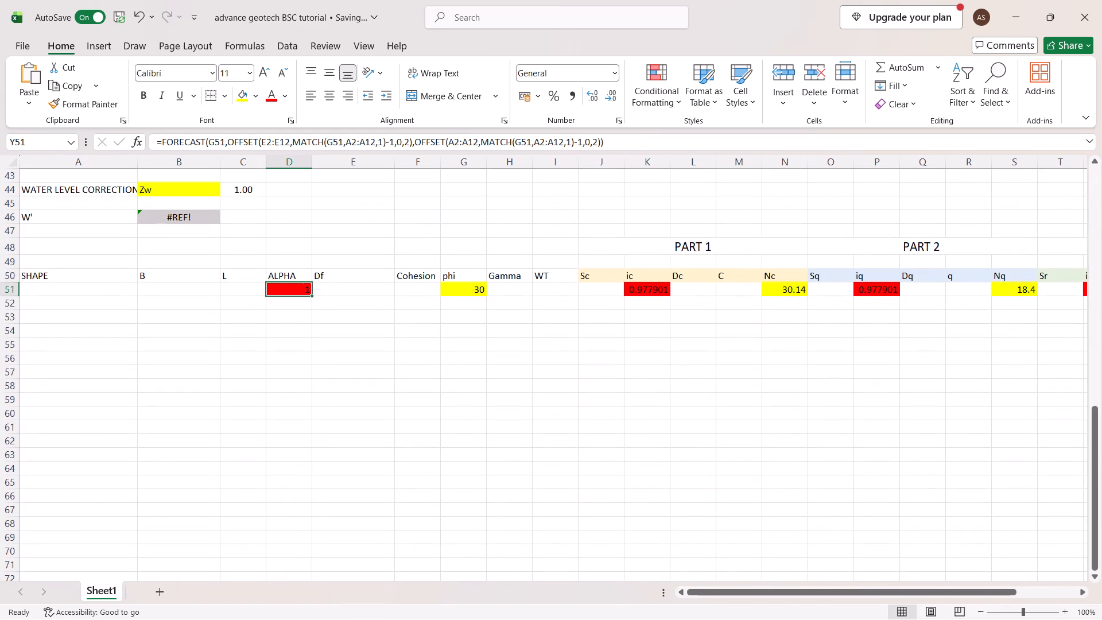
{"action": "type", "text": "15"}
{"action": "key", "text": "Right"}
{"action": "key", "text": "Right"}
{"action": "key", "text": "Right"}
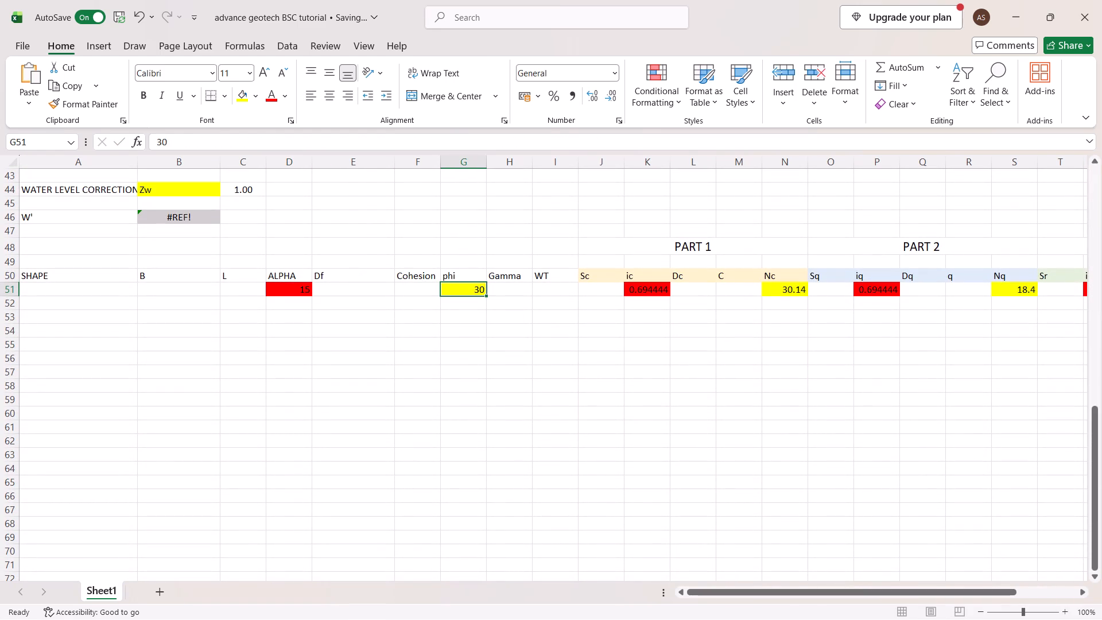
{"action": "key", "text": "Return"}
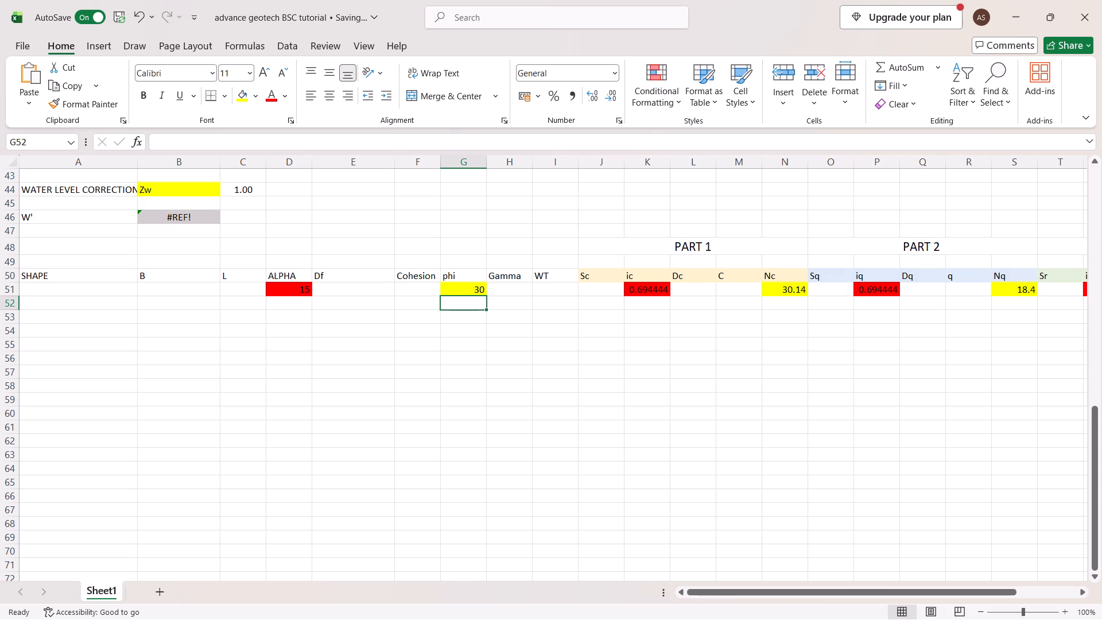
Inspect the formulas behind the ic and iq factors in cells K51 and P51.
{"action": "scroll", "coordinate": [635, 309], "scroll_direction": "left", "scroll_amount": 2}
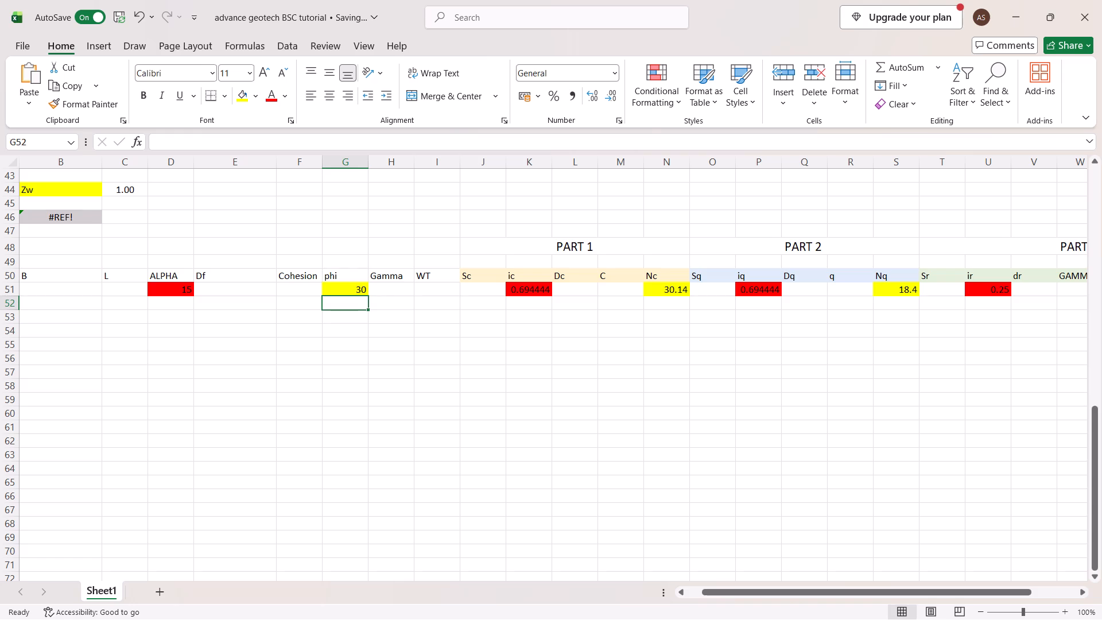
{"action": "scroll", "coordinate": [512, 296], "scroll_direction": "left", "scroll_amount": 3}
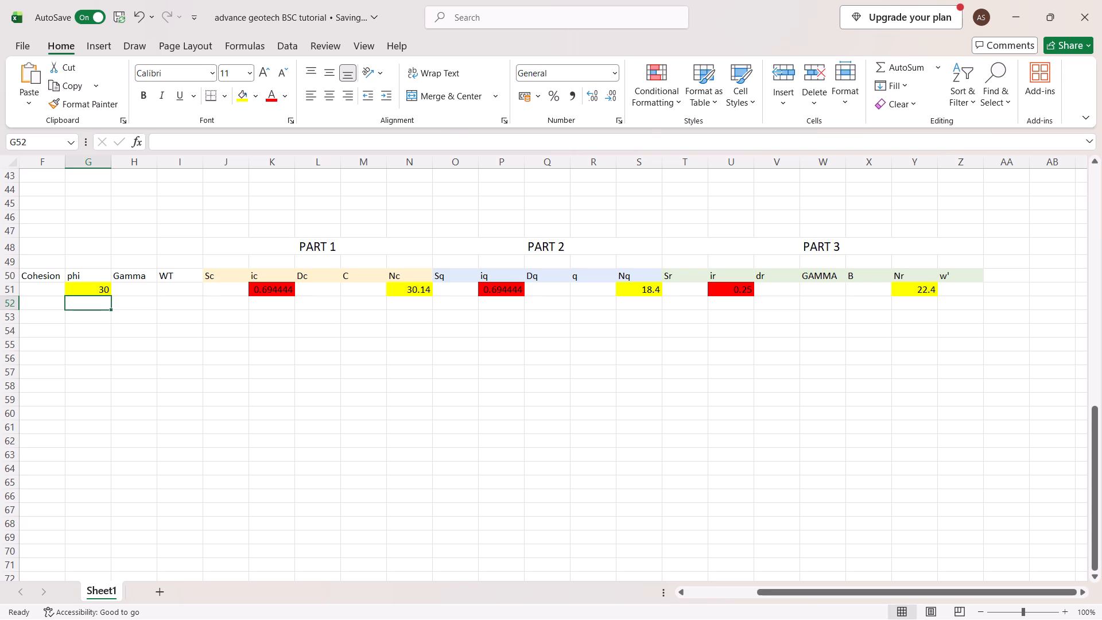
{"action": "left_click", "coordinate": [265, 293]}
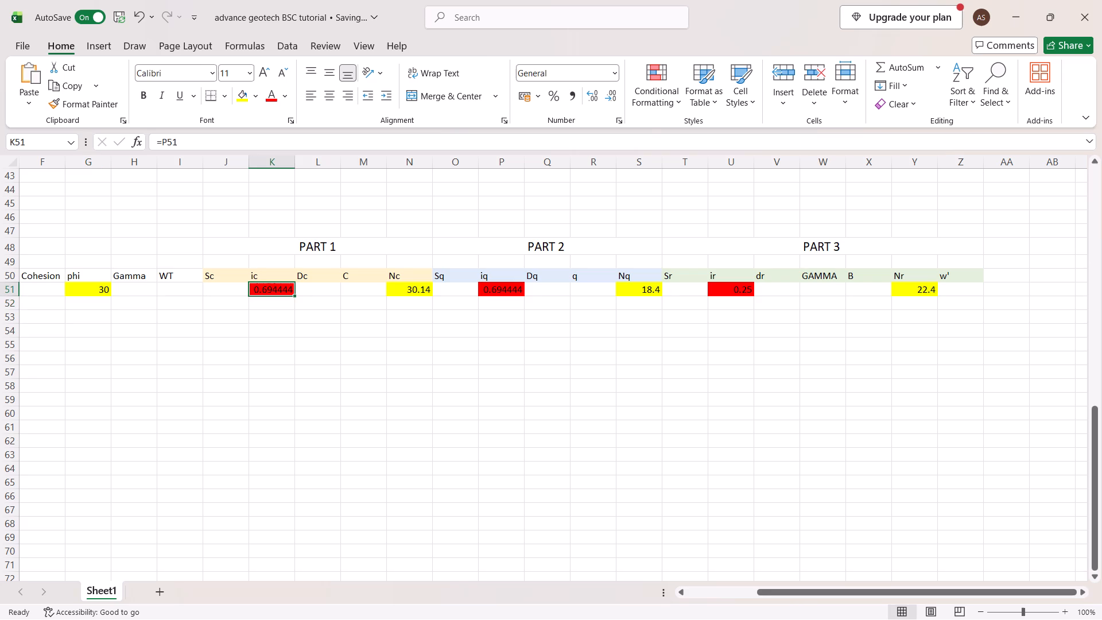
{"action": "left_click", "coordinate": [494, 293]}
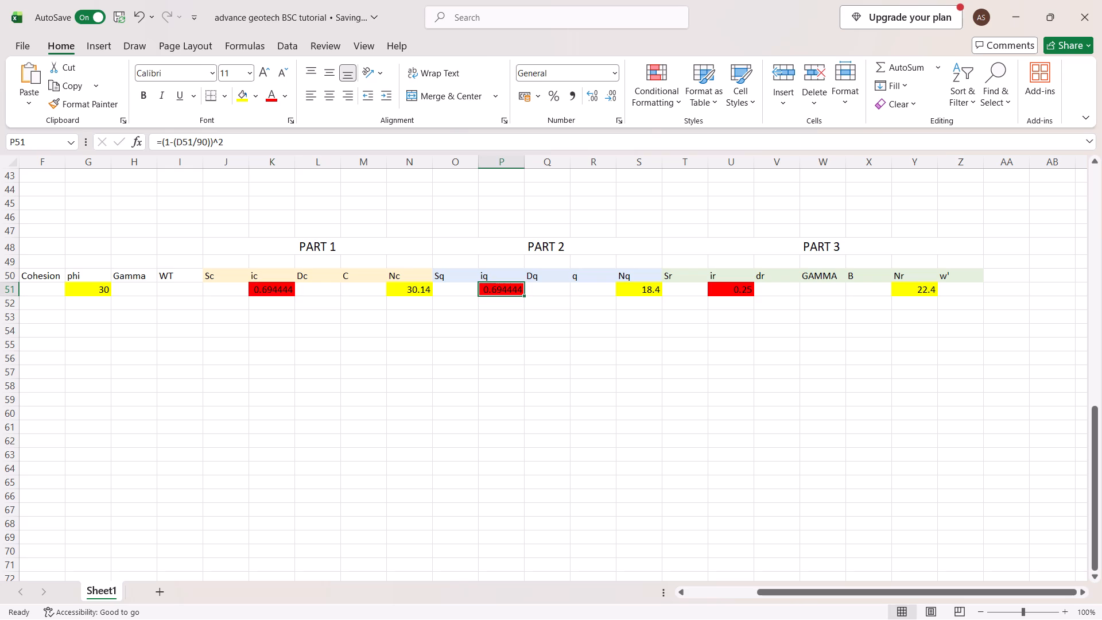
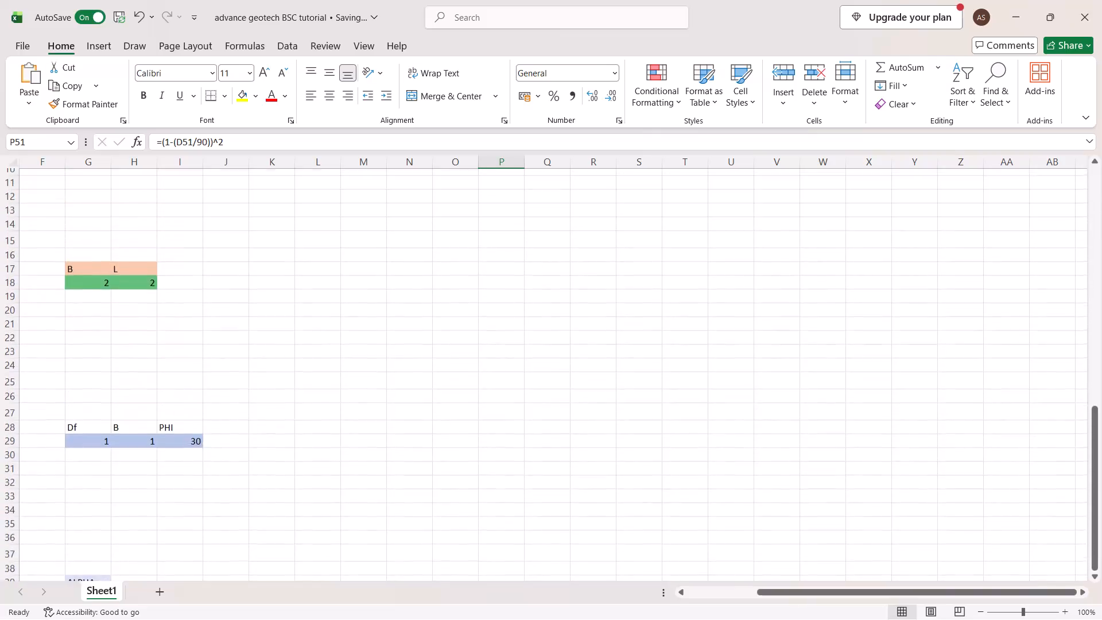
Examine the Sc and Dc cells in row 51 against the bearing capacity, shape, depth and inclination factor tables above.
{"action": "scroll", "coordinate": [494, 293], "scroll_direction": "up", "scroll_amount": 1}
{"action": "scroll", "coordinate": [494, 293], "scroll_direction": "right", "scroll_amount": 3}
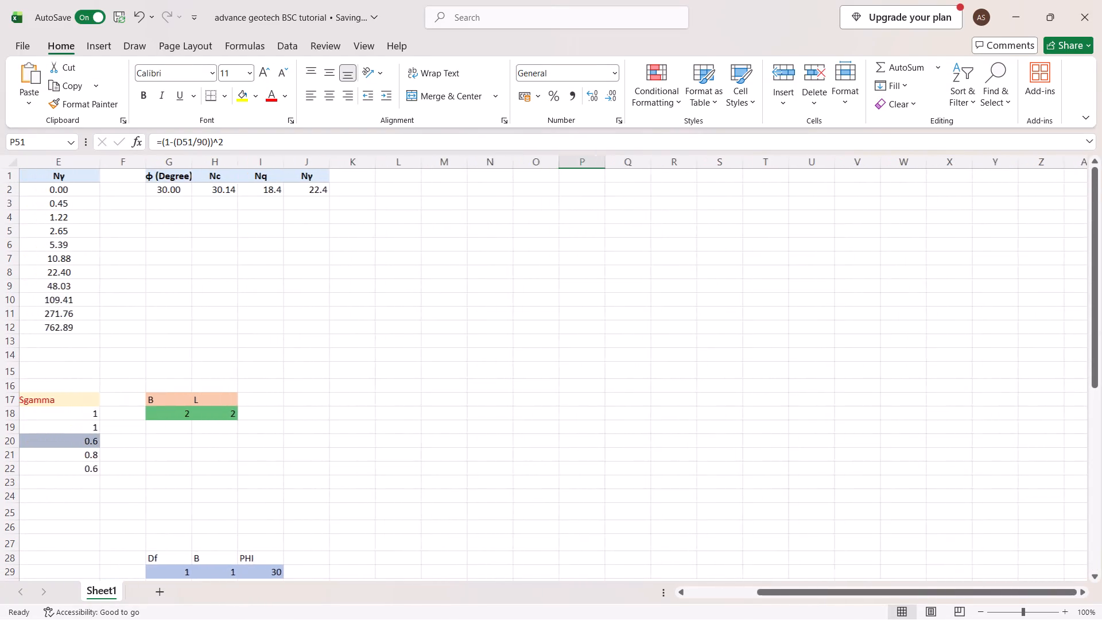
{"action": "scroll", "coordinate": [494, 293], "scroll_direction": "right", "scroll_amount": 1}
{"action": "scroll", "coordinate": [494, 293], "scroll_direction": "down", "scroll_amount": 5}
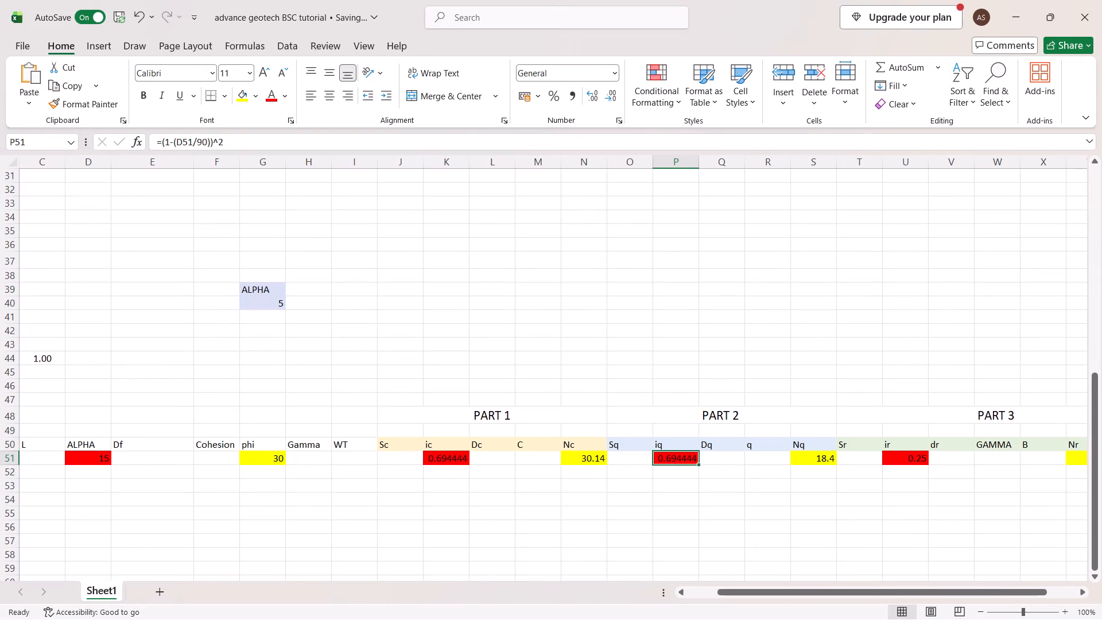
{"action": "left_click", "coordinate": [494, 456]}
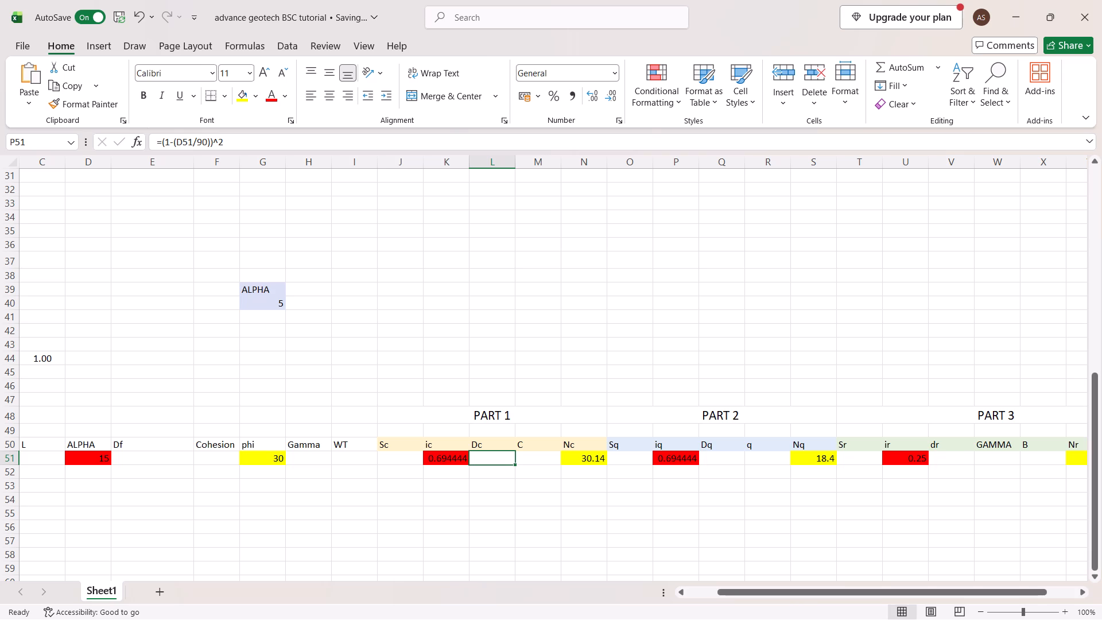
{"action": "left_click", "coordinate": [511, 478]}
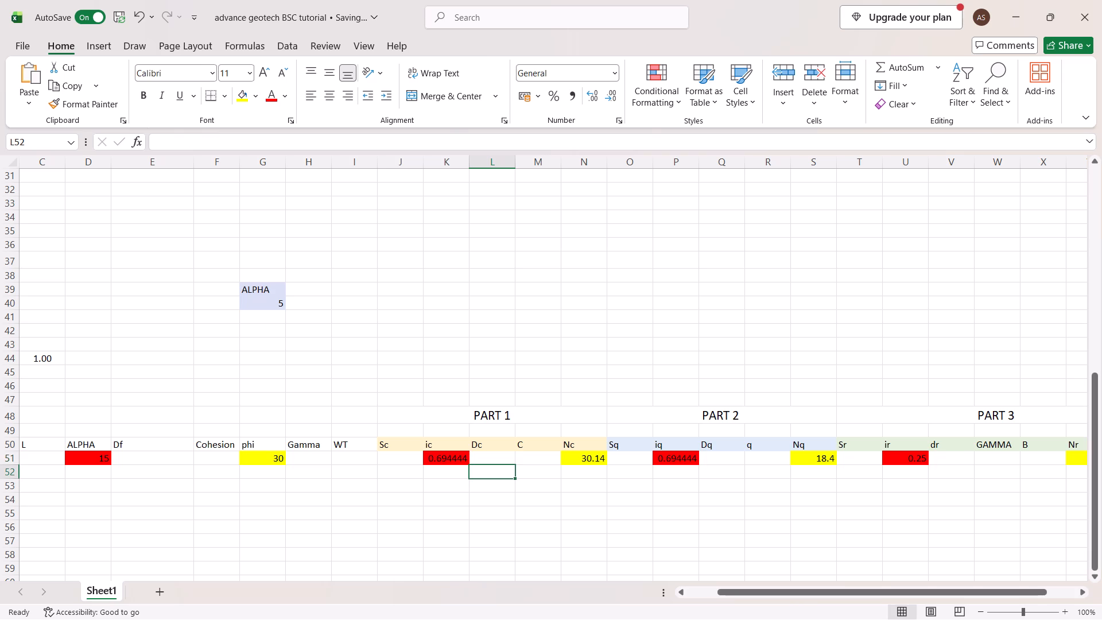
{"action": "left_click", "coordinate": [385, 454]}
{"action": "scroll", "coordinate": [385, 454], "scroll_direction": "up", "scroll_amount": 6}
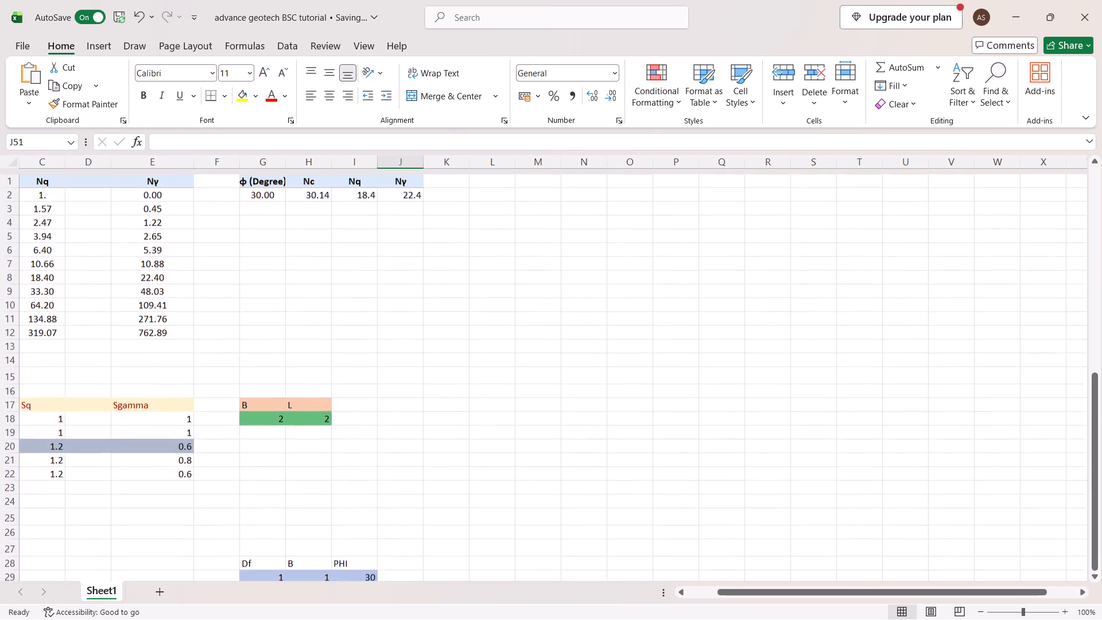
{"action": "scroll", "coordinate": [385, 454], "scroll_direction": "up", "scroll_amount": 1}
{"action": "scroll", "coordinate": [385, 454], "scroll_direction": "right", "scroll_amount": 5}
{"action": "scroll", "coordinate": [385, 454], "scroll_direction": "down", "scroll_amount": 2}
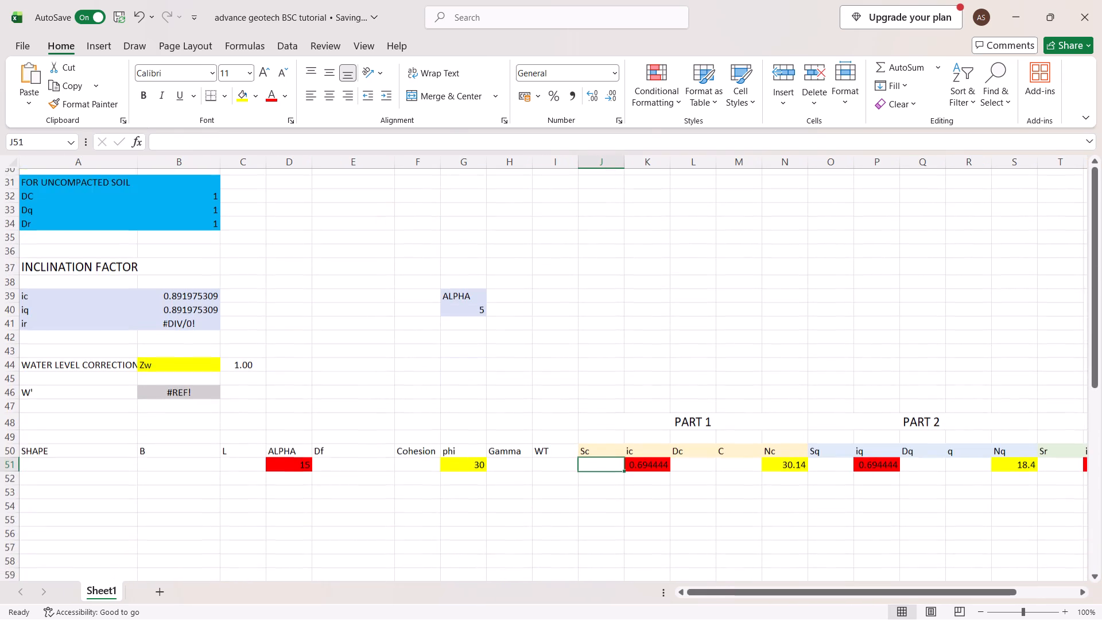
{"action": "scroll", "coordinate": [385, 454], "scroll_direction": "down", "scroll_amount": 2}
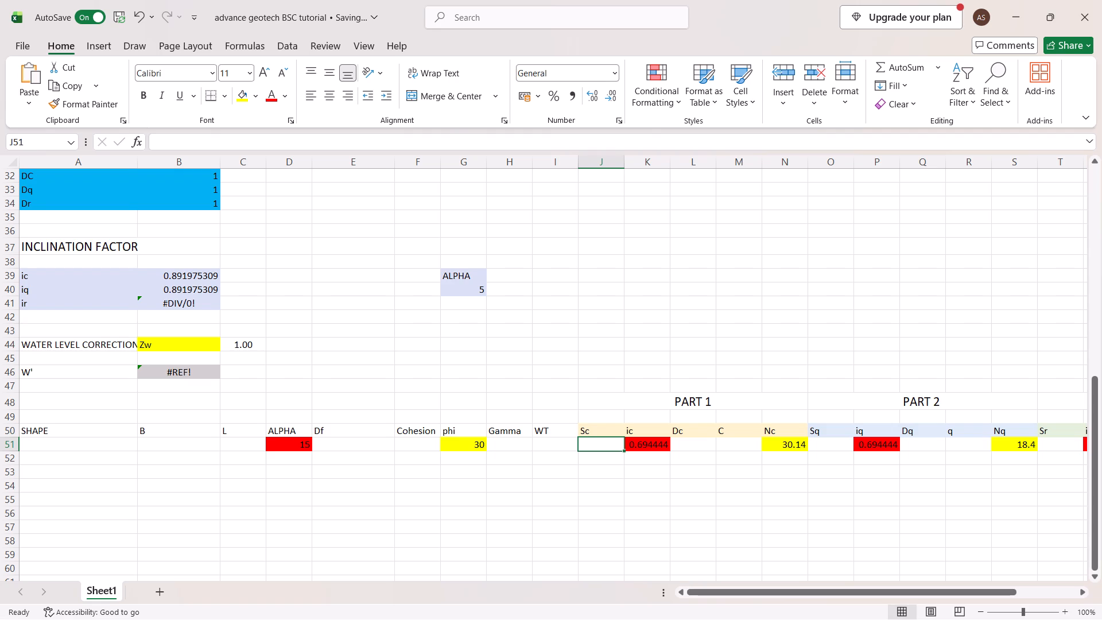
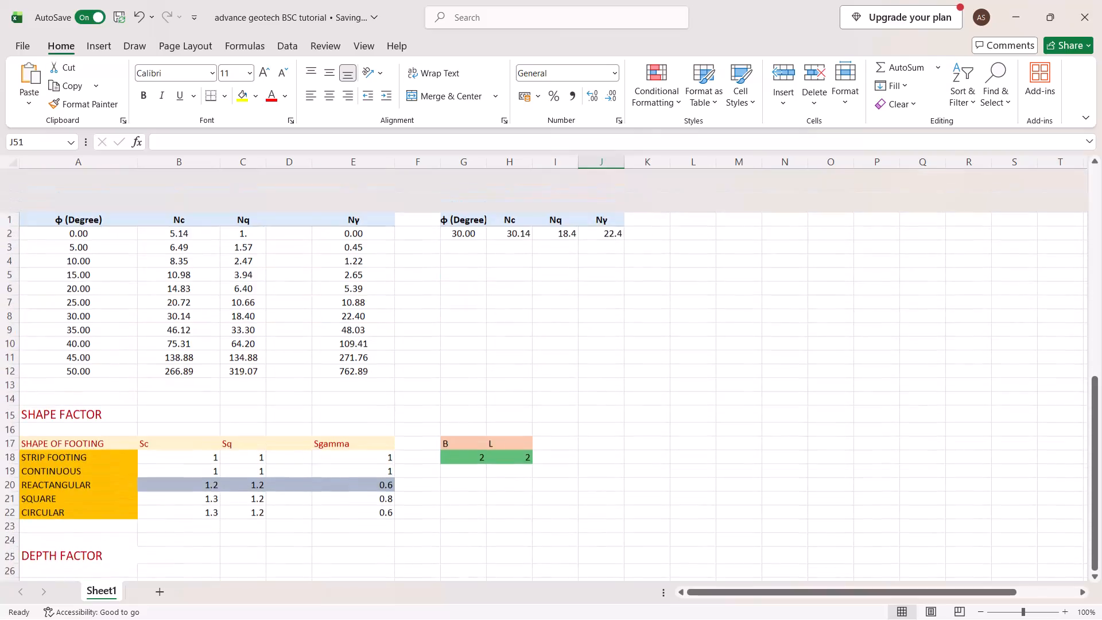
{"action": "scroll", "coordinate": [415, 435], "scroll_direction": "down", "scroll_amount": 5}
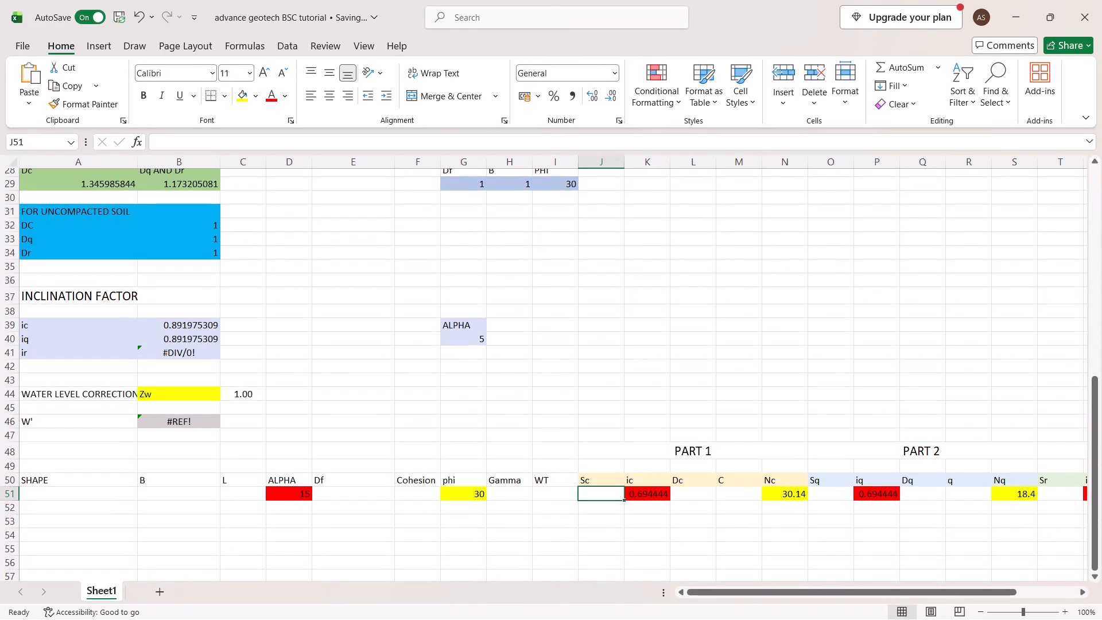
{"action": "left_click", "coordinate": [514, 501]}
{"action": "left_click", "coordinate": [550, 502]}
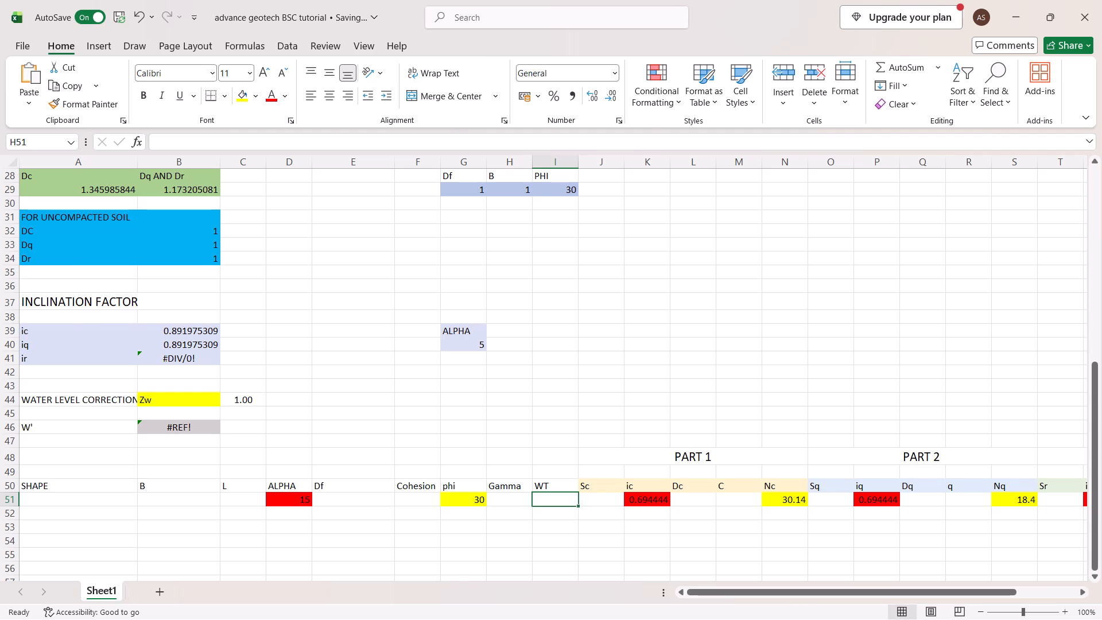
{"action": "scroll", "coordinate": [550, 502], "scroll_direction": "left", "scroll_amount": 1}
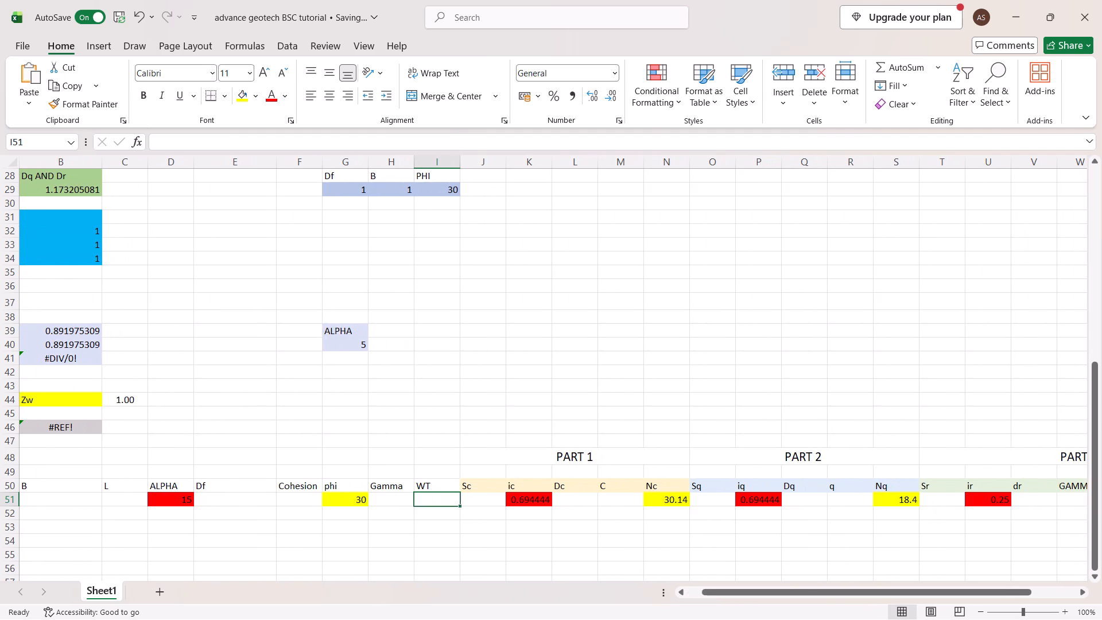
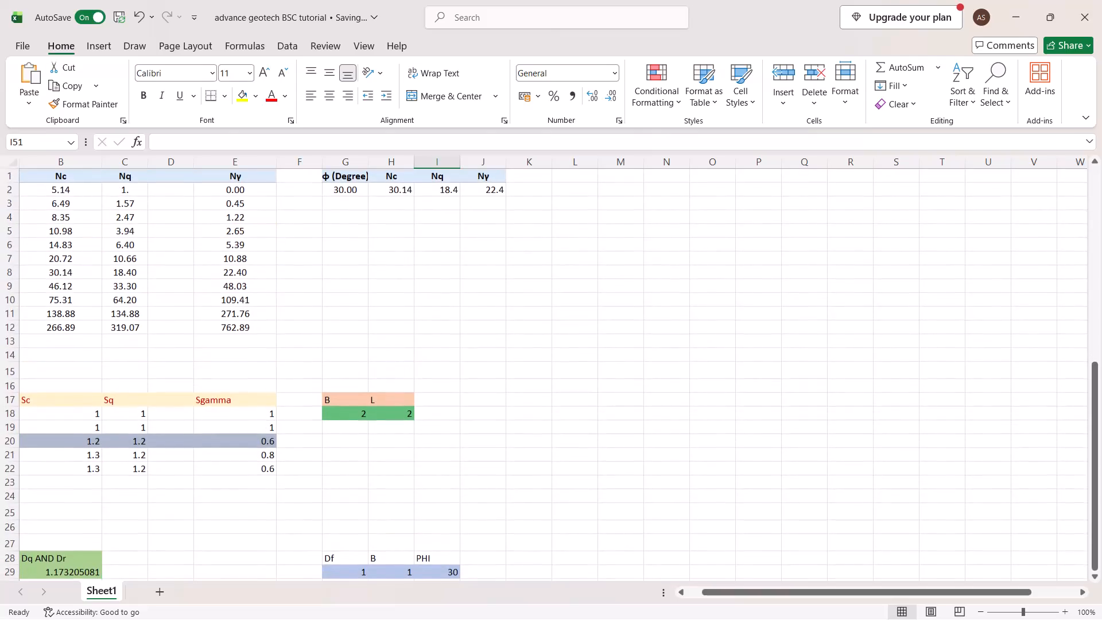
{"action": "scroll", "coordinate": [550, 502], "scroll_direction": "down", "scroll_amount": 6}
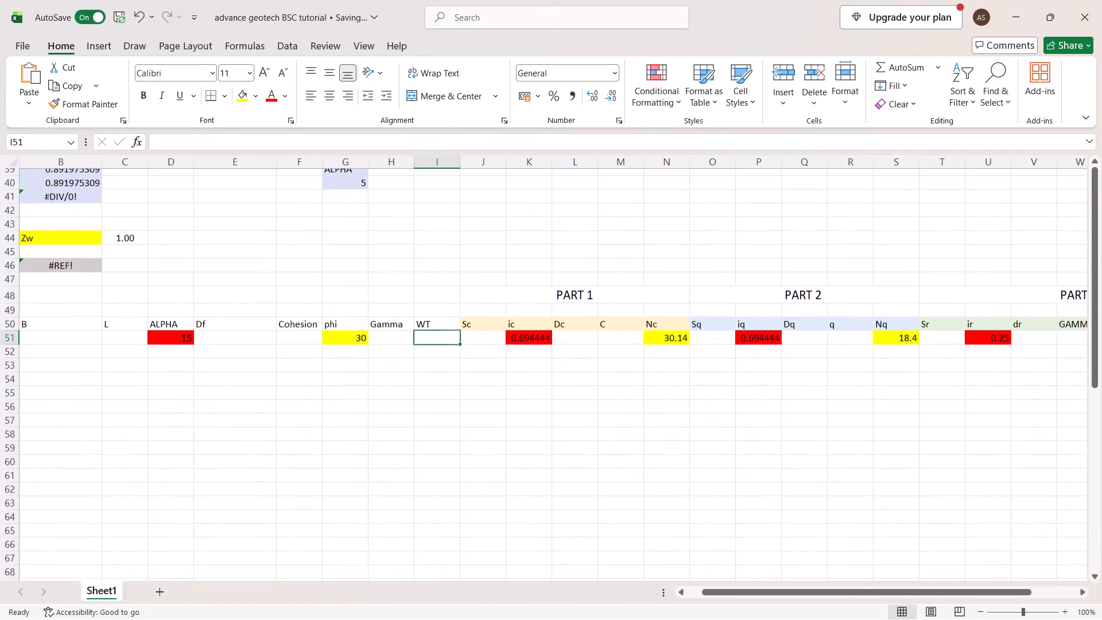
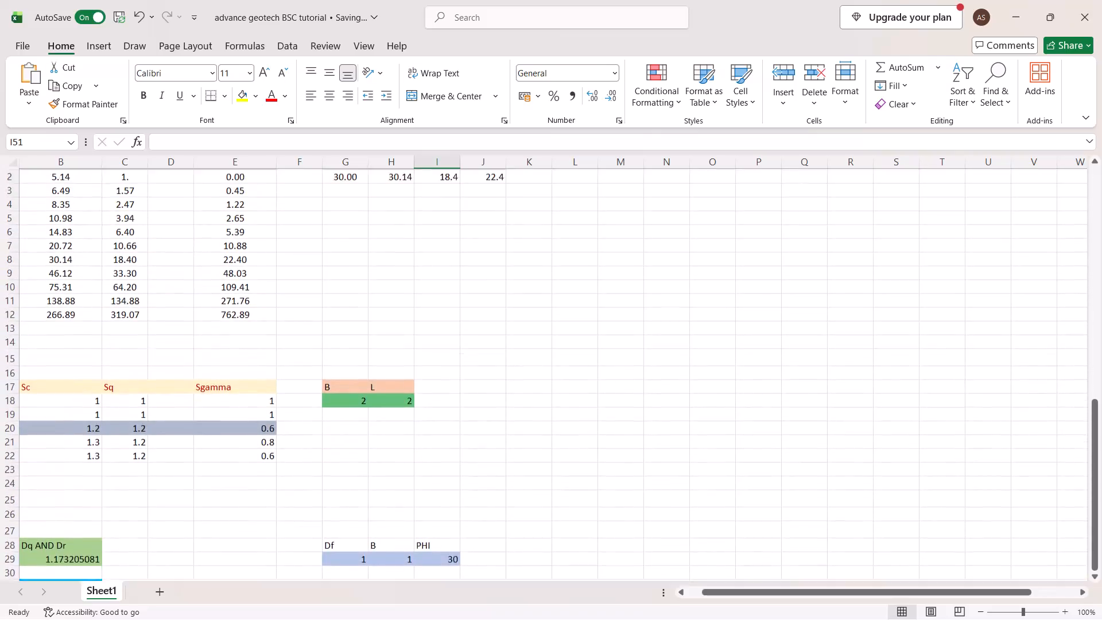
Add a yellow-filled legend cell labelled PHI in N37, with NC,NQ,Nr beside it in O37.
{"action": "scroll", "coordinate": [550, 502], "scroll_direction": "down", "scroll_amount": 4}
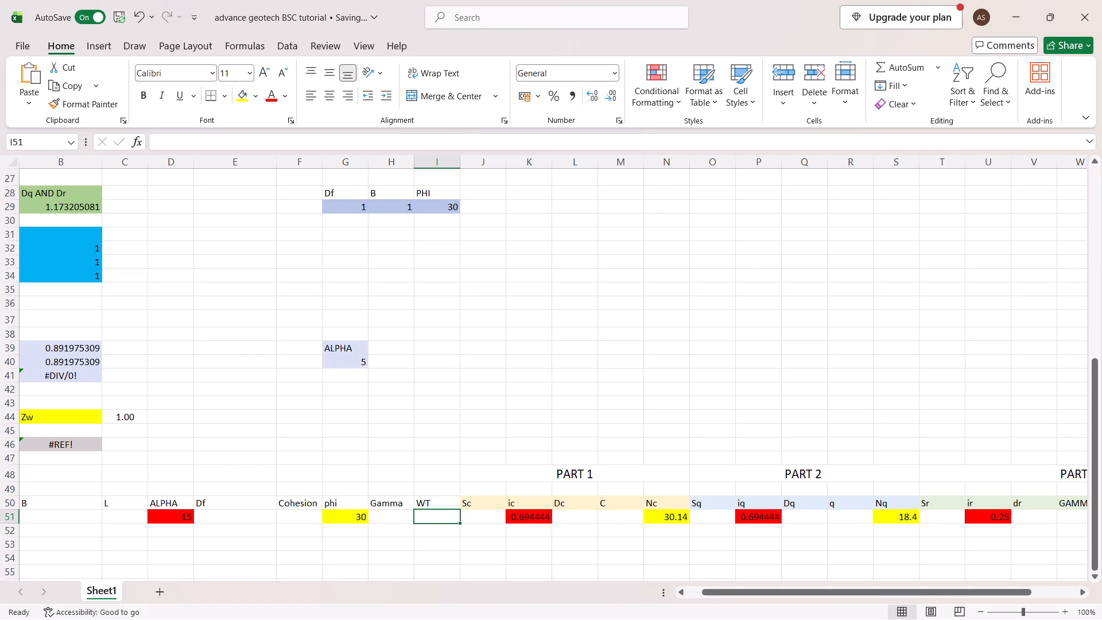
{"action": "left_click", "coordinate": [658, 323]}
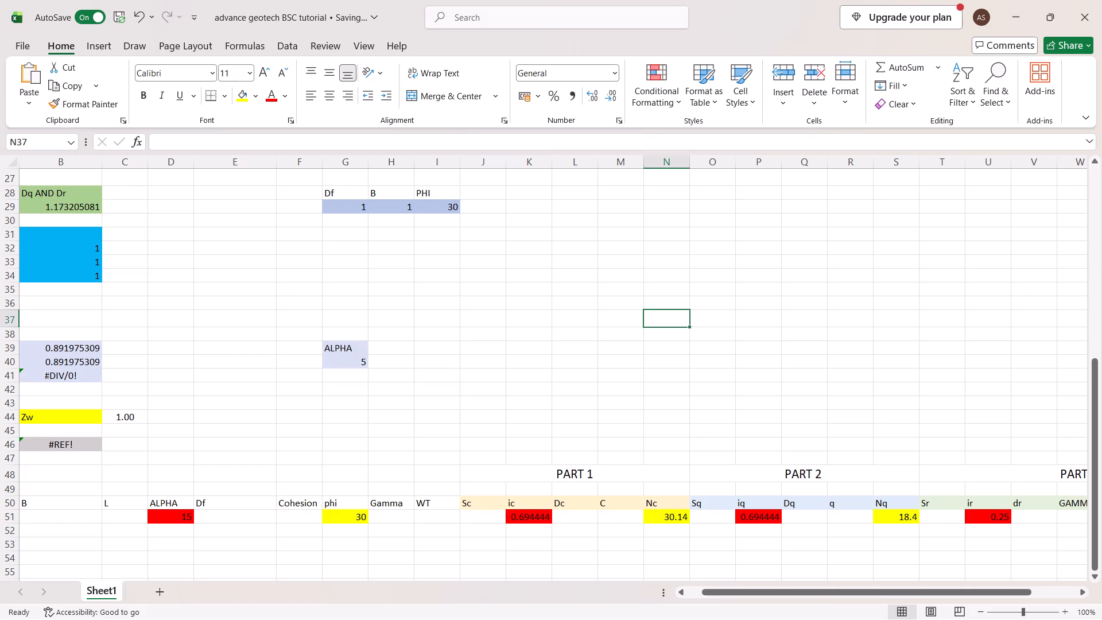
{"action": "left_click", "coordinate": [239, 100]}
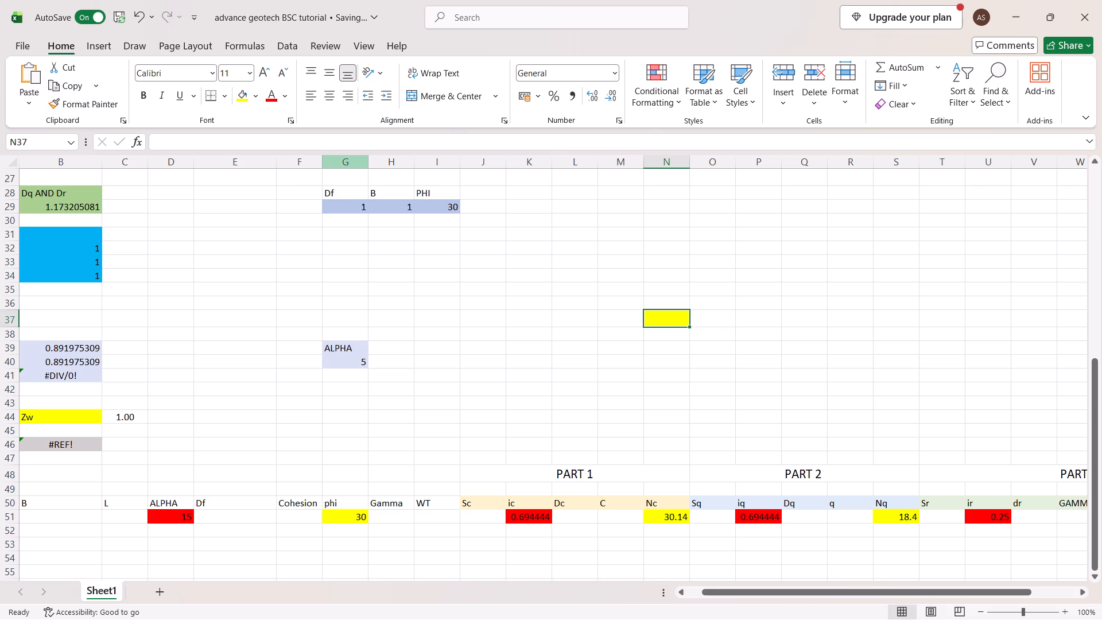
{"action": "left_click", "coordinate": [663, 322]}
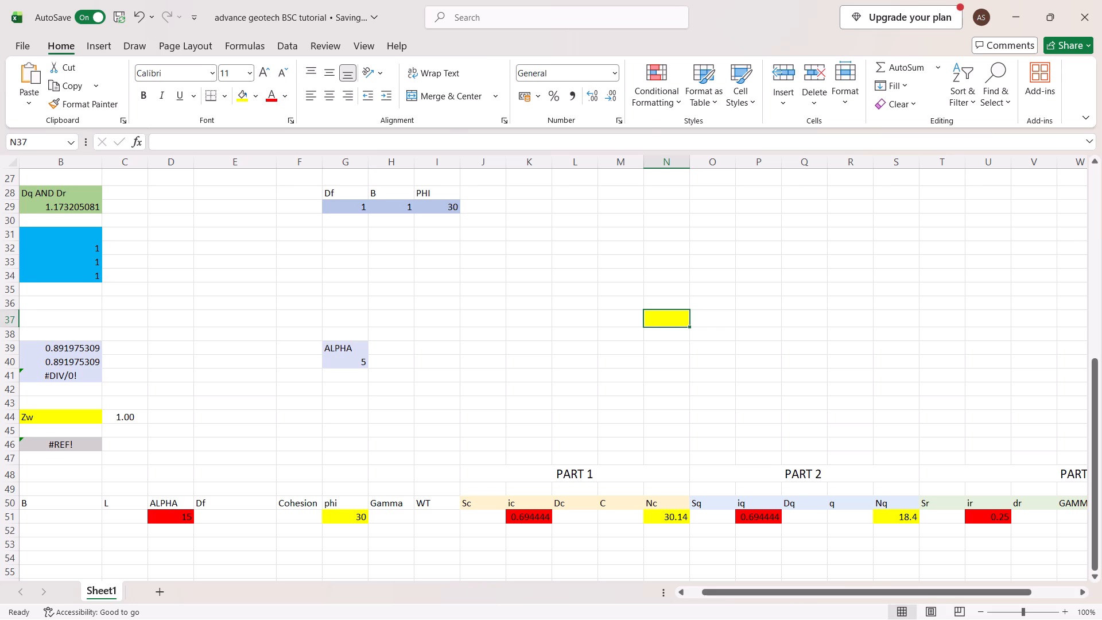
{"action": "key", "text": "p"}
{"action": "type", "text": "HI"}
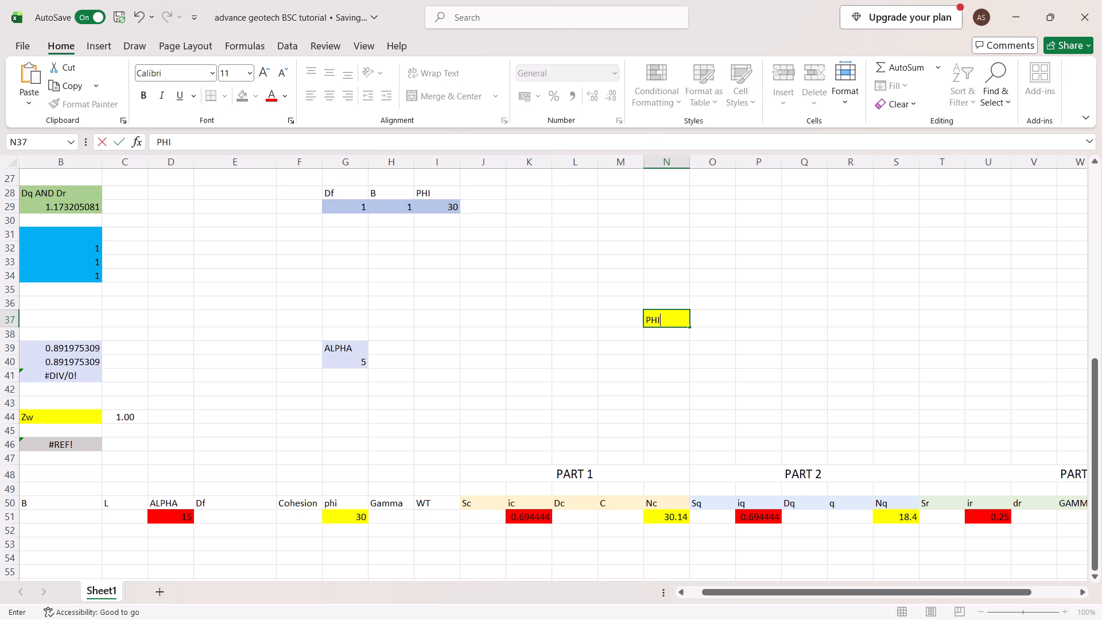
{"action": "key", "text": "Right"}
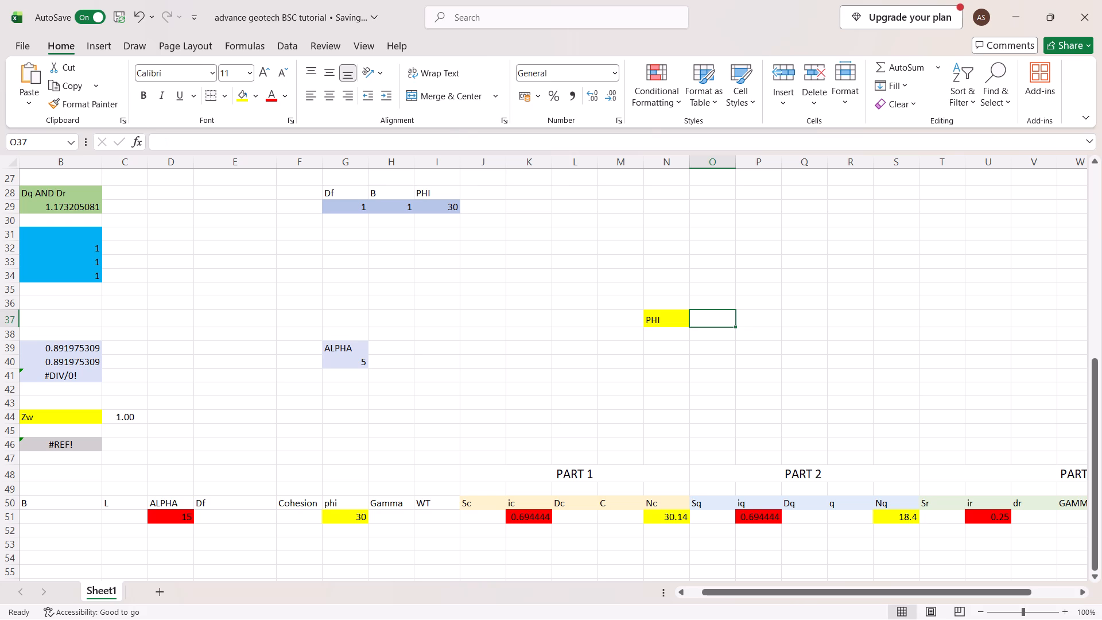
{"action": "key", "text": "n"}
{"action": "key", "text": "c"}
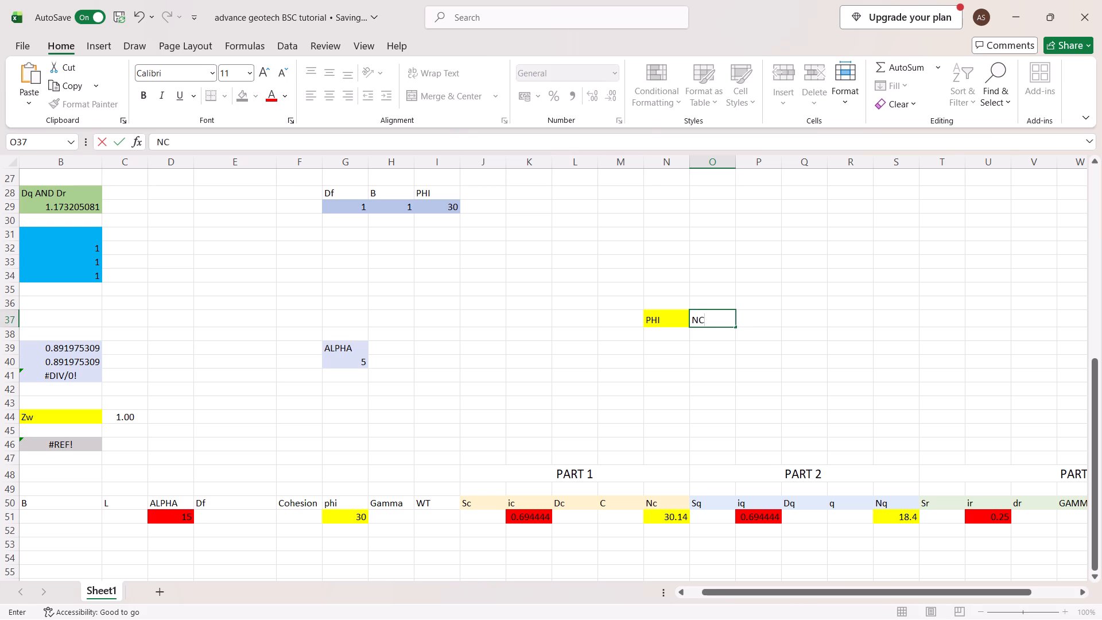
{"action": "key", "text": "comma"}
{"action": "type", "text": "NQ"}
{"action": "type", "text": ",Nr"}
{"action": "key", "text": "Left"}
{"action": "key", "text": "Right"}
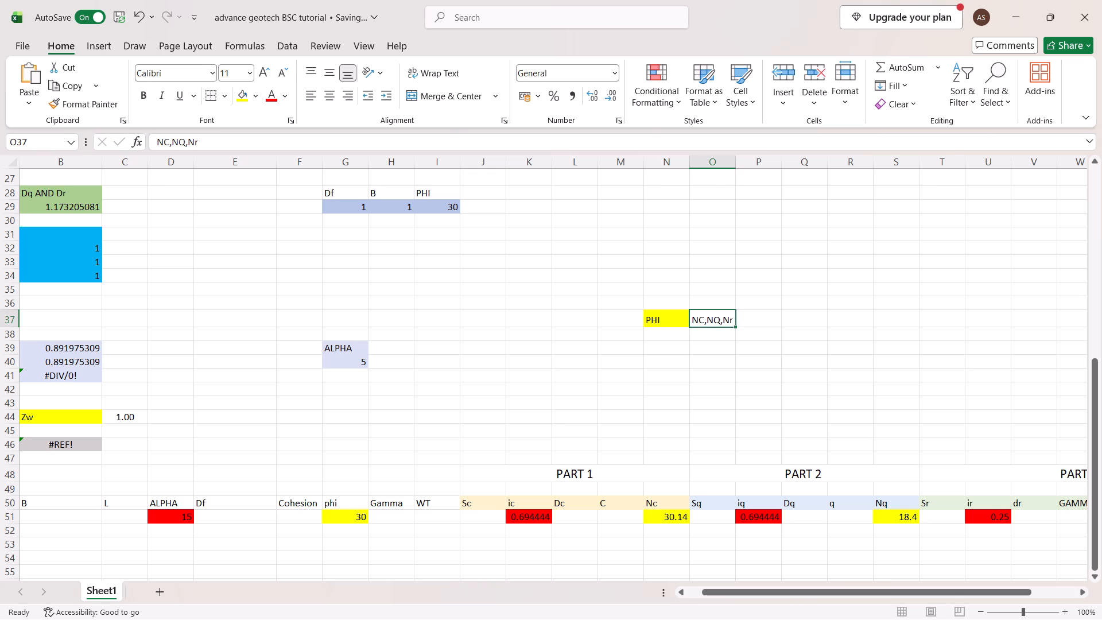
Add a red-filled legend cell labelled ALPHA in N38, with ic,iq,ir beside it in O38.
{"action": "left_click", "coordinate": [658, 335]}
{"action": "left_click", "coordinate": [236, 92]}
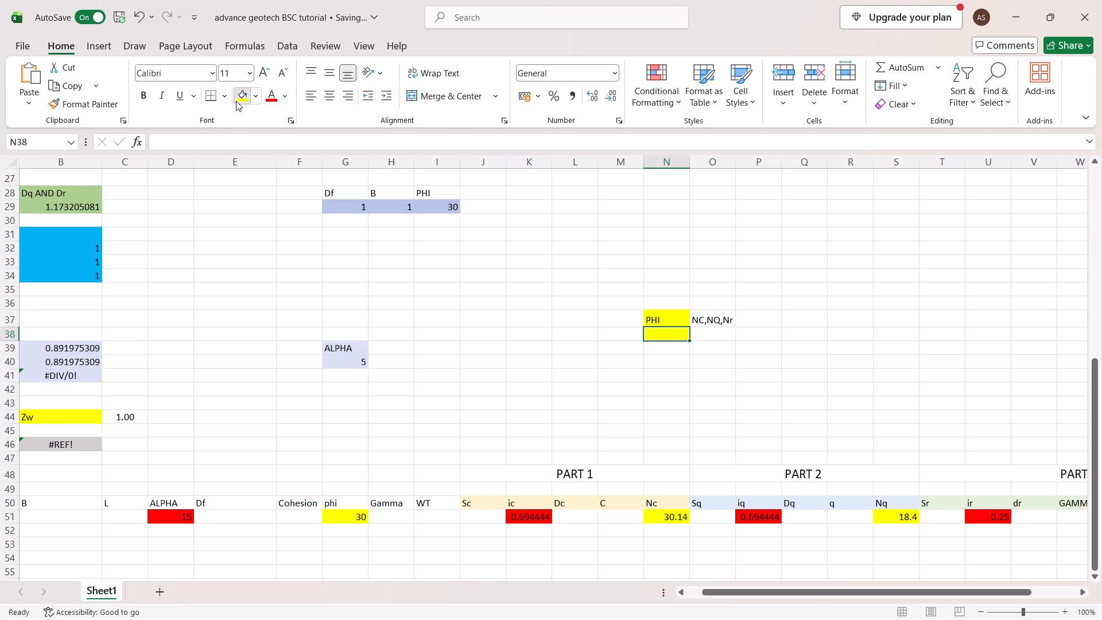
{"action": "left_click", "coordinate": [254, 95]}
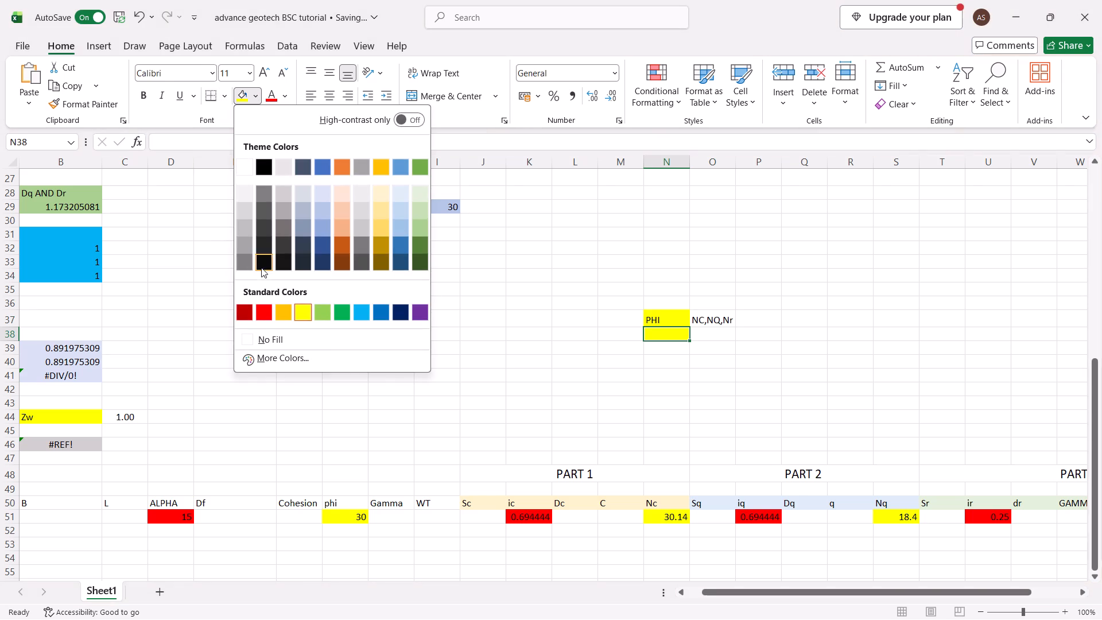
{"action": "left_click", "coordinate": [265, 312]}
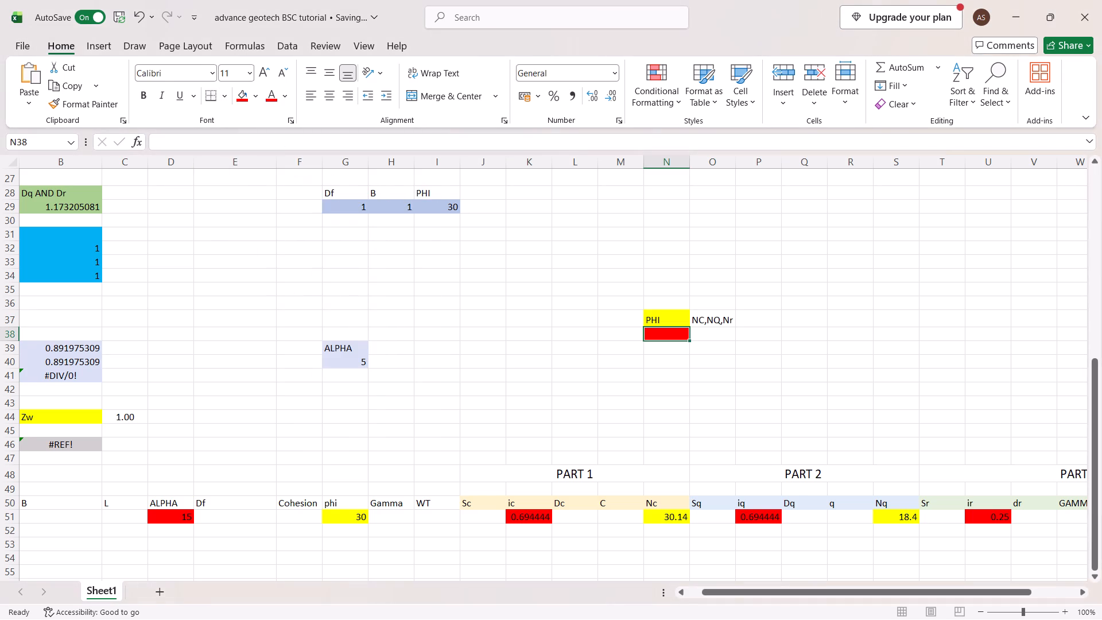
{"action": "type", "text": "AL"}
{"action": "type", "text": "PHA"}
{"action": "key", "text": "Right"}
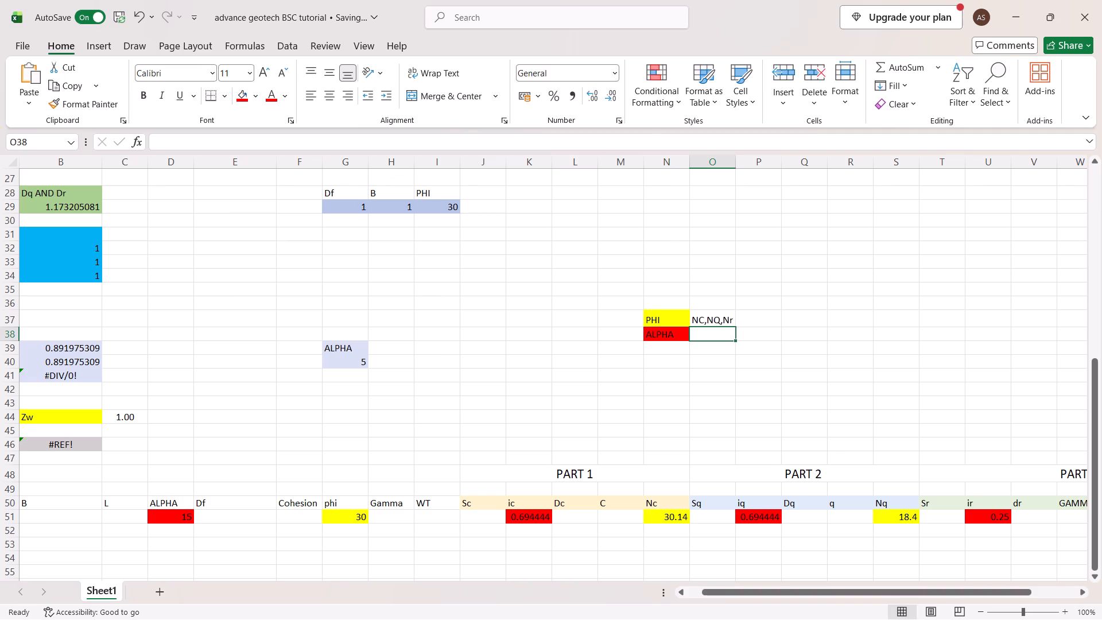
{"action": "type", "text": "ic"}
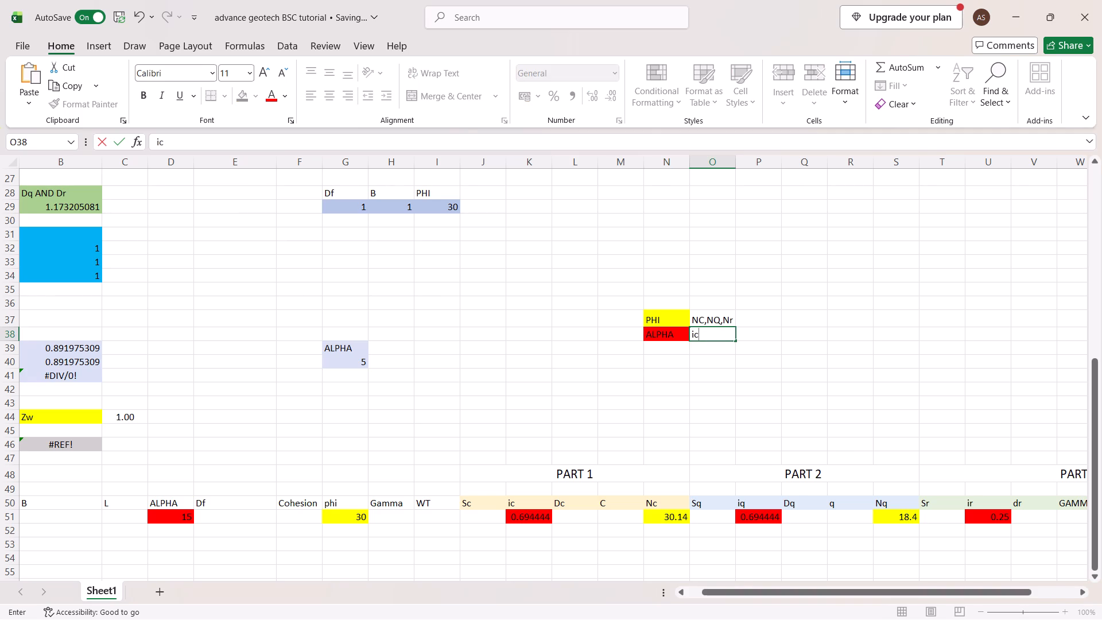
{"action": "type", "text": ",i"}
{"action": "key", "text": "q"}
{"action": "key", "text": "comma"}
{"action": "key", "text": "i"}
{"action": "key", "text": "r"}
{"action": "key", "text": "Return"}
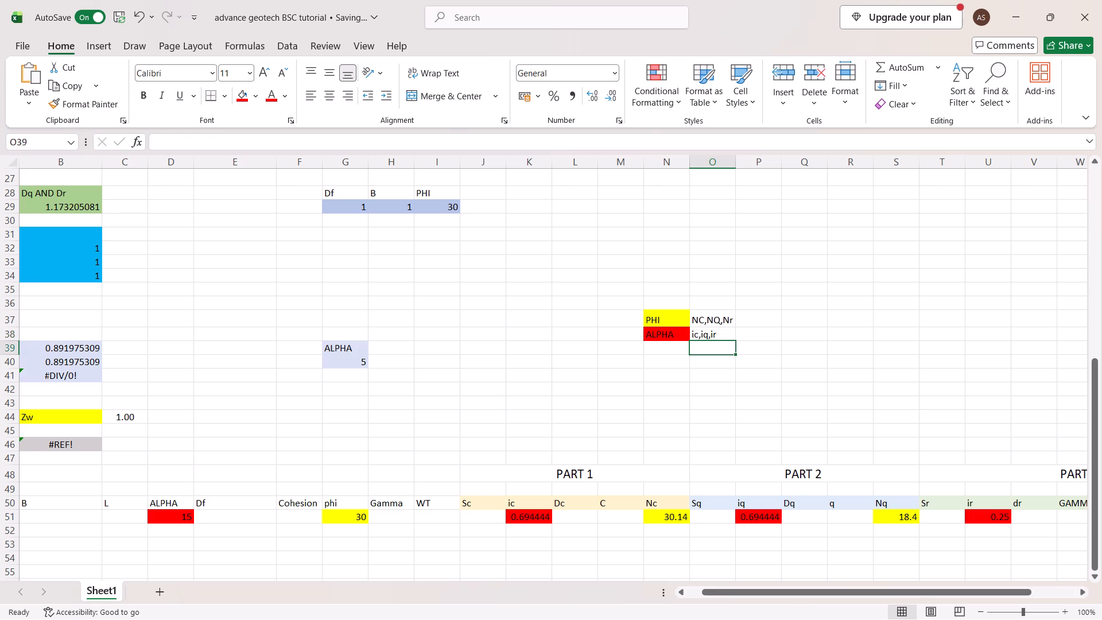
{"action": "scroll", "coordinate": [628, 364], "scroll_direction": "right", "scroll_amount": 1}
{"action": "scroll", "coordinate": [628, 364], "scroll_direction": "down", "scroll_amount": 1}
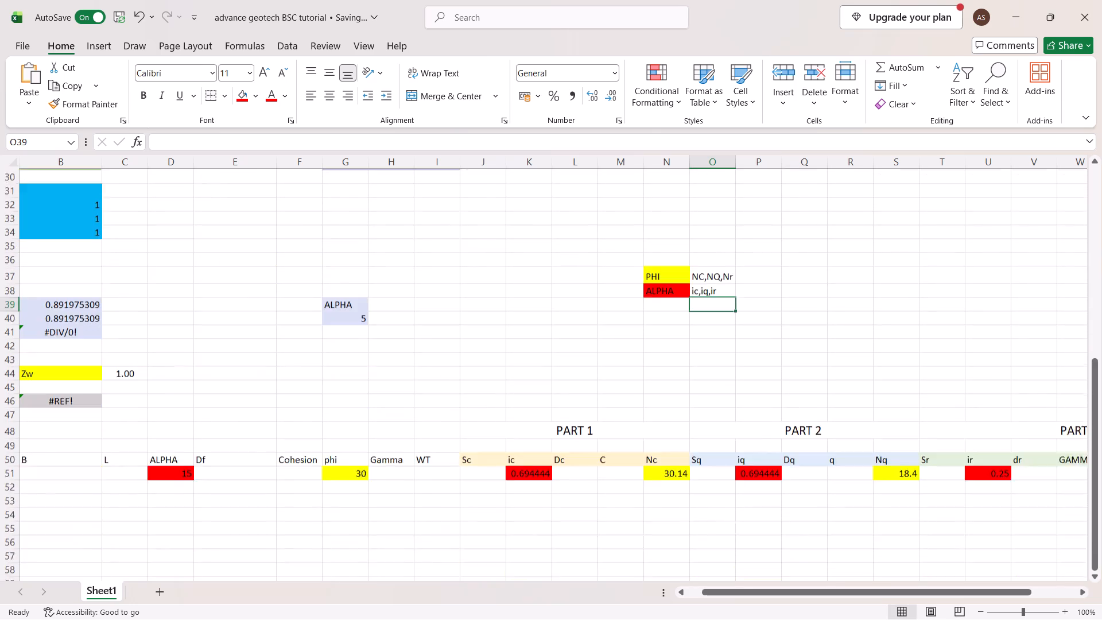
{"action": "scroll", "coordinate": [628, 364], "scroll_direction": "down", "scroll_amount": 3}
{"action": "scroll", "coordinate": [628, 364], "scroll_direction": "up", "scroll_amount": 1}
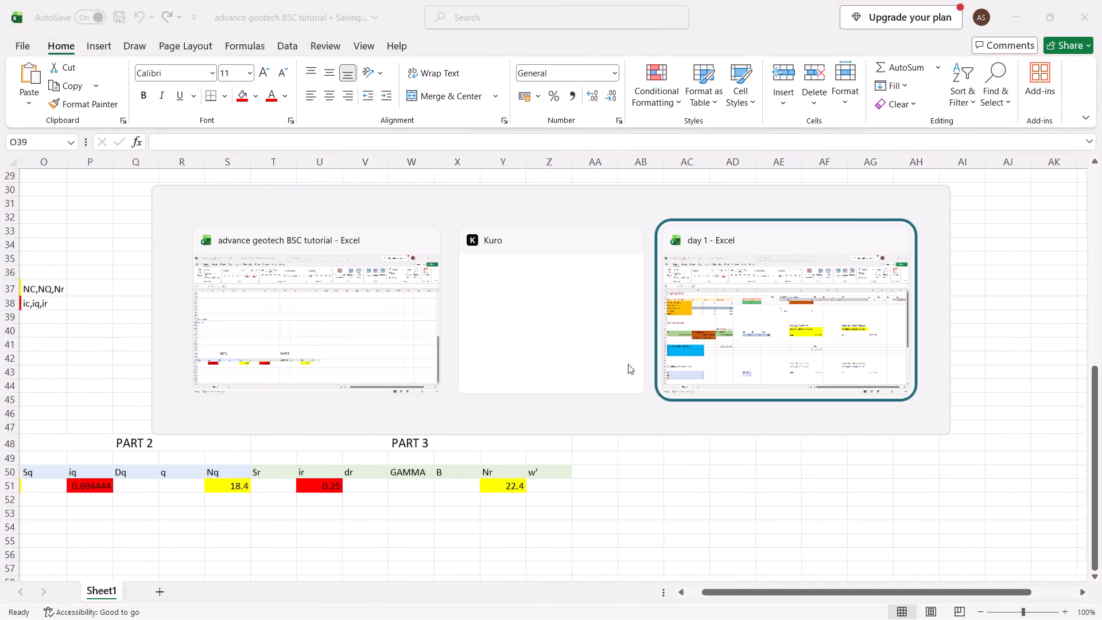
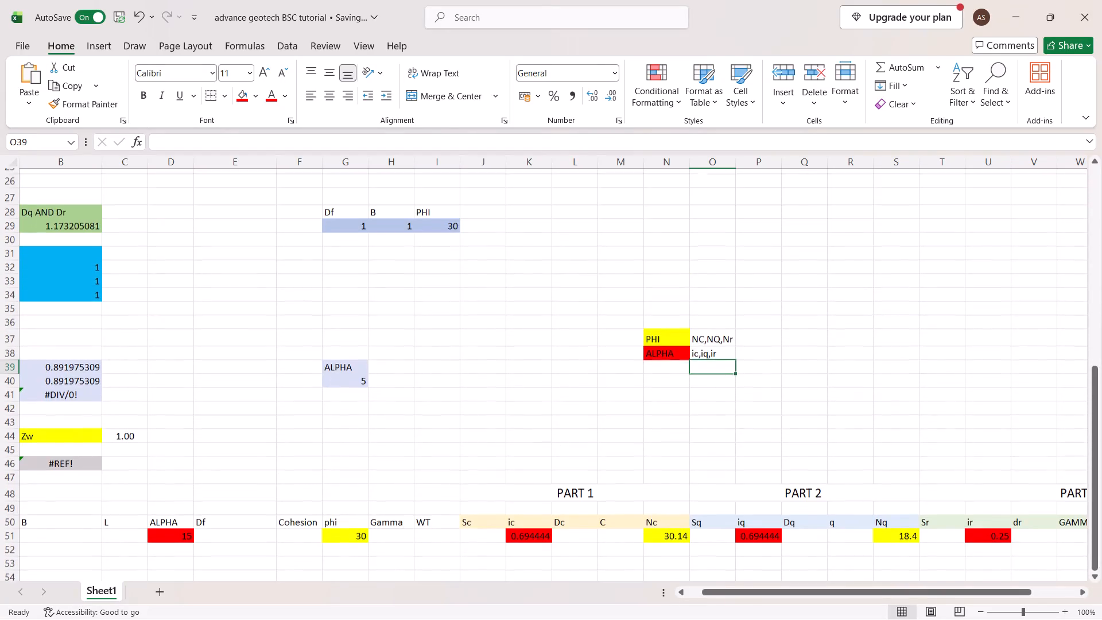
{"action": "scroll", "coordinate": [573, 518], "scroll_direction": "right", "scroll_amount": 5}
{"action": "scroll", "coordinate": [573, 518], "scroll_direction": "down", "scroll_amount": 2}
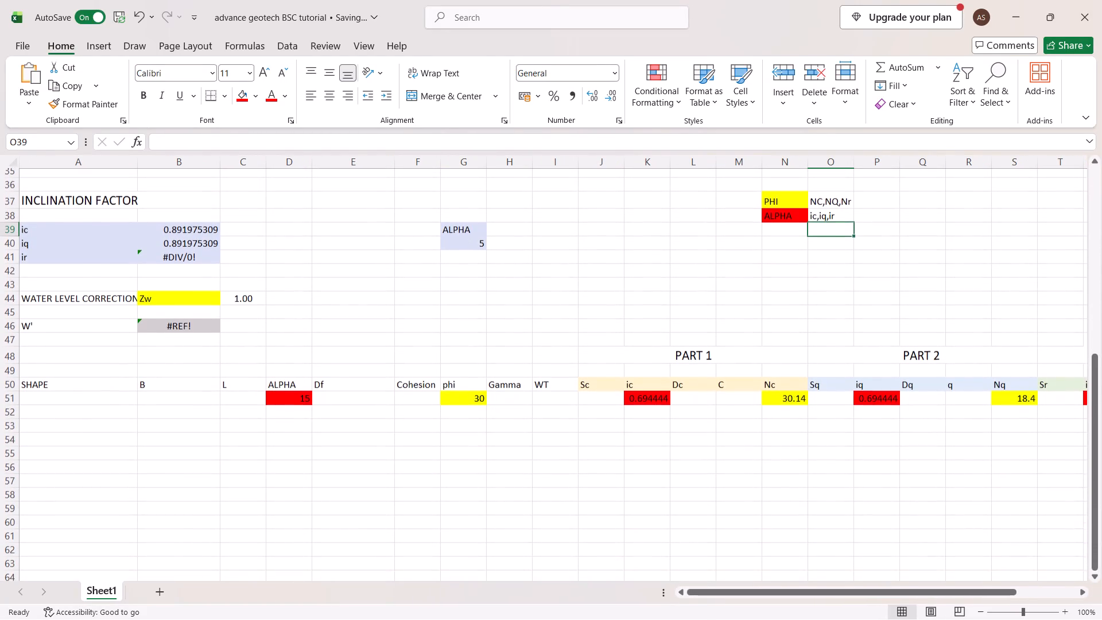
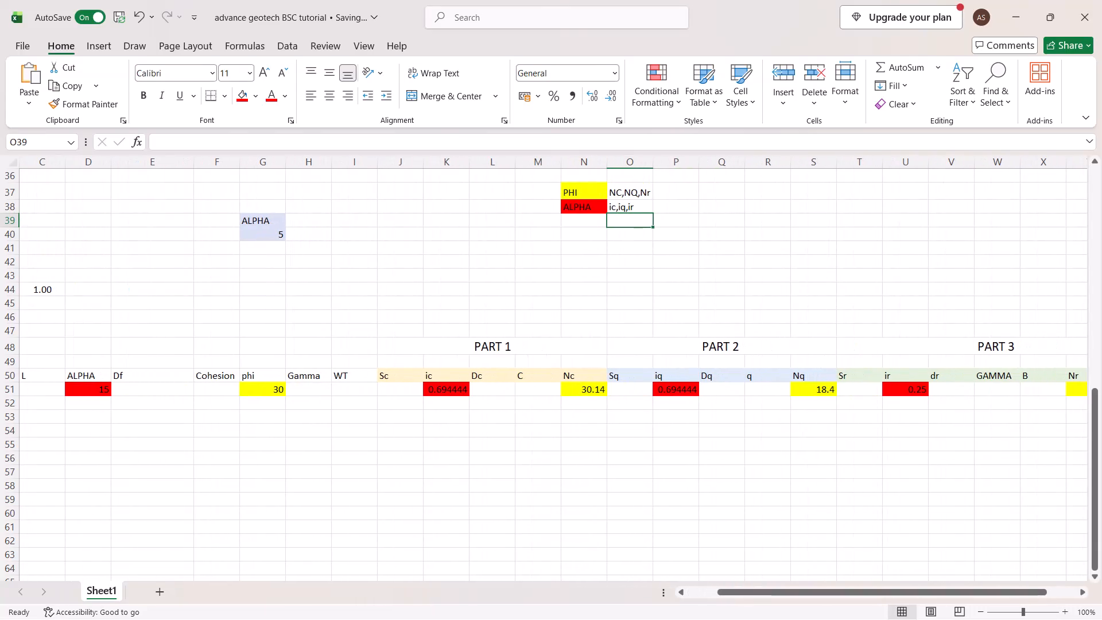
Fill the legend cell "ic,iq,ir" (O38) red and the legend cell "NC,NQ,Nr" (O37) yellow, matching their ALPHA and PHI labels.
{"action": "scroll", "coordinate": [619, 367], "scroll_direction": "up", "scroll_amount": 2}
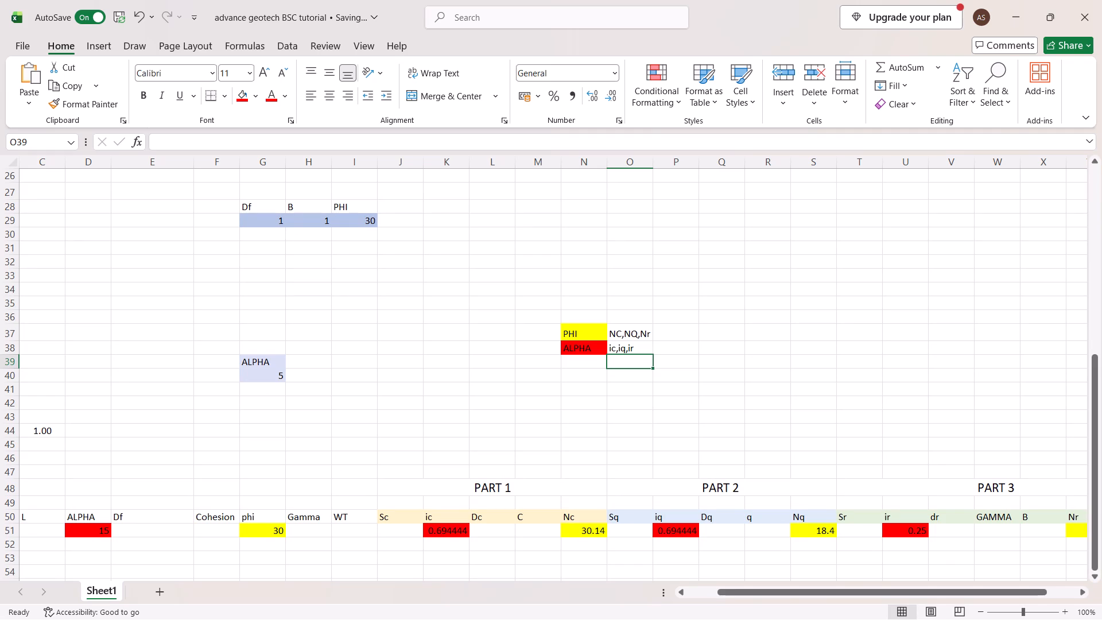
{"action": "left_click", "coordinate": [589, 335]}
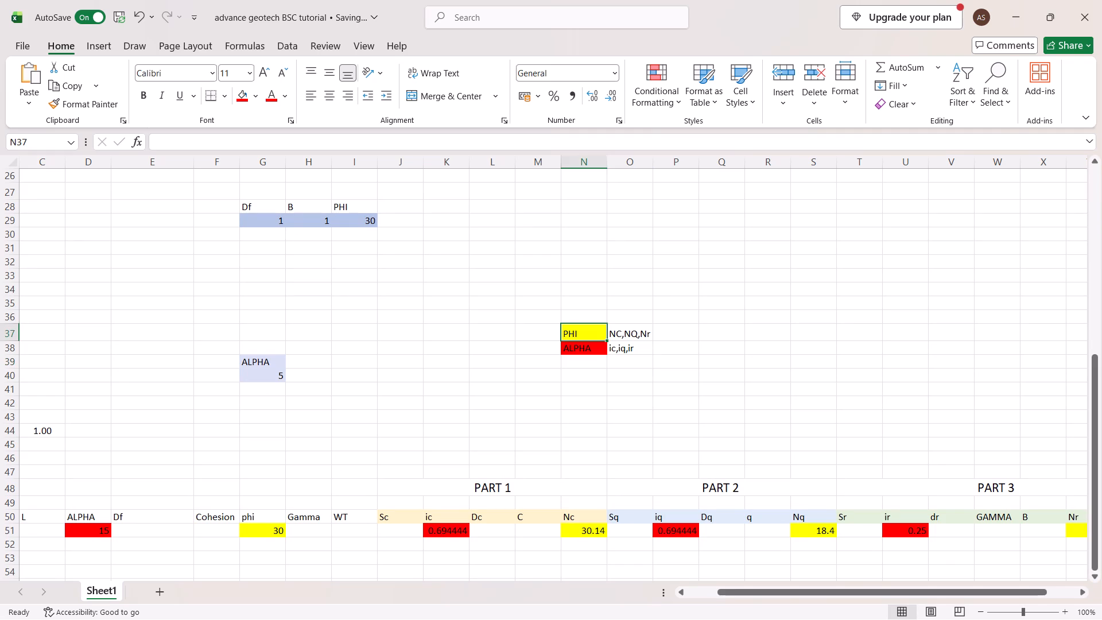
{"action": "left_click", "coordinate": [626, 334]}
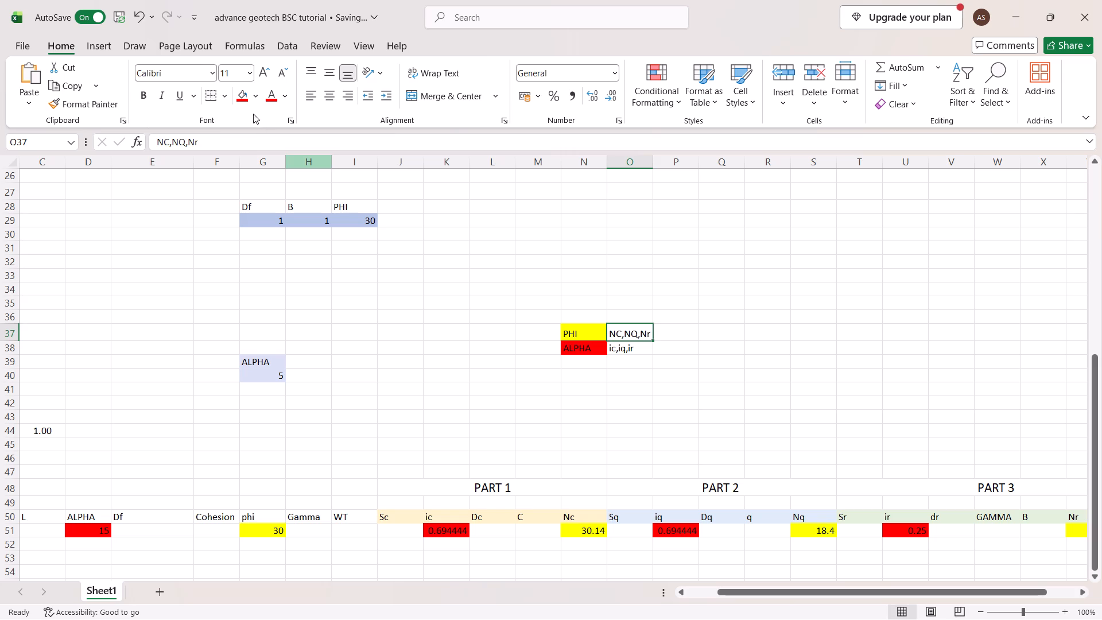
{"action": "left_click", "coordinate": [633, 352]}
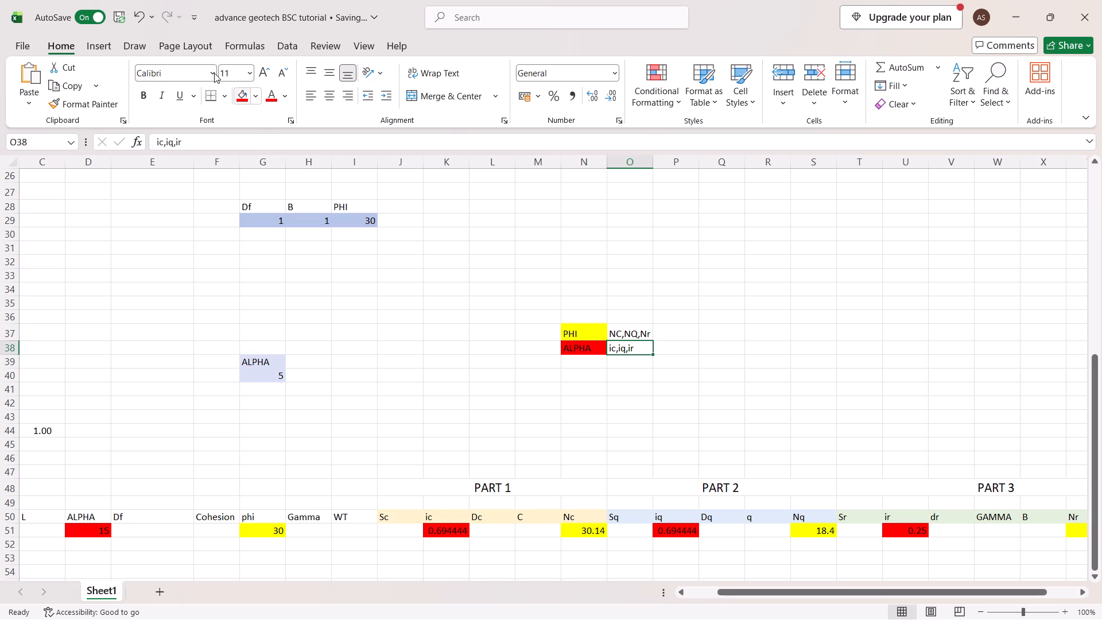
{"action": "left_click", "coordinate": [243, 98]}
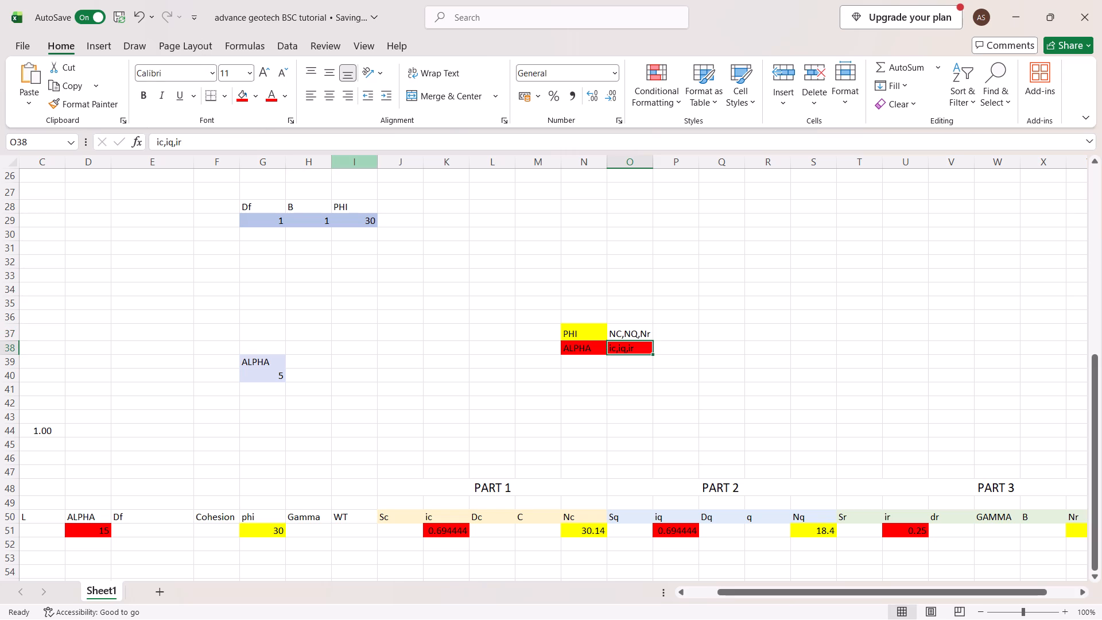
{"action": "left_click", "coordinate": [627, 332]}
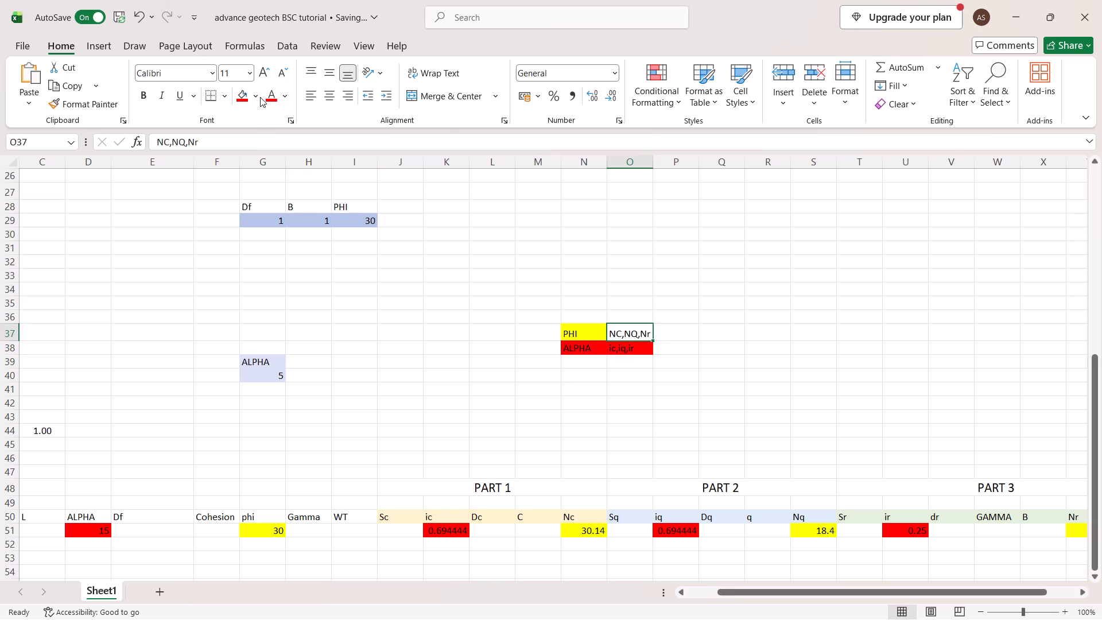
{"action": "left_click", "coordinate": [259, 95]}
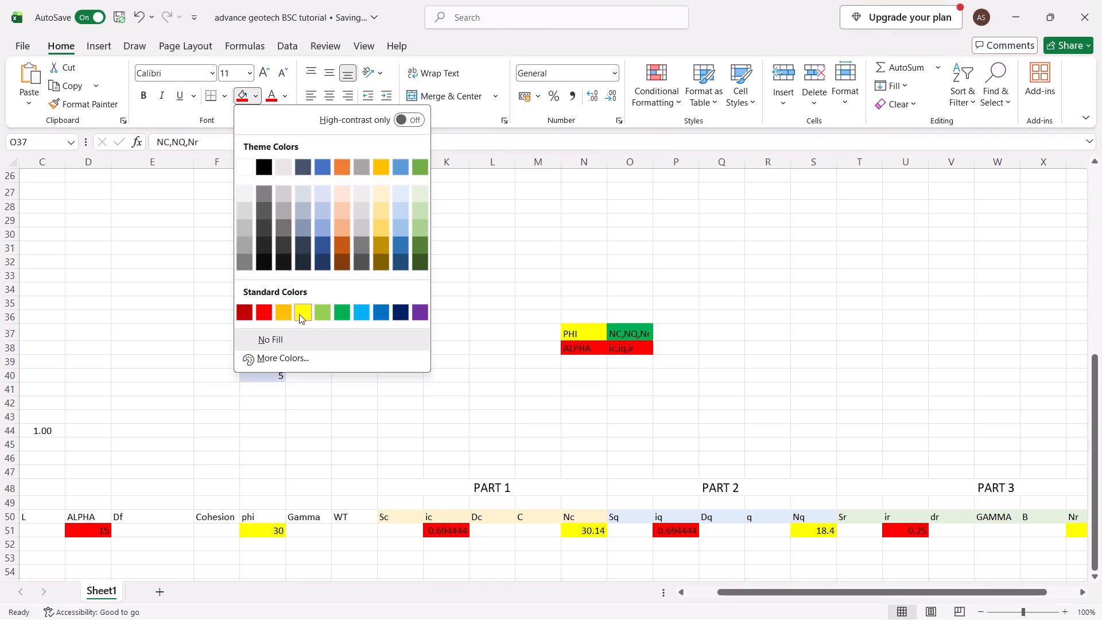
{"action": "left_click", "coordinate": [299, 314]}
{"action": "scroll", "coordinate": [571, 343], "scroll_direction": "down", "scroll_amount": 2}
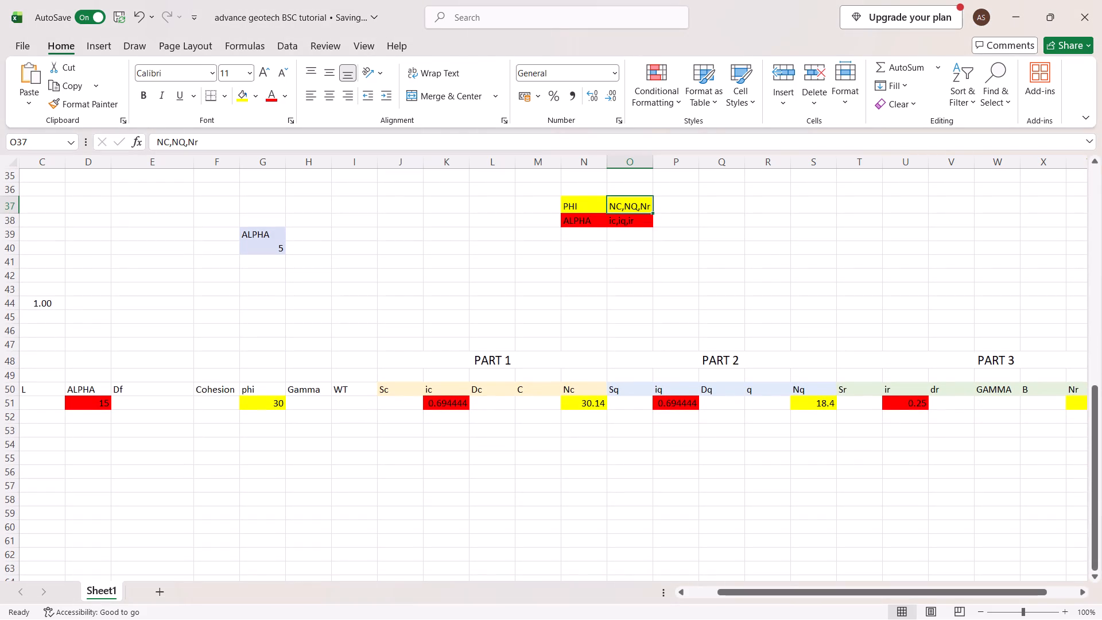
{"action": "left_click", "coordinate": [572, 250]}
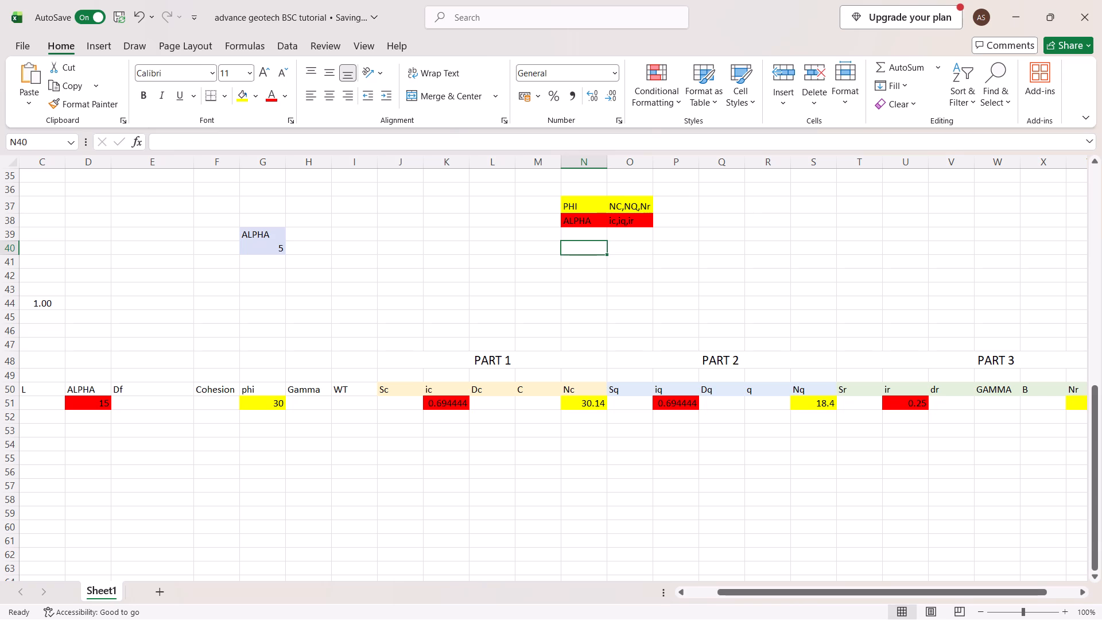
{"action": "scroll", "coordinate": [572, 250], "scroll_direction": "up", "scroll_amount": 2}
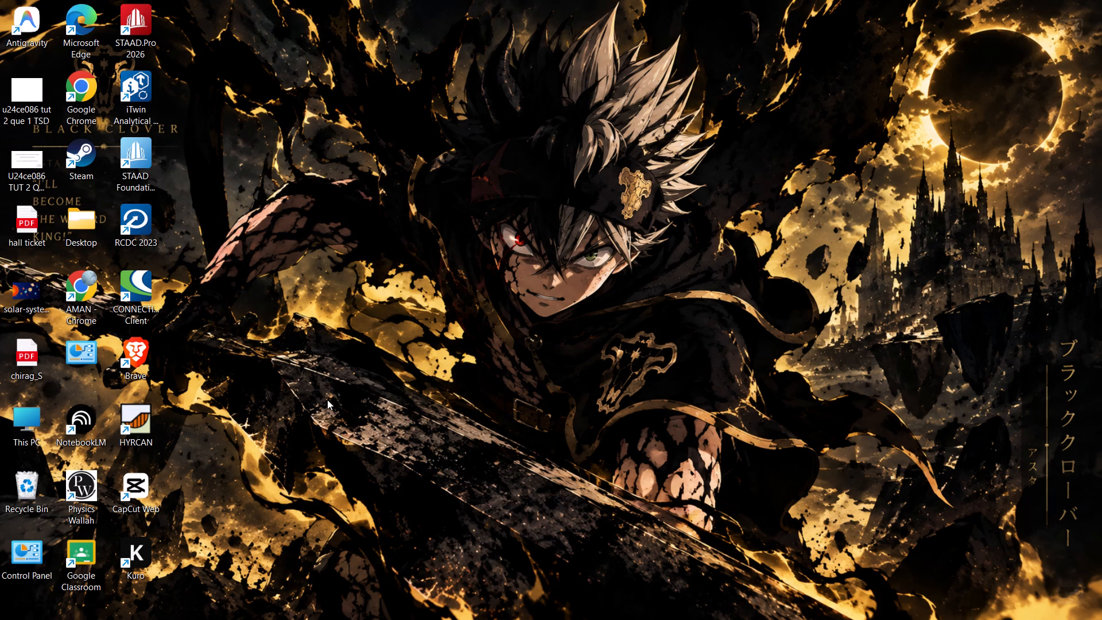
Switch to the desktop and launch the Kuro app.
{"action": "double_click", "coordinate": [139, 563]}
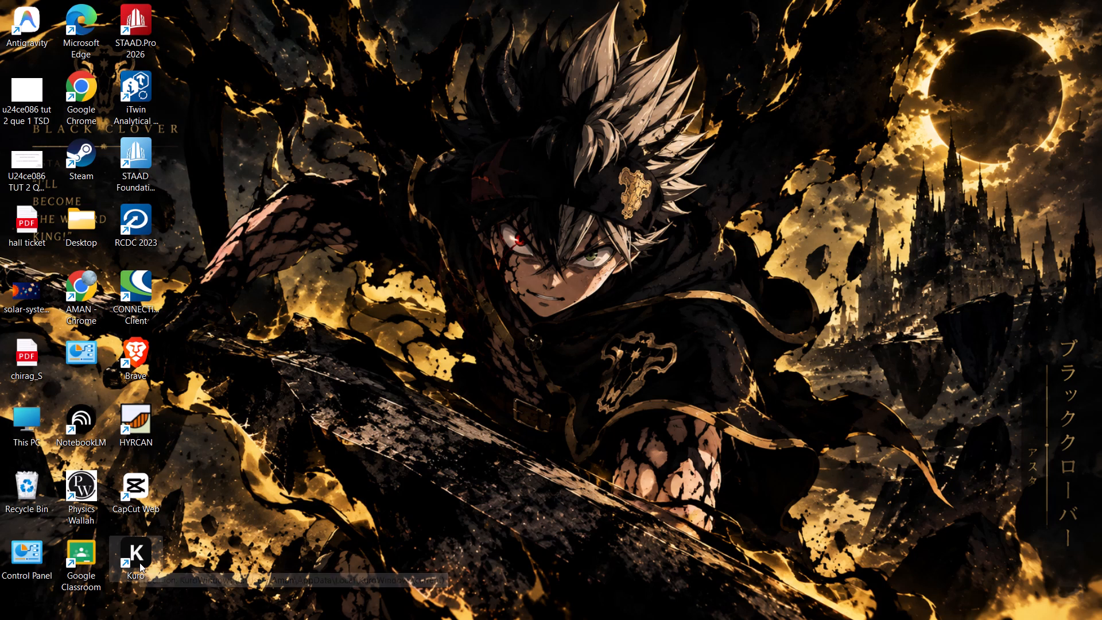
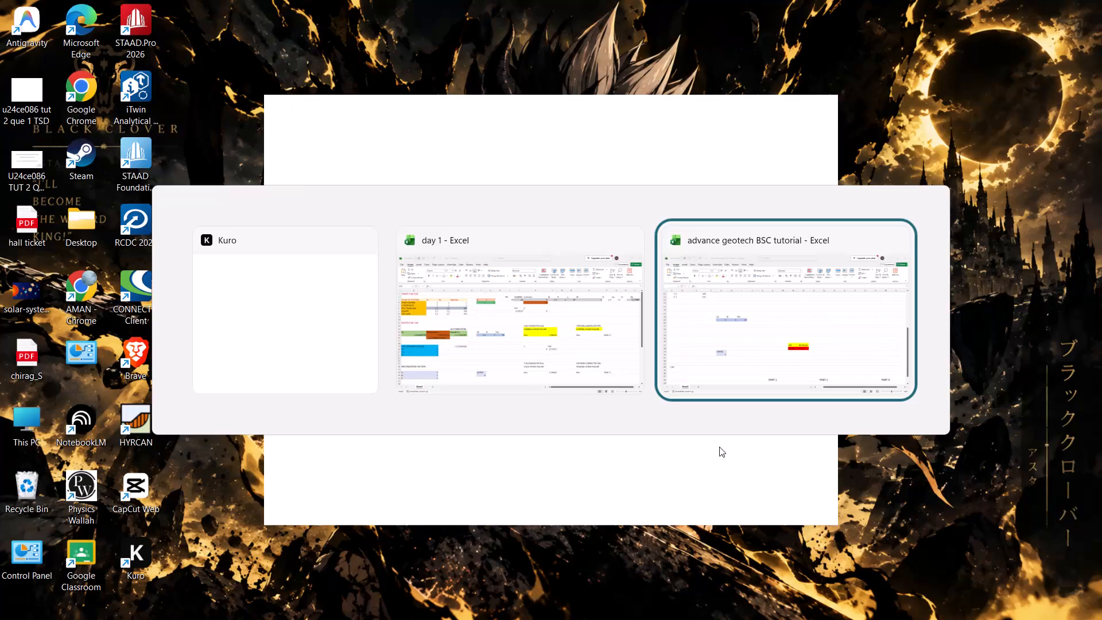
Review the bearing capacity, shape, depth and inclination factor tables against the row 51 cells in the advance geotech BSC tutorial workbook.
{"action": "scroll", "coordinate": [570, 373], "scroll_direction": "right", "scroll_amount": 1}
{"action": "scroll", "coordinate": [570, 373], "scroll_direction": "down", "scroll_amount": 1}
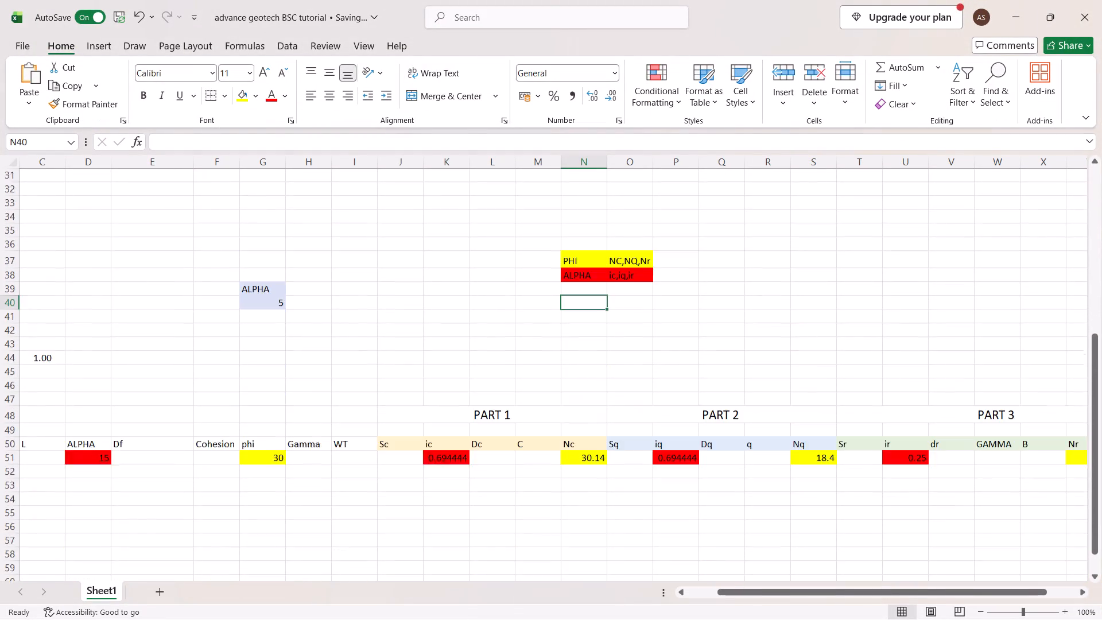
{"action": "scroll", "coordinate": [570, 373], "scroll_direction": "down", "scroll_amount": 1}
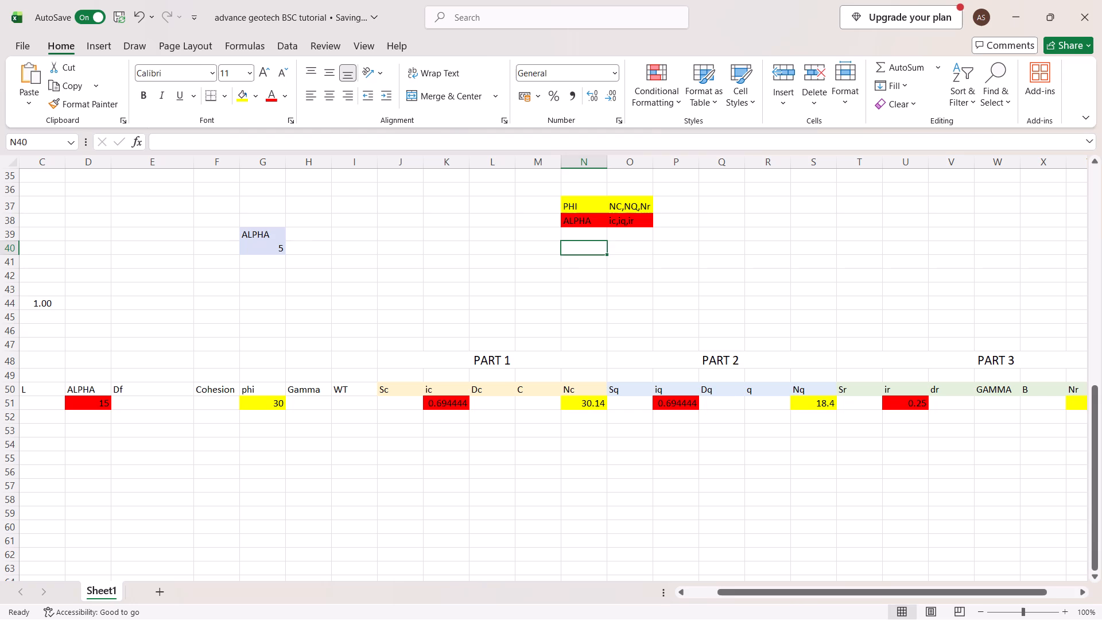
{"action": "scroll", "coordinate": [485, 358], "scroll_direction": "up", "scroll_amount": 7}
{"action": "scroll", "coordinate": [485, 358], "scroll_direction": "down", "scroll_amount": 3}
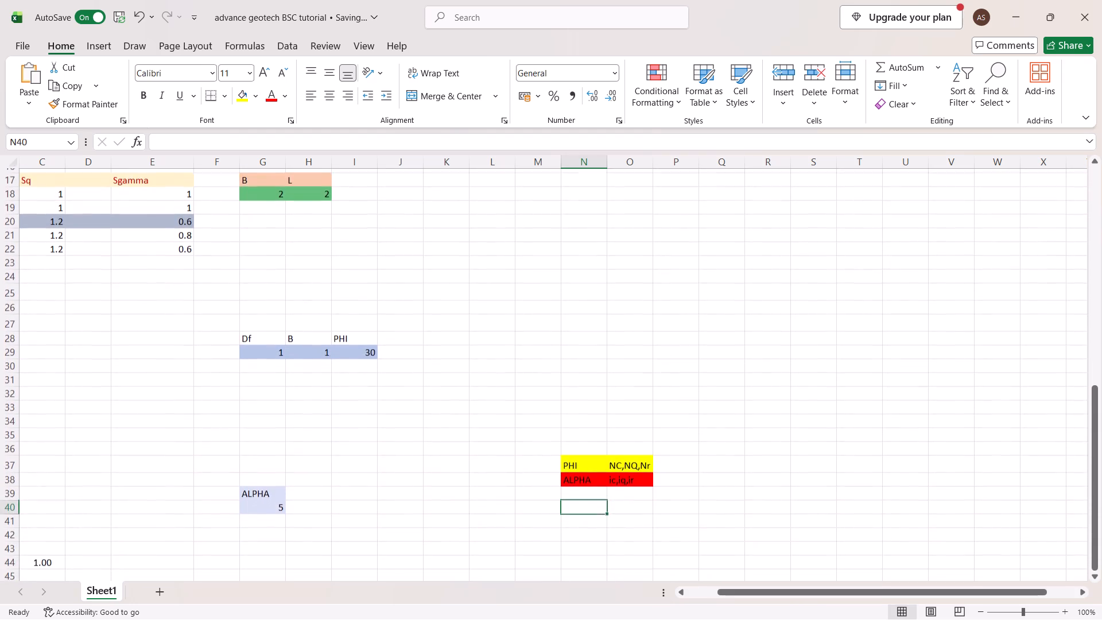
{"action": "scroll", "coordinate": [485, 358], "scroll_direction": "right", "scroll_amount": 12}
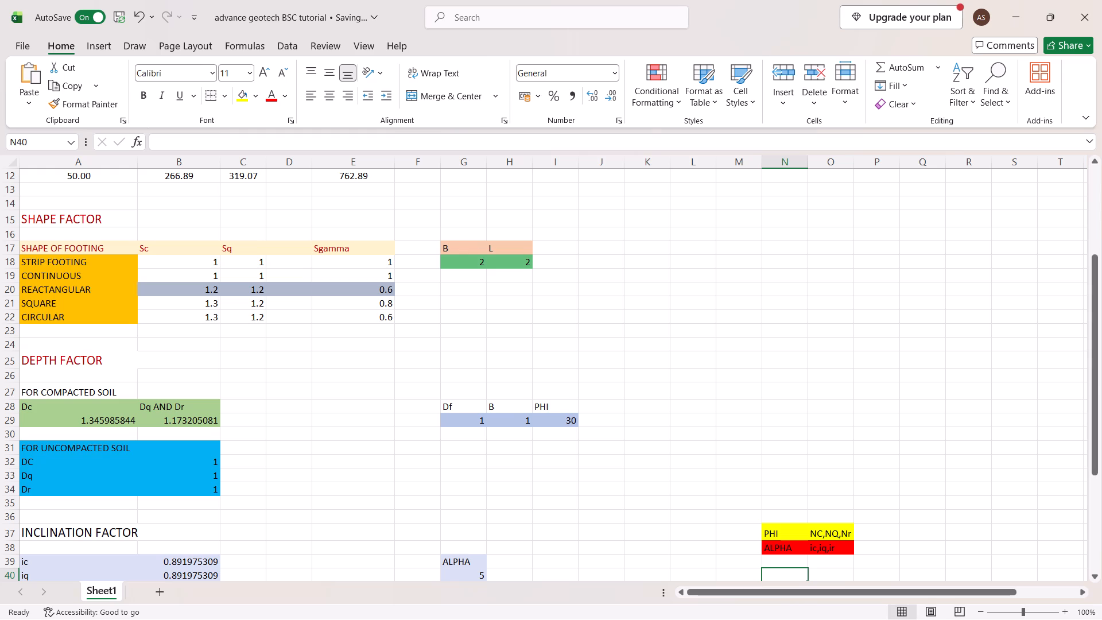
{"action": "scroll", "coordinate": [485, 358], "scroll_direction": "down", "scroll_amount": 3}
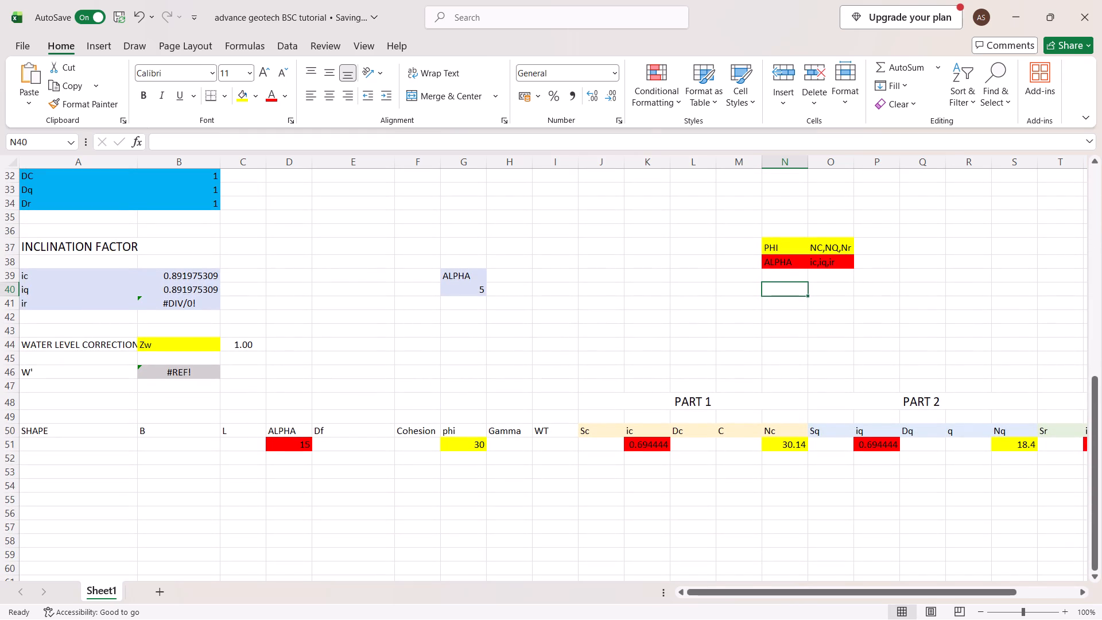
{"action": "scroll", "coordinate": [286, 443], "scroll_direction": "down", "scroll_amount": 1}
{"action": "scroll", "coordinate": [286, 443], "scroll_direction": "up", "scroll_amount": 9}
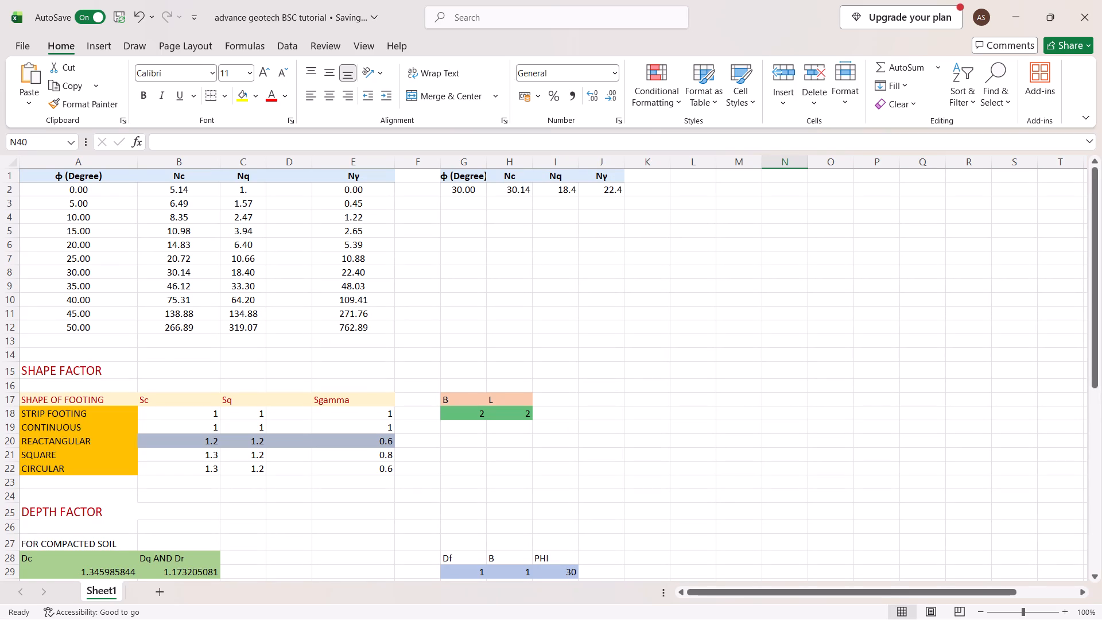
{"action": "scroll", "coordinate": [286, 443], "scroll_direction": "down", "scroll_amount": 1}
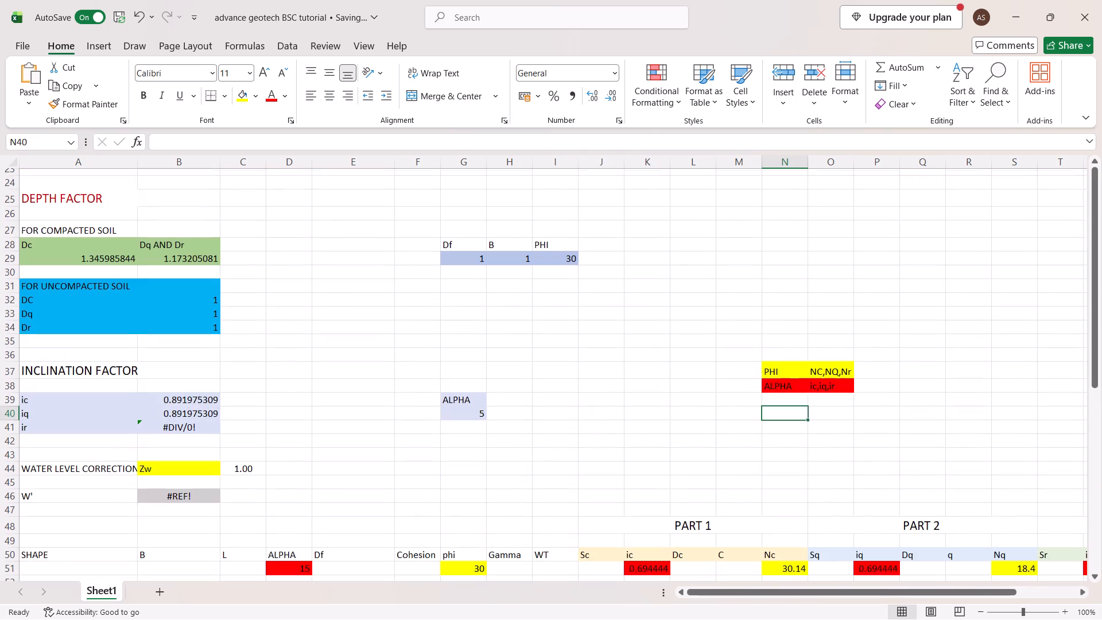
{"action": "scroll", "coordinate": [286, 443], "scroll_direction": "down", "scroll_amount": 5}
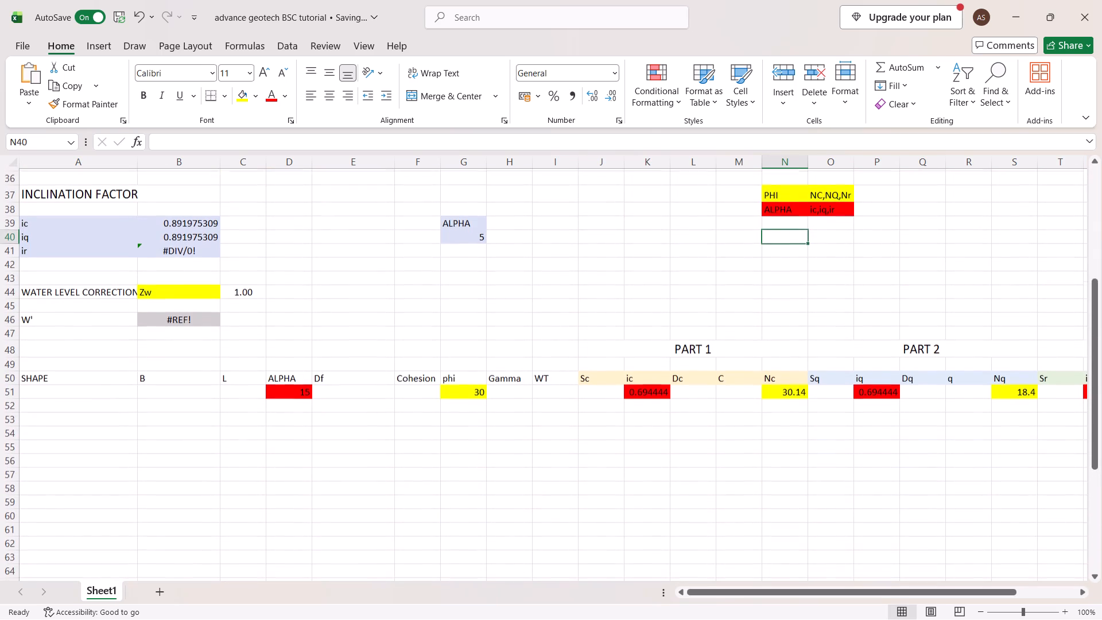
Change the fill of the ALPHA input cell D51 to a custom light green from the standard colour palette.
{"action": "left_click", "coordinate": [286, 394]}
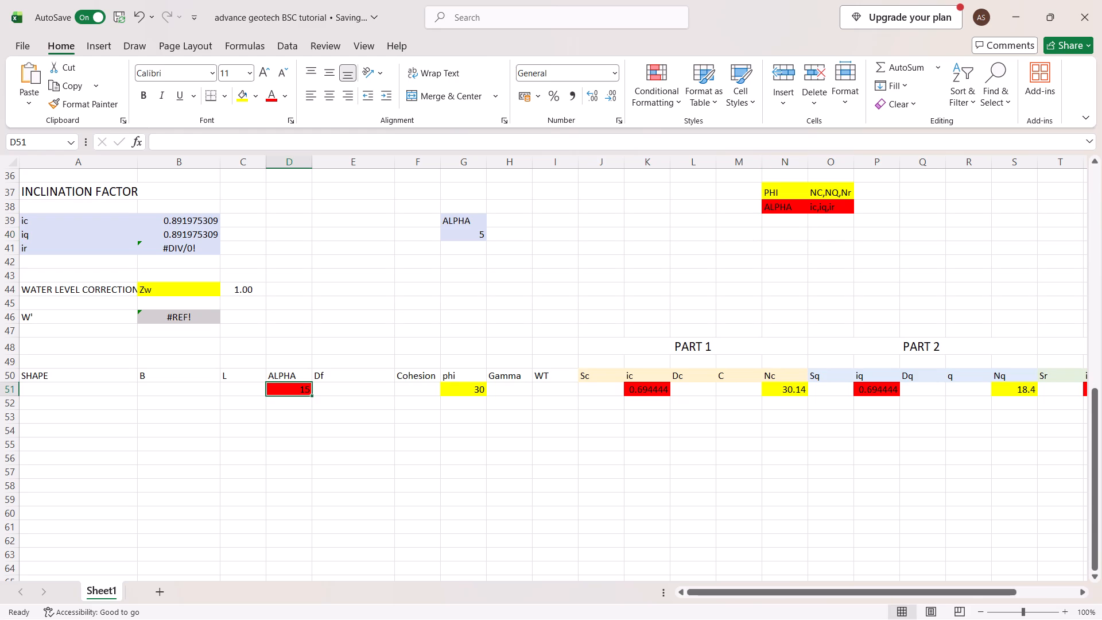
{"action": "left_click", "coordinate": [250, 100]}
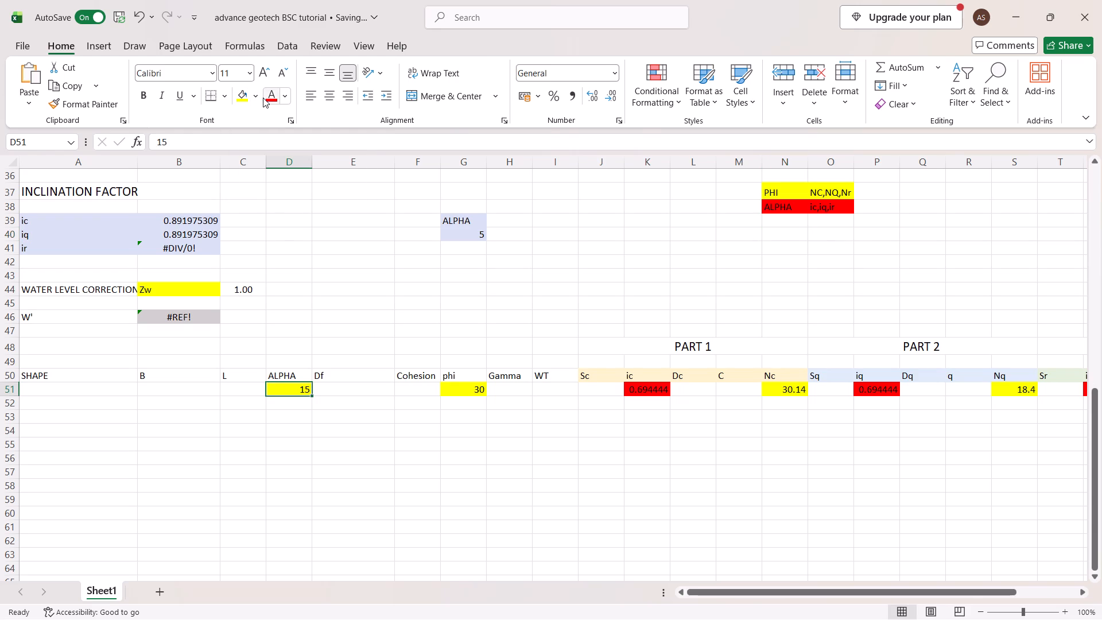
{"action": "left_click", "coordinate": [258, 95]}
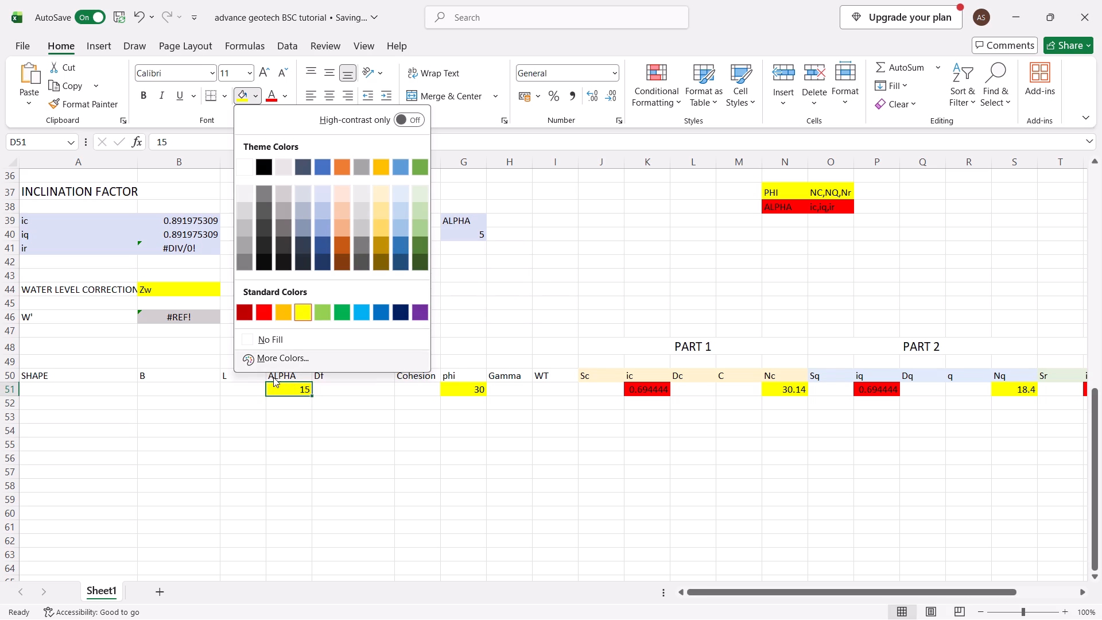
{"action": "left_click", "coordinate": [278, 357]}
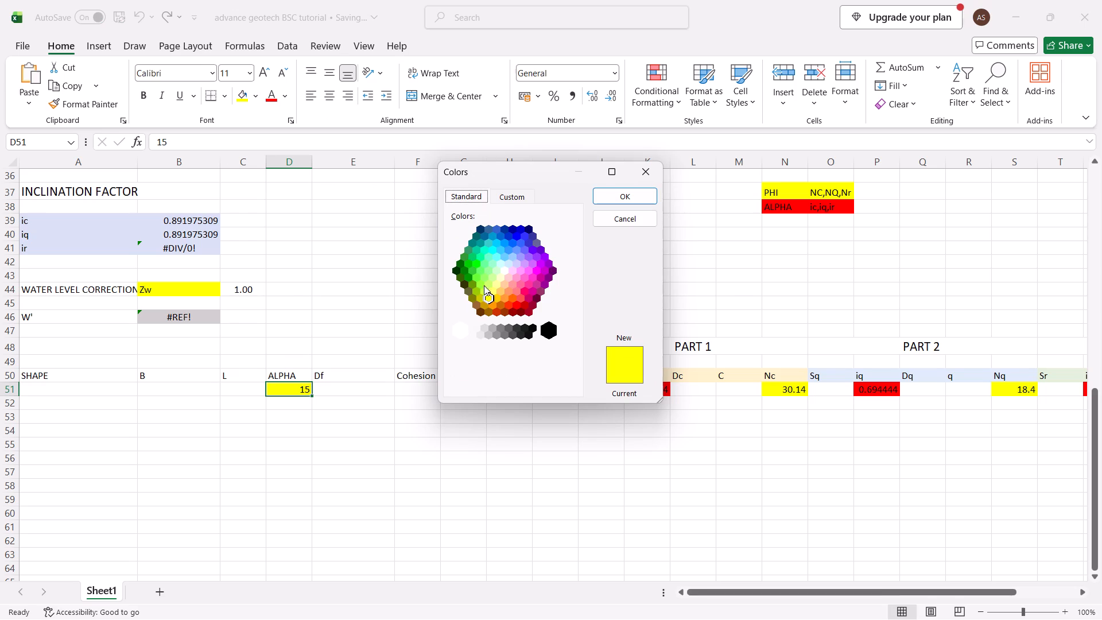
{"action": "left_click", "coordinate": [488, 280]}
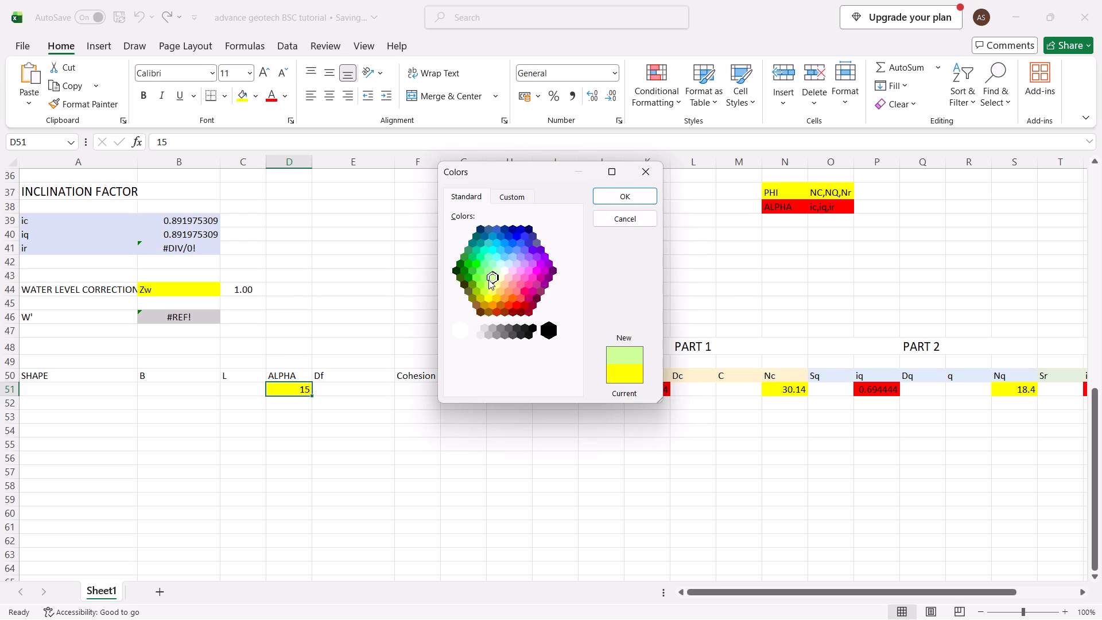
{"action": "left_click", "coordinate": [482, 270]}
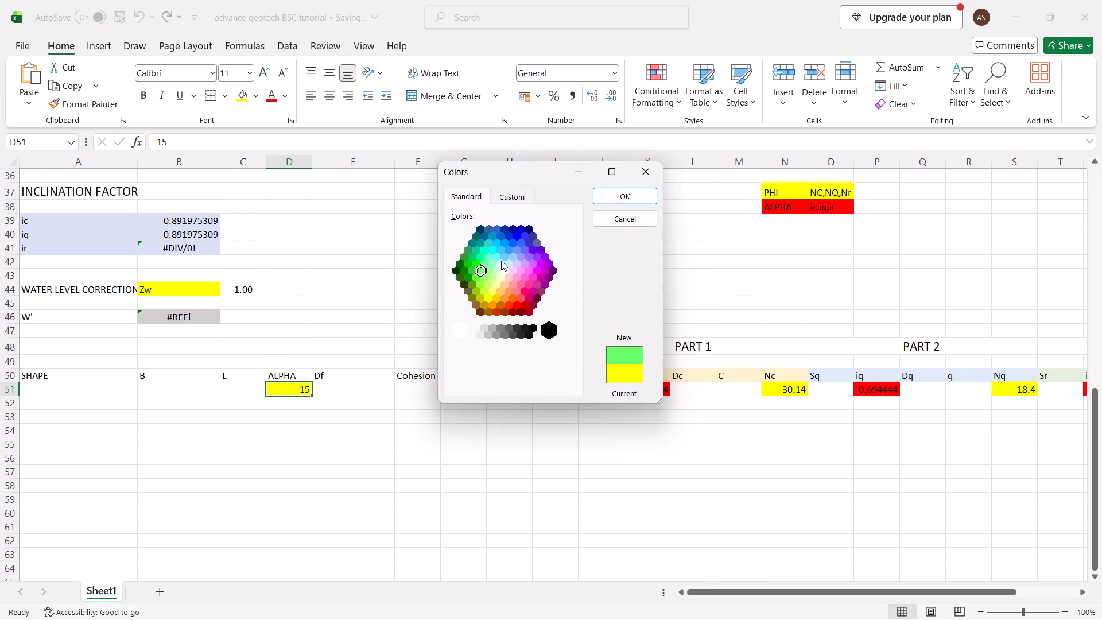
{"action": "left_click", "coordinate": [633, 194]}
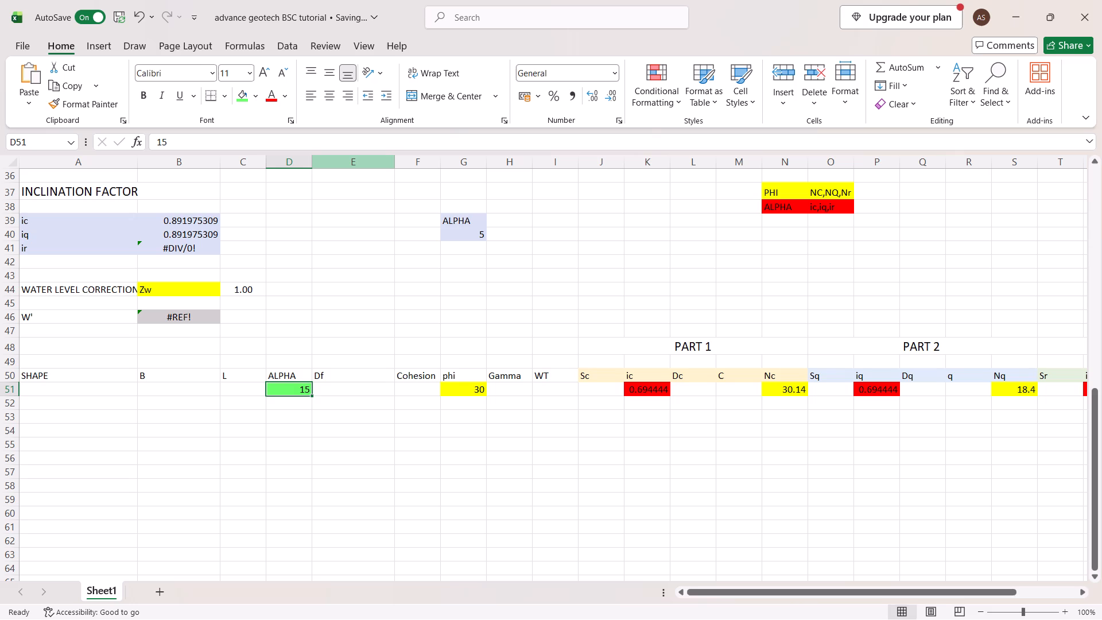
Fill the ic, iq and ir cells (K51, P51 and U51) with the same light green as the ALPHA input.
{"action": "left_click", "coordinate": [659, 394]}
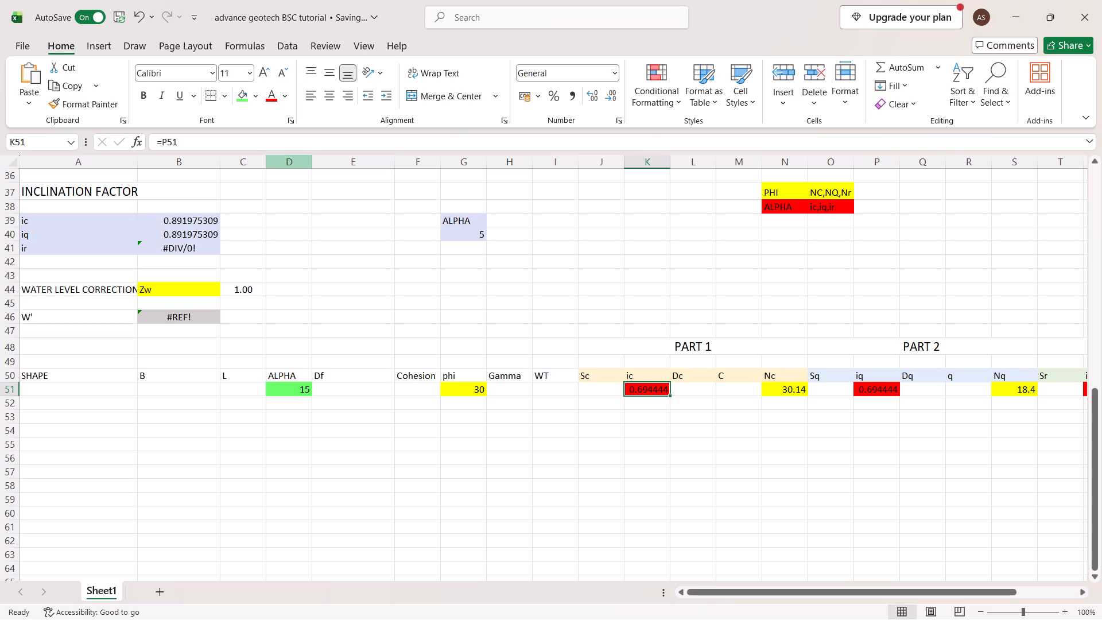
{"action": "left_click", "coordinate": [243, 97]}
{"action": "scroll", "coordinate": [584, 286], "scroll_direction": "left", "scroll_amount": 1}
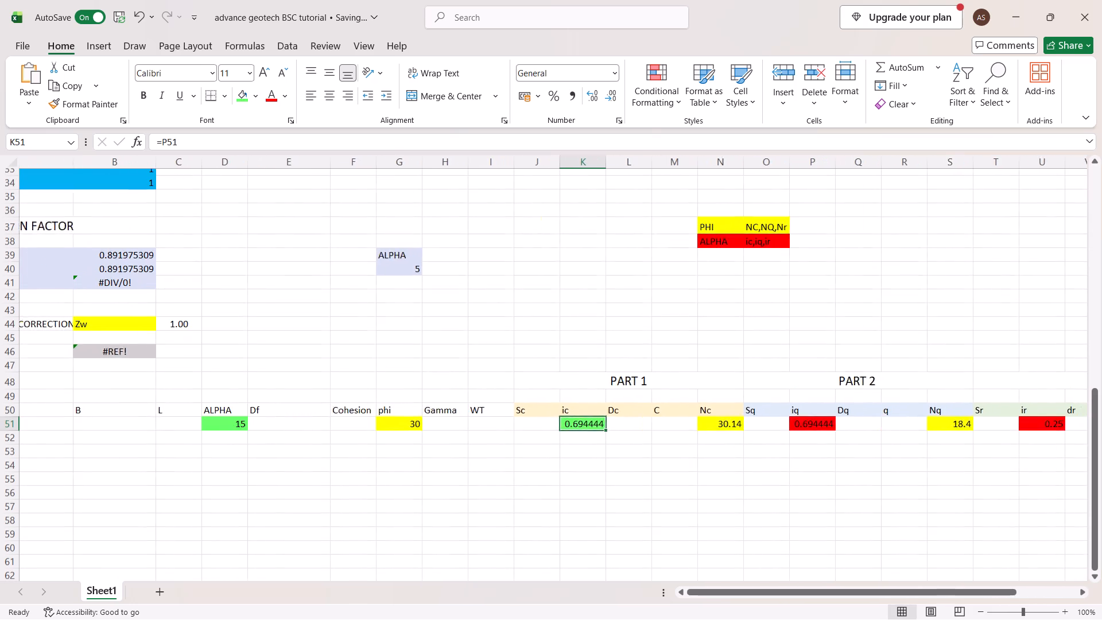
{"action": "left_click", "coordinate": [772, 435]}
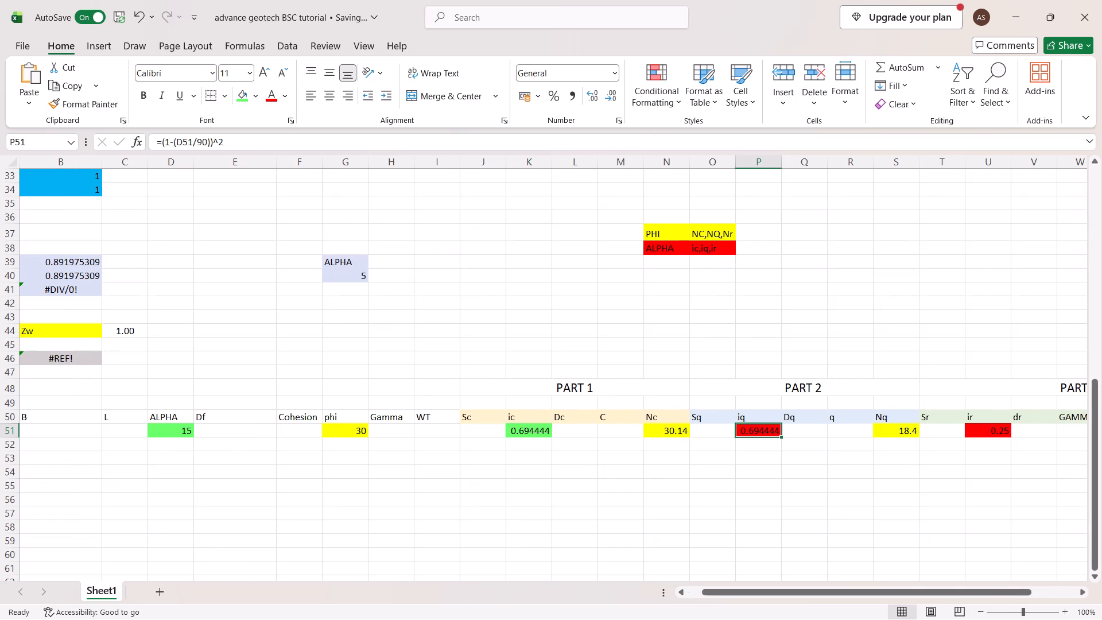
{"action": "left_click", "coordinate": [243, 102]}
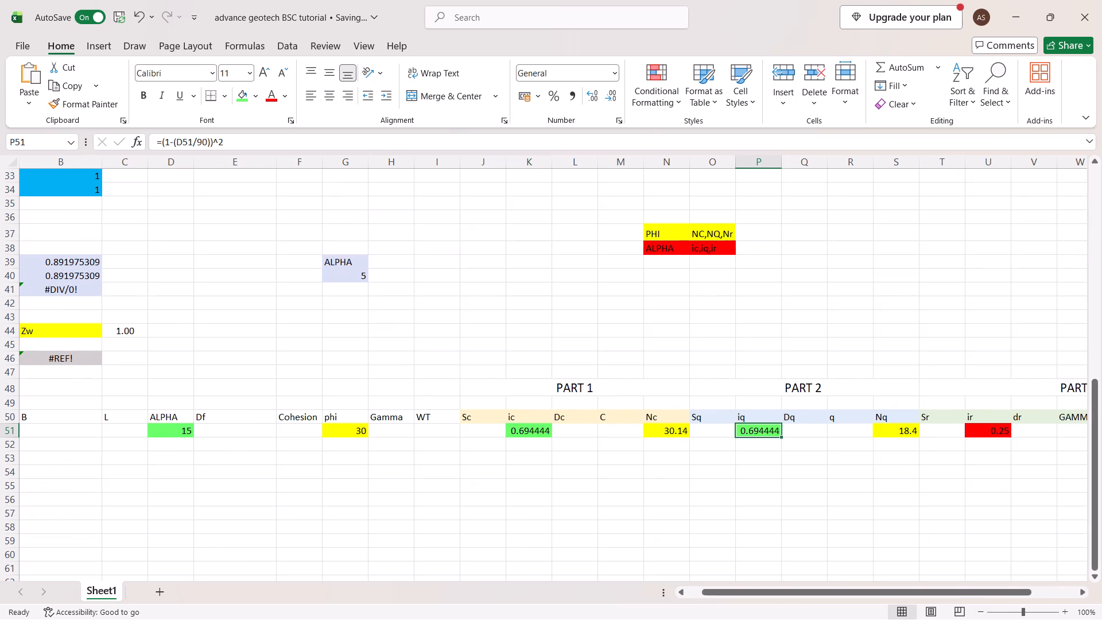
{"action": "left_click", "coordinate": [1002, 434]}
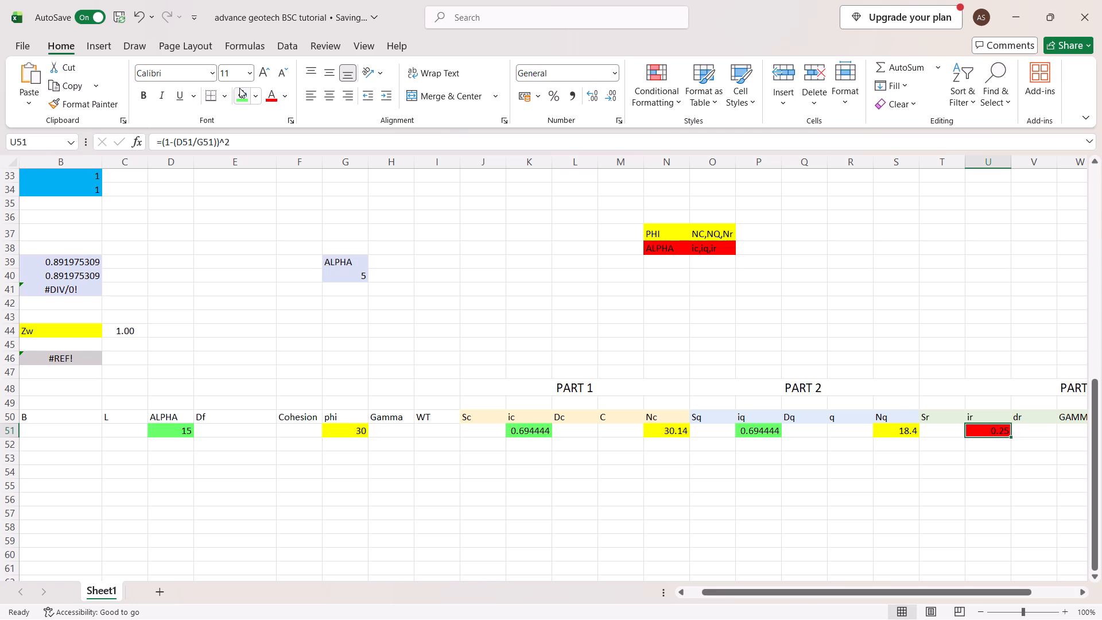
{"action": "left_click", "coordinate": [239, 88]}
Recolour the legend cells "ALPHA" (N38) and "ic,iq,ir" (O38) with the same light green.
{"action": "left_click", "coordinate": [658, 233]}
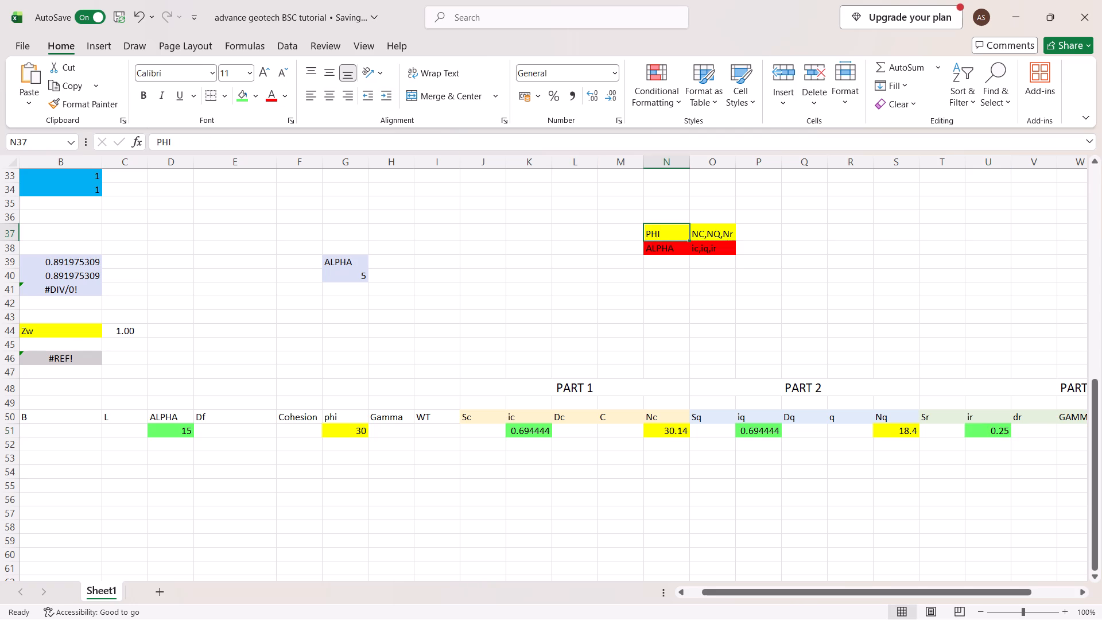
{"action": "left_click", "coordinate": [658, 233]}
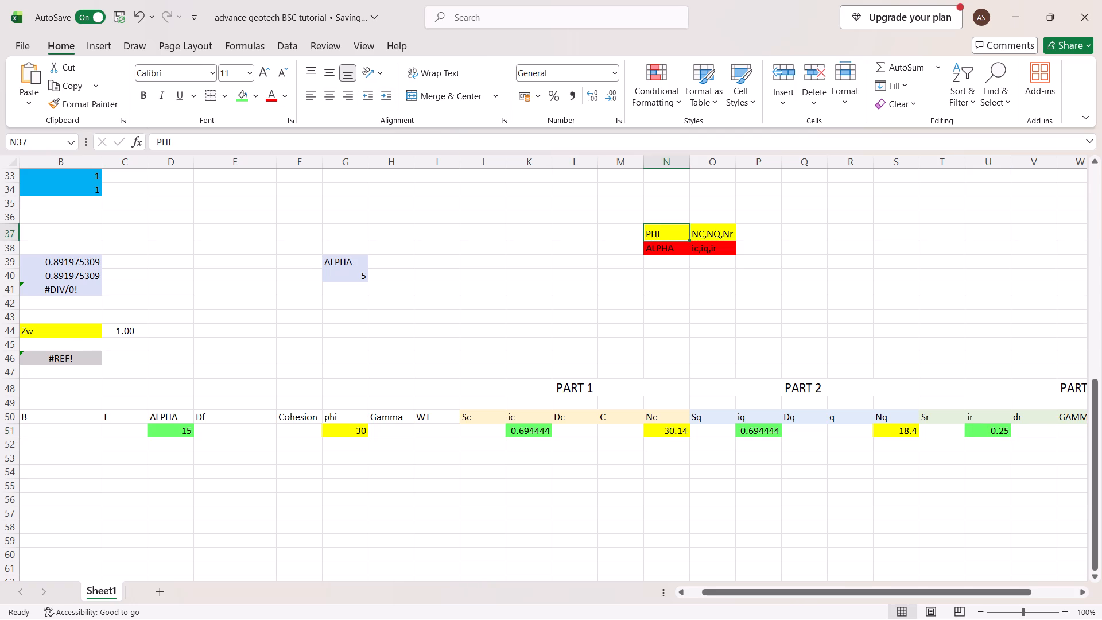
{"action": "left_click", "coordinate": [661, 252]}
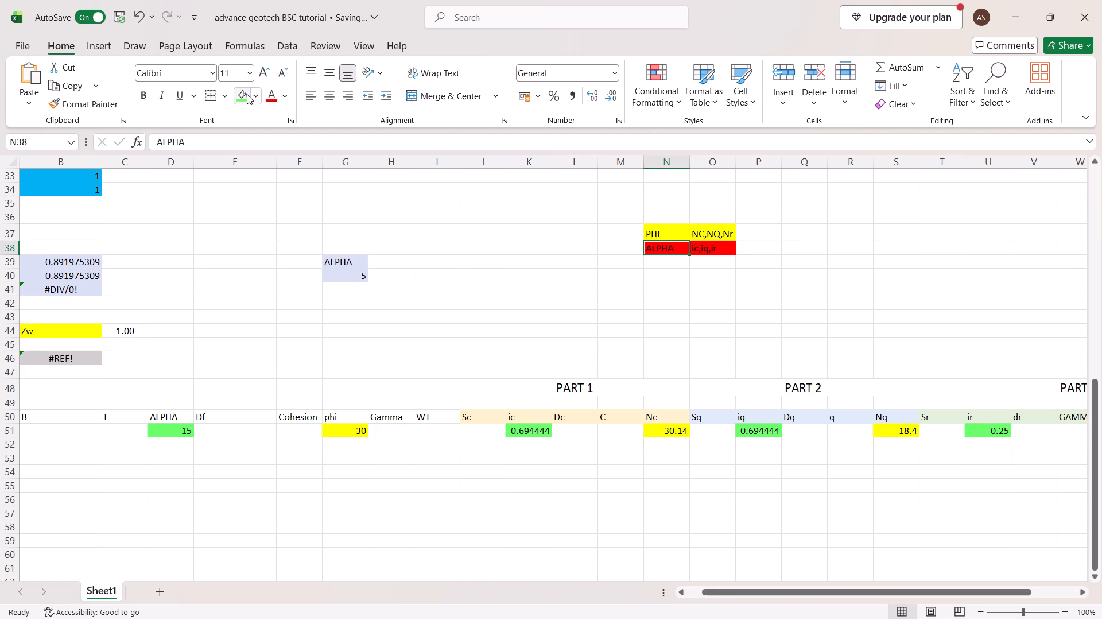
{"action": "left_click", "coordinate": [247, 94]}
{"action": "left_click", "coordinate": [703, 253]}
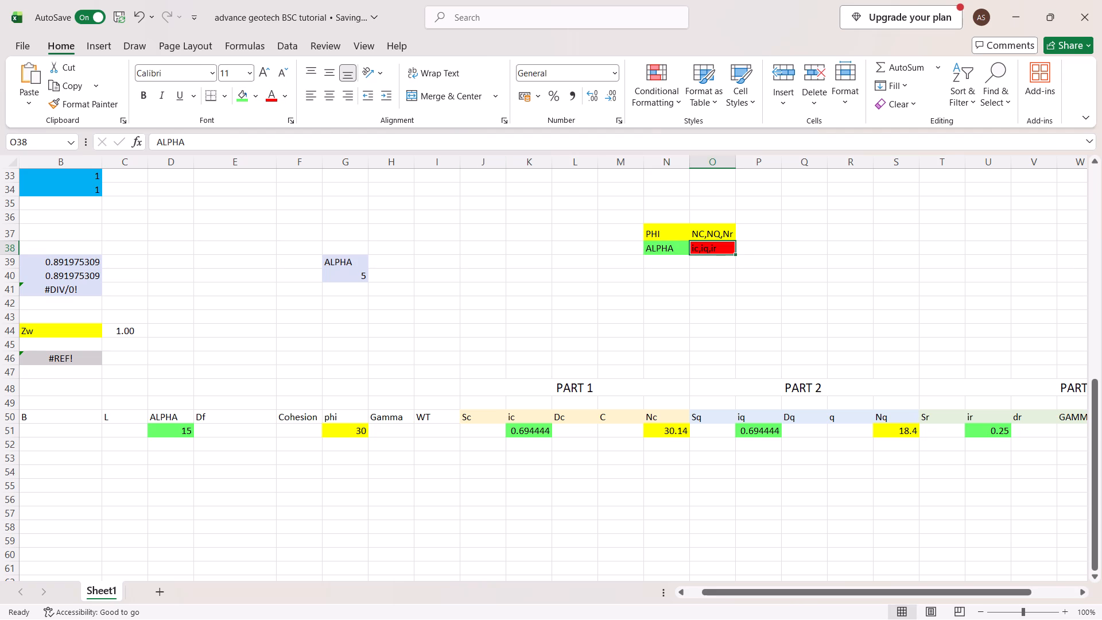
{"action": "left_click", "coordinate": [240, 95]}
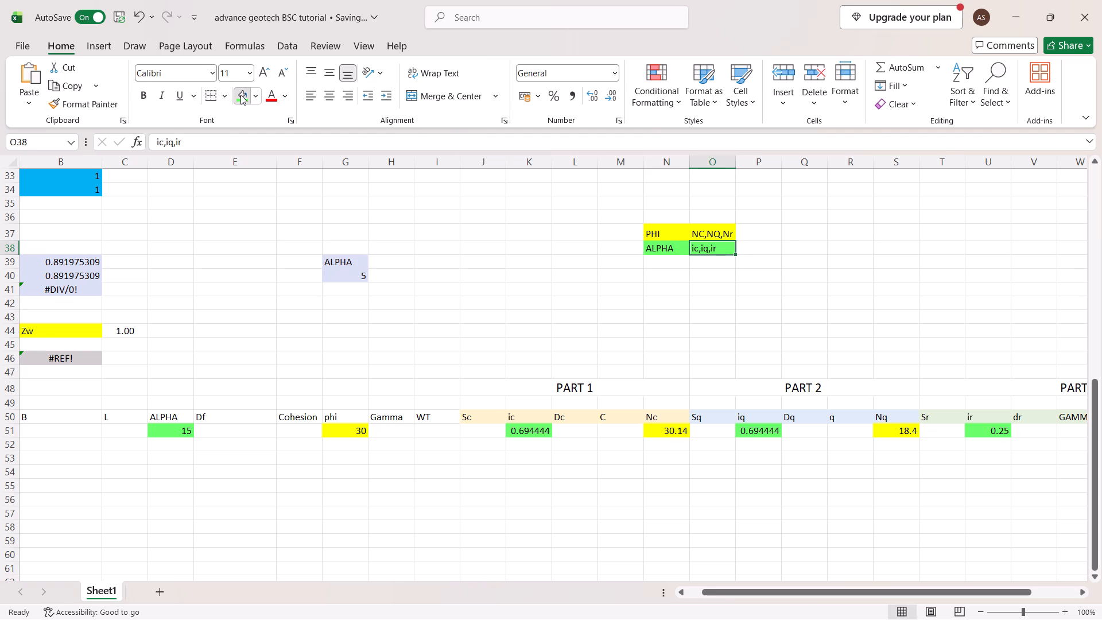
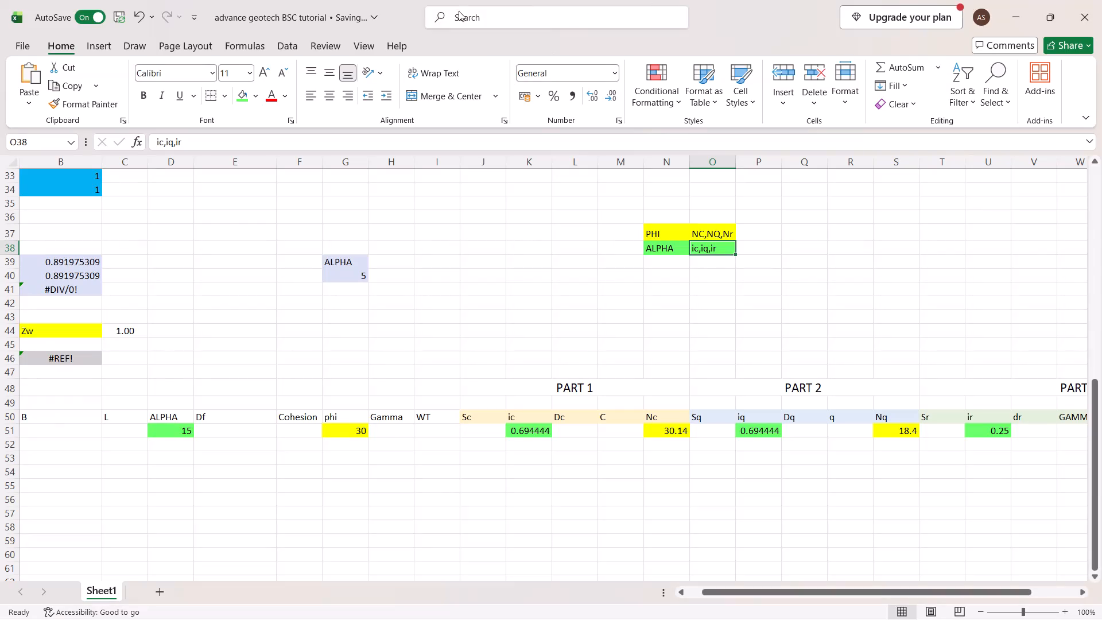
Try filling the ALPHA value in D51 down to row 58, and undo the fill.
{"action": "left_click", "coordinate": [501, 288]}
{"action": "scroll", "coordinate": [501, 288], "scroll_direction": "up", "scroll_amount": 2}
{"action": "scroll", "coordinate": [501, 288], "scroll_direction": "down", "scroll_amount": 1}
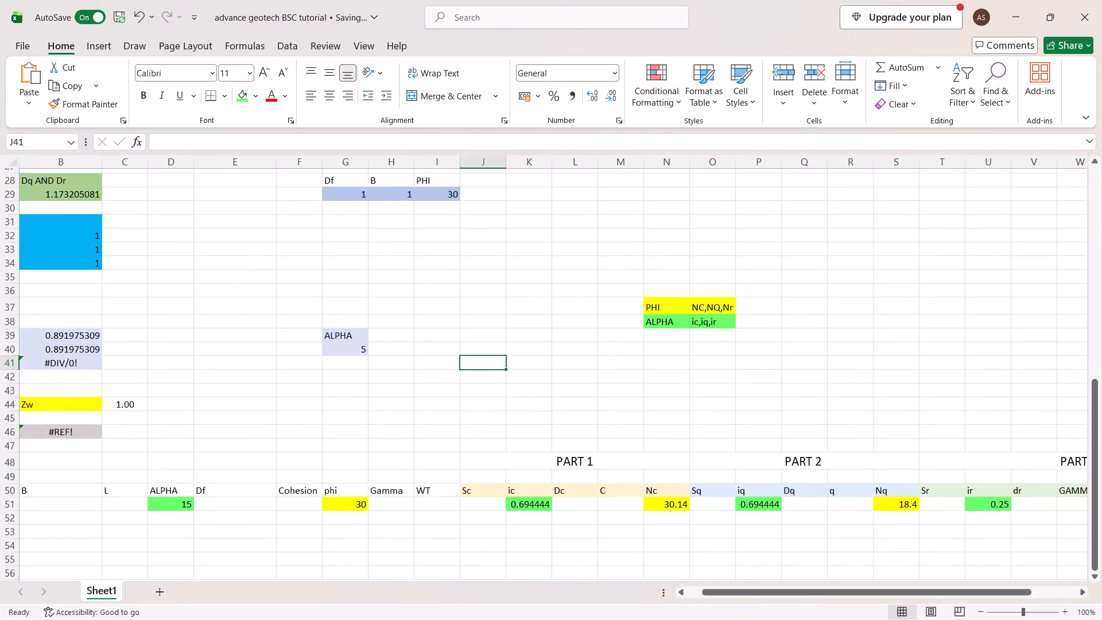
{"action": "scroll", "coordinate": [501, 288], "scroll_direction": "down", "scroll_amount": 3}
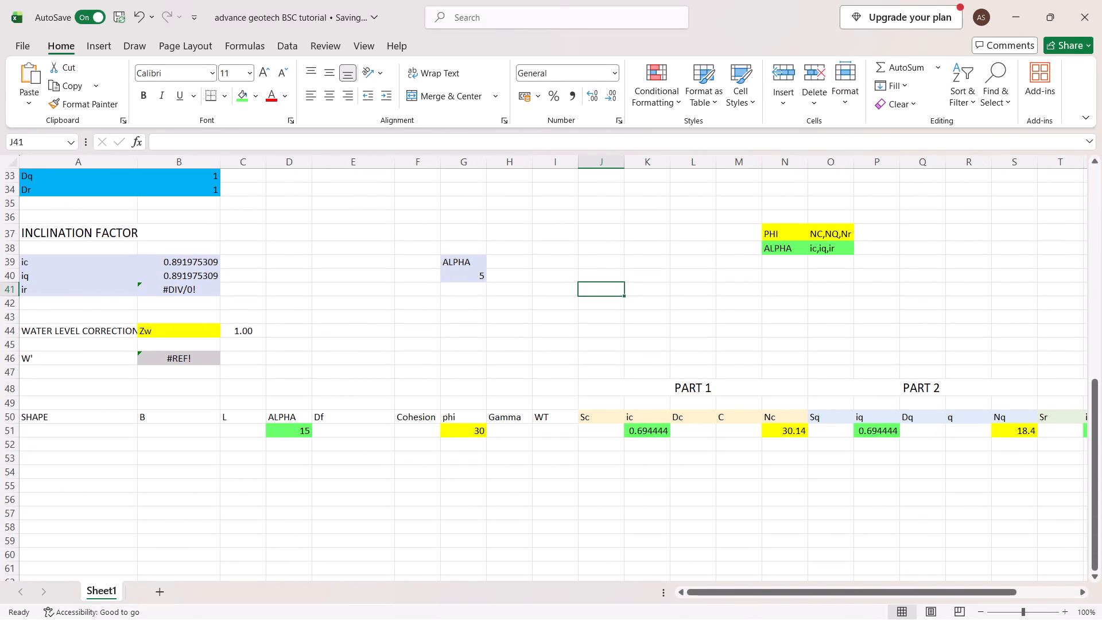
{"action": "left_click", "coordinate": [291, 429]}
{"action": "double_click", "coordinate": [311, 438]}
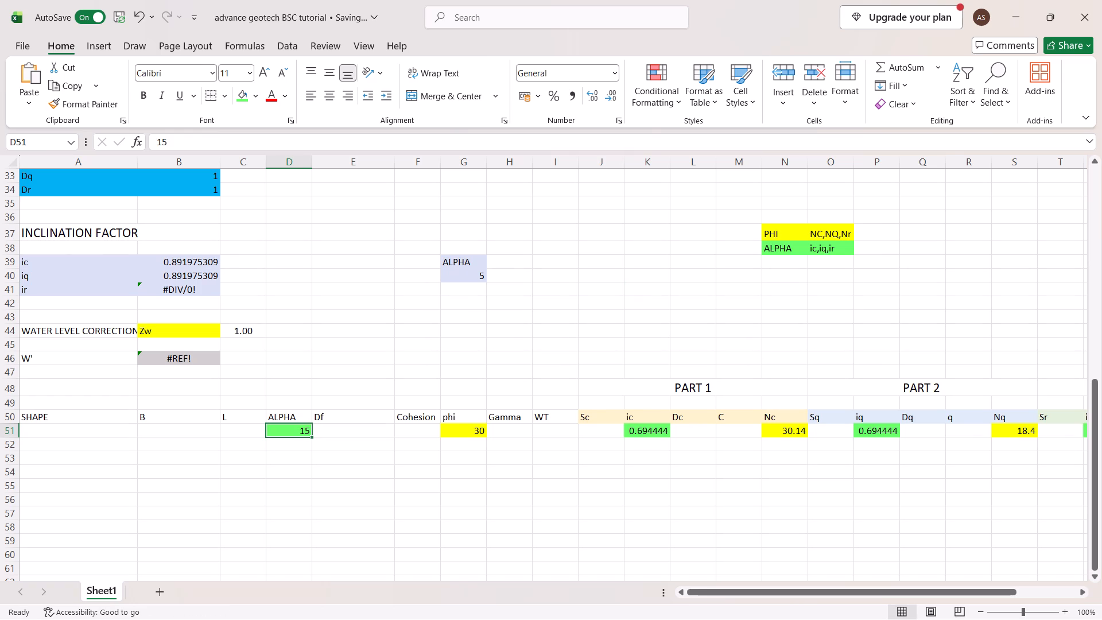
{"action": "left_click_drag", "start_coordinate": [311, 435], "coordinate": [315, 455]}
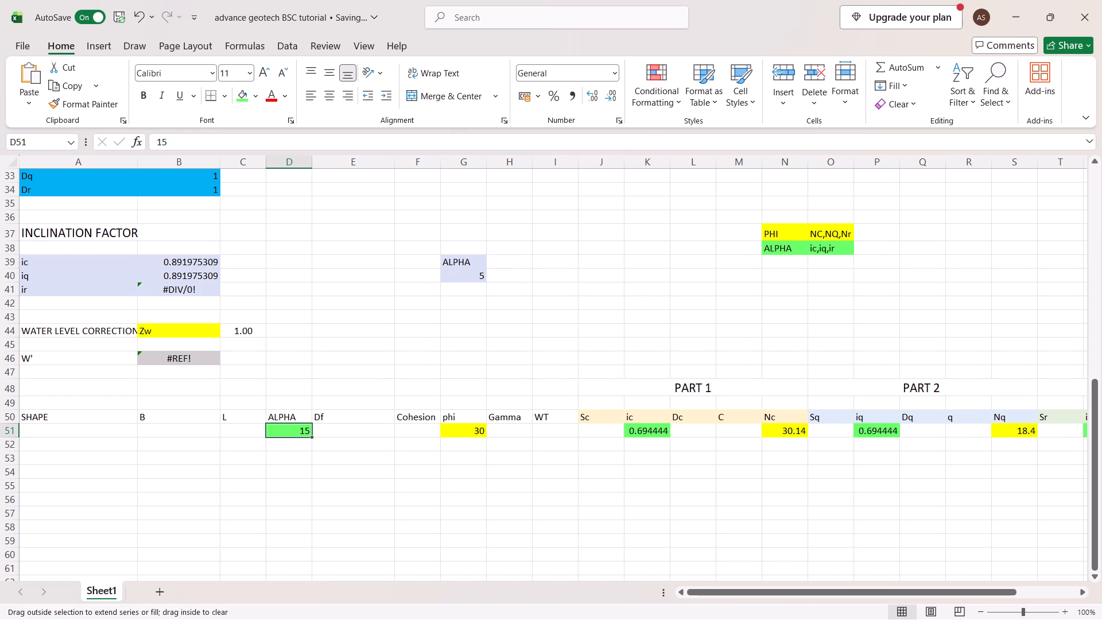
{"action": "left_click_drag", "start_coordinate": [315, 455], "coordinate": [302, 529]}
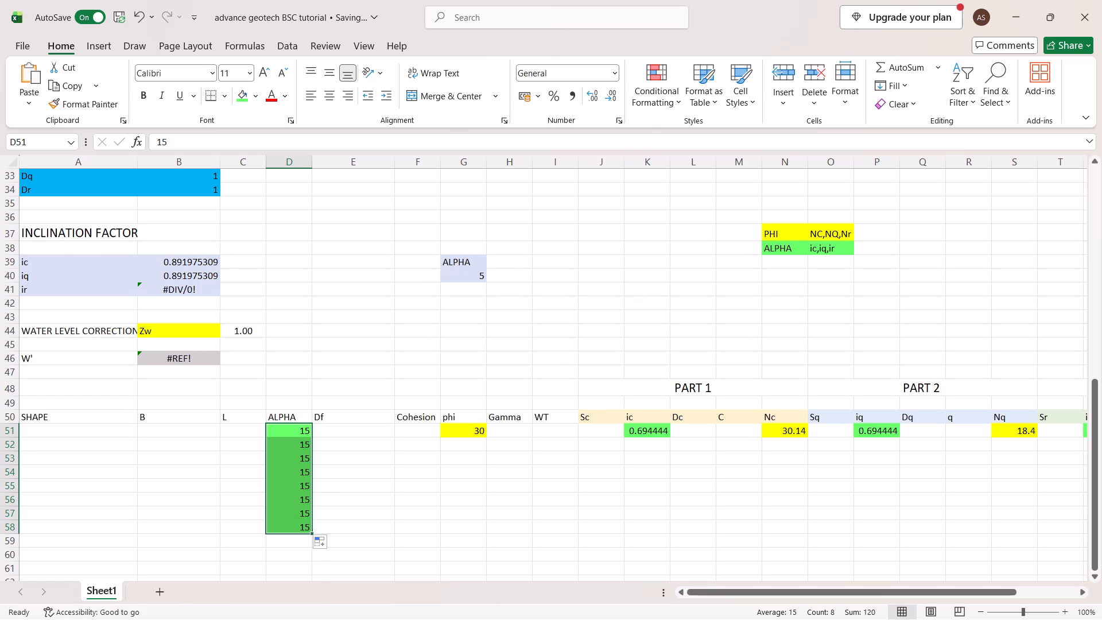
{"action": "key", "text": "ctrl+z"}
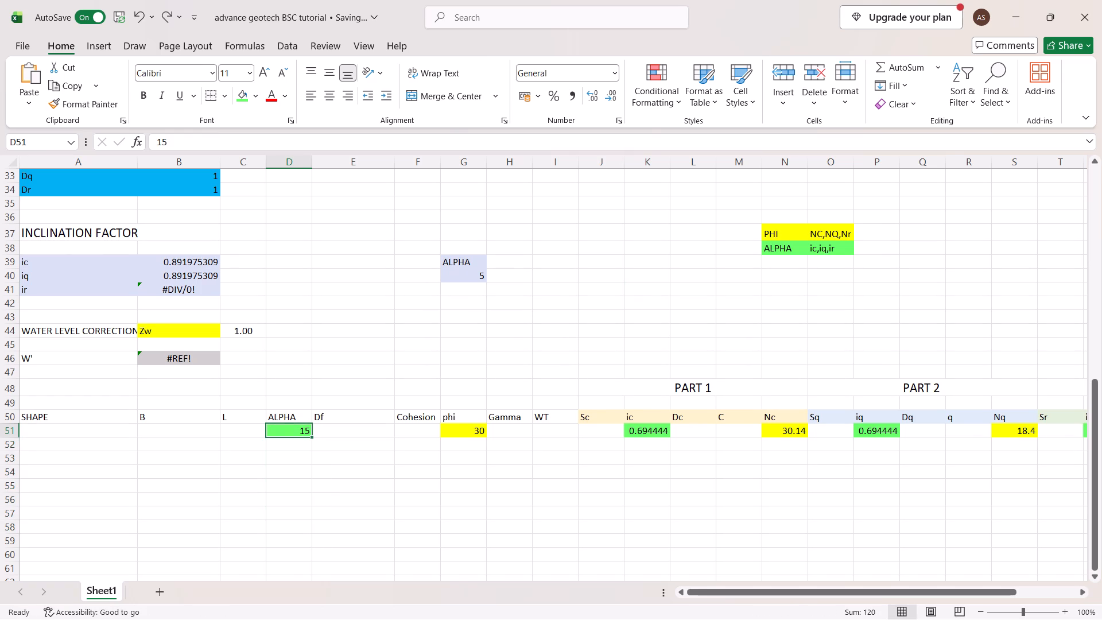
Enter 20 as the second ALPHA value in D52 and extend the 15, 20 series down to 30 in row 54.
{"action": "left_click", "coordinate": [289, 445]}
{"action": "type", "text": "20"}
{"action": "key", "text": "Return"}
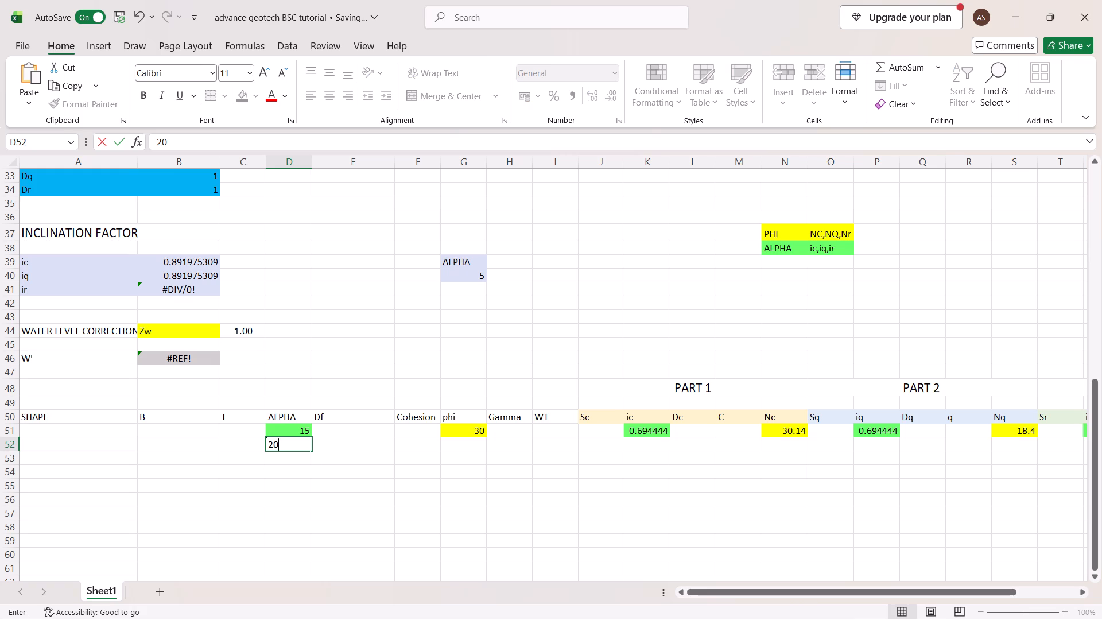
{"action": "left_click", "coordinate": [301, 435]}
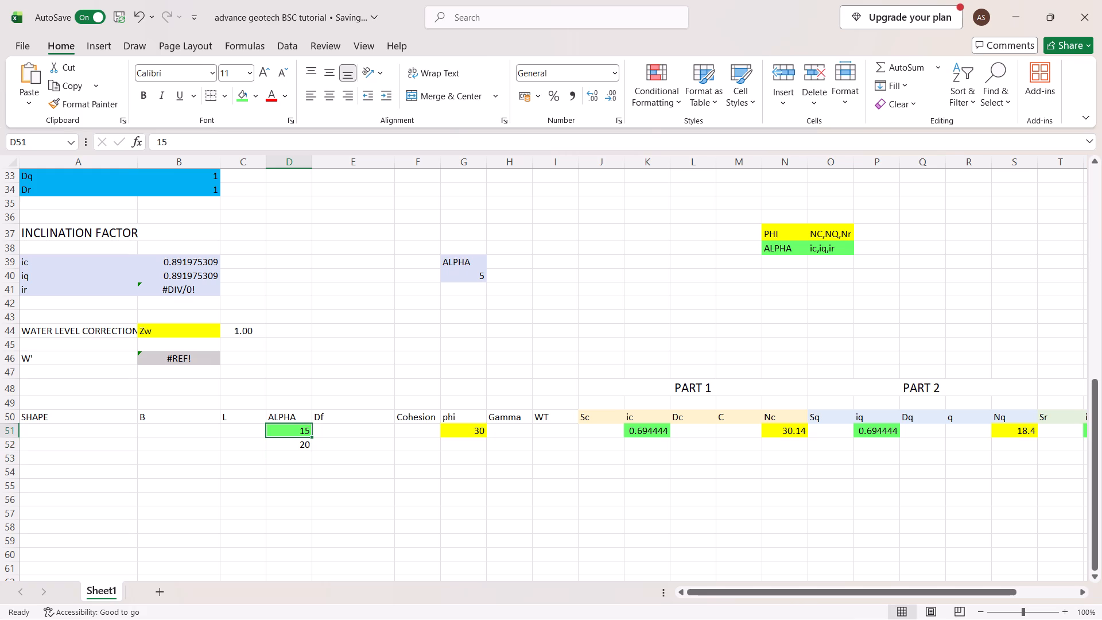
{"action": "left_click_drag", "start_coordinate": [285, 433], "coordinate": [291, 446]}
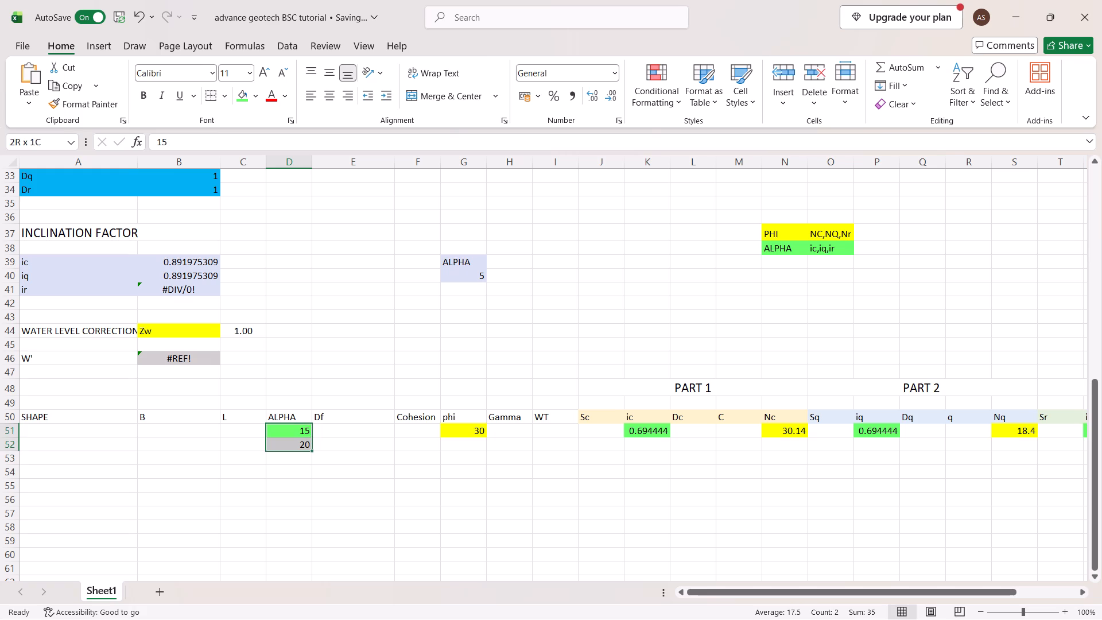
{"action": "left_click_drag", "start_coordinate": [291, 446], "coordinate": [294, 449]}
{"action": "left_click_drag", "start_coordinate": [311, 449], "coordinate": [311, 476]}
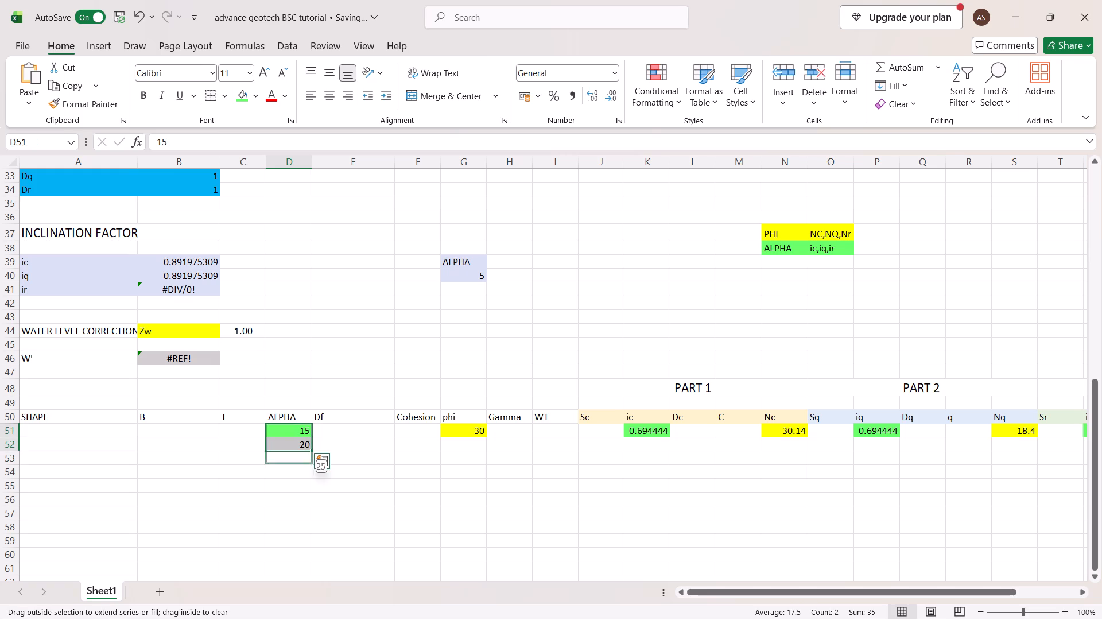
{"action": "left_click_drag", "start_coordinate": [311, 476], "coordinate": [316, 513]}
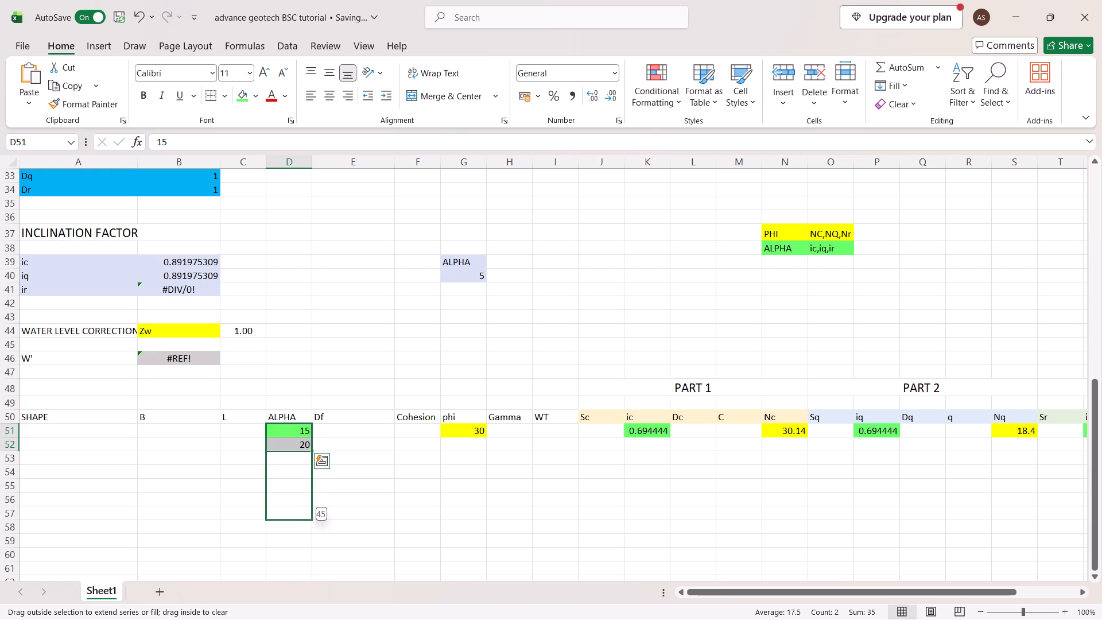
{"action": "left_click_drag", "start_coordinate": [316, 513], "coordinate": [312, 491]}
{"action": "left_click_drag", "start_coordinate": [312, 491], "coordinate": [309, 484]}
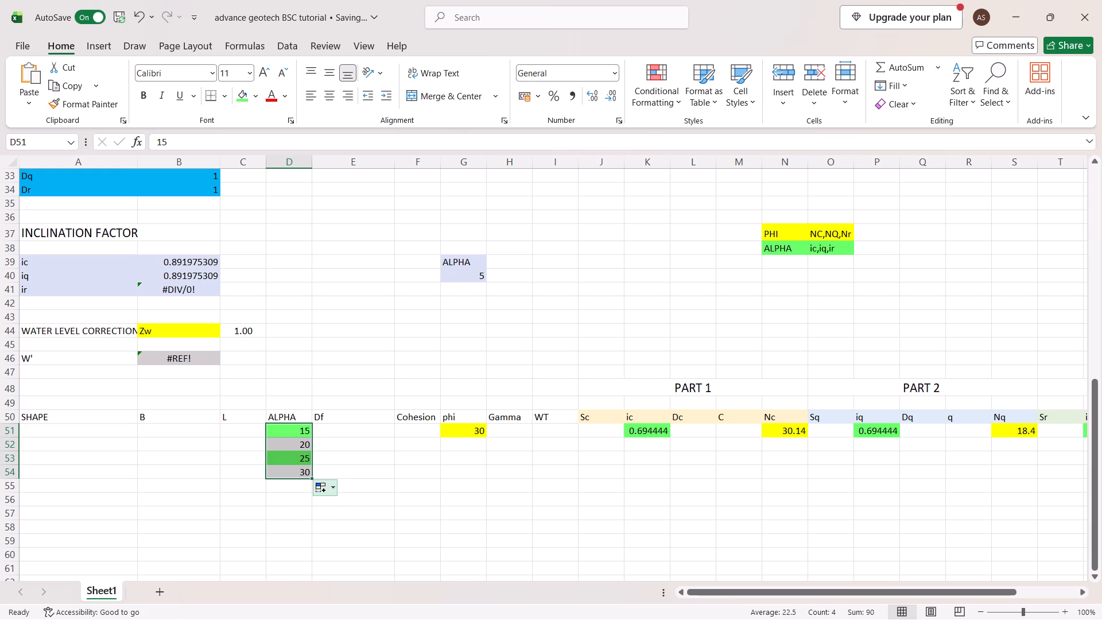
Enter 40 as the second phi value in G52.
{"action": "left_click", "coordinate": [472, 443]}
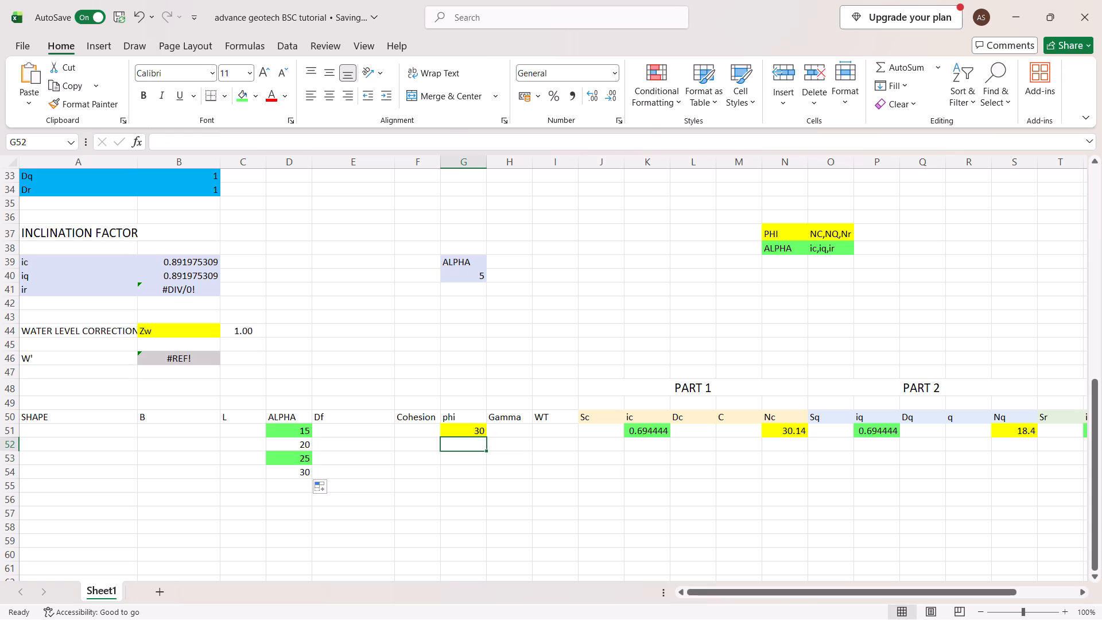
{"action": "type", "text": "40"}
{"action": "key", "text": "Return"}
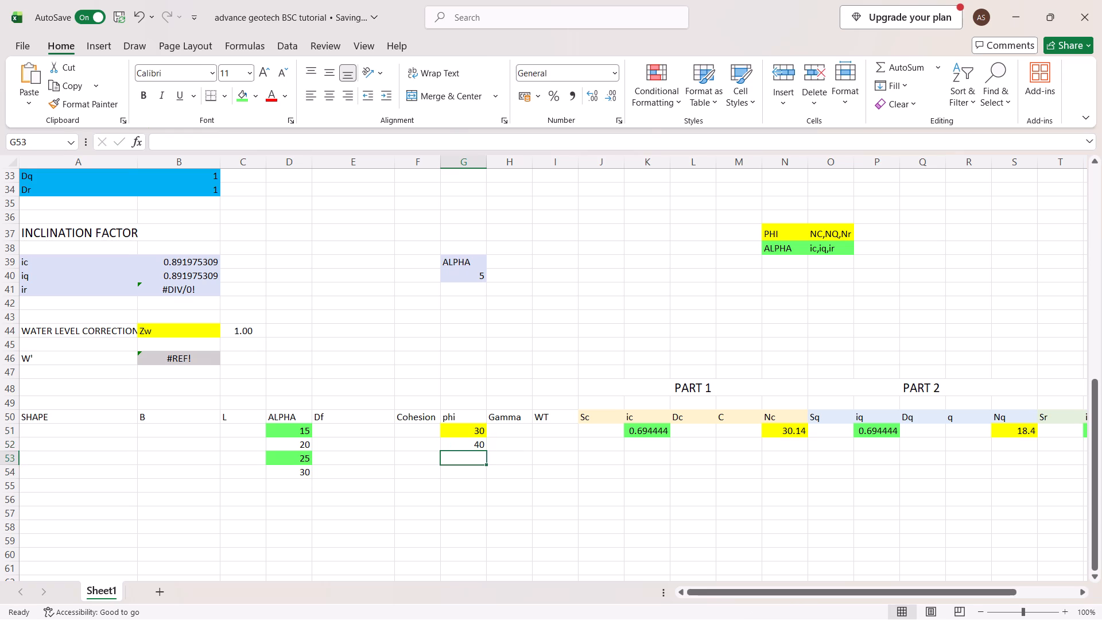
Set the second phi value in G52 to 35 and extend the 30, 35 series down to 45 in row 54.
{"action": "left_click", "coordinate": [473, 433]}
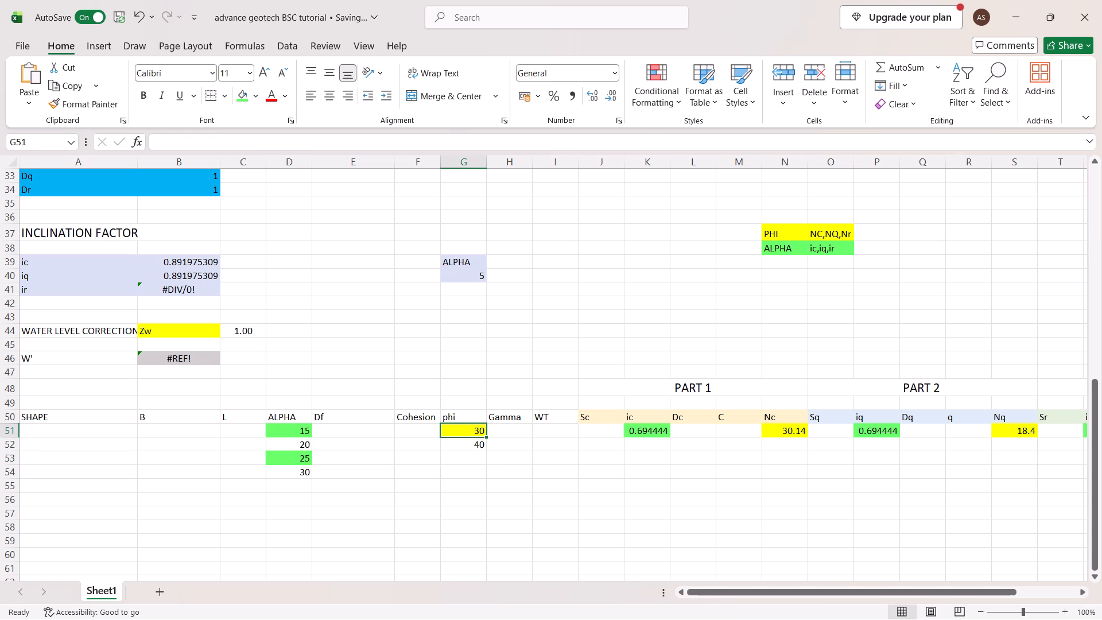
{"action": "key", "text": "Down"}
{"action": "type", "text": "35"}
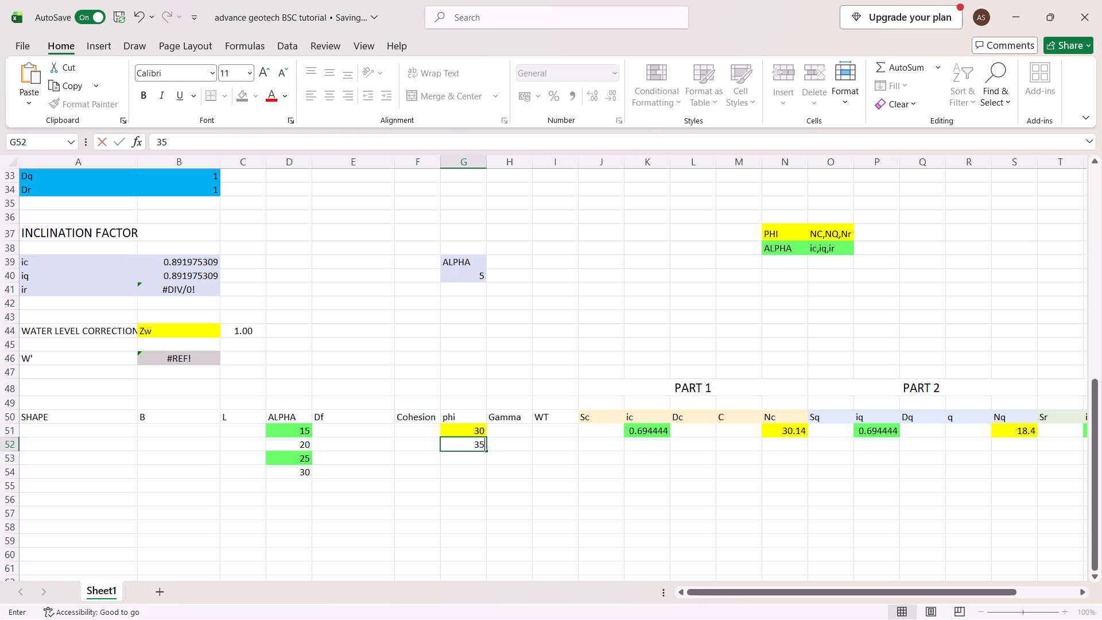
{"action": "key", "text": "Return"}
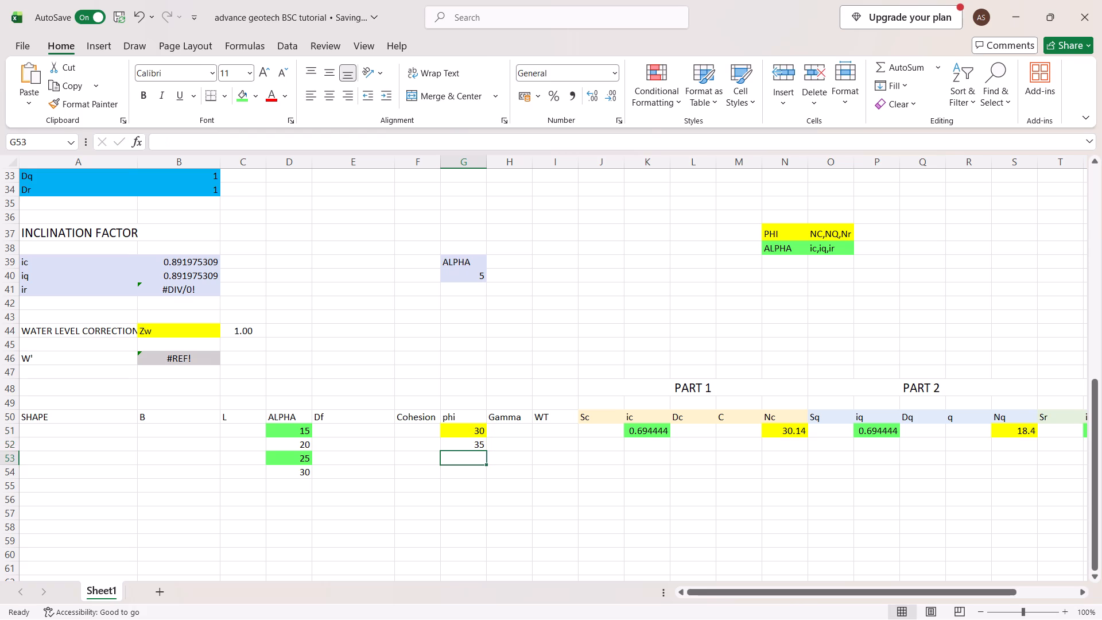
{"action": "left_click", "coordinate": [460, 428]}
{"action": "left_click_drag", "start_coordinate": [460, 428], "coordinate": [457, 443]}
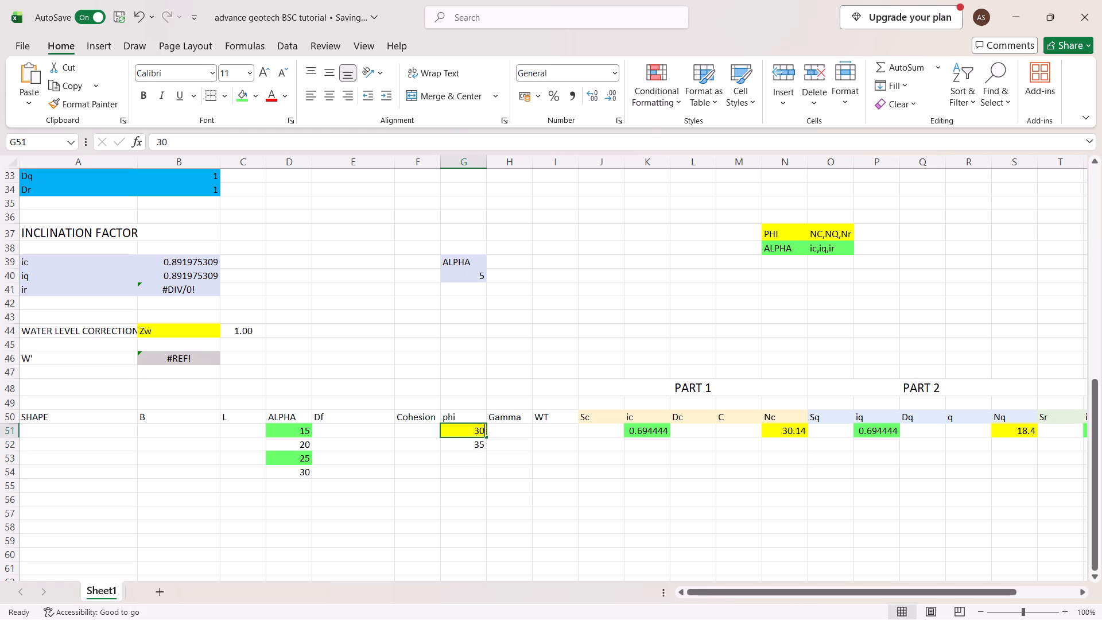
{"action": "left_click_drag", "start_coordinate": [457, 443], "coordinate": [459, 418]}
{"action": "left_click_drag", "start_coordinate": [459, 418], "coordinate": [461, 429]}
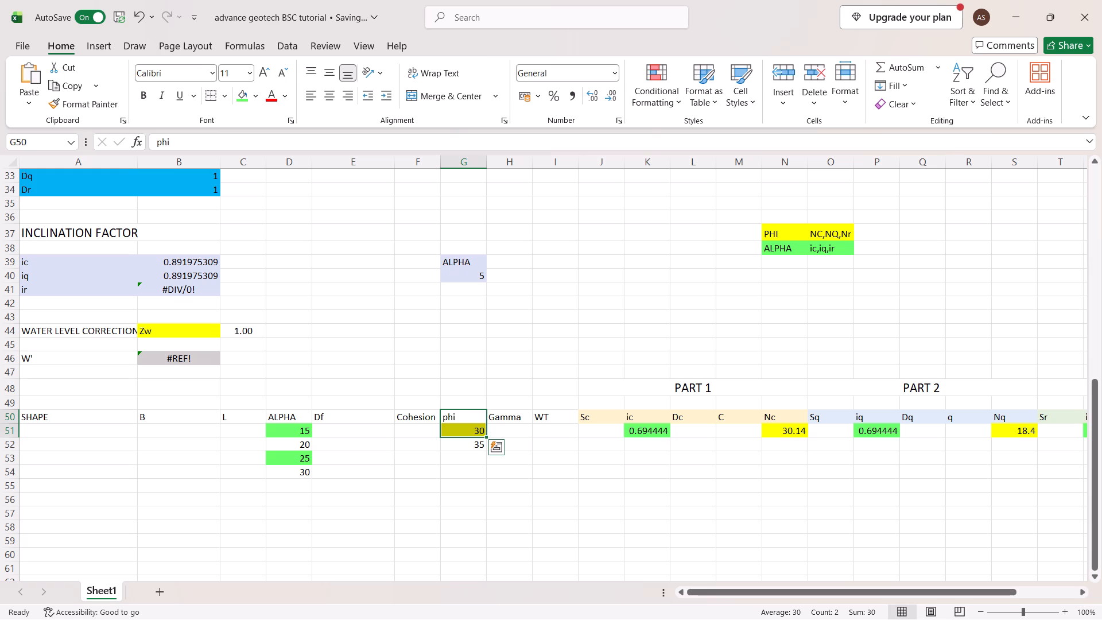
{"action": "left_click", "coordinate": [456, 431]}
{"action": "left_click_drag", "start_coordinate": [456, 431], "coordinate": [471, 443]}
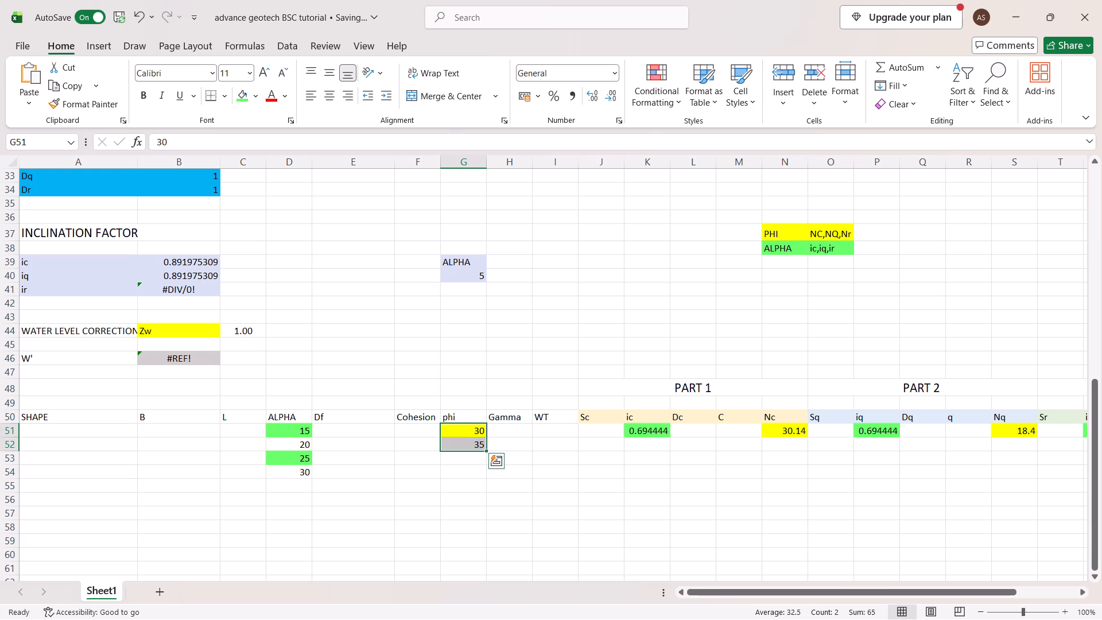
{"action": "left_click_drag", "start_coordinate": [486, 451], "coordinate": [489, 474]}
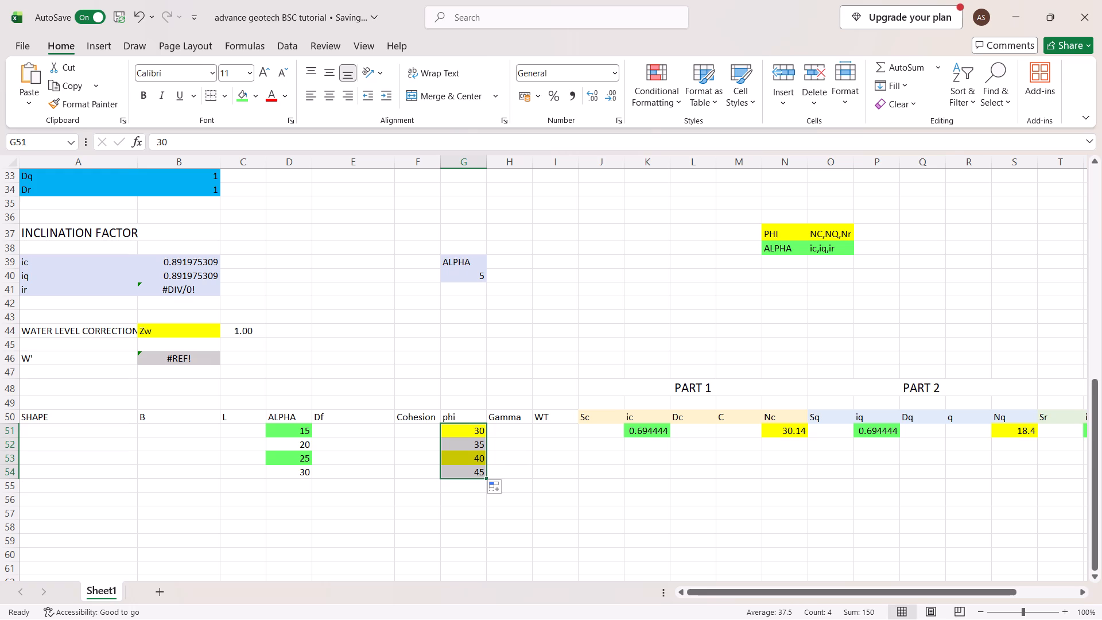
Set the last phi value in G54 to 50.
{"action": "left_click", "coordinate": [461, 473]}
{"action": "type", "text": "50"}
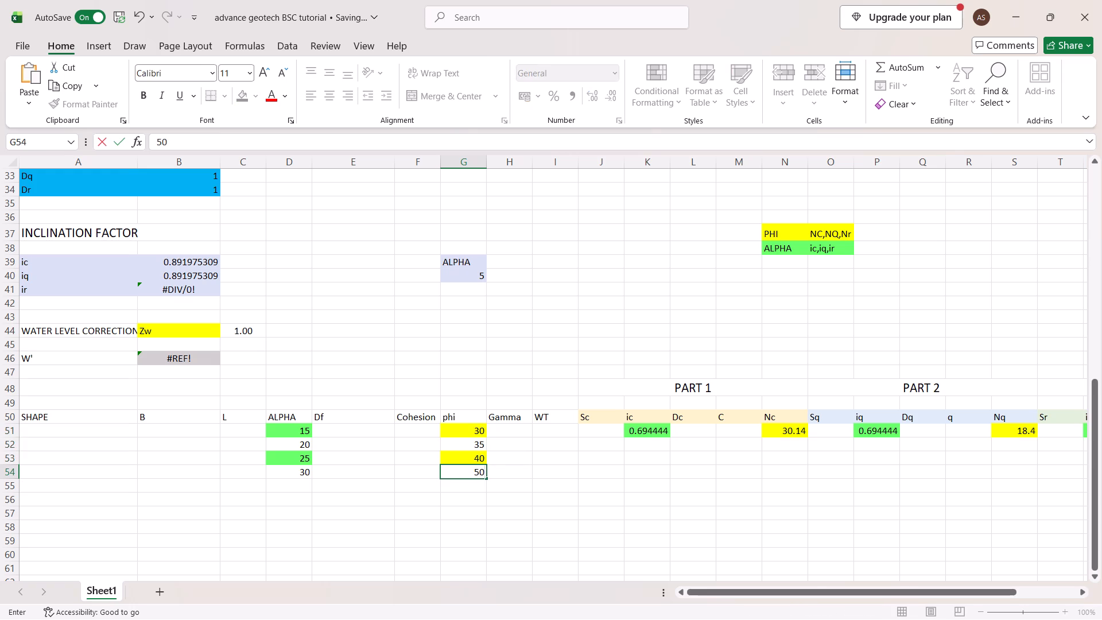
{"action": "key", "text": "Return"}
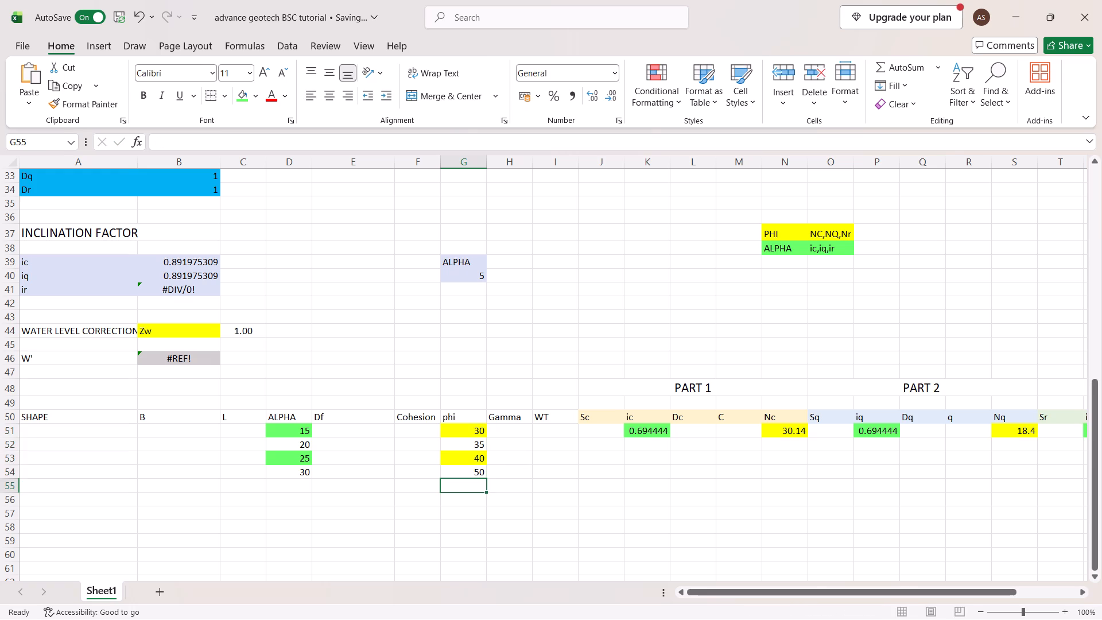
Fill the PART 1 ic and Nc formulas from row 51 down through row 54.
{"action": "left_click", "coordinate": [647, 431]}
{"action": "left_click_drag", "start_coordinate": [670, 435], "coordinate": [670, 449]}
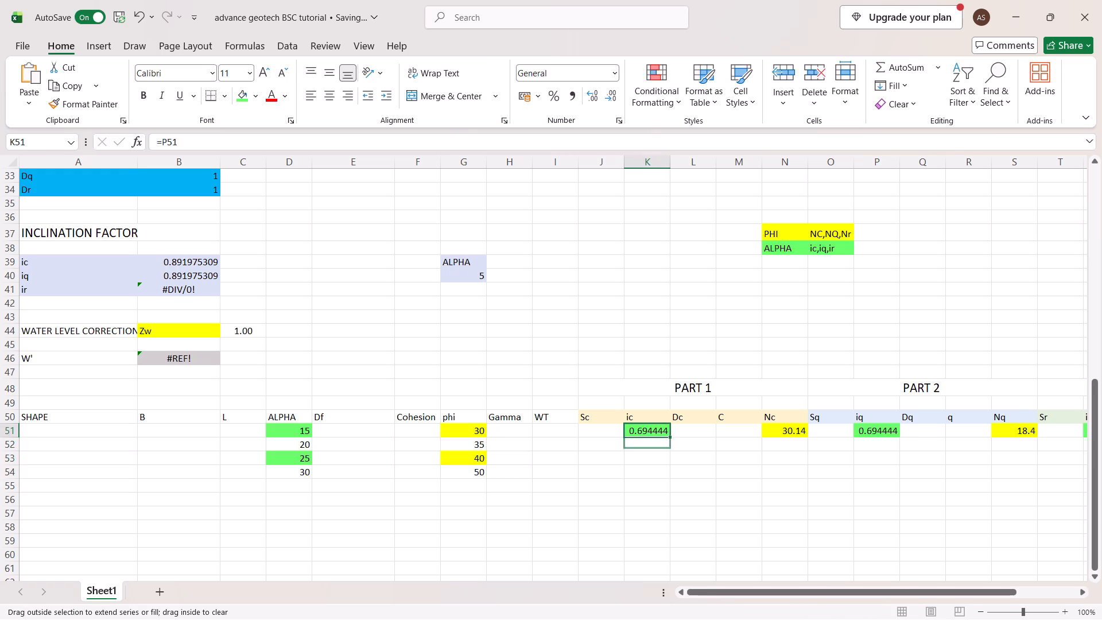
{"action": "left_click_drag", "start_coordinate": [670, 449], "coordinate": [669, 476]}
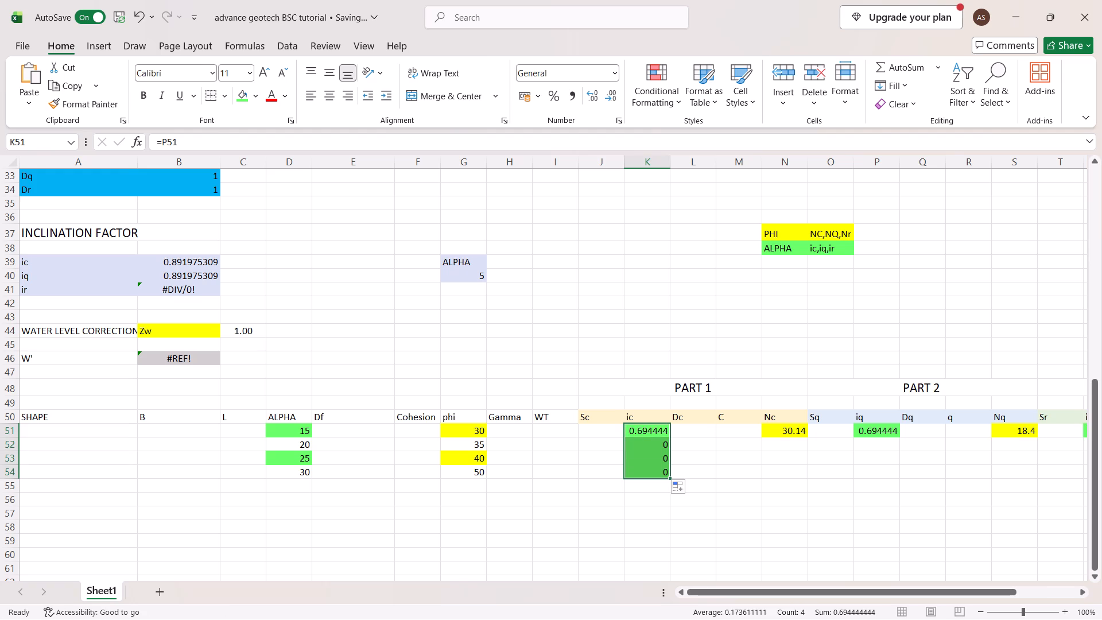
{"action": "left_click", "coordinate": [806, 432]}
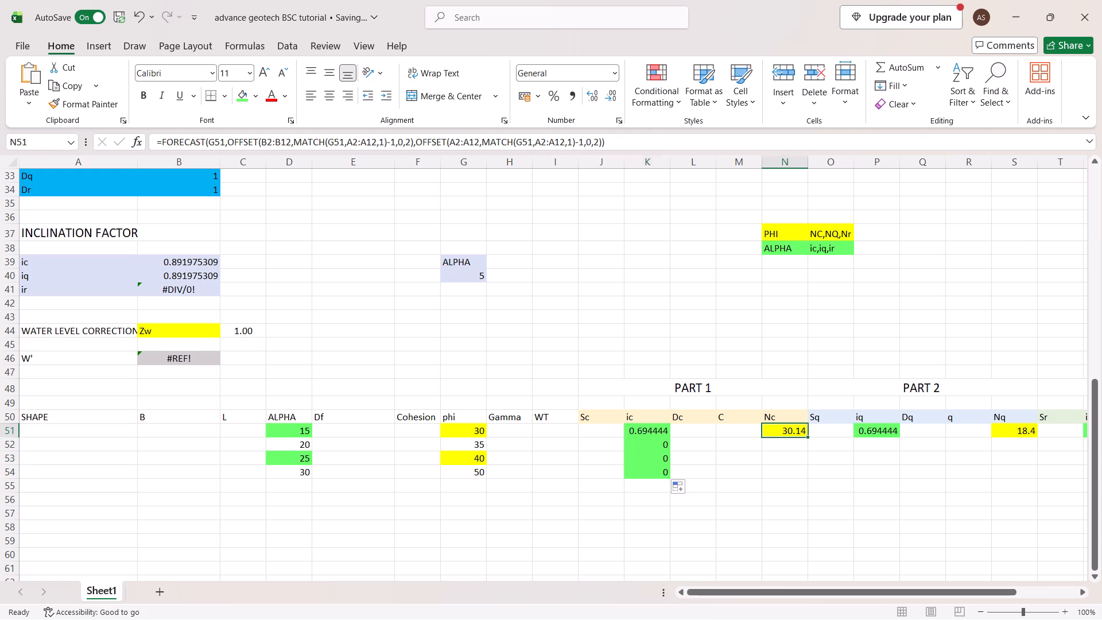
{"action": "left_click_drag", "start_coordinate": [809, 435], "coordinate": [809, 476]}
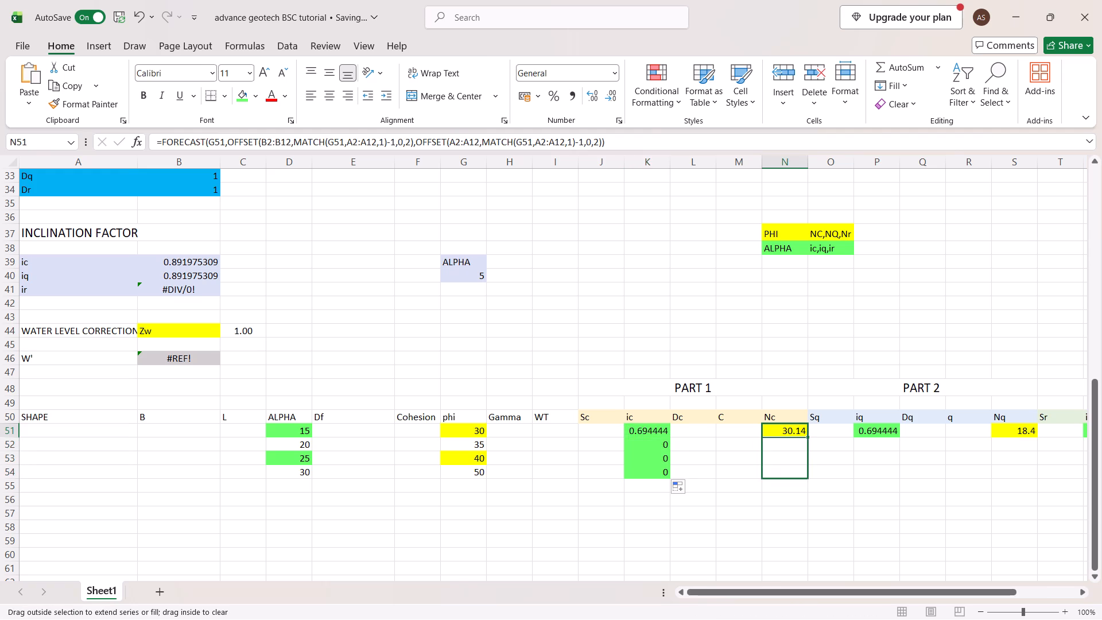
{"action": "left_click_drag", "start_coordinate": [809, 476], "coordinate": [809, 477]}
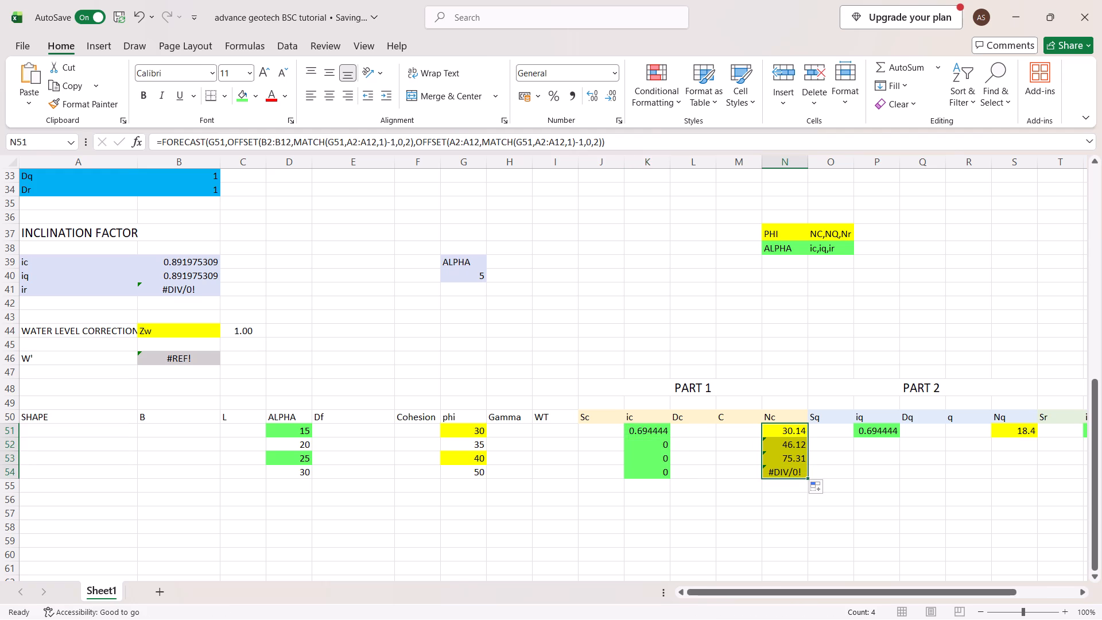
Fill the iq and ir formulas from row 51 down through row 54.
{"action": "left_click", "coordinate": [891, 437]}
{"action": "left_click_drag", "start_coordinate": [899, 434], "coordinate": [901, 461]}
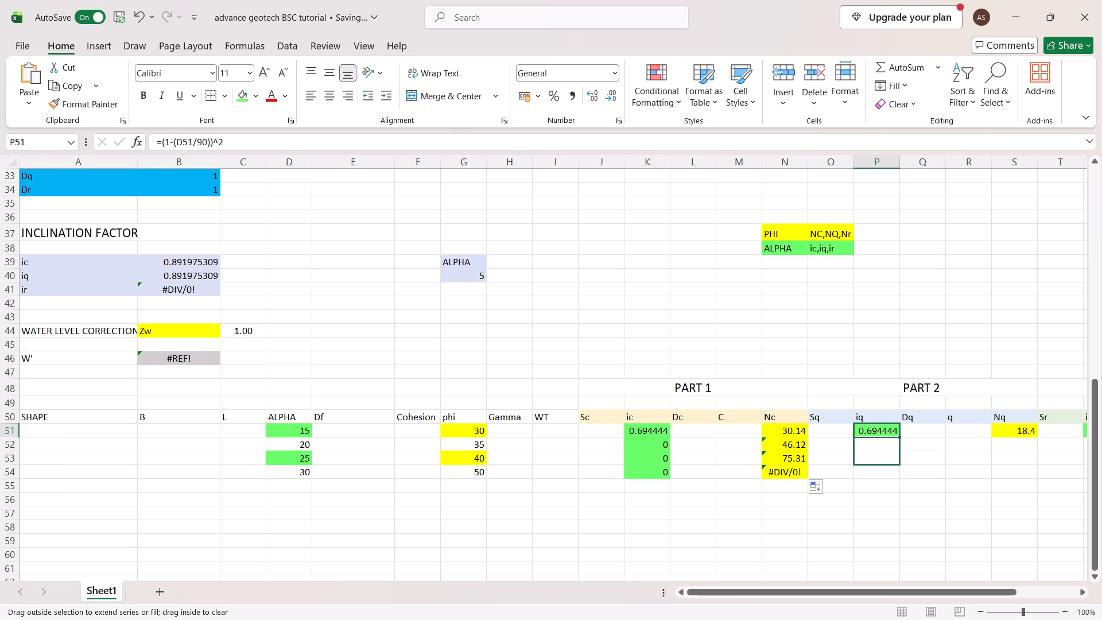
{"action": "left_click_drag", "start_coordinate": [901, 461], "coordinate": [903, 475]}
{"action": "scroll", "coordinate": [921, 463], "scroll_direction": "left", "scroll_amount": 2}
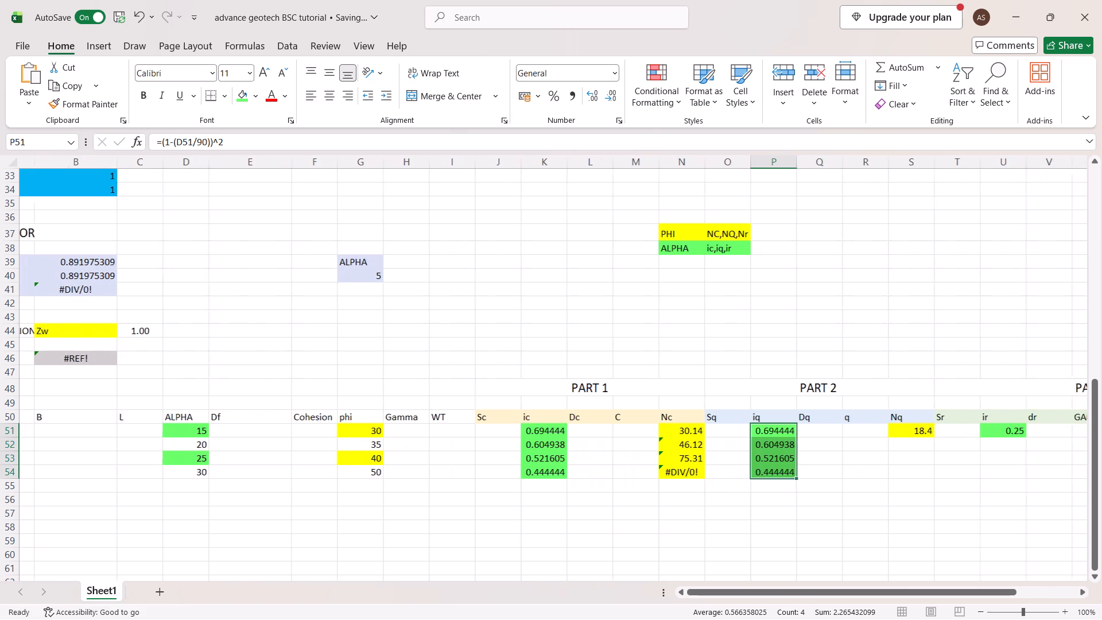
{"action": "scroll", "coordinate": [921, 463], "scroll_direction": "left", "scroll_amount": 1}
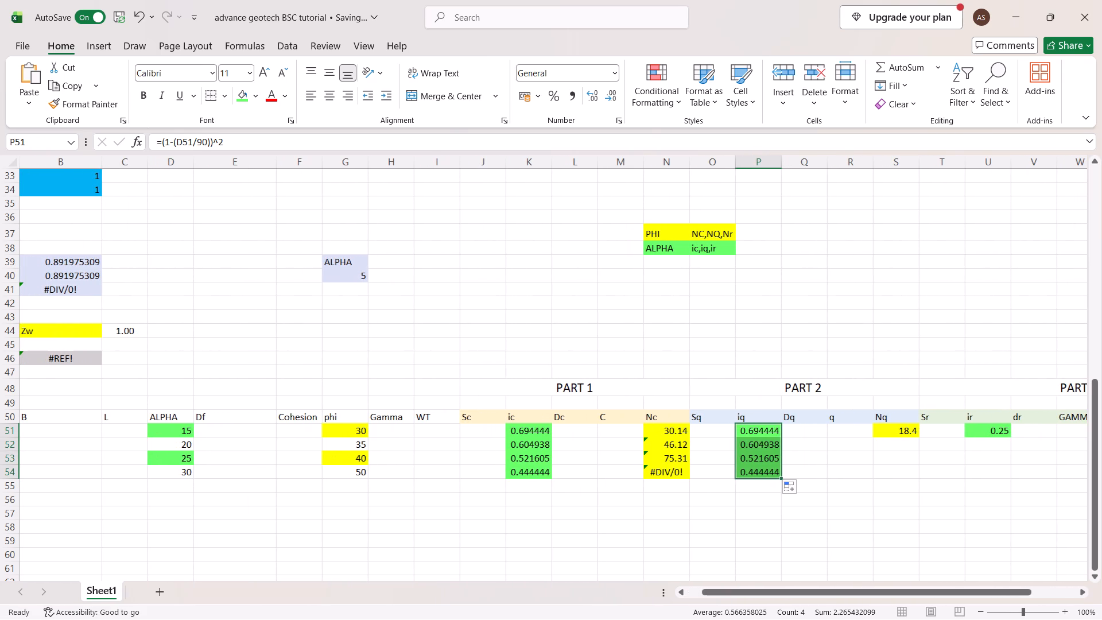
{"action": "left_click", "coordinate": [1006, 437]}
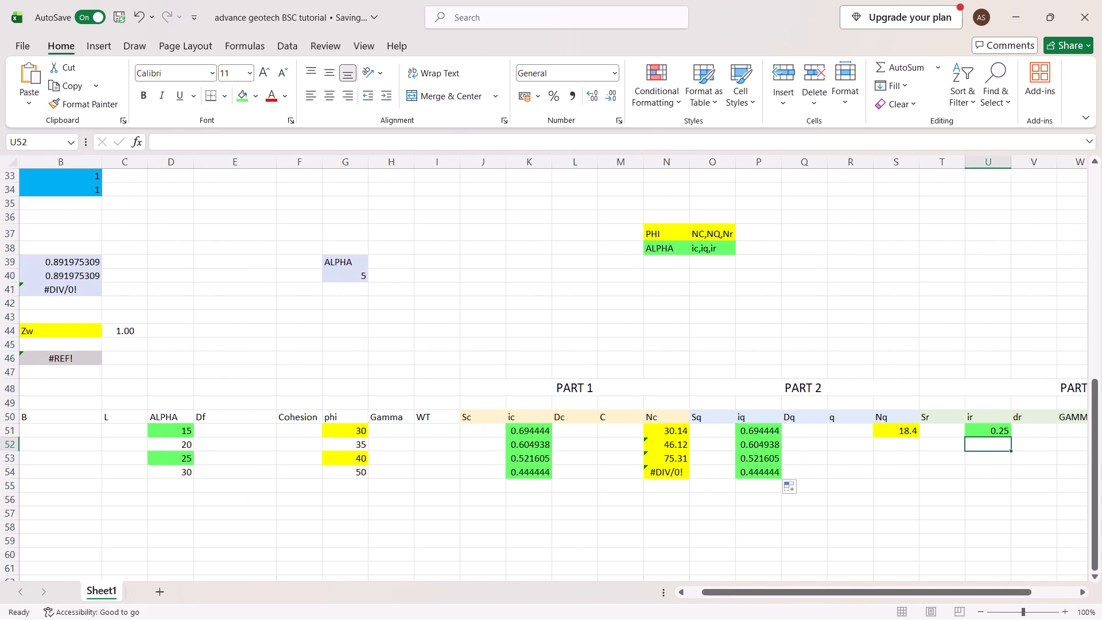
{"action": "left_click", "coordinate": [1004, 433]}
{"action": "left_click_drag", "start_coordinate": [1012, 436], "coordinate": [1012, 476]}
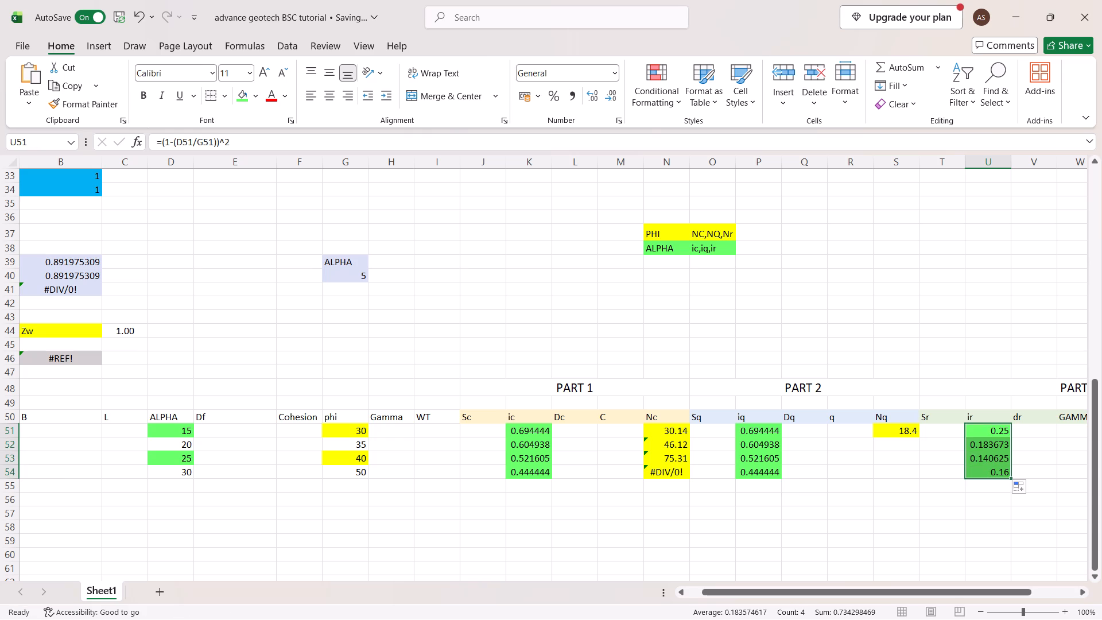
Fill the PART 2 Nq formula from S51 down through row 54.
{"action": "left_click", "coordinate": [893, 428]}
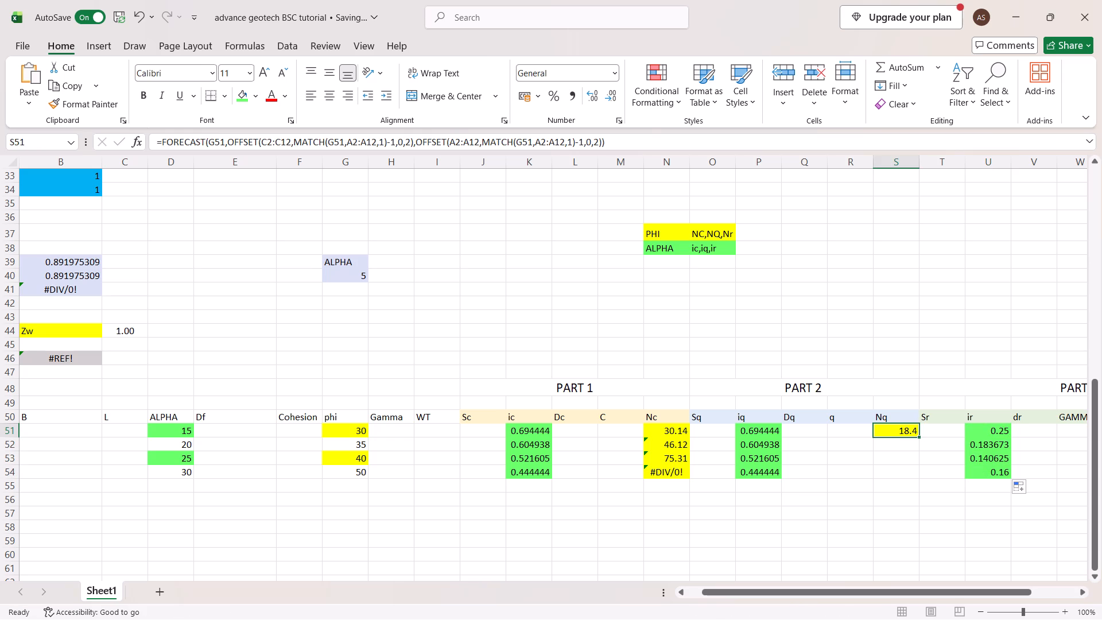
{"action": "left_click_drag", "start_coordinate": [916, 436], "coordinate": [920, 475]}
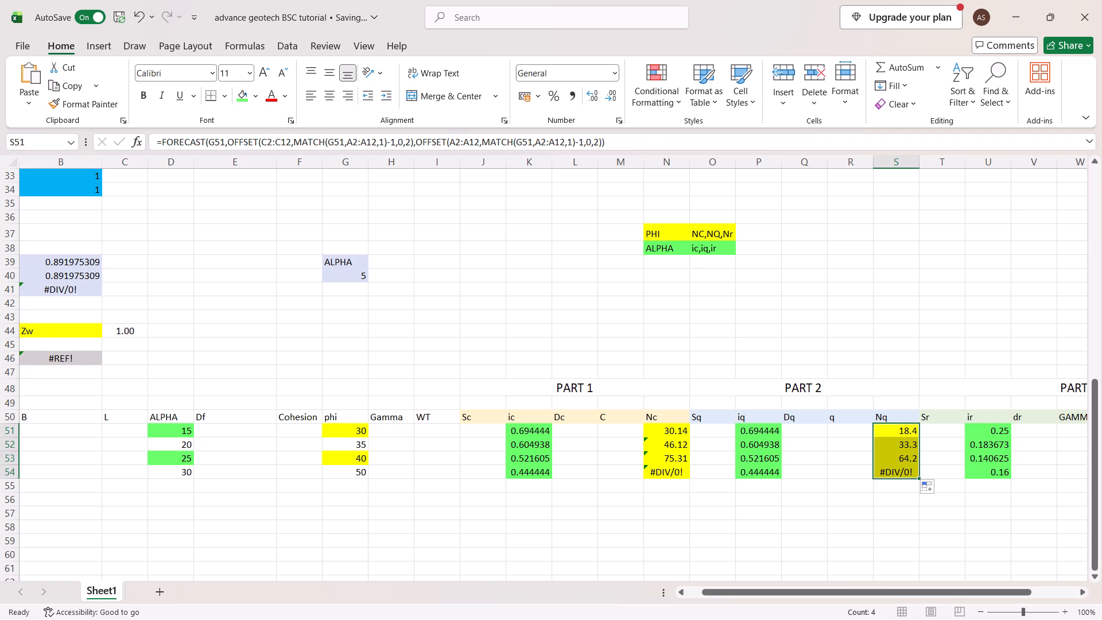
Examine the Nc formula in N54 against the phi, Nc and Nq lookup table in the sheet's first rows.
{"action": "scroll", "coordinate": [522, 466], "scroll_direction": "up", "scroll_amount": 4}
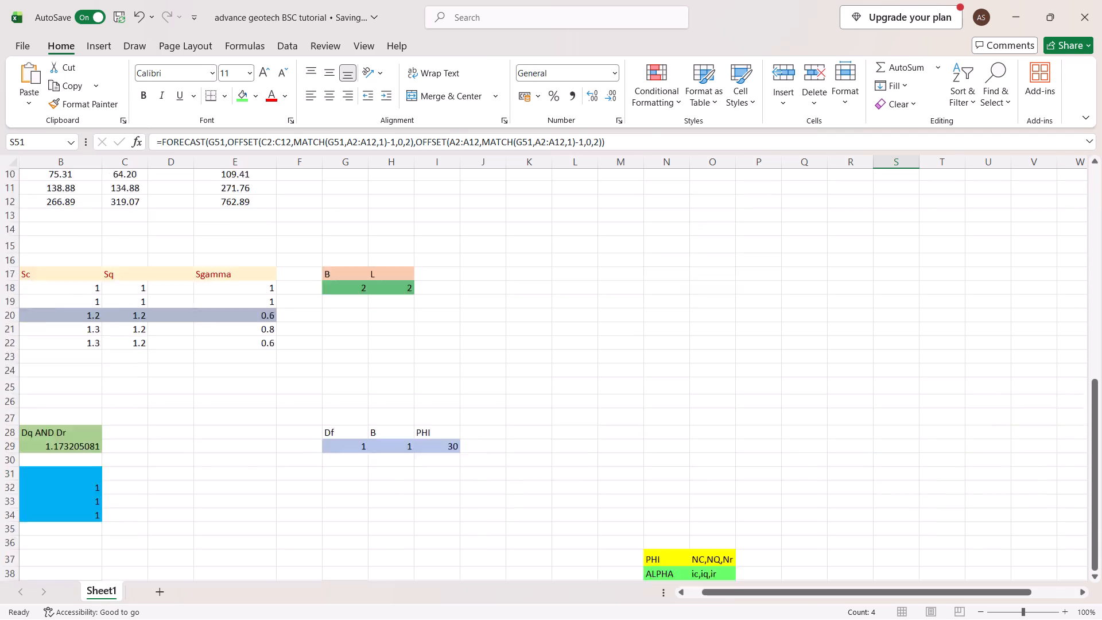
{"action": "scroll", "coordinate": [522, 466], "scroll_direction": "up", "scroll_amount": 2}
{"action": "scroll", "coordinate": [522, 466], "scroll_direction": "right", "scroll_amount": 5}
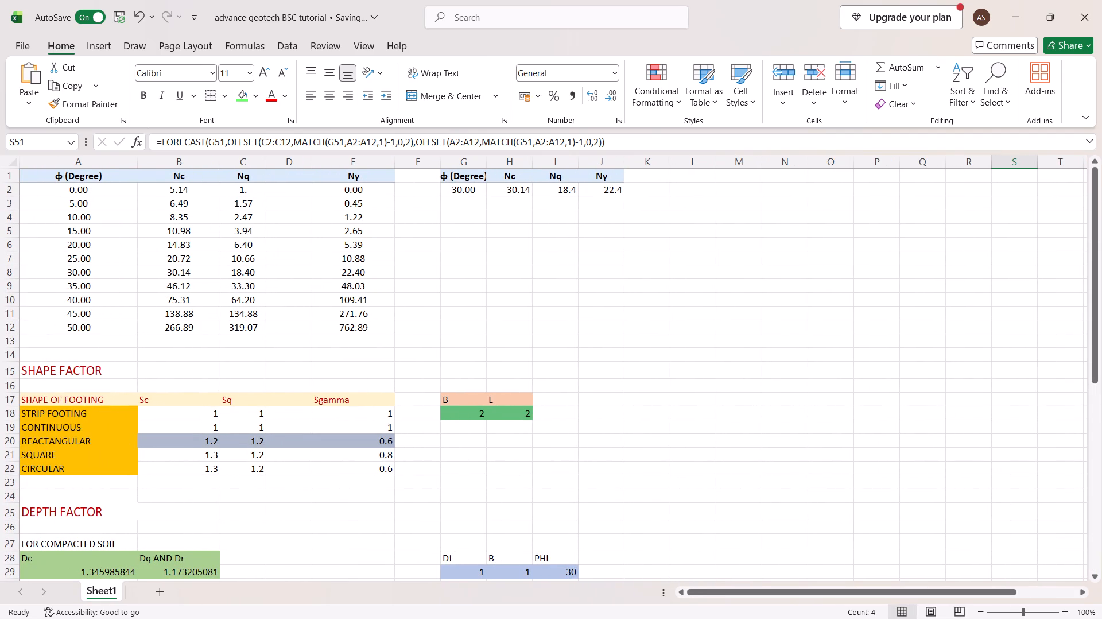
{"action": "scroll", "coordinate": [522, 466], "scroll_direction": "down", "scroll_amount": 2}
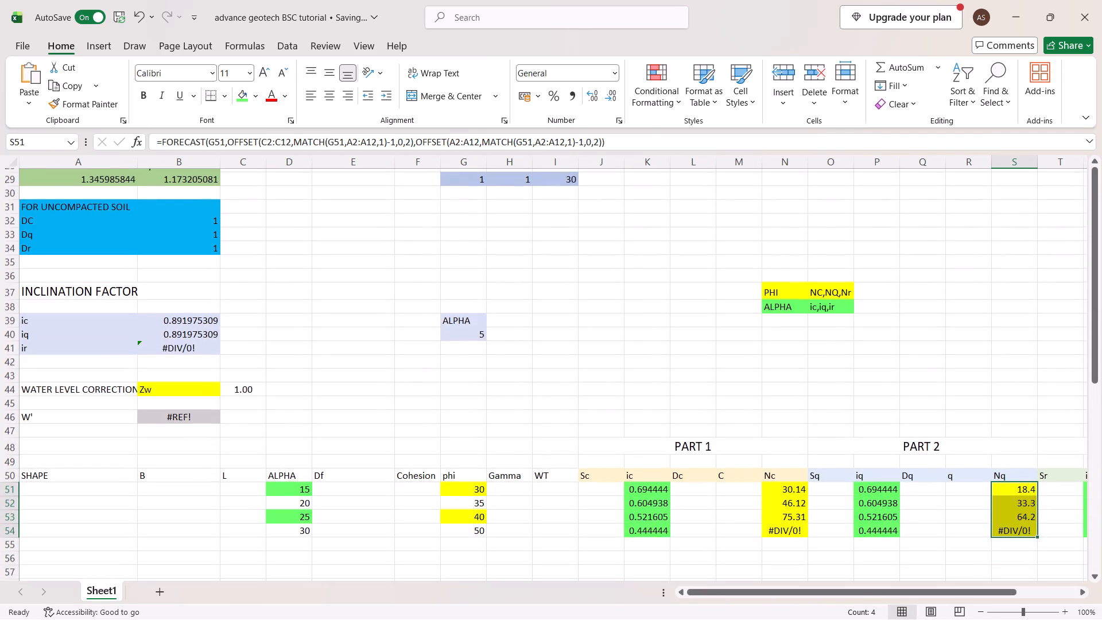
{"action": "scroll", "coordinate": [522, 466], "scroll_direction": "down", "scroll_amount": 2}
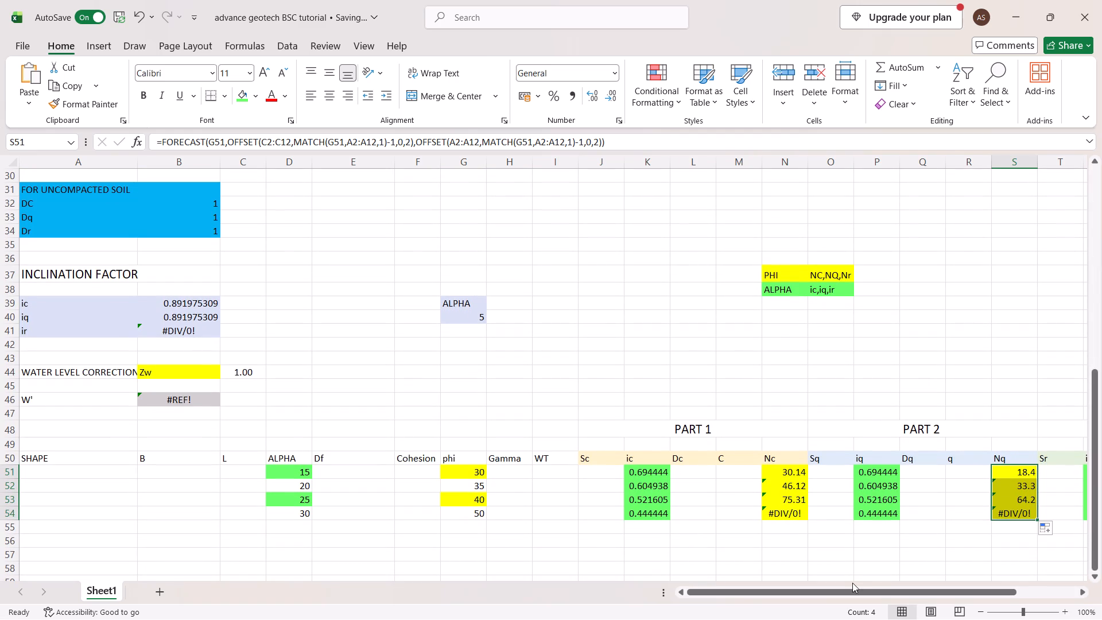
{"action": "left_click", "coordinate": [790, 517]}
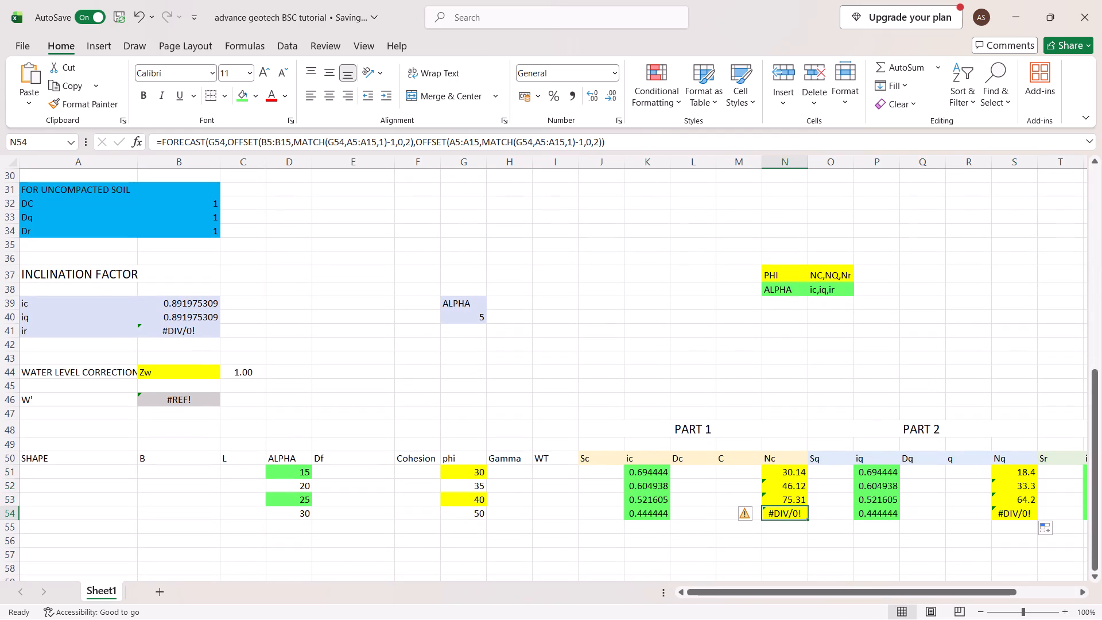
{"action": "scroll", "coordinate": [562, 336], "scroll_direction": "up", "scroll_amount": 5}
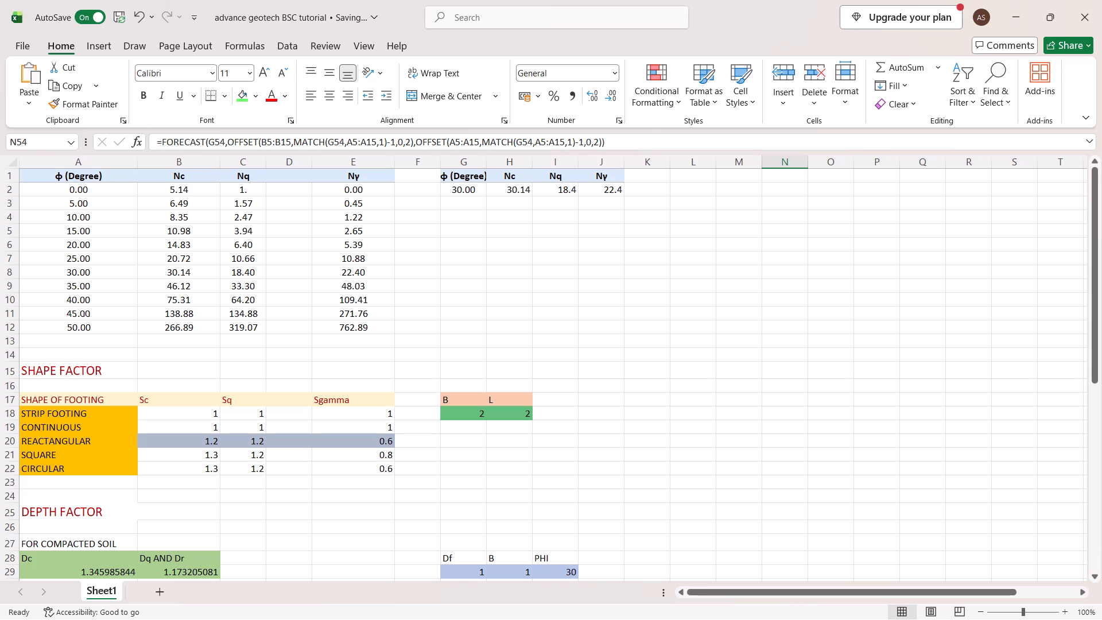
{"action": "scroll", "coordinate": [74, 342], "scroll_direction": "down", "scroll_amount": 4}
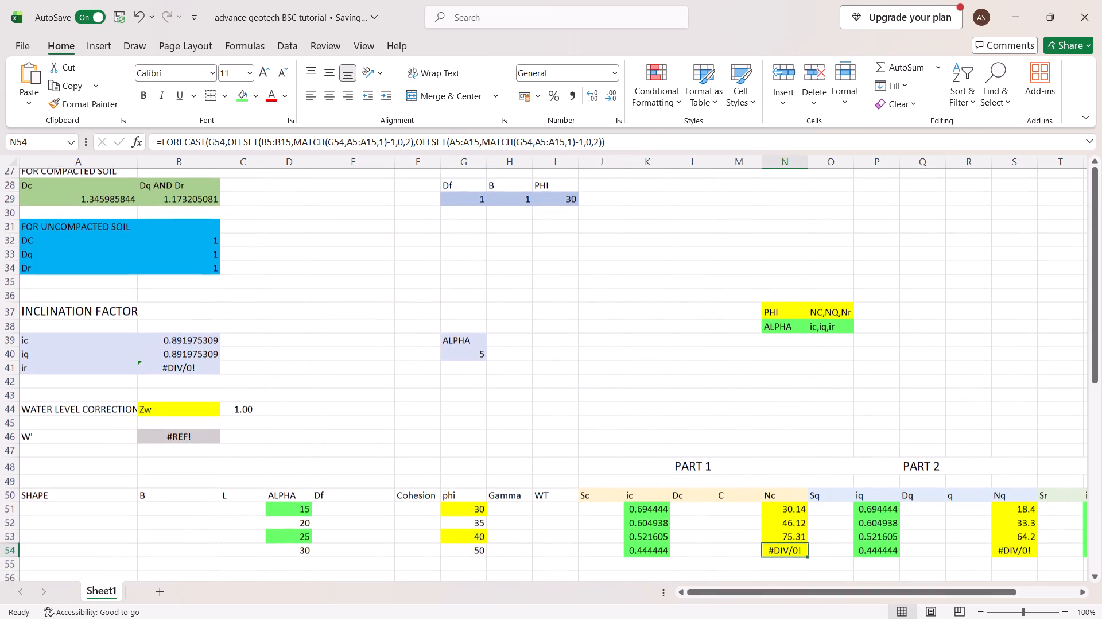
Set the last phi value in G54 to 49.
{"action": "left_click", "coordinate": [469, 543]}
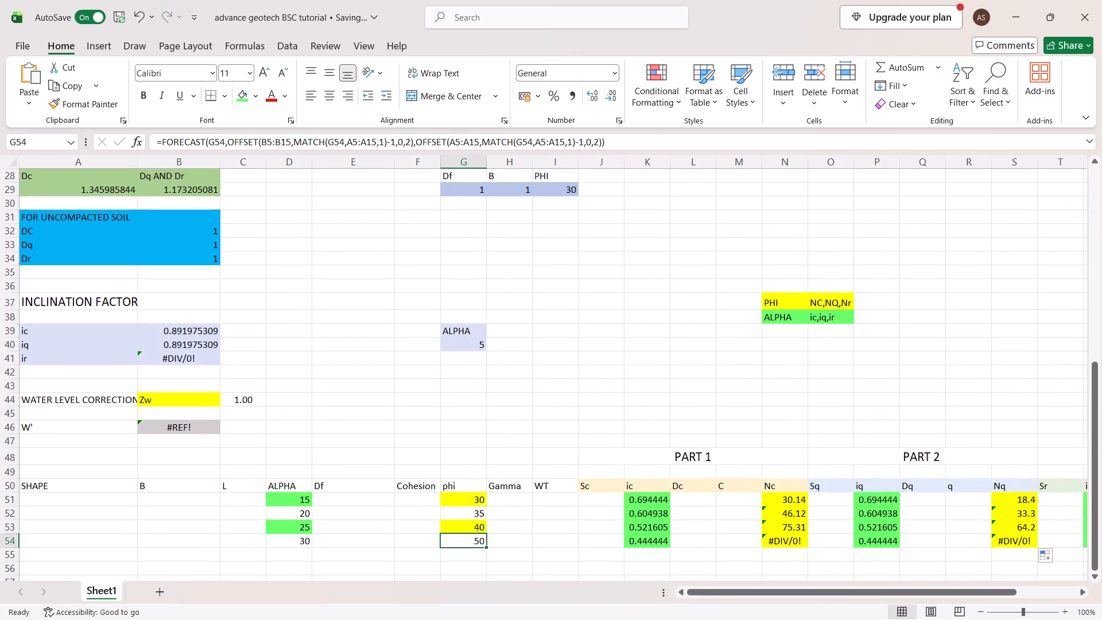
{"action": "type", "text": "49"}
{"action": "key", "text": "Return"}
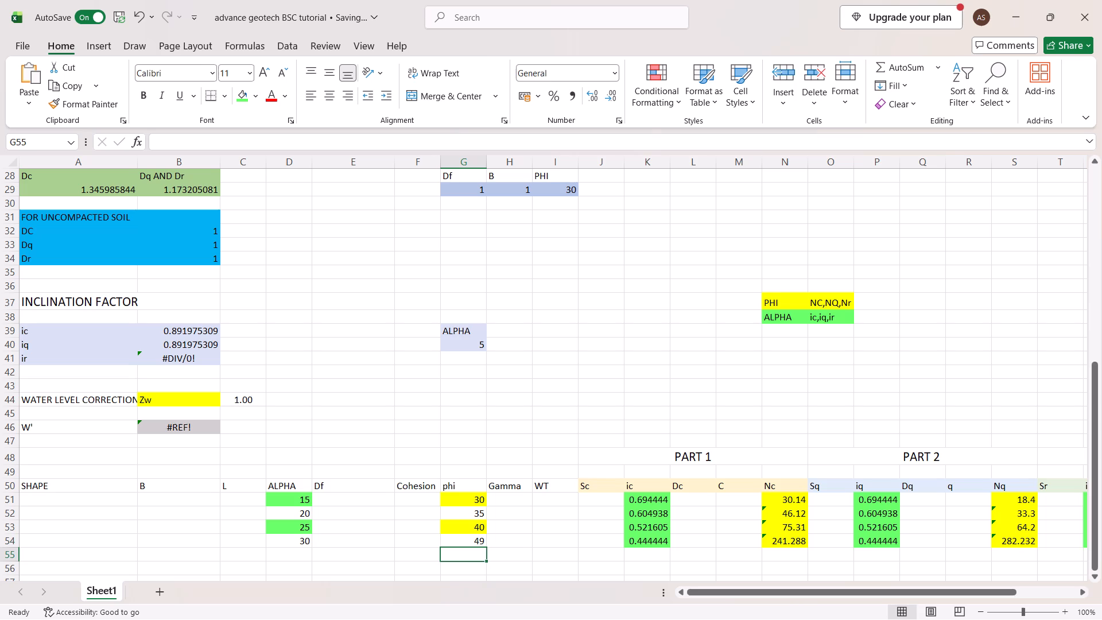
Set the last phi value in G54 to 49.99.
{"action": "scroll", "coordinate": [719, 555], "scroll_direction": "up", "scroll_amount": 7}
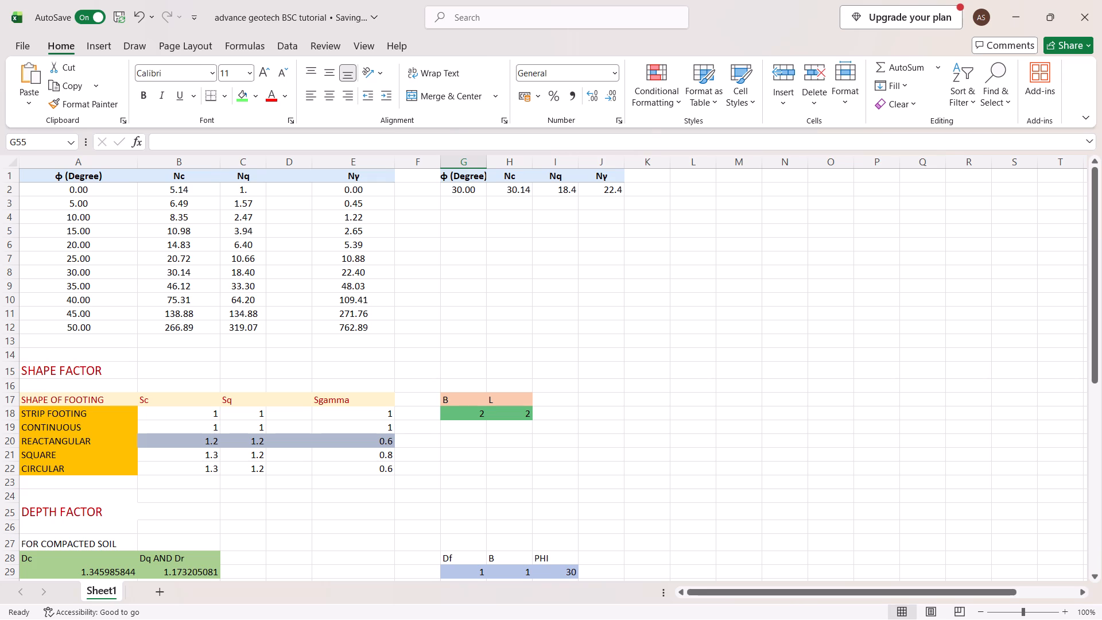
{"action": "scroll", "coordinate": [719, 555], "scroll_direction": "down", "scroll_amount": 3}
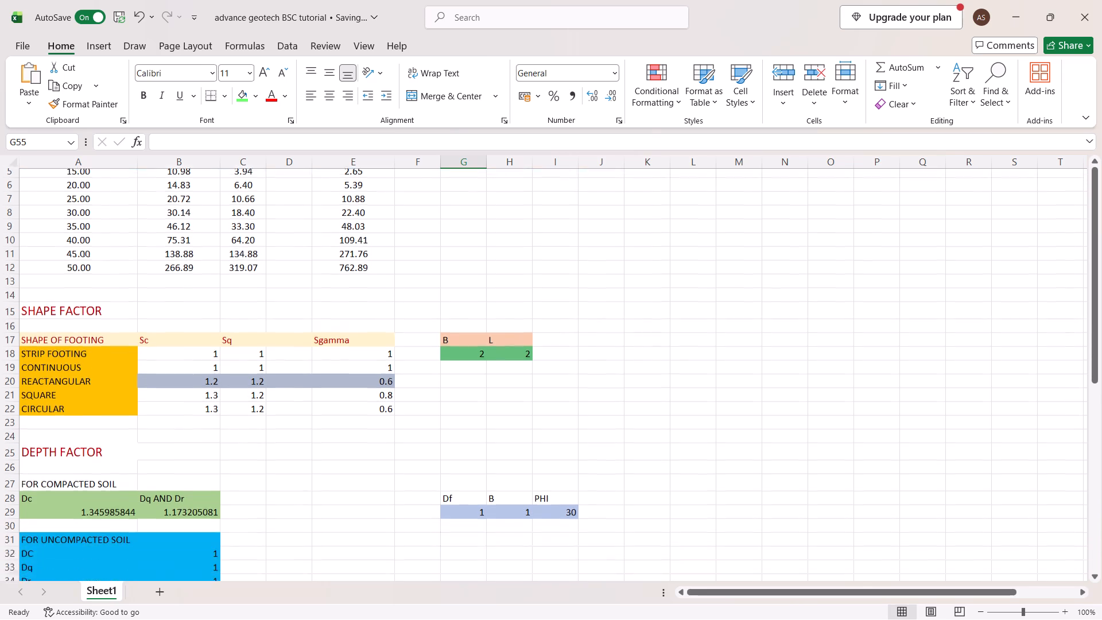
{"action": "scroll", "coordinate": [719, 555], "scroll_direction": "down", "scroll_amount": 1}
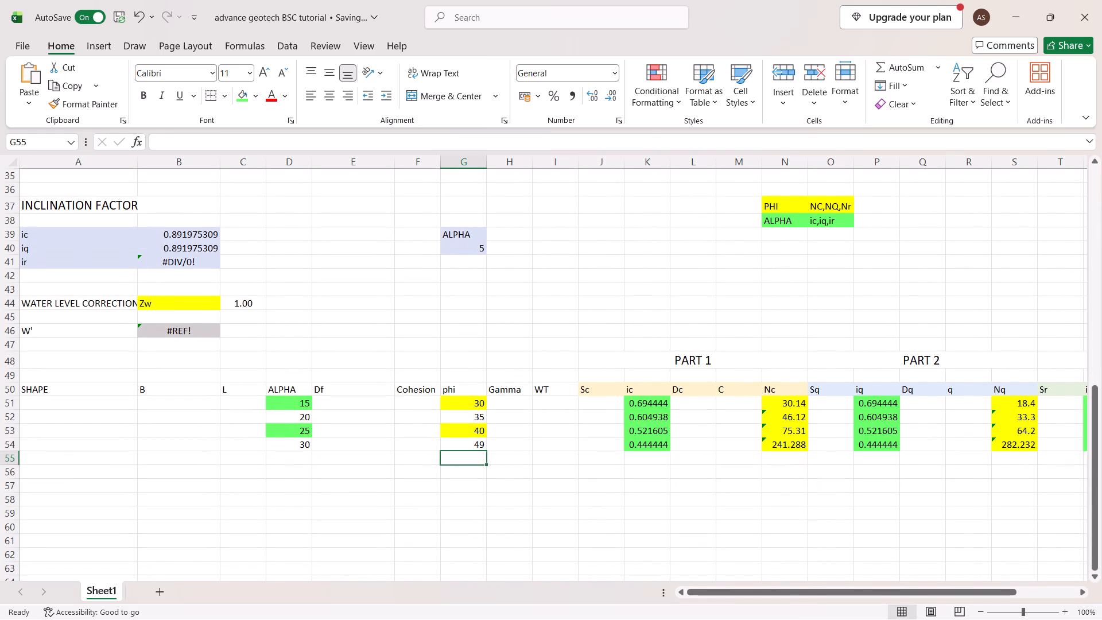
{"action": "left_click", "coordinate": [478, 448]}
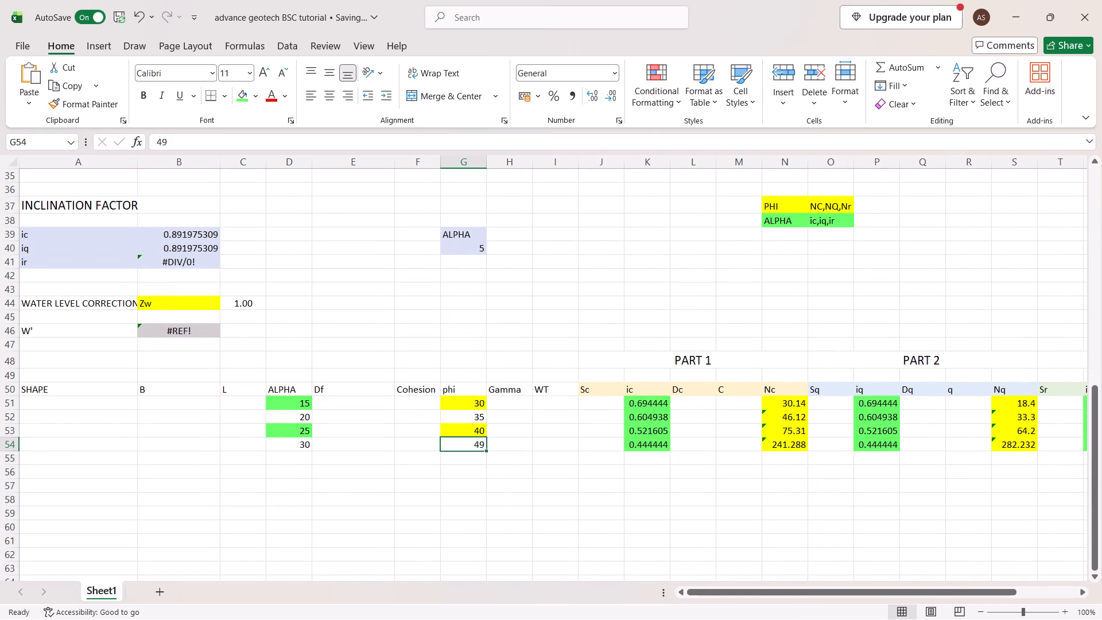
{"action": "key", "text": "period"}
{"action": "key", "text": "BackSpace"}
{"action": "type", "text": "49.99"}
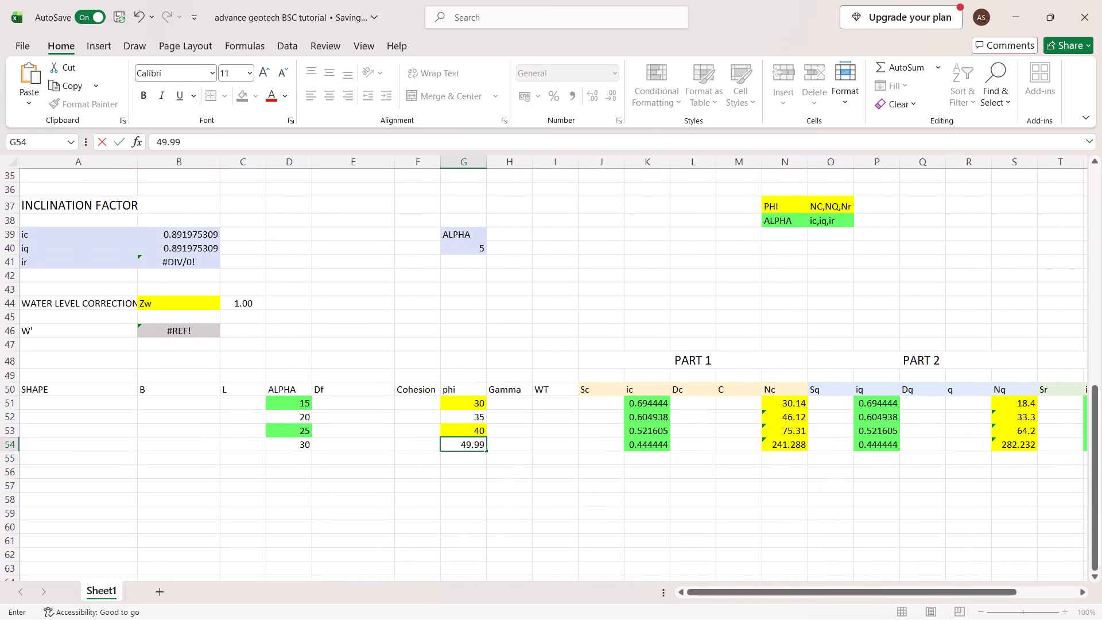
{"action": "key", "text": "Return"}
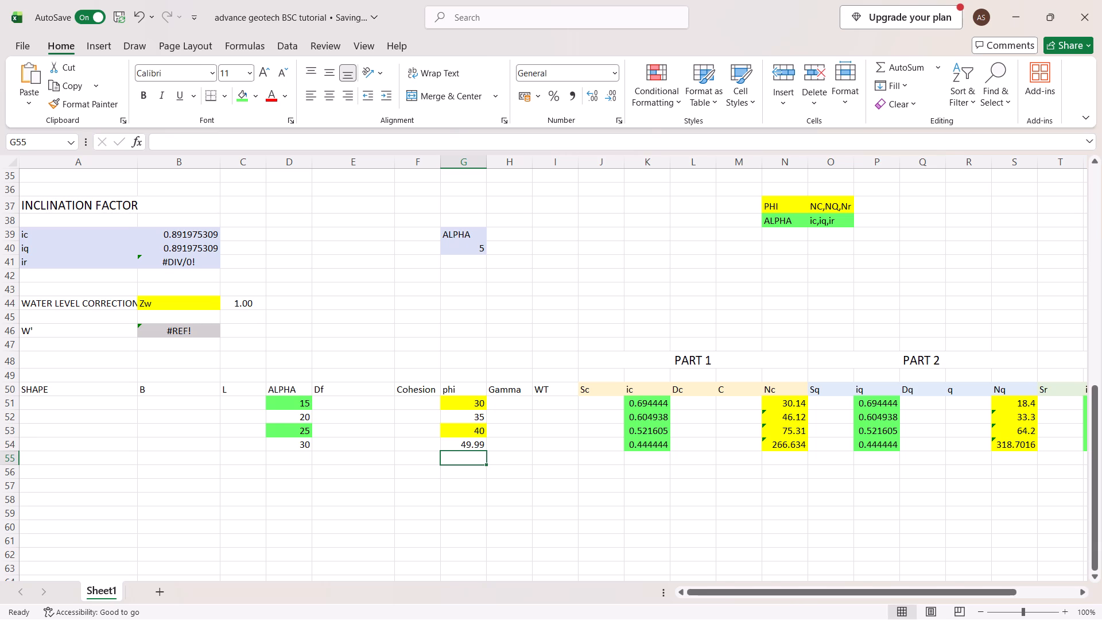
Check the row 54 bearing capacity factors against the phi lookup table in the sheet's first rows.
{"action": "scroll", "coordinate": [478, 448], "scroll_direction": "up", "scroll_amount": 5}
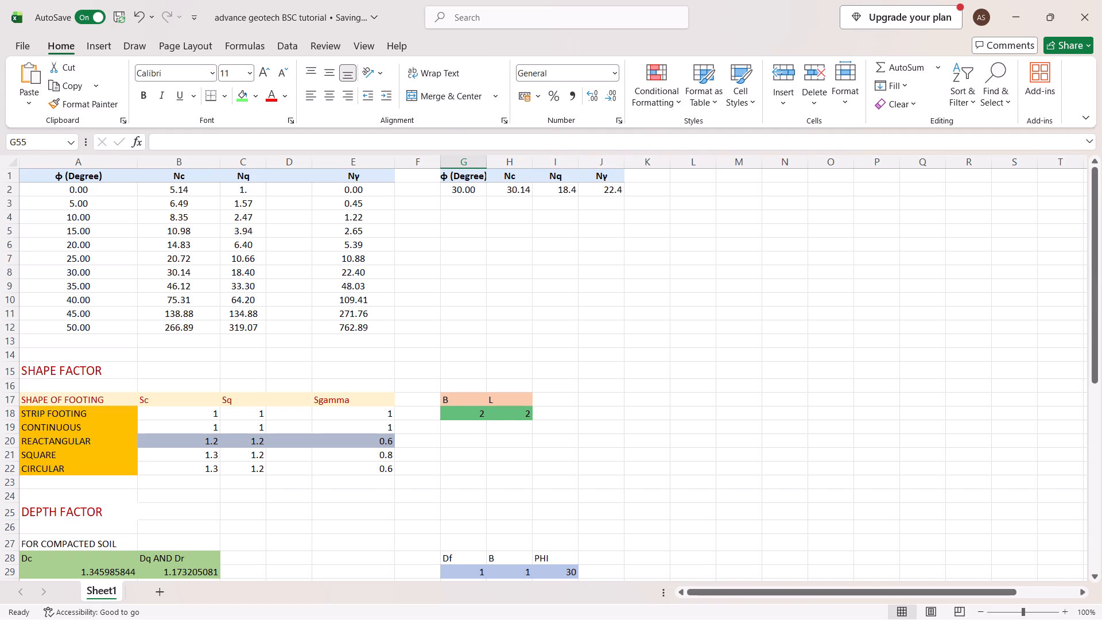
{"action": "scroll", "coordinate": [75, 339], "scroll_direction": "down", "scroll_amount": 1}
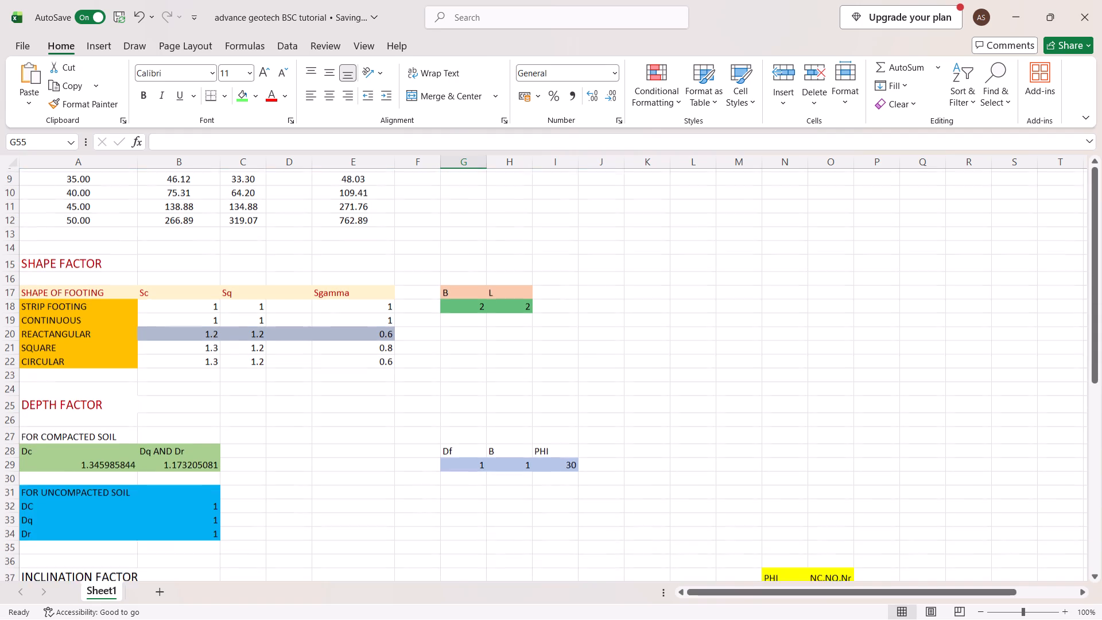
{"action": "scroll", "coordinate": [75, 339], "scroll_direction": "down", "scroll_amount": 3}
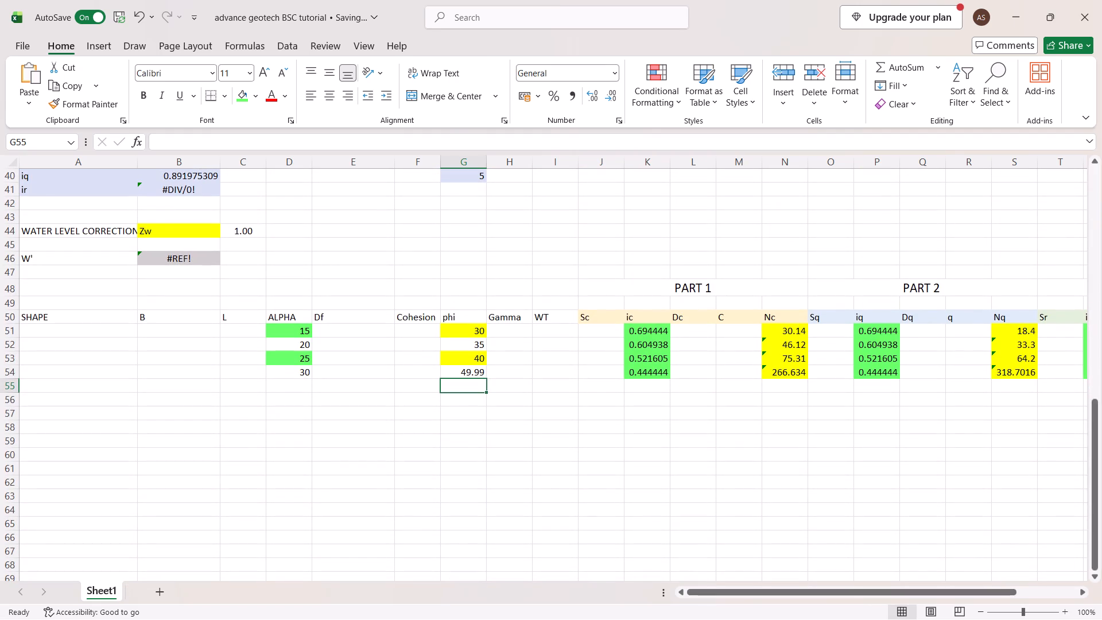
{"action": "scroll", "coordinate": [428, 456], "scroll_direction": "left", "scroll_amount": 4}
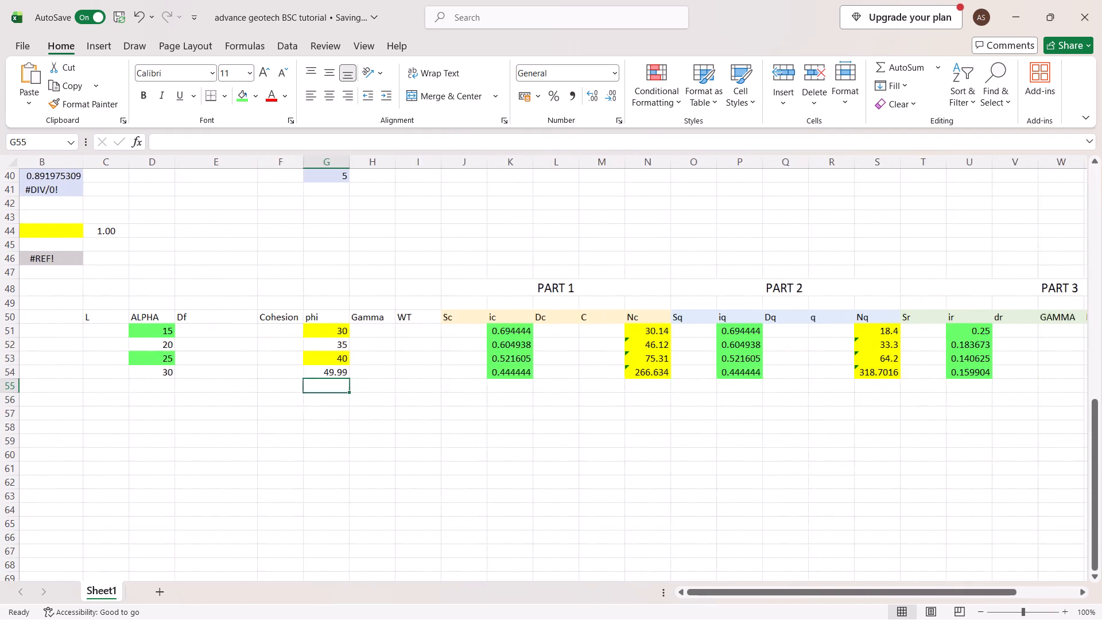
{"action": "scroll", "coordinate": [428, 456], "scroll_direction": "right", "scroll_amount": 5}
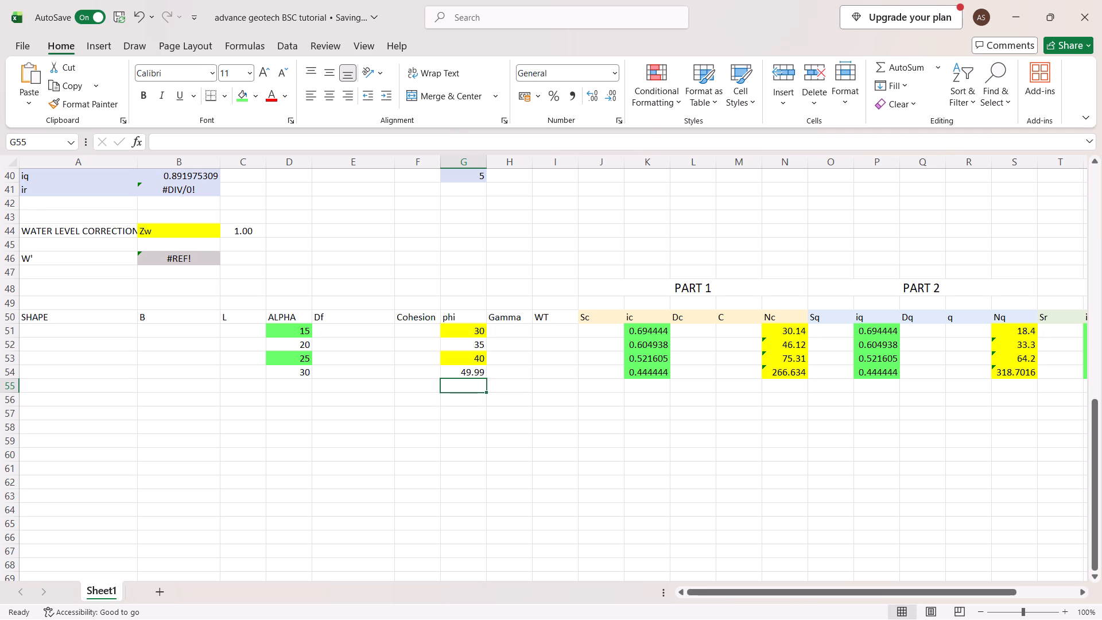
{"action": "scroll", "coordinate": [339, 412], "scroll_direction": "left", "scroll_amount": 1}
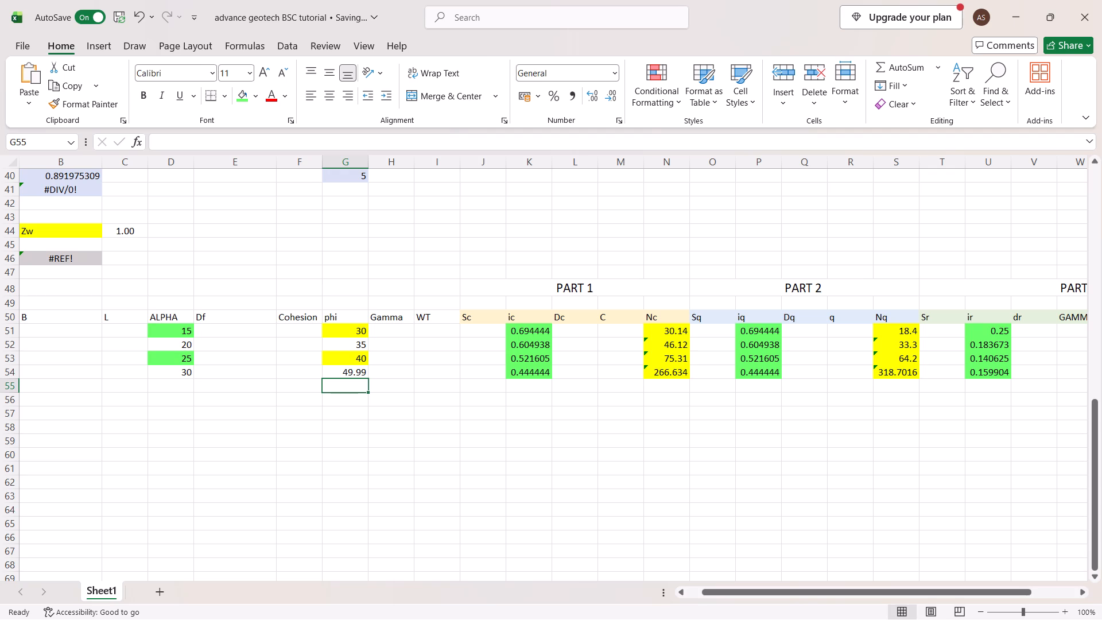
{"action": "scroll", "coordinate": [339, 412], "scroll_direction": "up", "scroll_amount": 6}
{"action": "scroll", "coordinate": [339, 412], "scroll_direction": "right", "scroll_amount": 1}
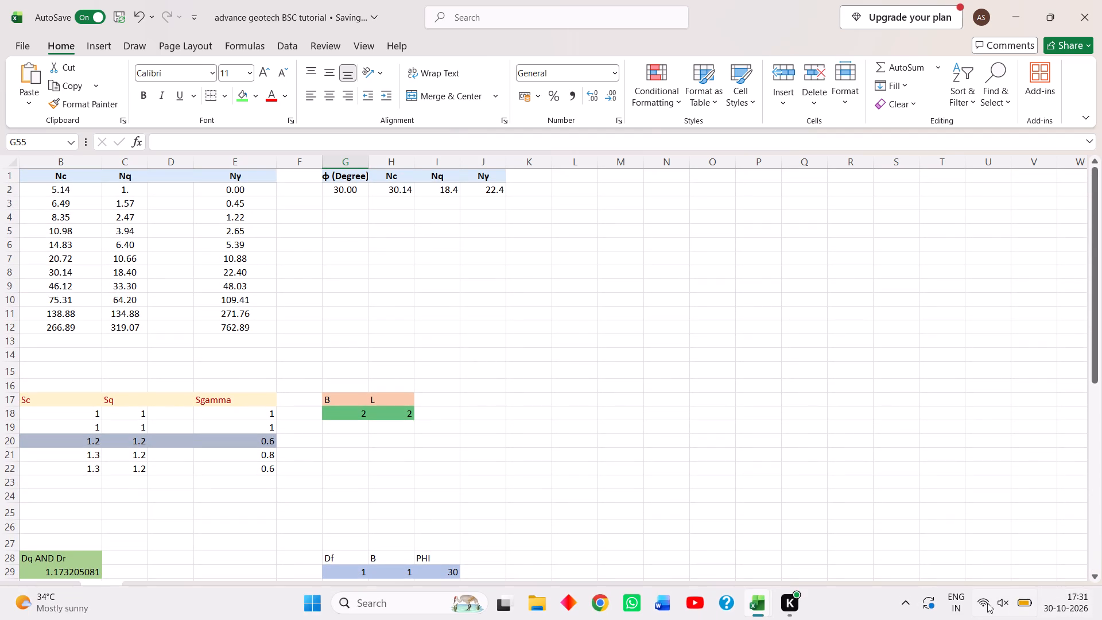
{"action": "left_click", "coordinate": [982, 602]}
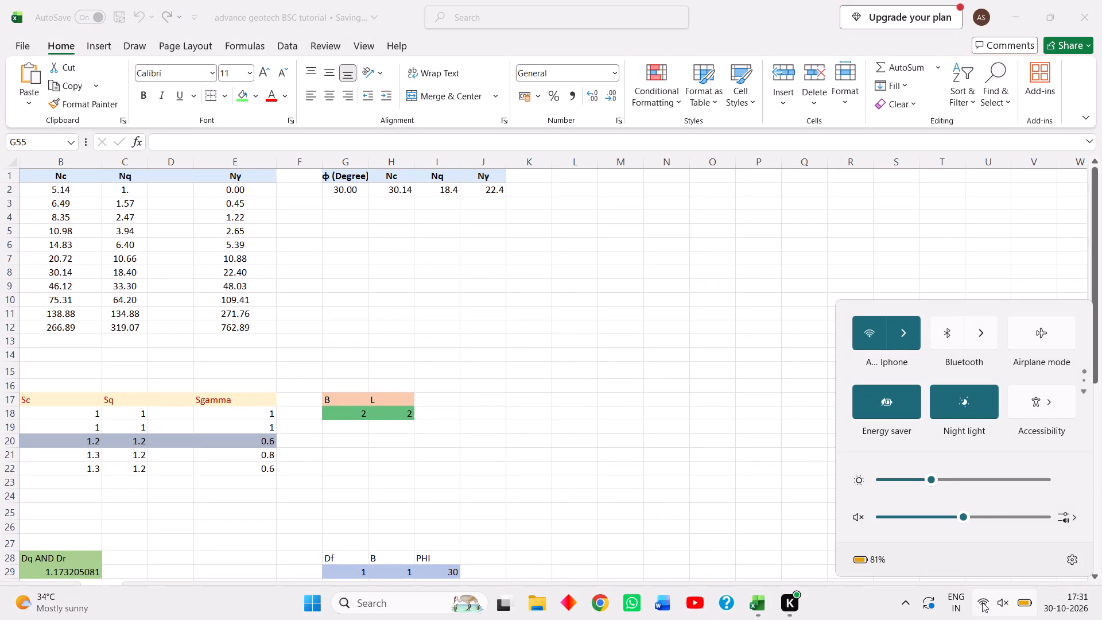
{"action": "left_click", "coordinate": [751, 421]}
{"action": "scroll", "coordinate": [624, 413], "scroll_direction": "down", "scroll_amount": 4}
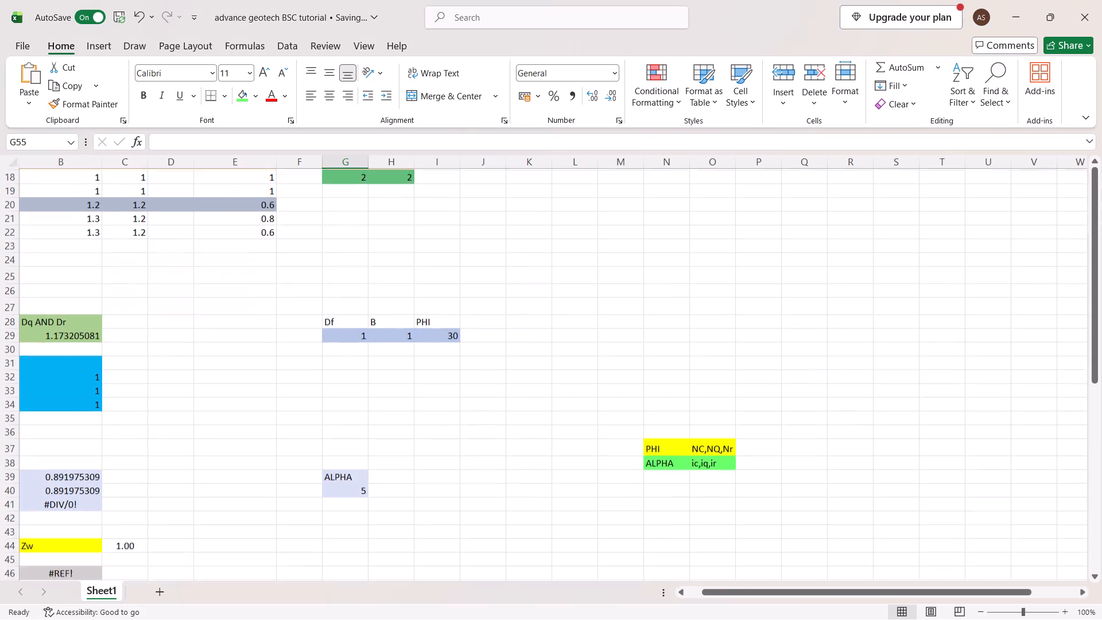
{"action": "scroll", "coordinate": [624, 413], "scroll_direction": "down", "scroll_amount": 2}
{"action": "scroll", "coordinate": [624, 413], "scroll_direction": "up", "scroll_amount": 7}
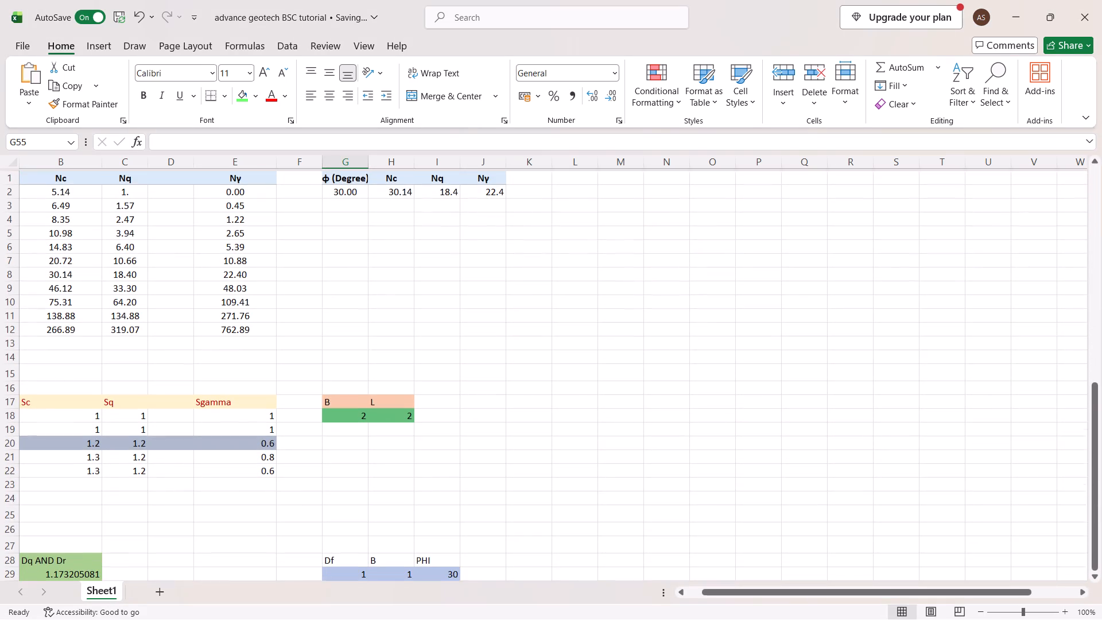
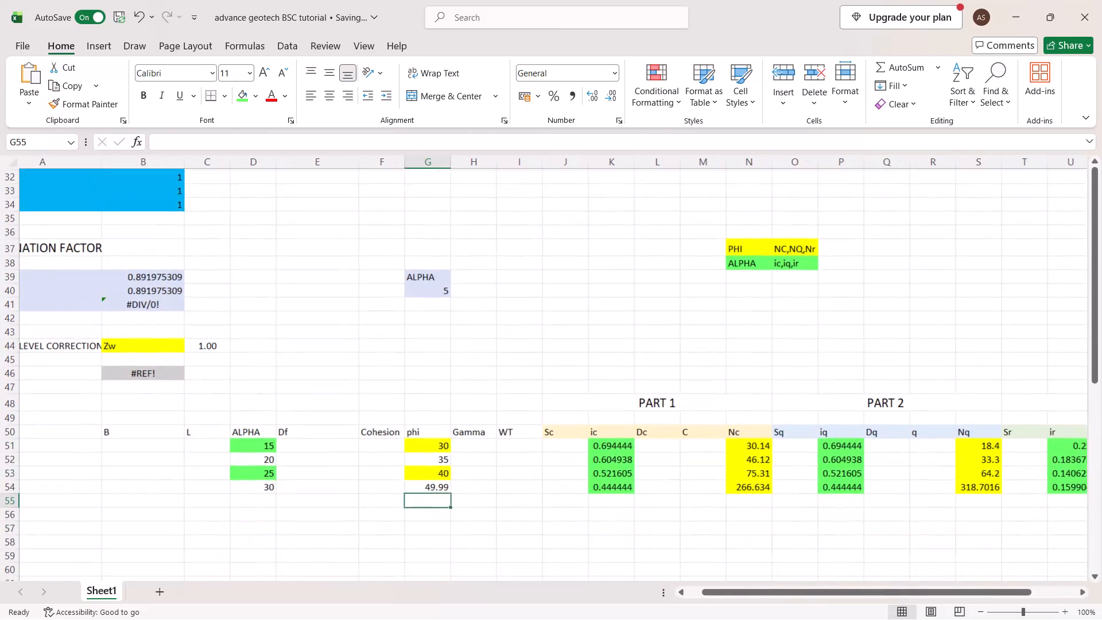
Compare the Nc and Nq values in rows 51–54 with the phi lookup table in the sheet's first rows.
{"action": "scroll", "coordinate": [624, 413], "scroll_direction": "up", "scroll_amount": 4}
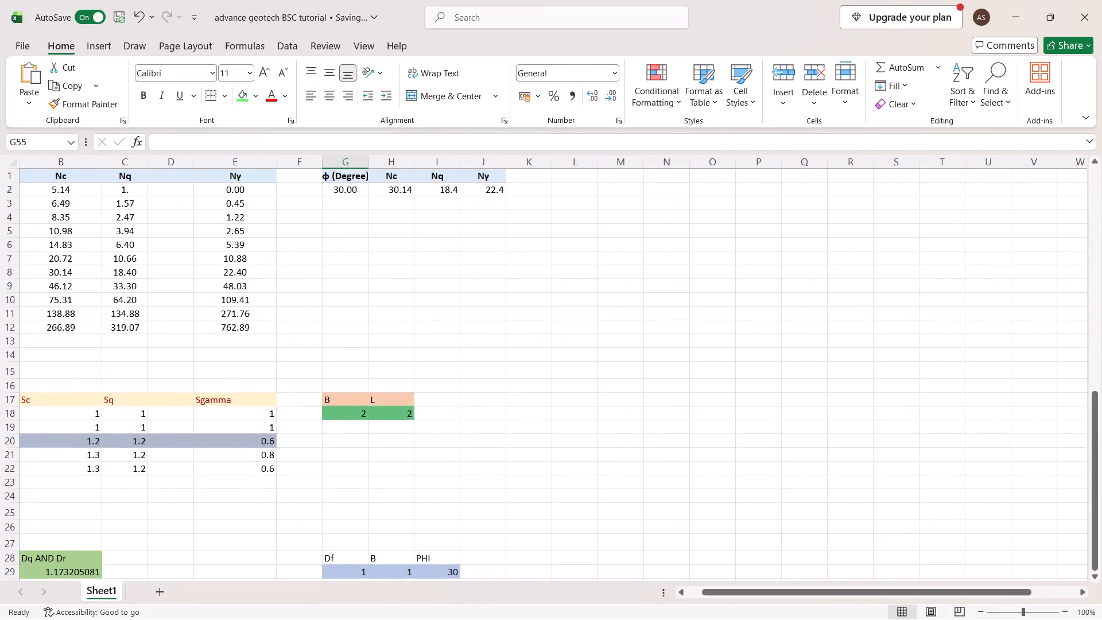
{"action": "scroll", "coordinate": [624, 413], "scroll_direction": "right", "scroll_amount": 3}
{"action": "scroll", "coordinate": [443, 405], "scroll_direction": "down", "scroll_amount": 5}
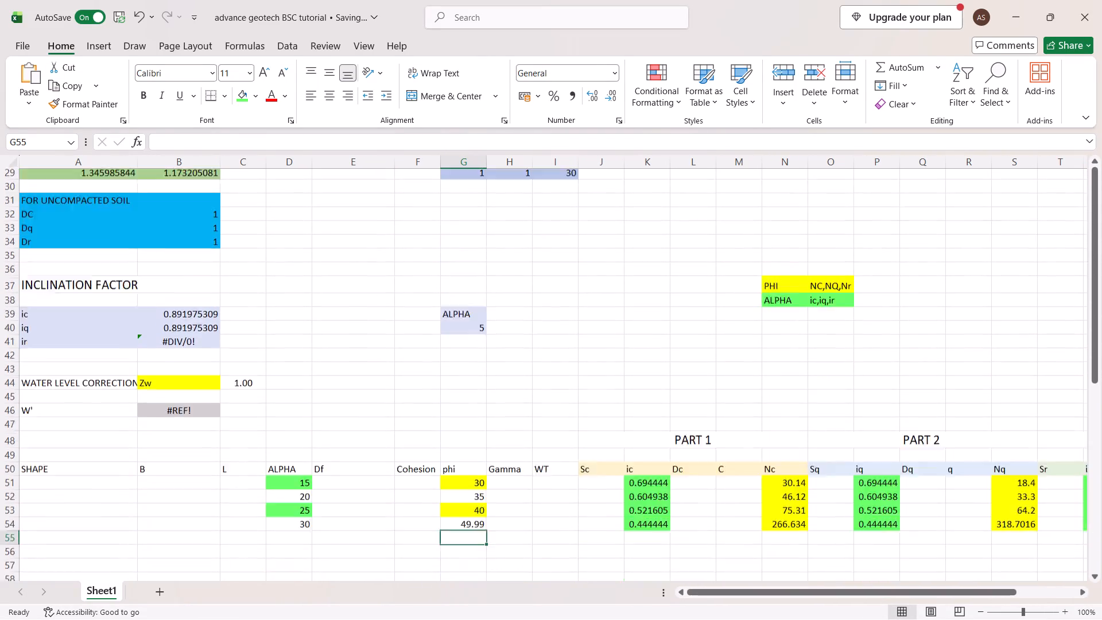
{"action": "scroll", "coordinate": [443, 405], "scroll_direction": "down", "scroll_amount": 1}
{"action": "scroll", "coordinate": [443, 405], "scroll_direction": "up", "scroll_amount": 1}
{"action": "scroll", "coordinate": [443, 405], "scroll_direction": "right", "scroll_amount": 1}
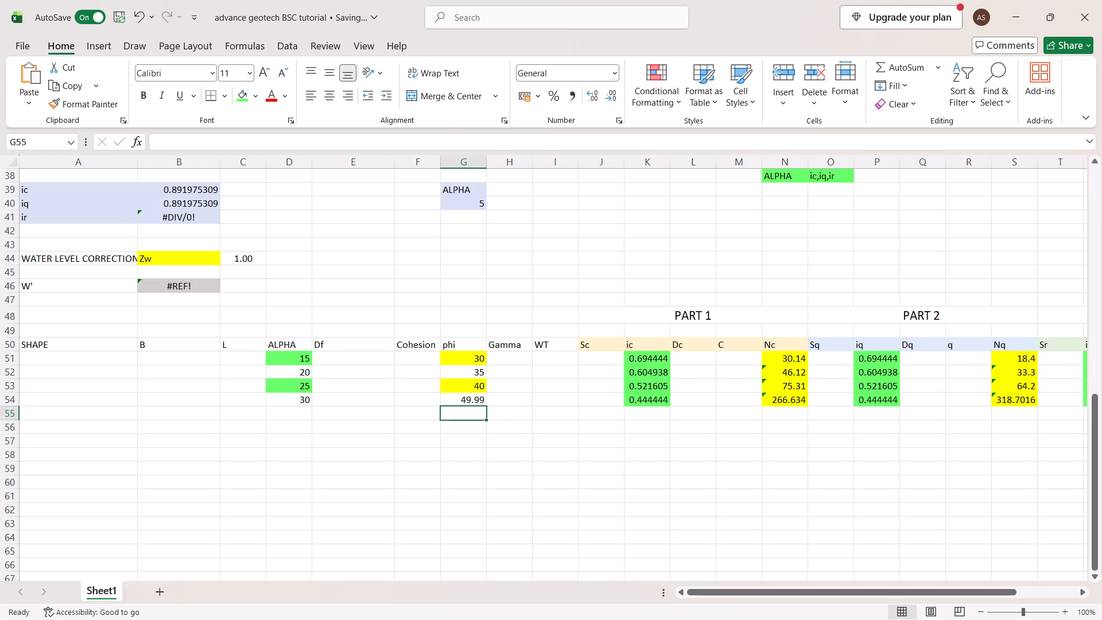
{"action": "scroll", "coordinate": [327, 371], "scroll_direction": "up", "scroll_amount": 6}
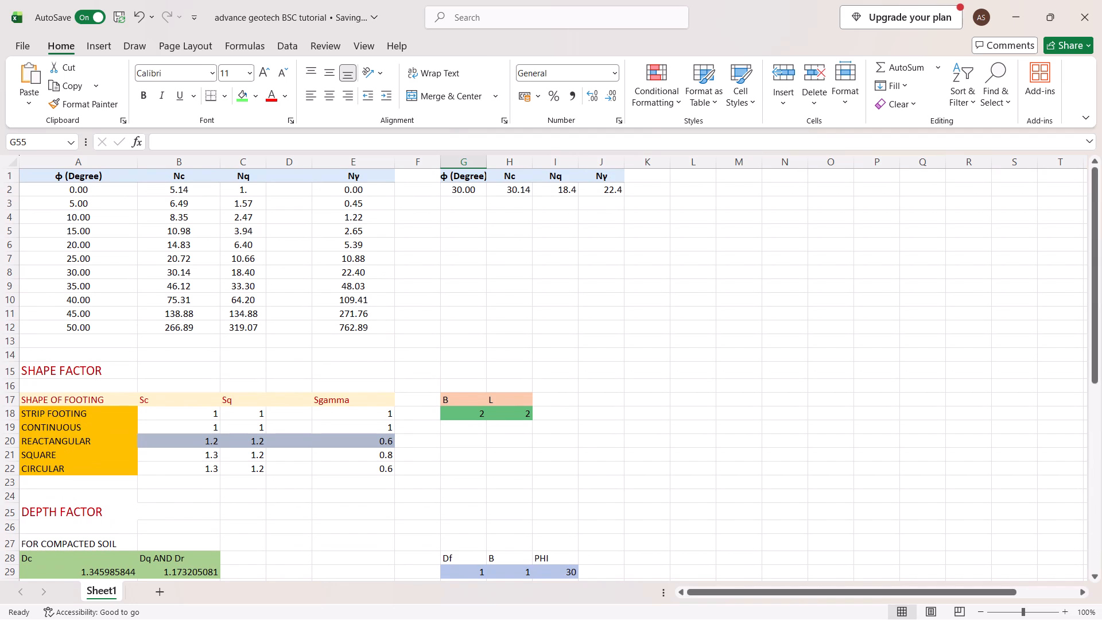
{"action": "scroll", "coordinate": [327, 371], "scroll_direction": "up", "scroll_amount": 3}
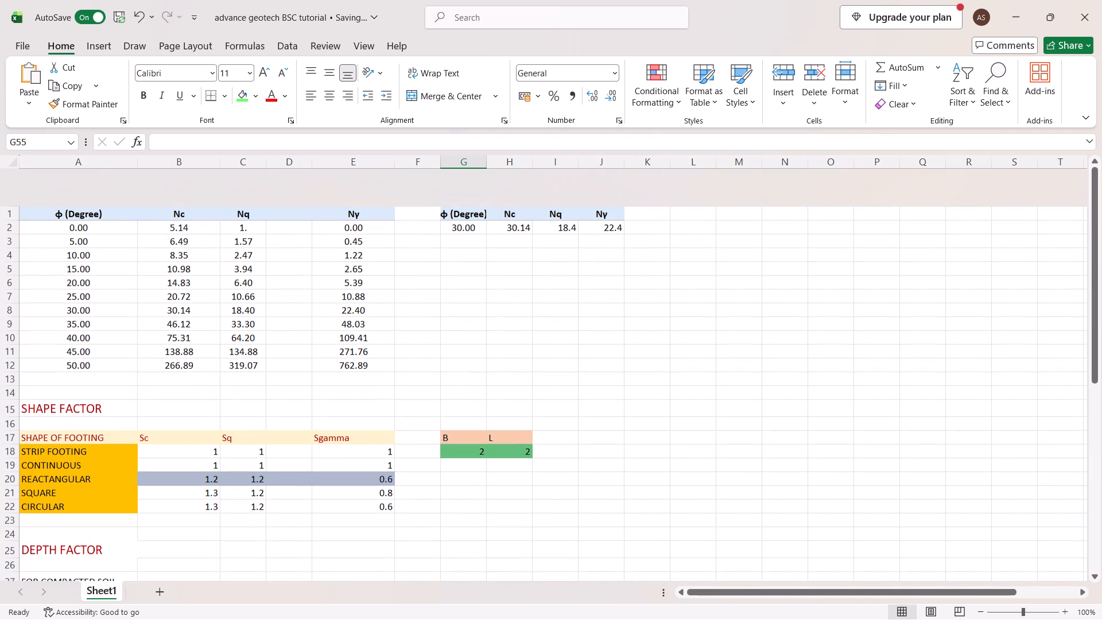
{"action": "scroll", "coordinate": [327, 371], "scroll_direction": "up", "scroll_amount": 2}
{"action": "scroll", "coordinate": [327, 371], "scroll_direction": "down", "scroll_amount": 6}
{"action": "scroll", "coordinate": [327, 371], "scroll_direction": "up", "scroll_amount": 7}
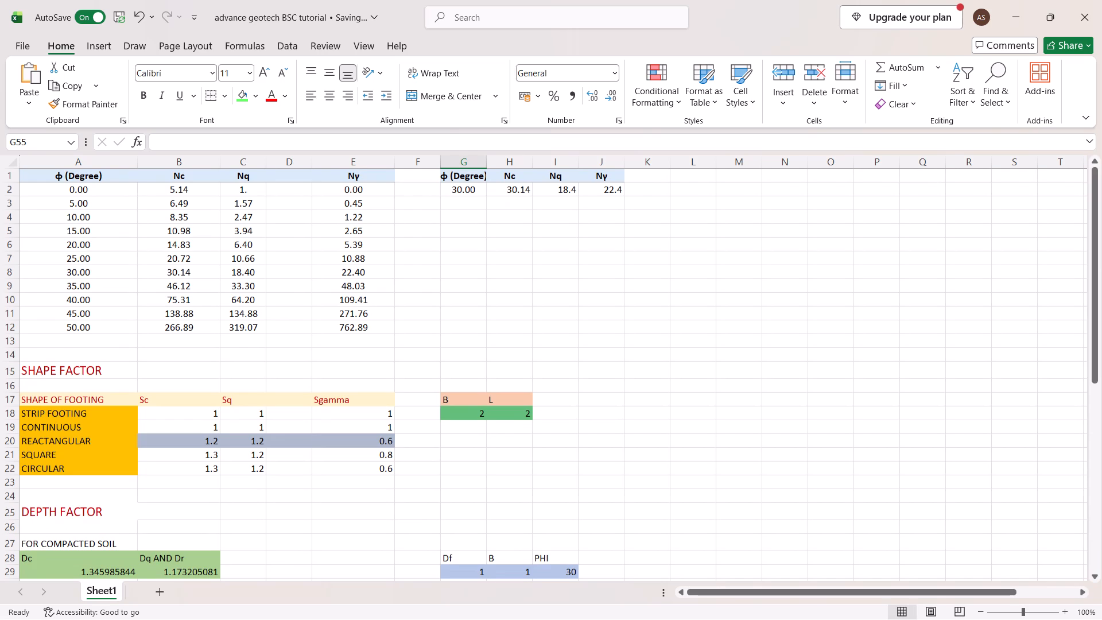
Review the shape, depth, inclination and water level correction sections against the columns of the bearing capacity table in rows 50–54.
{"action": "scroll", "coordinate": [326, 307], "scroll_direction": "down", "scroll_amount": 3}
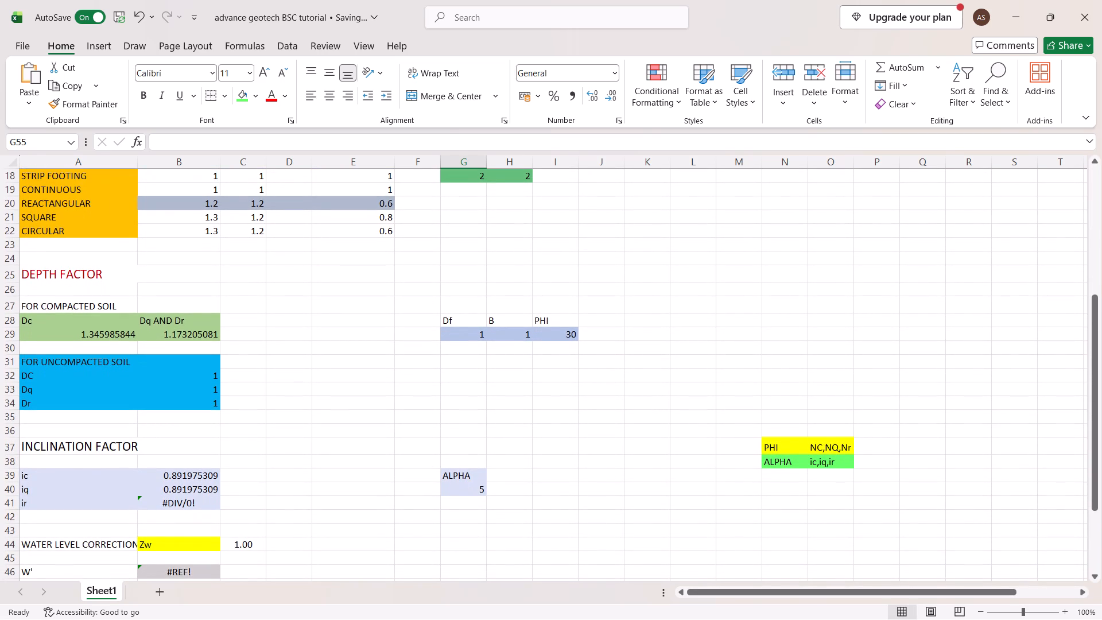
{"action": "scroll", "coordinate": [326, 307], "scroll_direction": "down", "scroll_amount": 1}
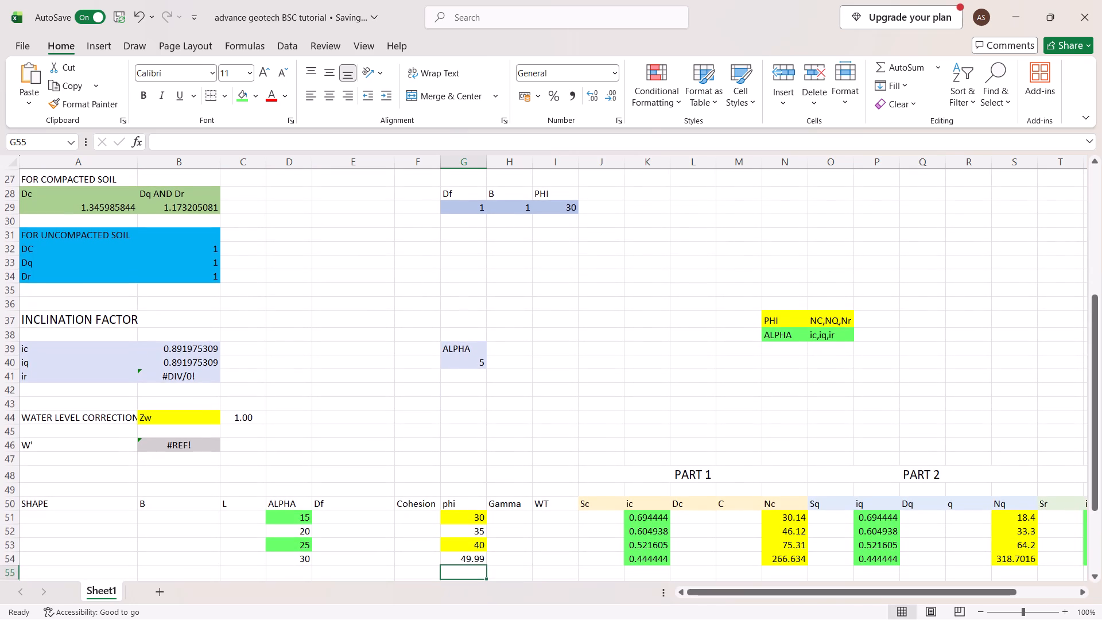
{"action": "scroll", "coordinate": [326, 307], "scroll_direction": "down", "scroll_amount": 2}
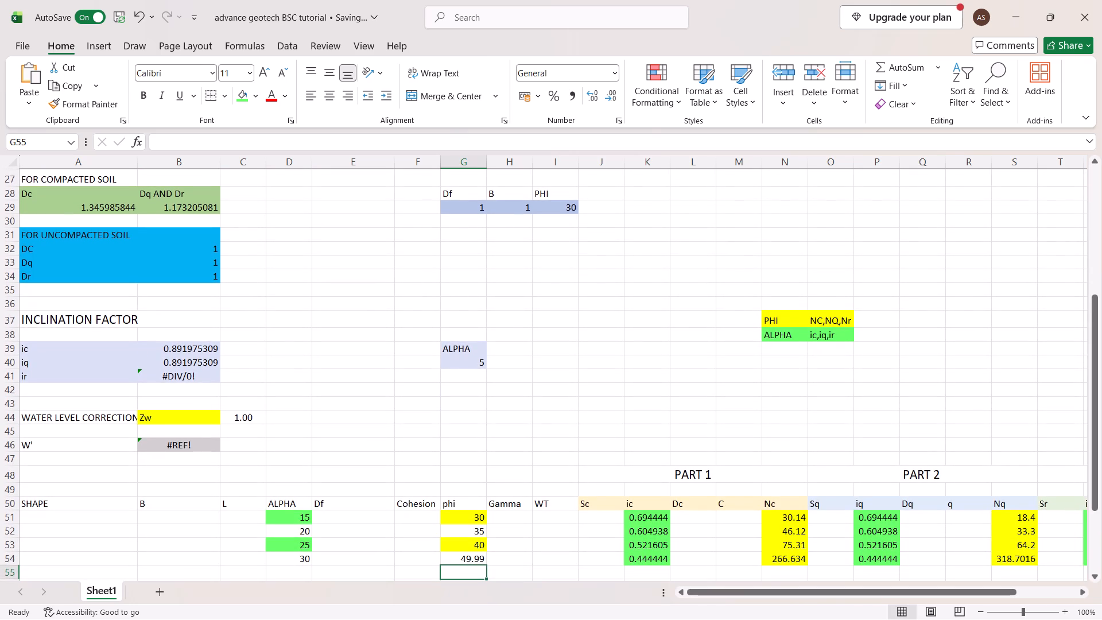
{"action": "scroll", "coordinate": [326, 307], "scroll_direction": "down", "scroll_amount": 7}
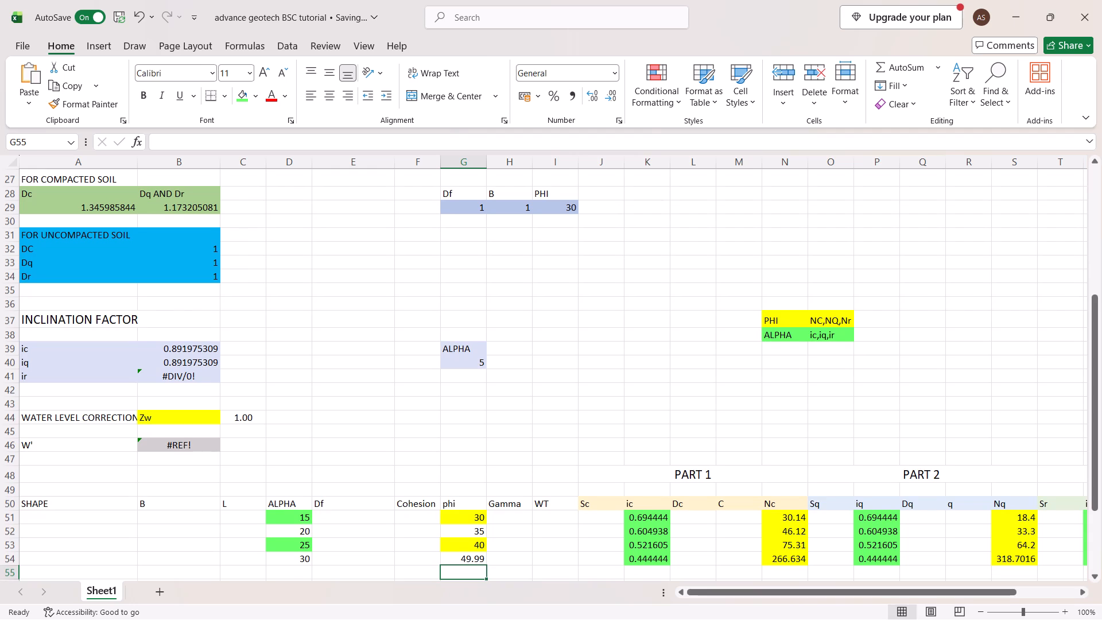
{"action": "scroll", "coordinate": [326, 307], "scroll_direction": "down", "scroll_amount": 2}
{"action": "scroll", "coordinate": [326, 307], "scroll_direction": "up", "scroll_amount": 4}
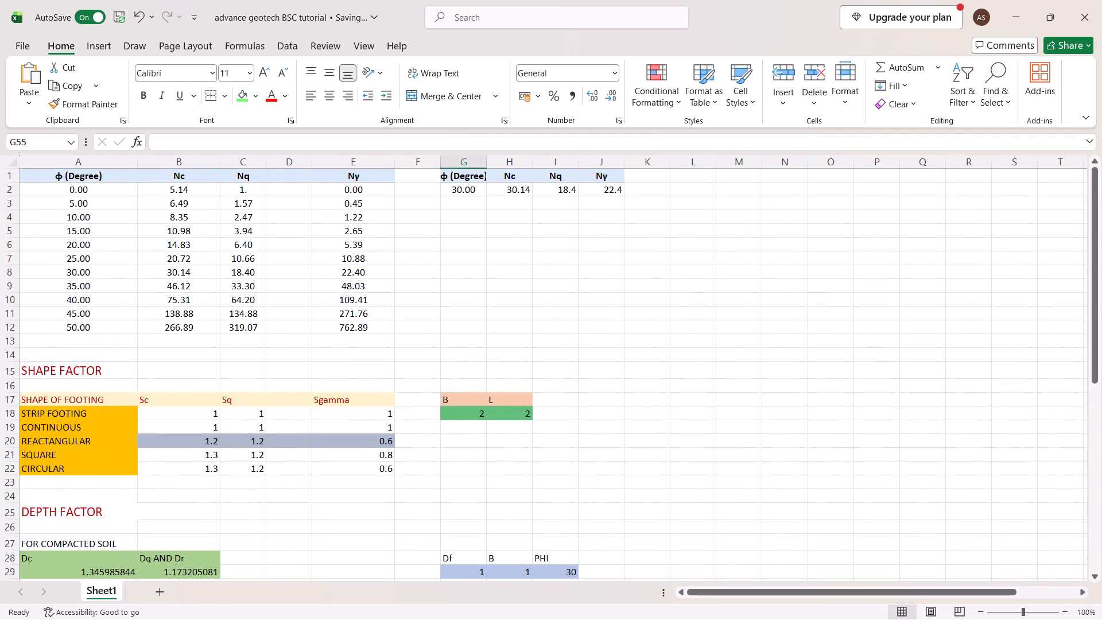
{"action": "scroll", "coordinate": [326, 307], "scroll_direction": "up", "scroll_amount": 4}
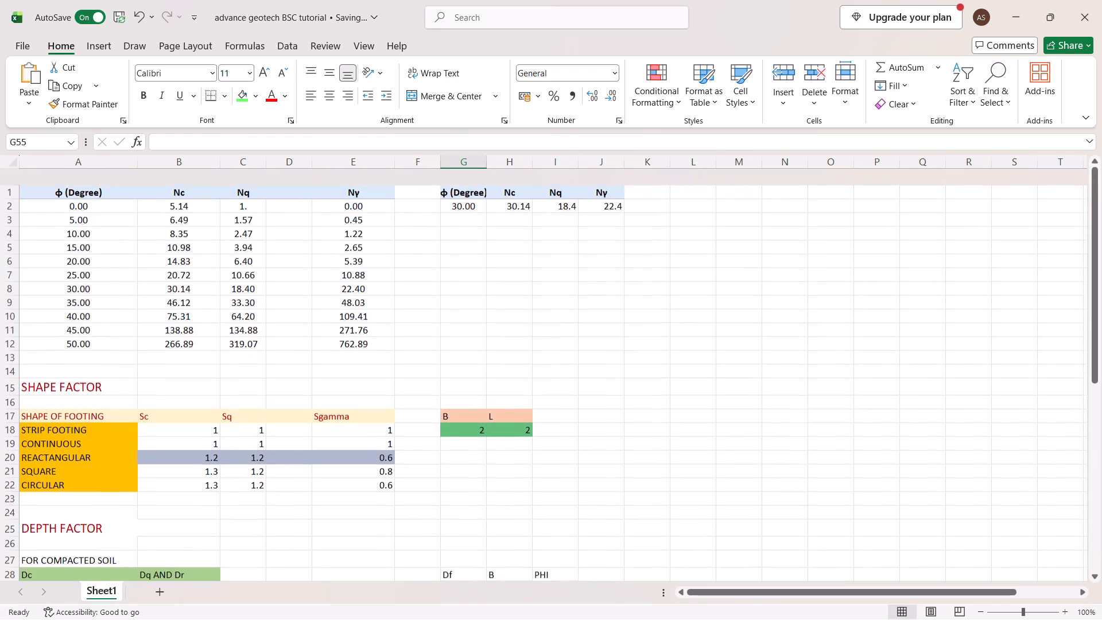
{"action": "scroll", "coordinate": [326, 307], "scroll_direction": "down", "scroll_amount": 4}
{"action": "scroll", "coordinate": [326, 307], "scroll_direction": "right", "scroll_amount": 2}
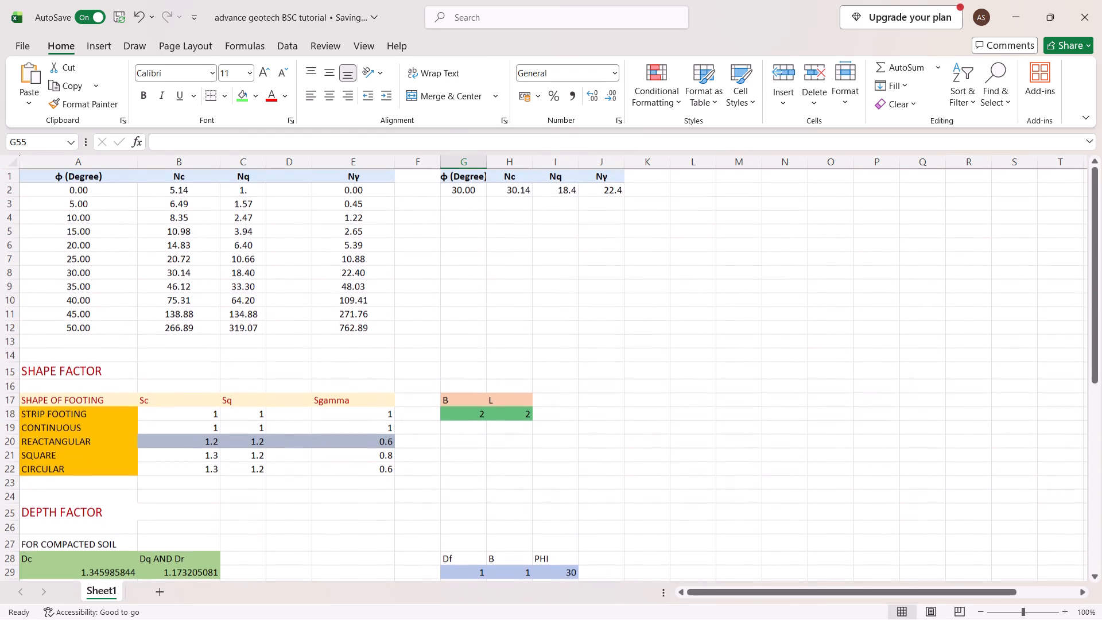
{"action": "scroll", "coordinate": [243, 365], "scroll_direction": "down", "scroll_amount": 2}
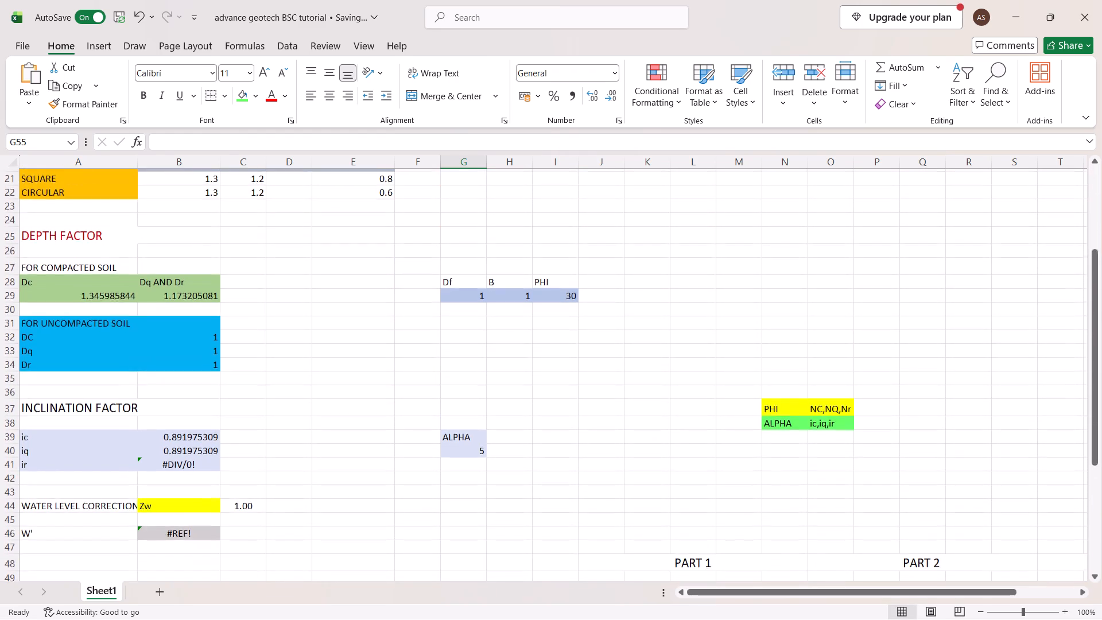
{"action": "scroll", "coordinate": [243, 365], "scroll_direction": "down", "scroll_amount": 1}
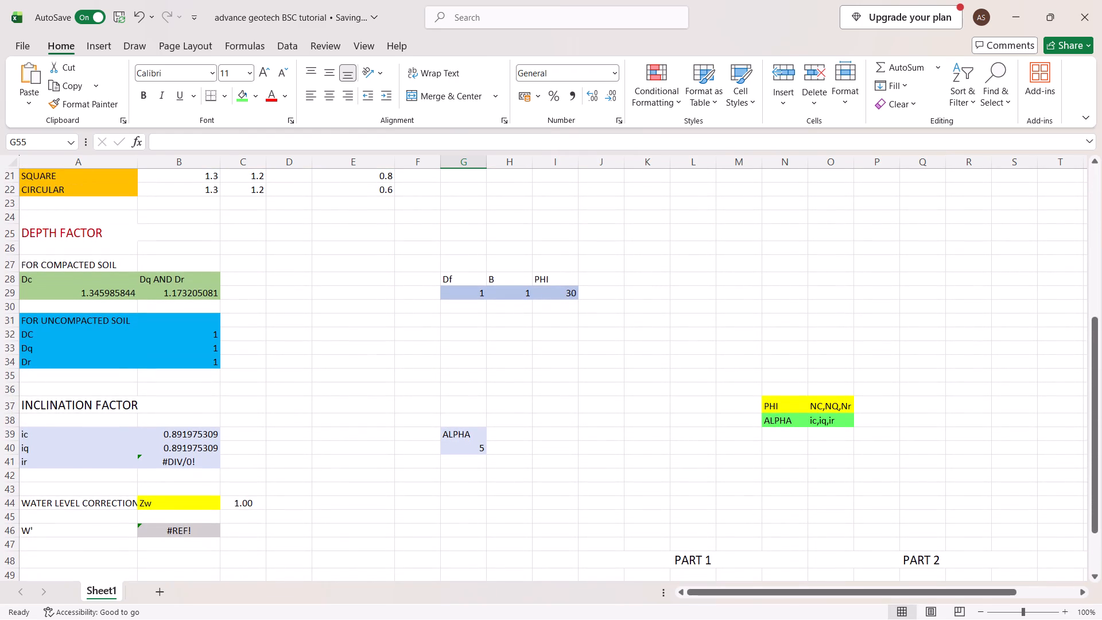
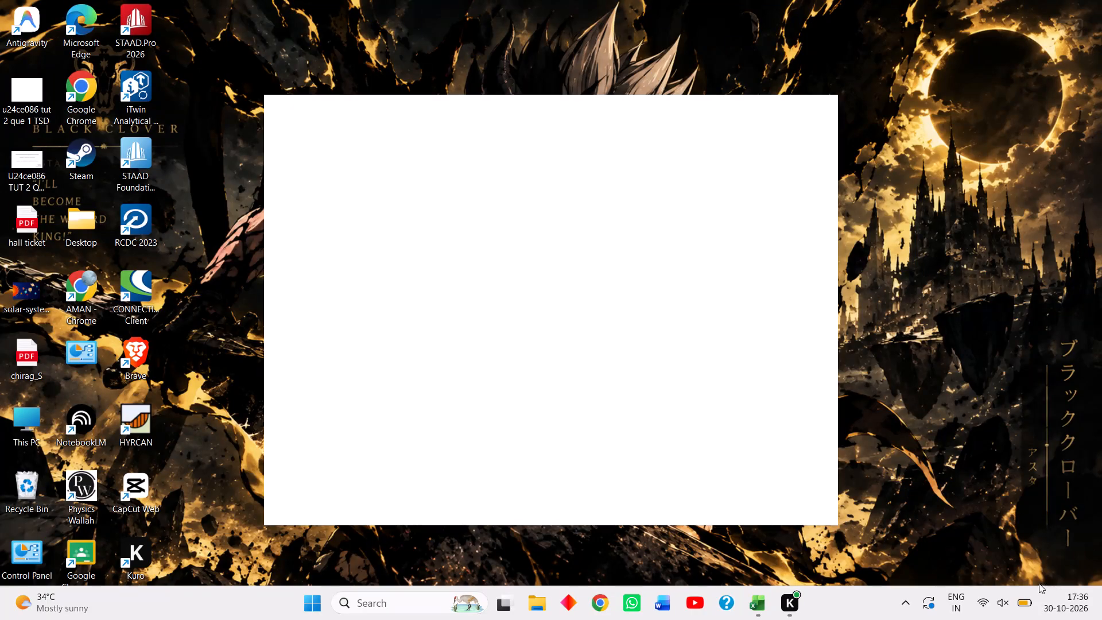
Open the Windows quick settings for network, sound and battery.
{"action": "left_click", "coordinate": [984, 596]}
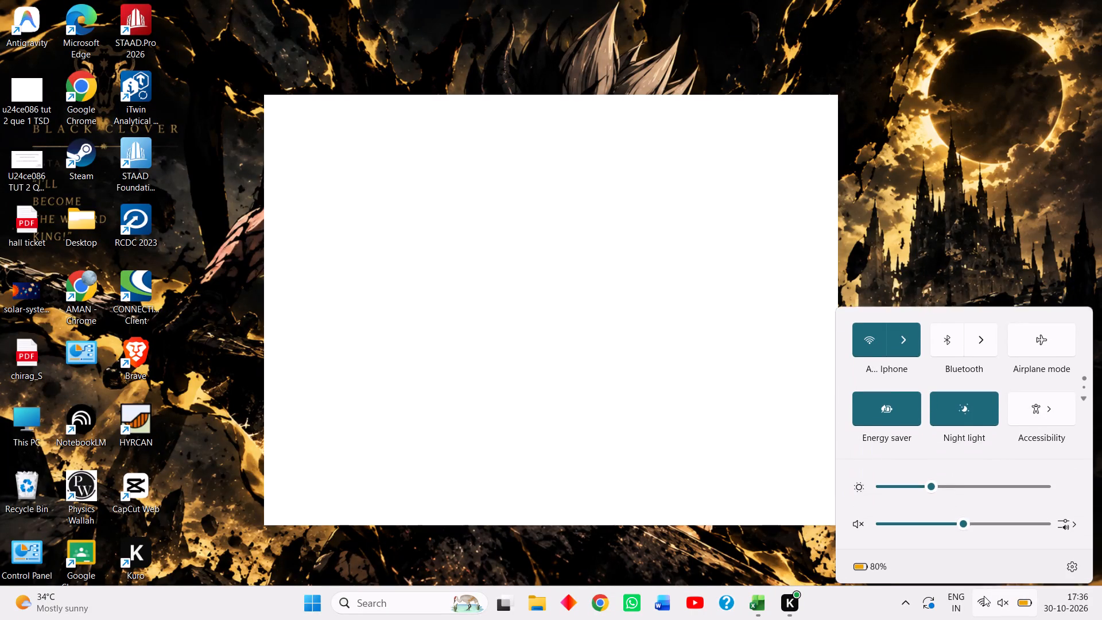
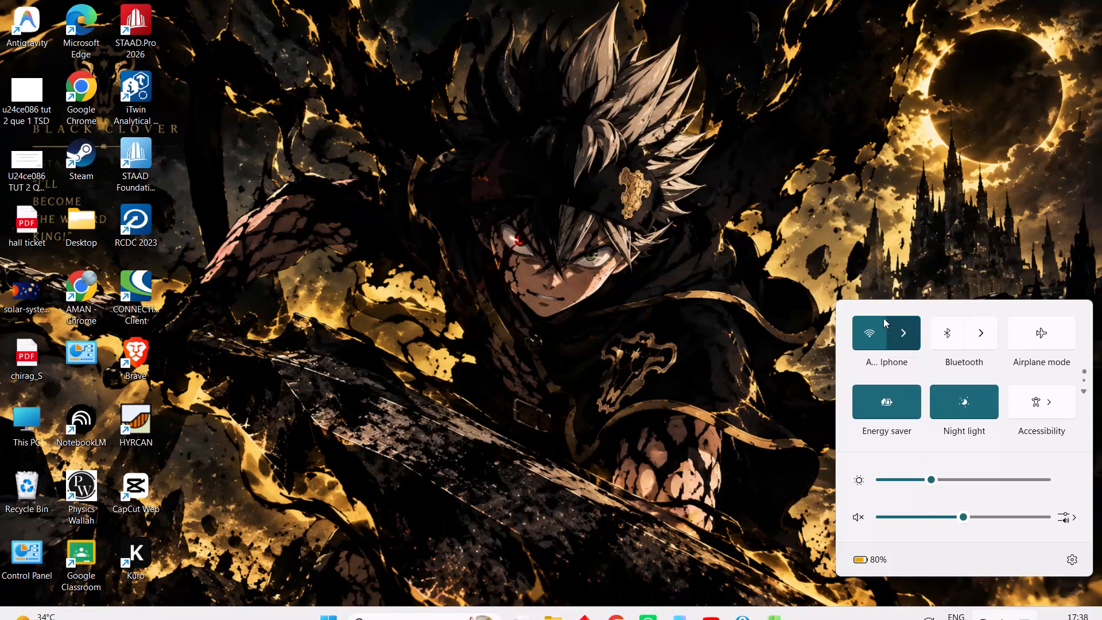
Choose the Wi-Fi network Ray from the available networks and start connecting the computer to it.
{"action": "left_click", "coordinate": [900, 323]}
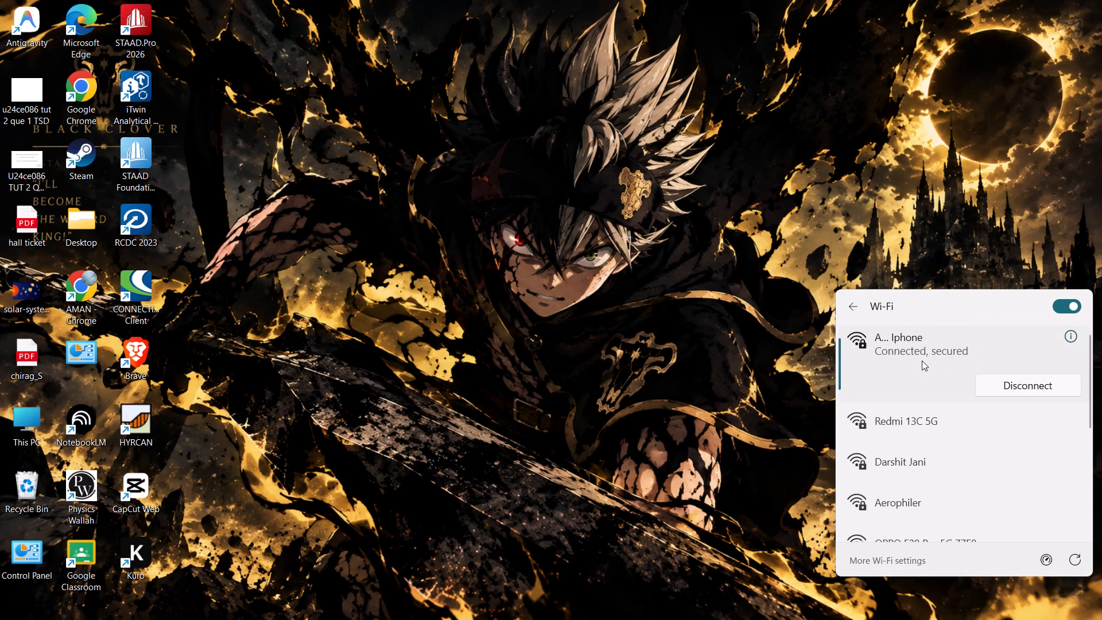
{"action": "scroll", "coordinate": [964, 468], "scroll_direction": "down", "scroll_amount": 2}
{"action": "left_click", "coordinate": [964, 468]}
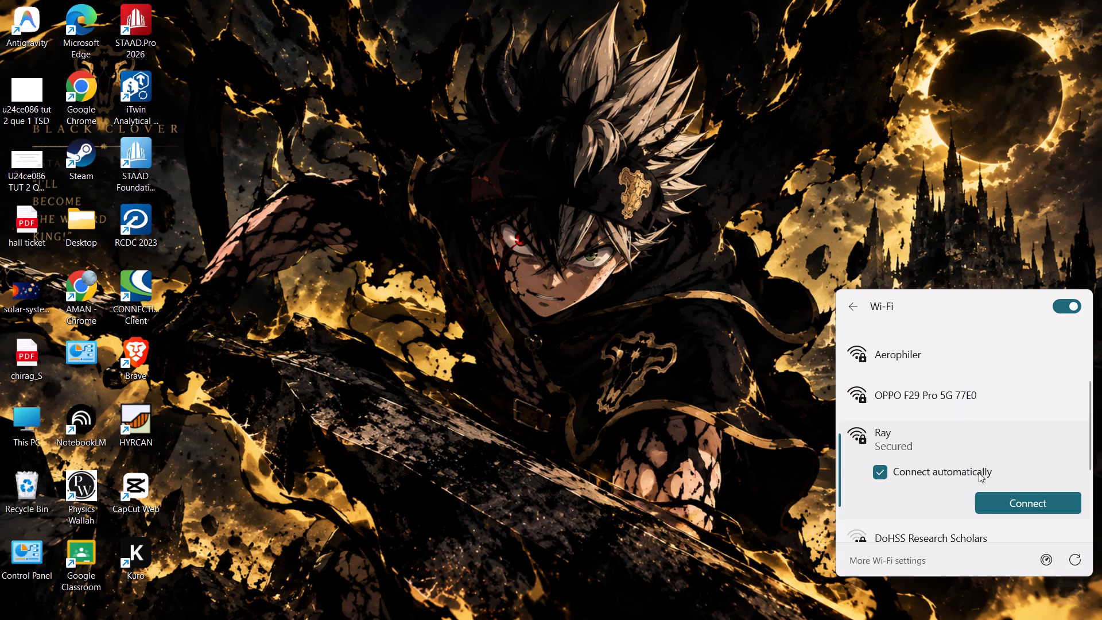
{"action": "left_click", "coordinate": [1025, 503]}
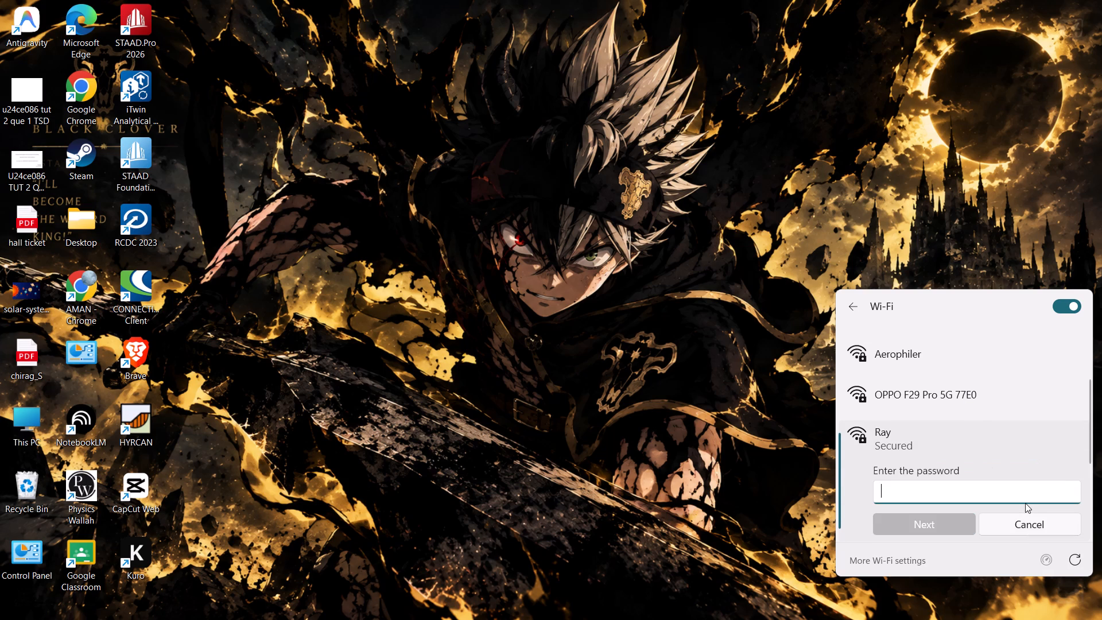
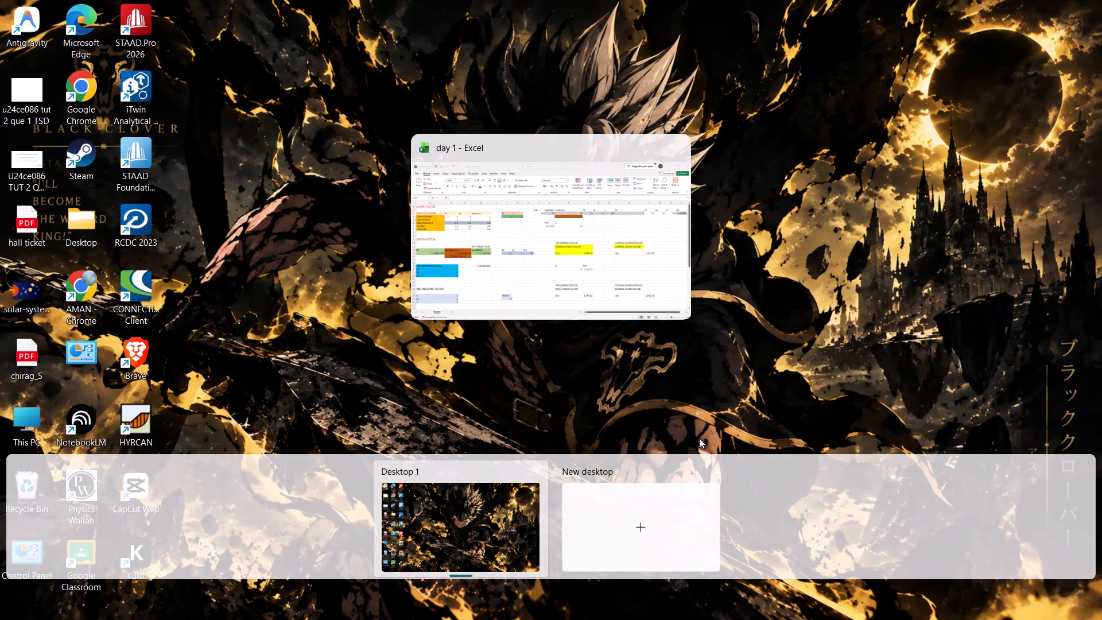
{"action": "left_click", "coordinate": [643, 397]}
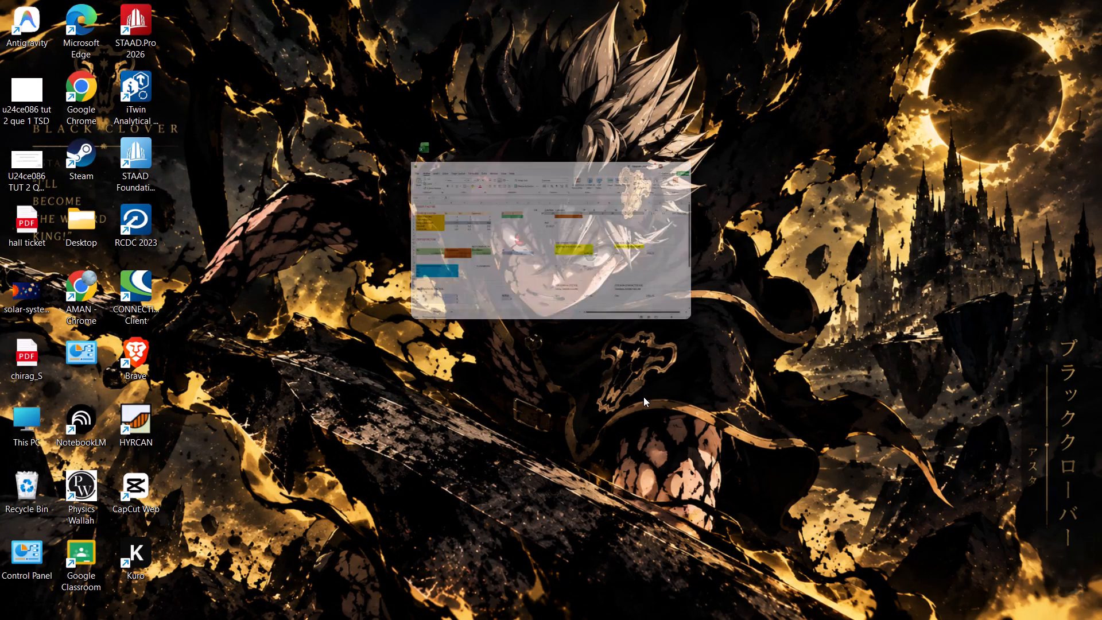